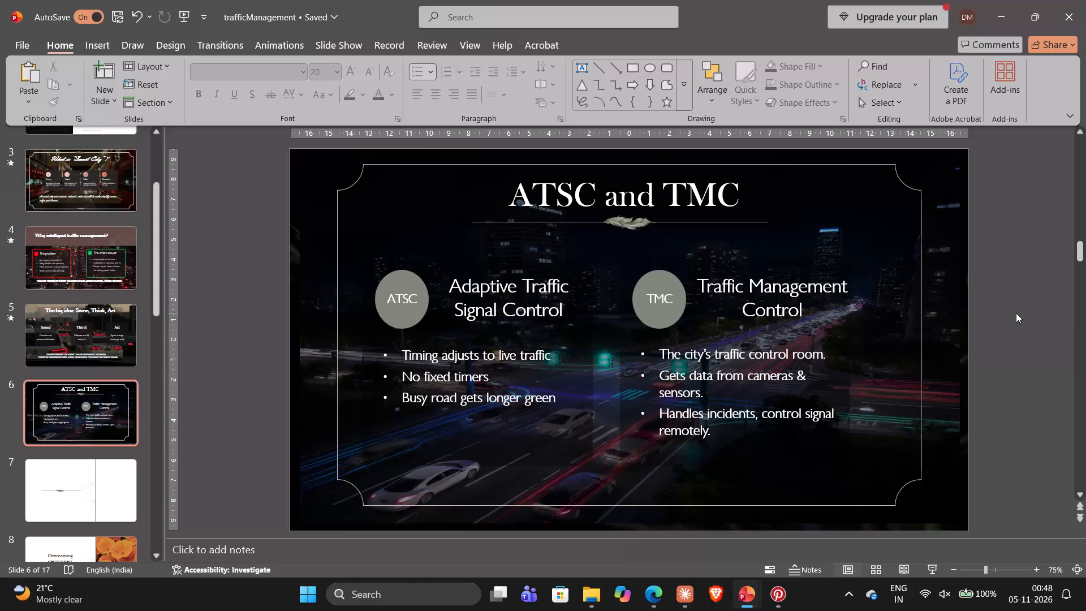
Apply a Fade animation with a 1.00 s duration to the "ATSC and TMC" title, its underline and the feather ornament.
{"action": "key", "text": "alt+Tab"}
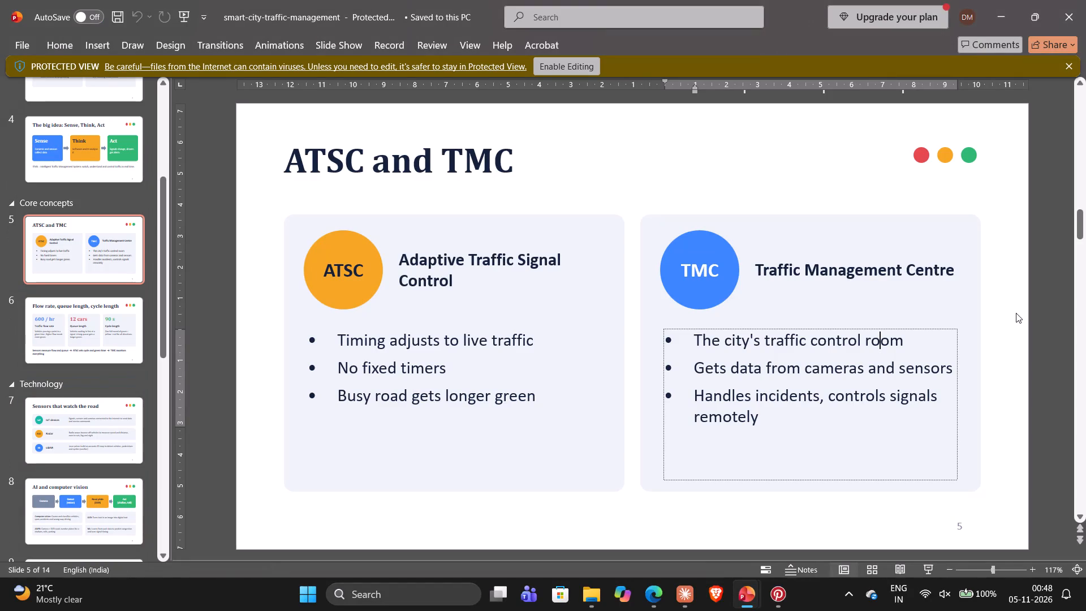
{"action": "key", "text": "alt+Tab"}
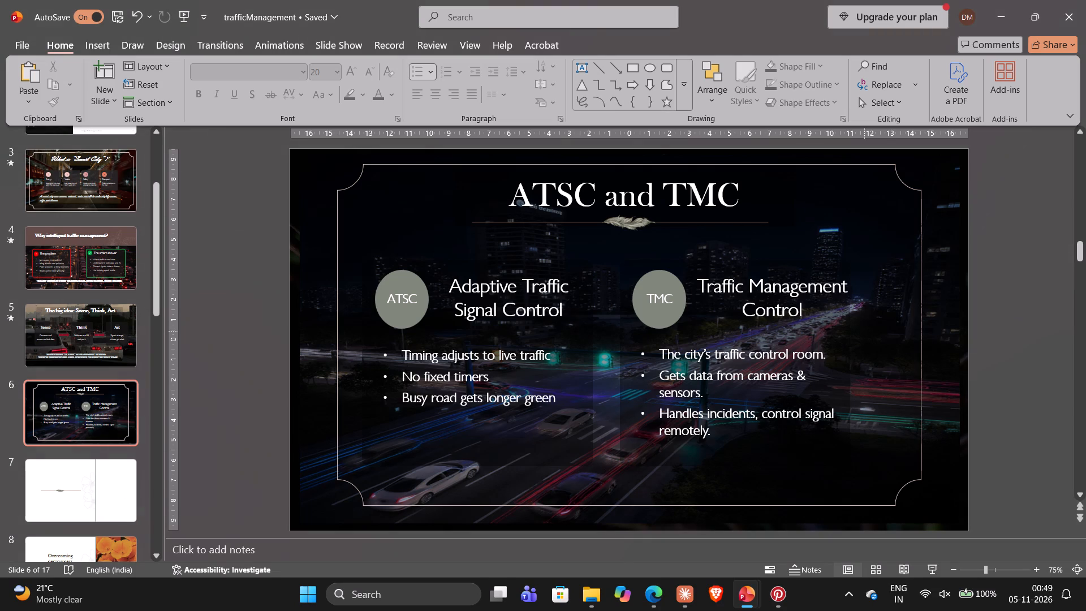
{"action": "left_click", "coordinate": [719, 196], "text": "ctrl"}
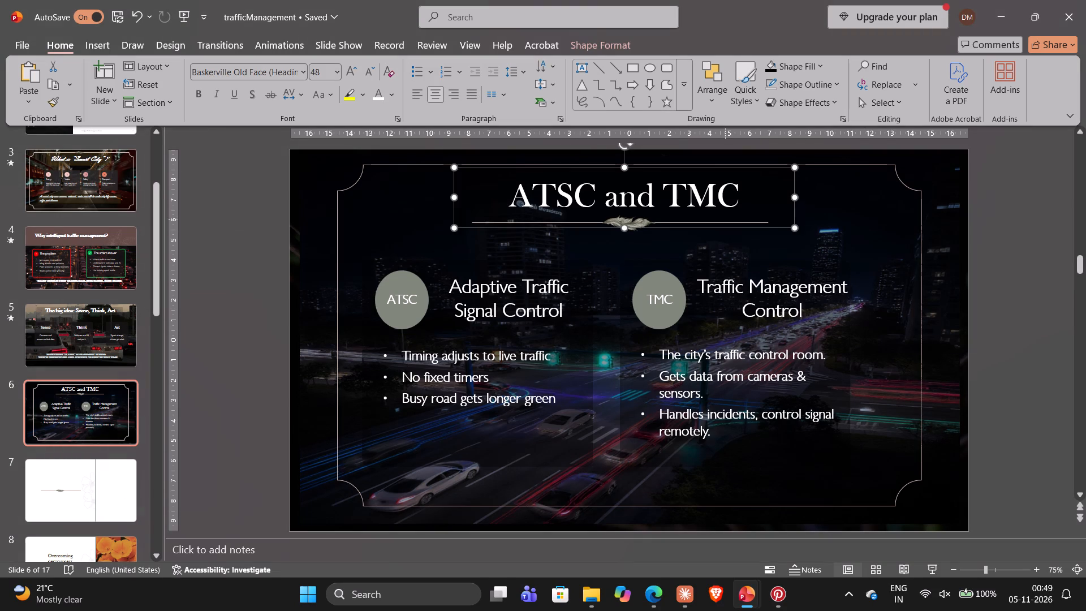
{"action": "left_click", "coordinate": [725, 218], "text": "ctrl"}
{"action": "left_click", "coordinate": [630, 217], "text": "ctrl"}
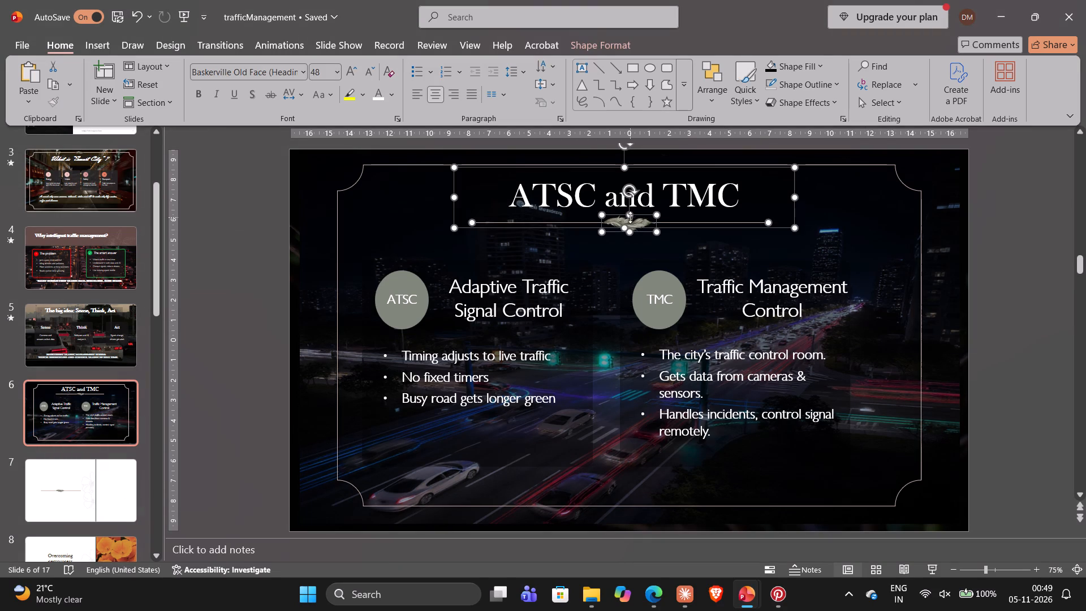
{"action": "left_click", "coordinate": [270, 44]}
{"action": "left_click", "coordinate": [210, 87]}
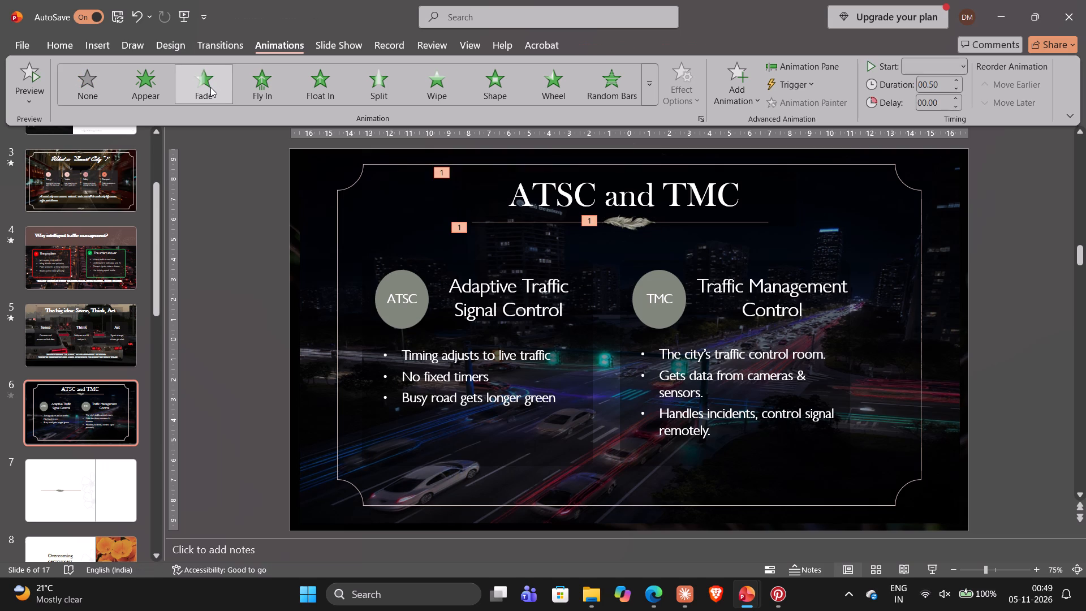
{"action": "left_click", "coordinate": [954, 82]}
{"action": "left_click", "coordinate": [954, 82]}
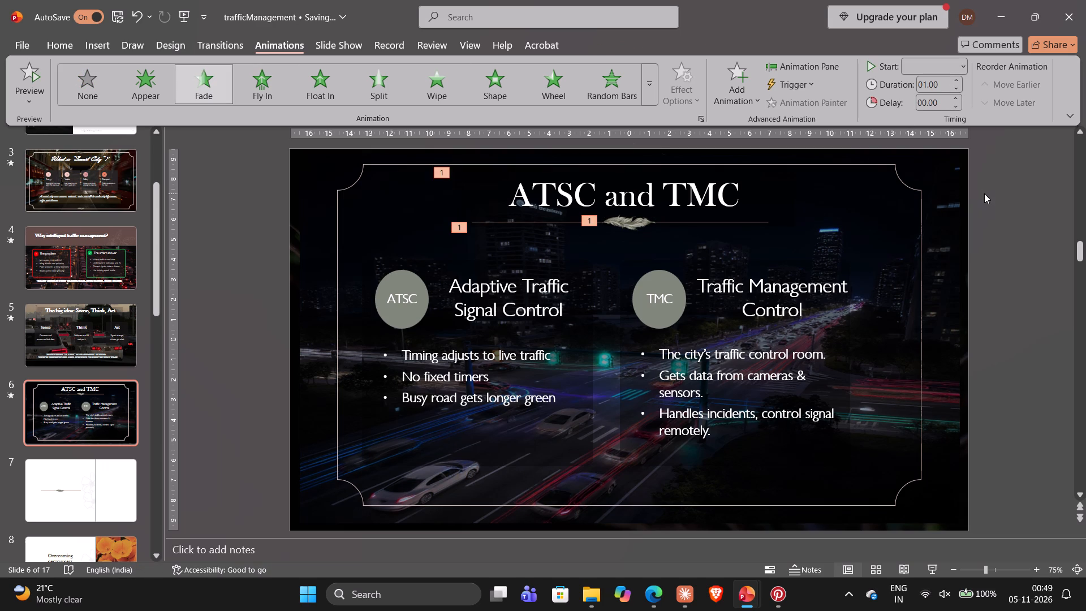
{"action": "left_click", "coordinate": [984, 193]}
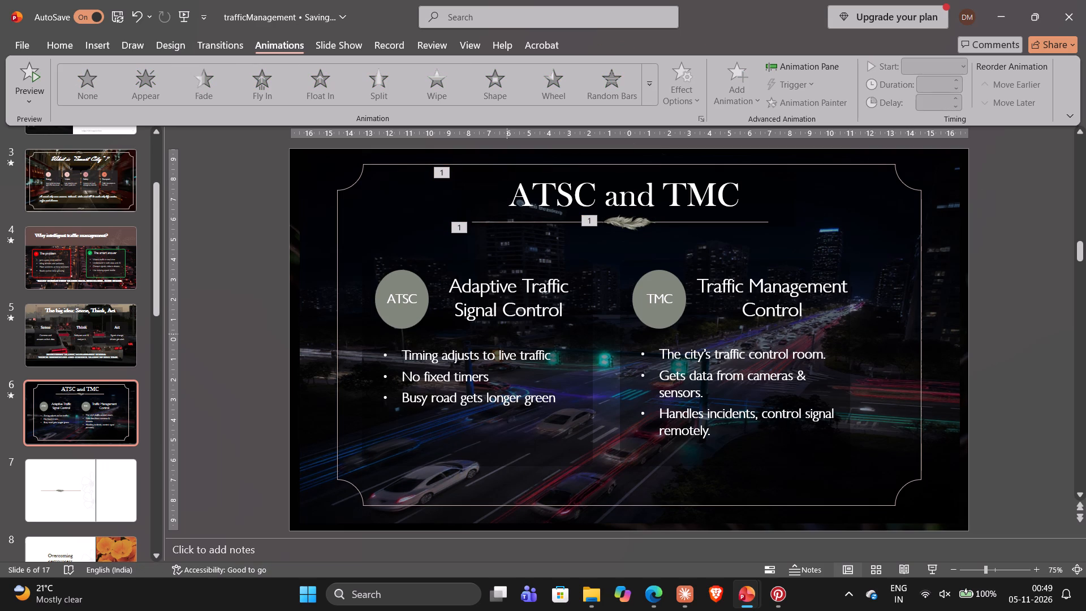
Apply an Appear animation with a 0.25 s duration to the ATSC circle, its "Adaptive Traffic Signal Control" heading and background card.
{"action": "left_click", "coordinate": [467, 299], "text": "ctrl"}
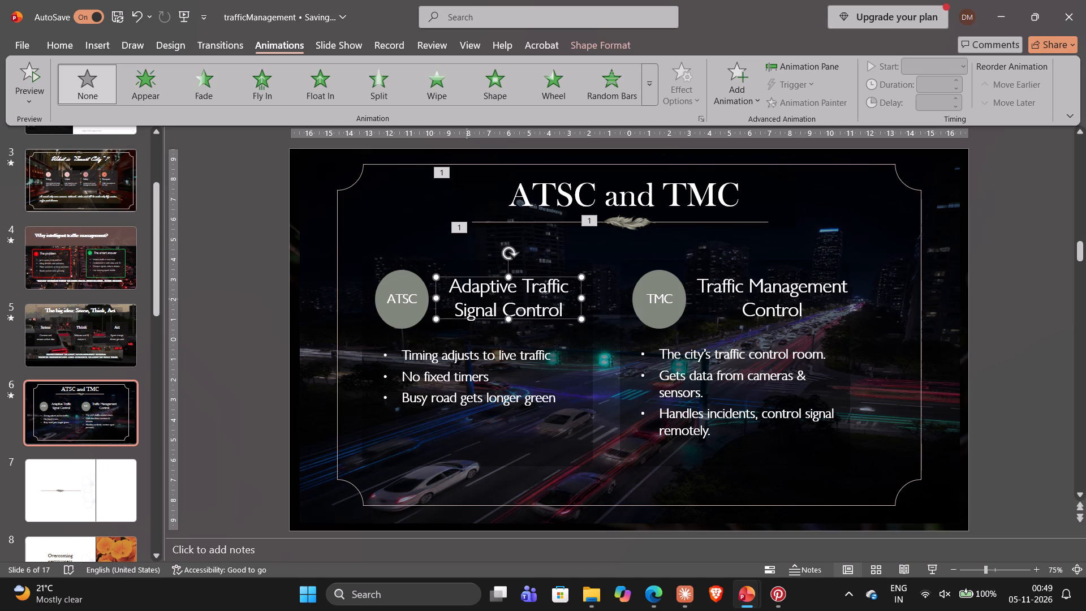
{"action": "left_click", "coordinate": [410, 293], "text": "ctrl"}
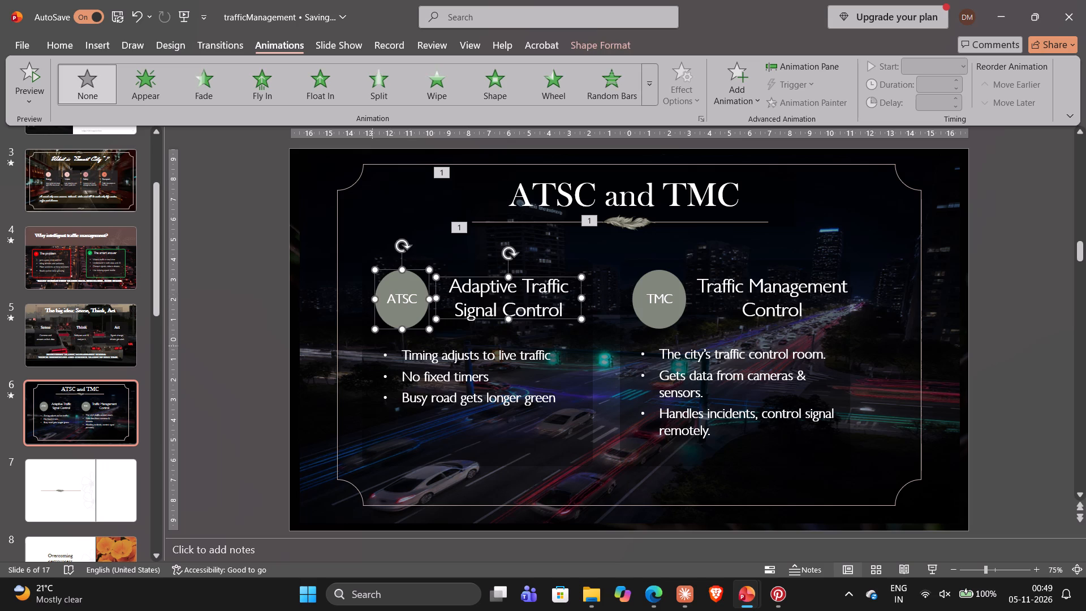
{"action": "left_click", "coordinate": [371, 345], "text": "ctrl"}
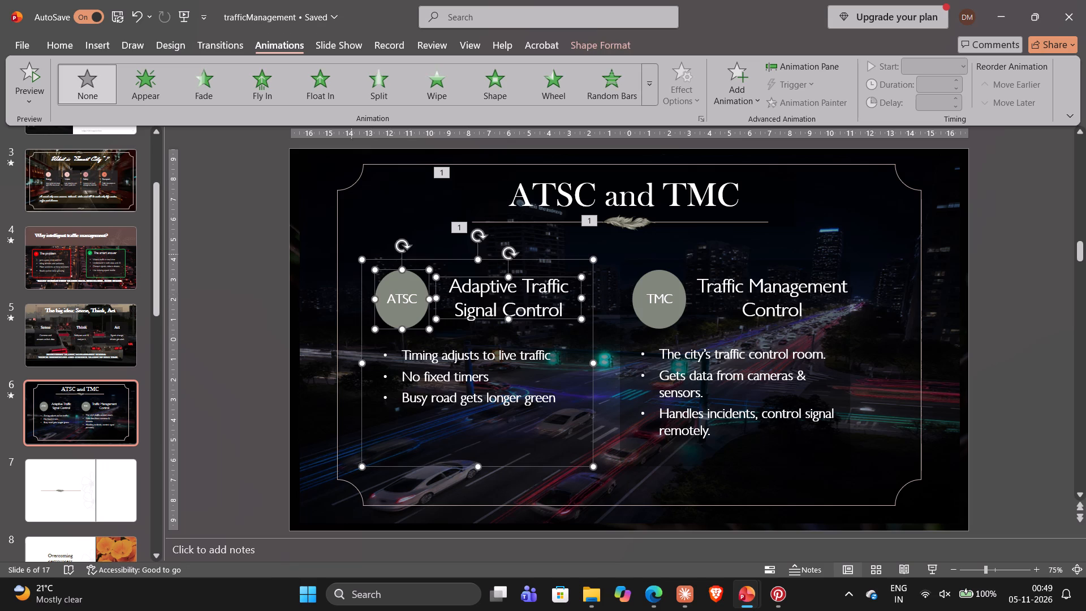
{"action": "left_click", "coordinate": [162, 84]}
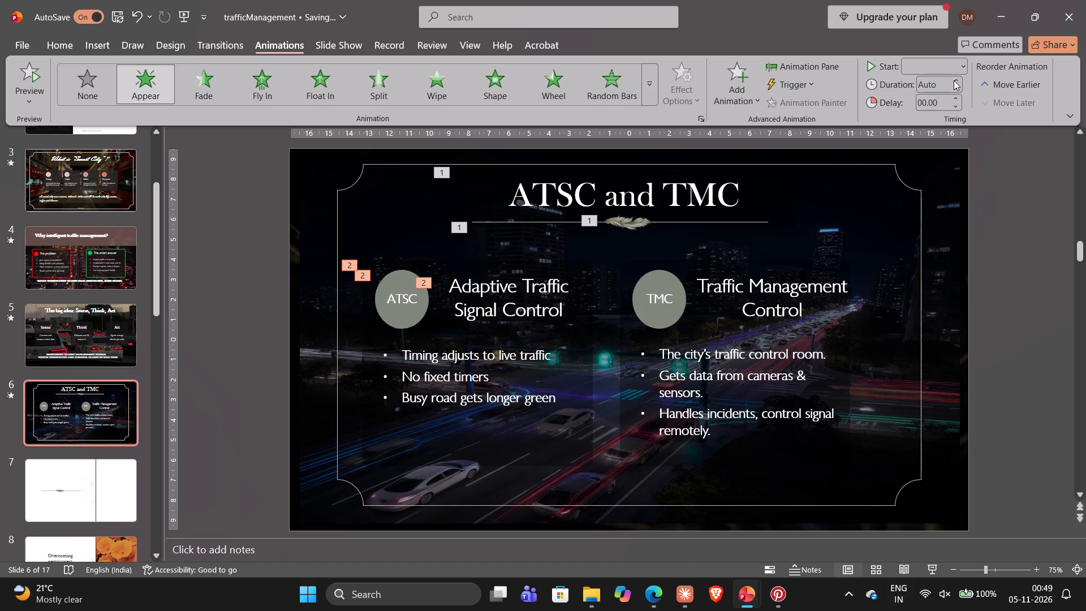
{"action": "left_click", "coordinate": [954, 80]}
{"action": "left_click", "coordinate": [954, 80]}
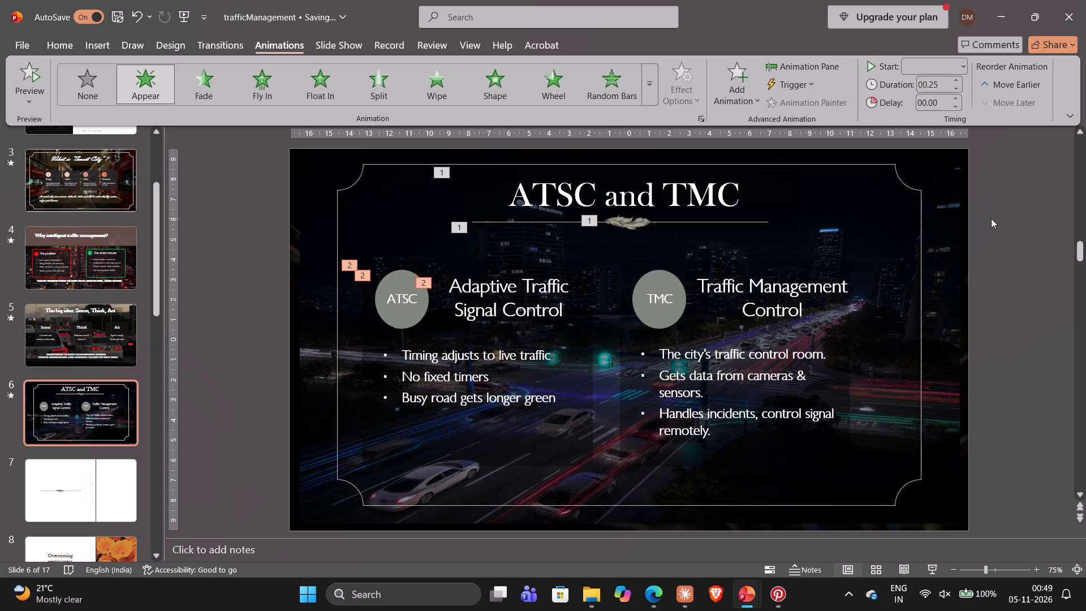
{"action": "left_click", "coordinate": [991, 218]}
Apply a Fade animation to the bullet list under "Adaptive Traffic Signal Control".
{"action": "left_click", "coordinate": [420, 386], "text": "ctrl"}
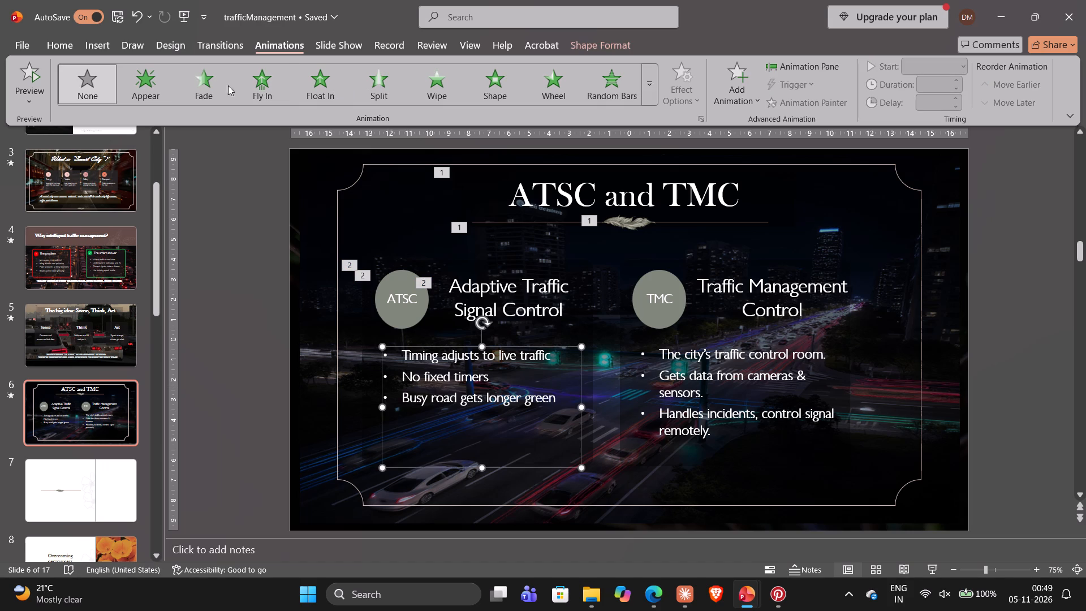
{"action": "left_click", "coordinate": [198, 76]}
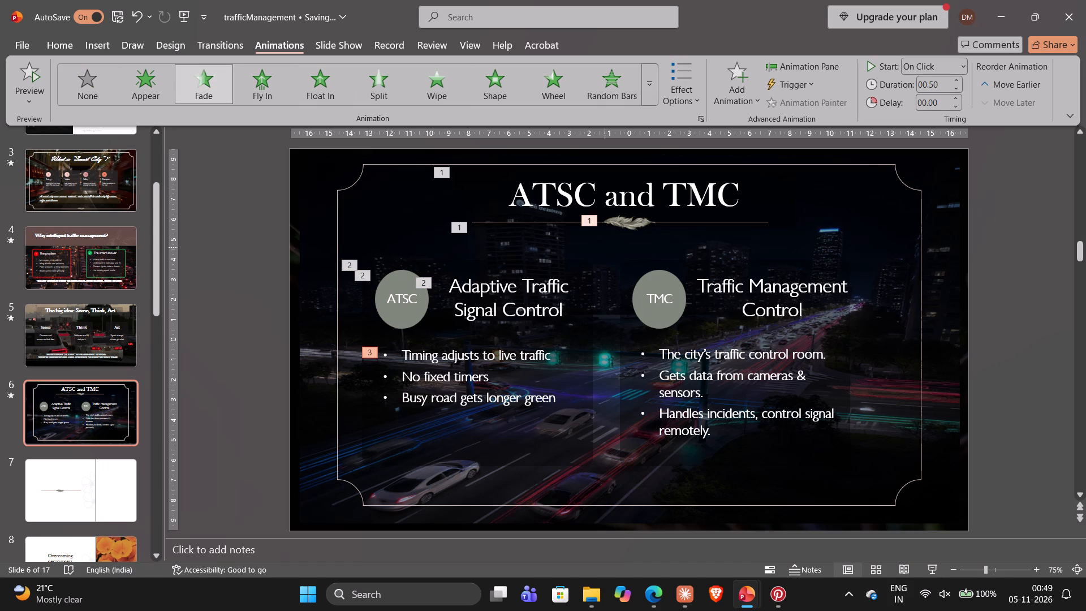
{"action": "left_click", "coordinate": [993, 147]}
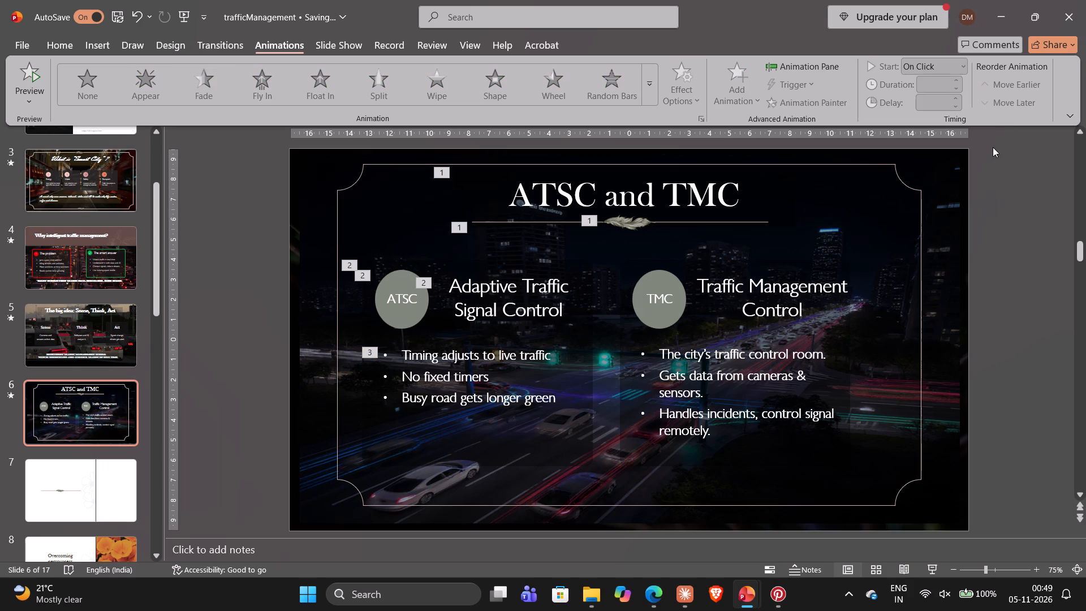
Apply an Appear animation with a 0.25 s duration to the TMC circle, its "Traffic Management Control" heading and background card.
{"action": "left_click", "coordinate": [764, 279], "text": "ctrl"}
{"action": "left_click", "coordinate": [661, 305], "text": "ctrl"}
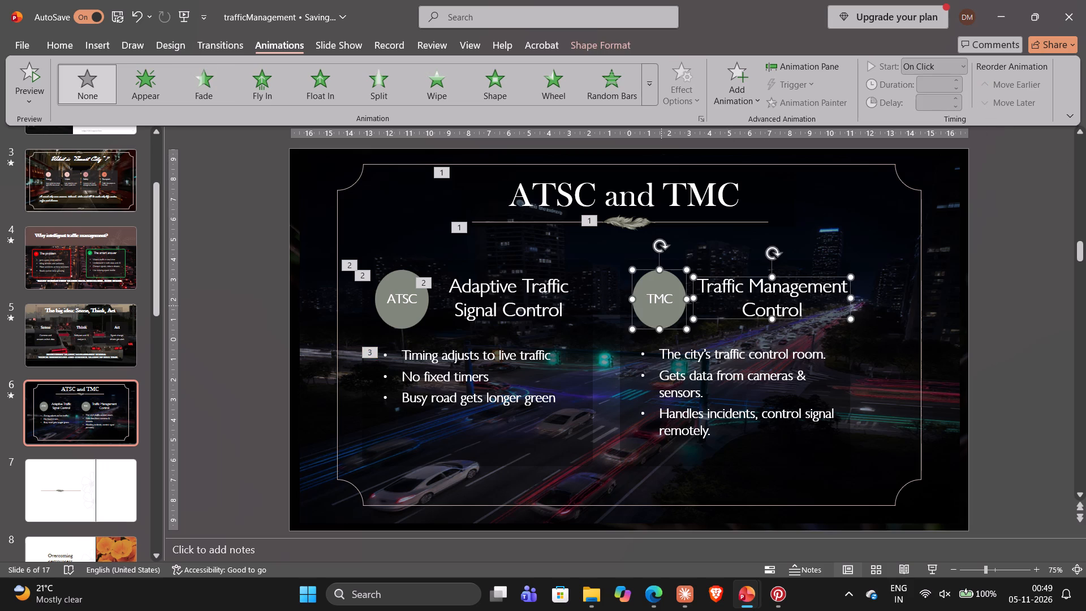
{"action": "left_click", "coordinate": [631, 346], "text": "ctrl"}
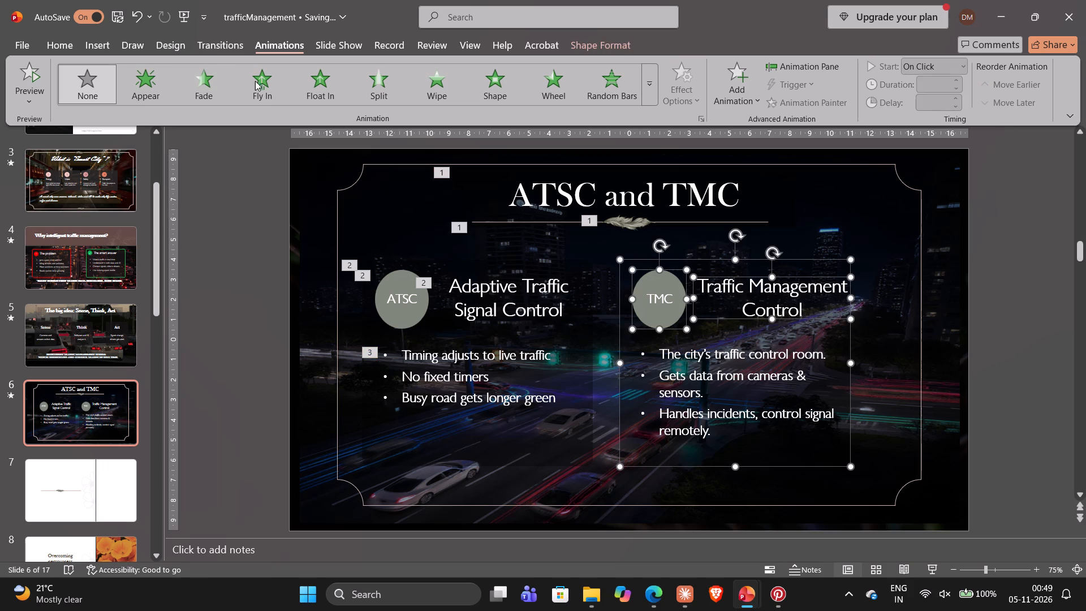
{"action": "left_click", "coordinate": [160, 79]}
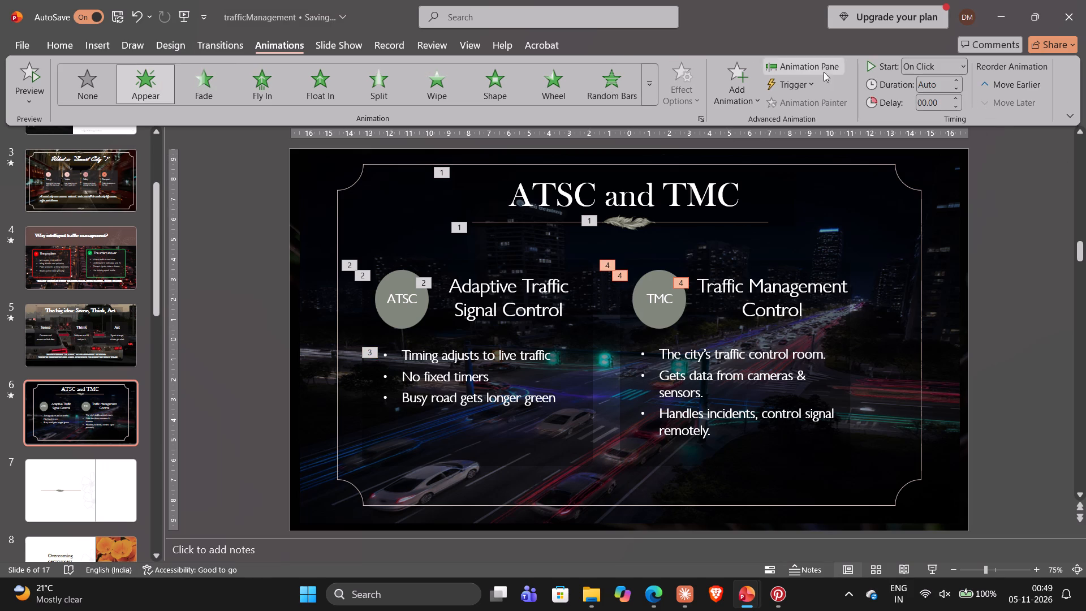
{"action": "left_click", "coordinate": [955, 81]}
{"action": "left_click", "coordinate": [955, 81]}
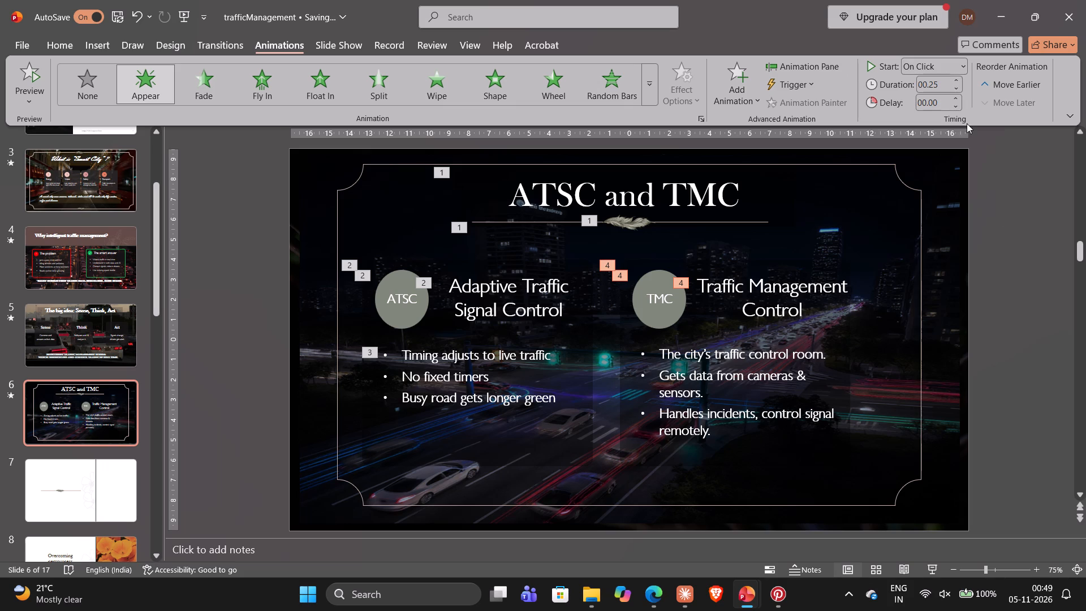
{"action": "left_click", "coordinate": [1001, 224]}
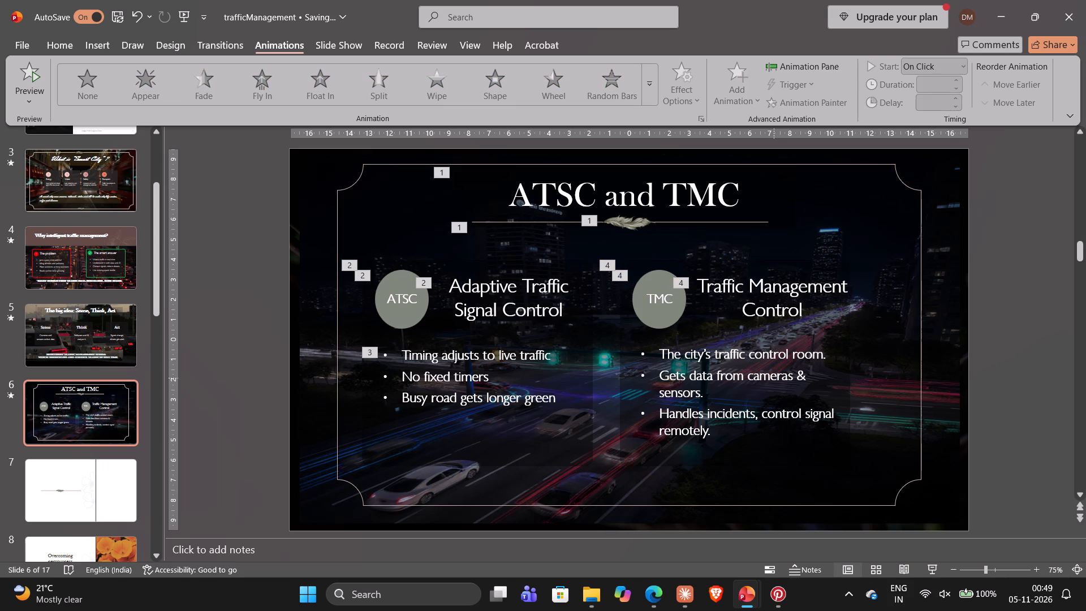
Apply a Fade animation to the bullet list under "Traffic Management Control".
{"action": "left_click", "coordinate": [774, 378], "text": "ctrl"}
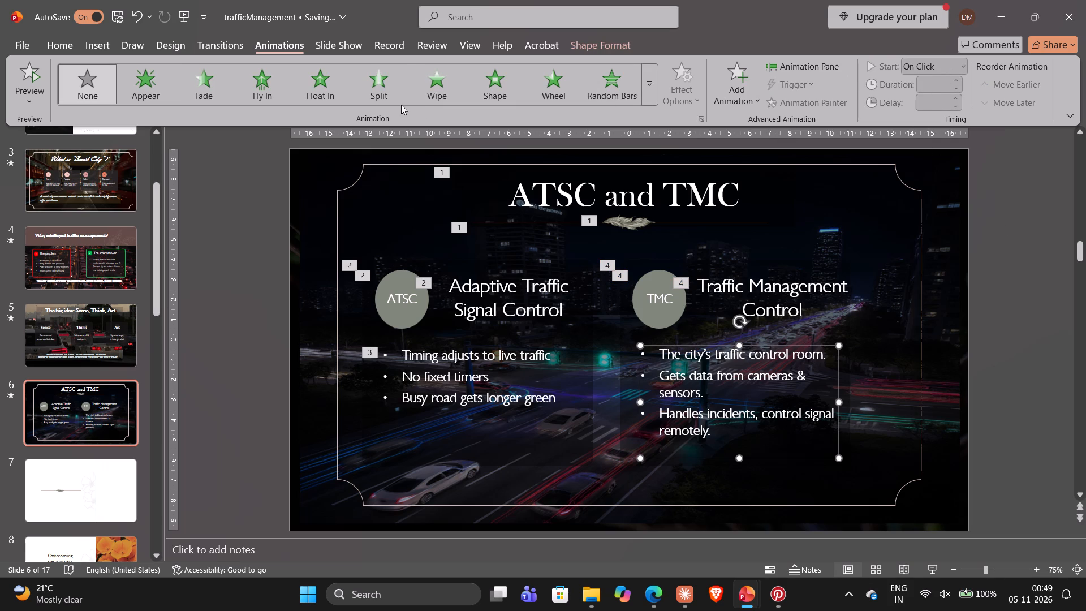
{"action": "left_click", "coordinate": [222, 90]}
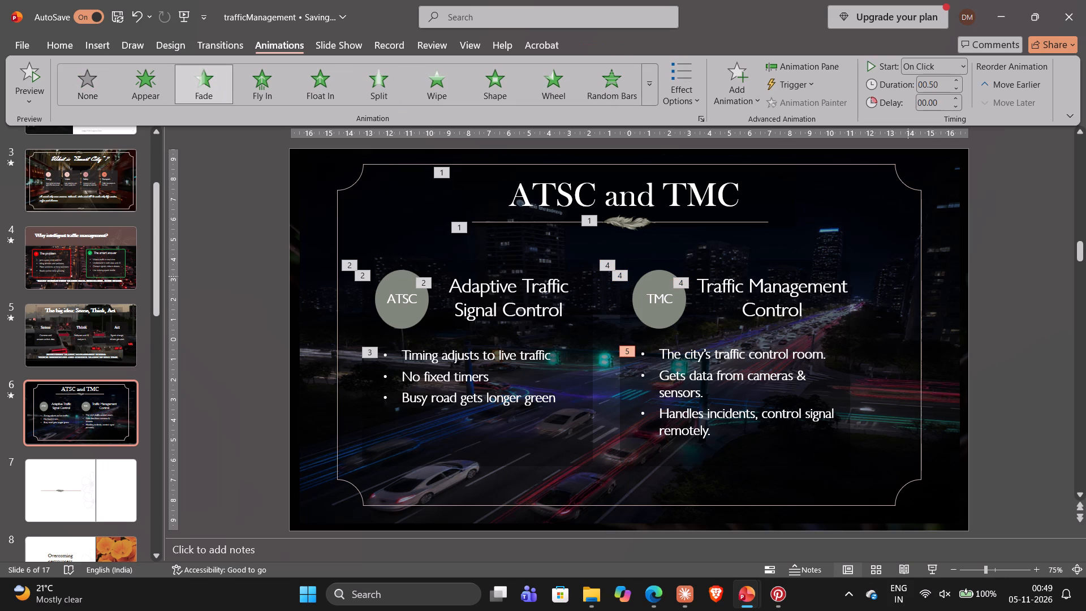
{"action": "left_click", "coordinate": [1010, 273]}
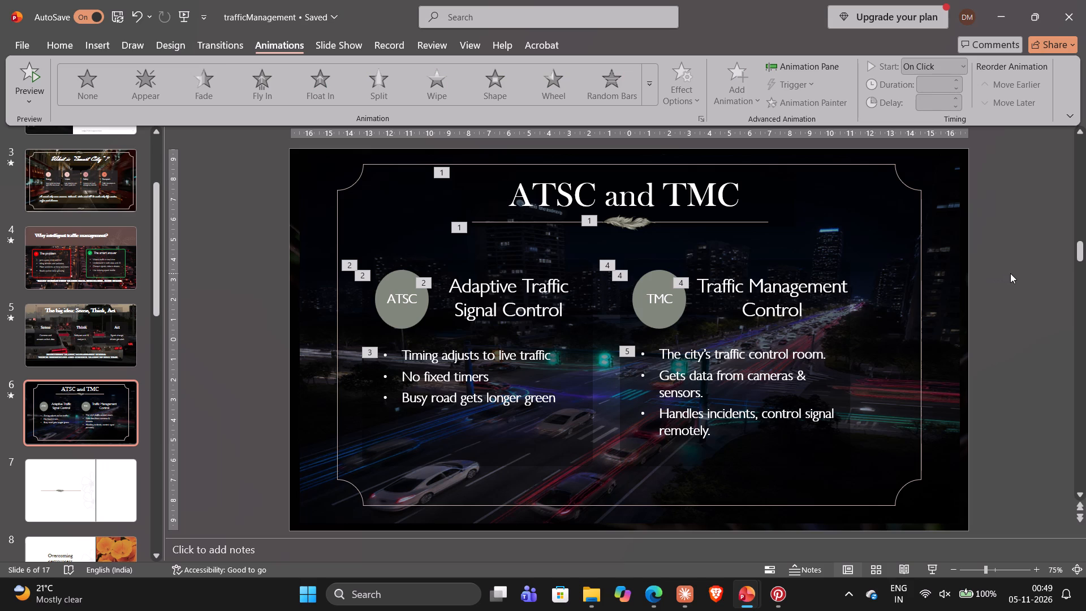
{"action": "left_click", "coordinate": [1010, 273]}
Start the slide show from the first slide and play through the animations of the title and Agenda slides.
{"action": "key", "text": "F5"}
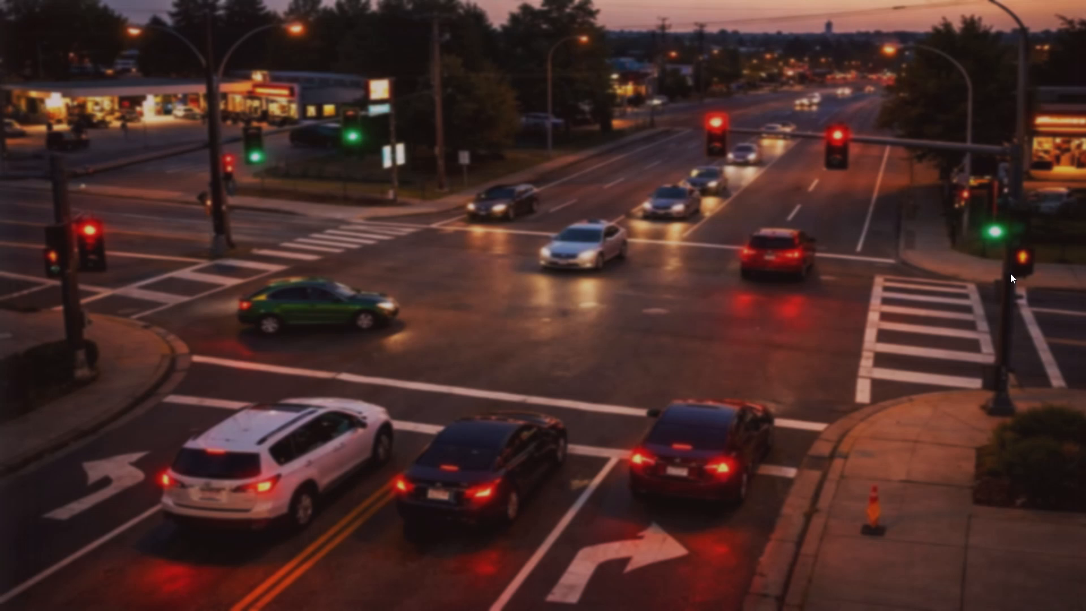
{"action": "key", "text": "Return"}
{"action": "key", "text": "Return"}
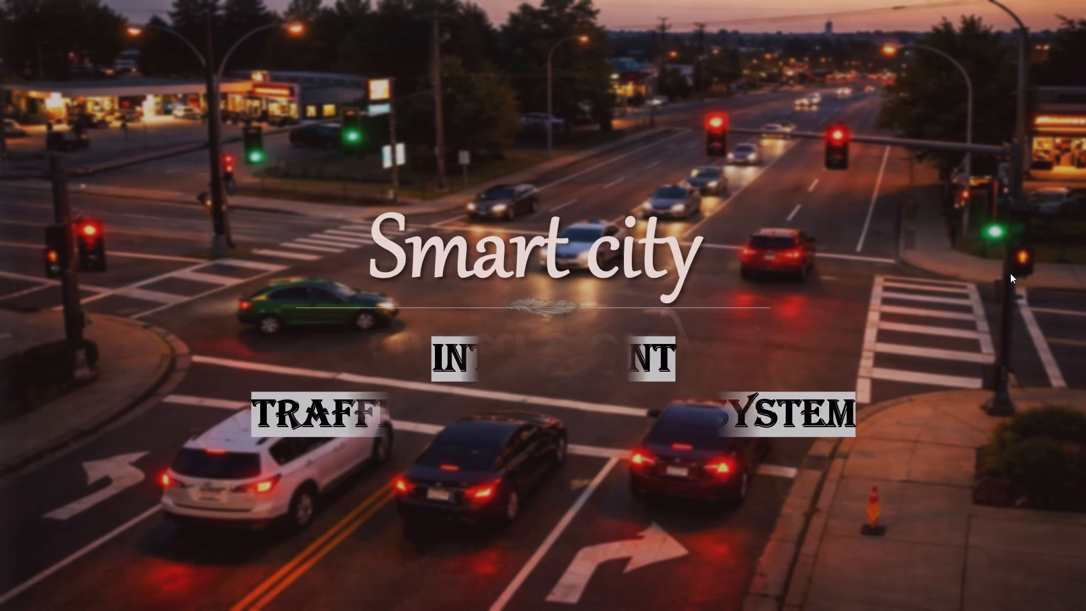
{"action": "key", "text": "Return"}
{"action": "key", "text": "Return"}
{"action": "key", "text": "Return"}
{"action": "key", "text": "Return"}
{"action": "key", "text": "Return"}
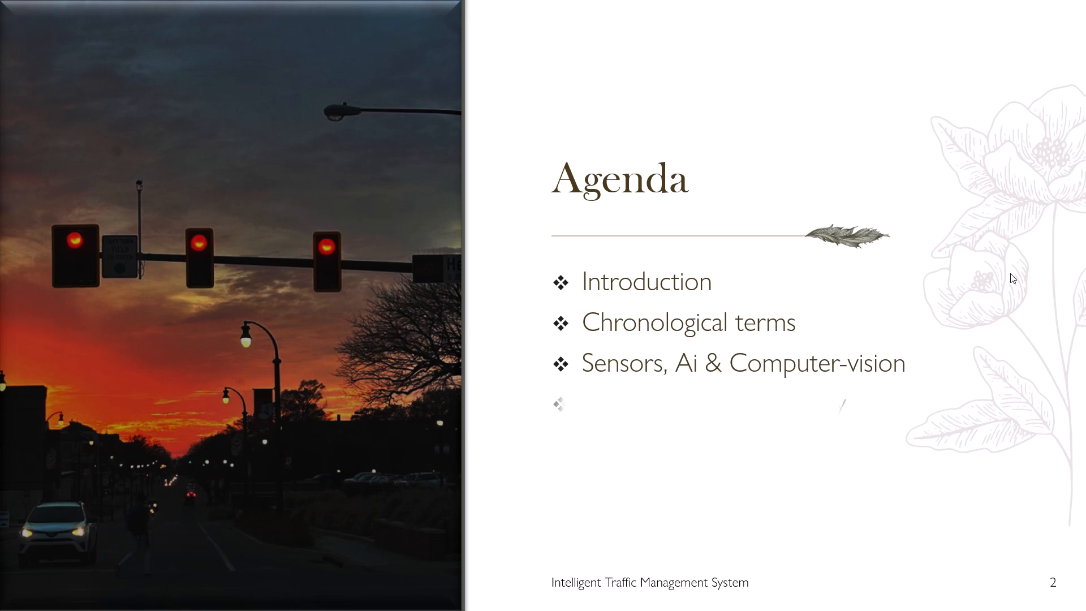
{"action": "key", "text": "Return"}
{"action": "key", "text": "Return"}
{"action": "key", "text": "Return"}
{"action": "key", "text": "Return"}
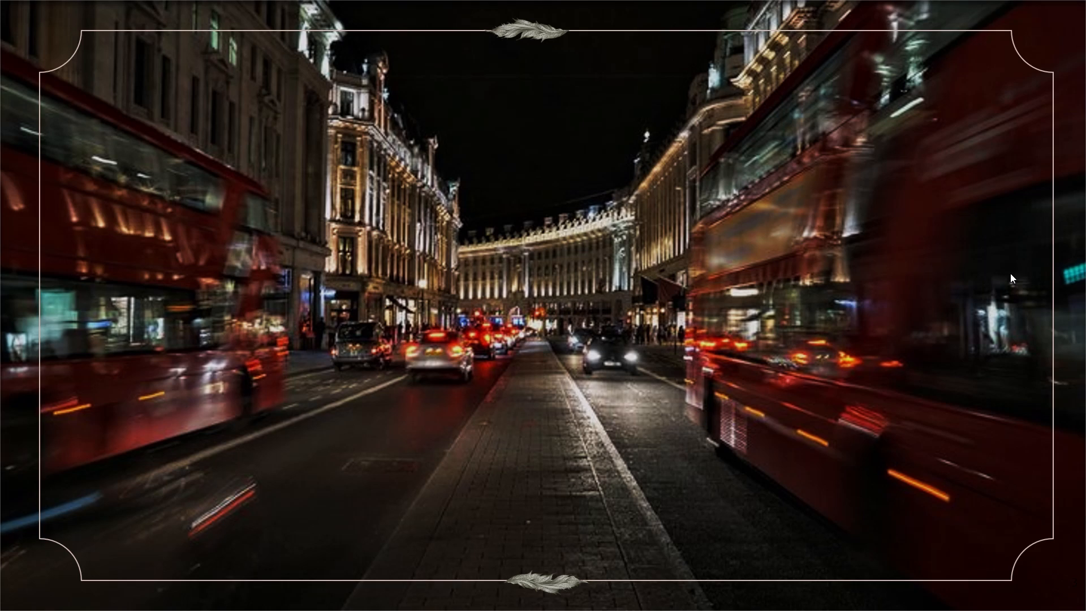
Play through the animations of the "What is Smart City?" and "Why intelligent traffic management?" slides.
{"action": "key", "text": "Return"}
{"action": "key", "text": "Return"}
{"action": "key", "text": "Return"}
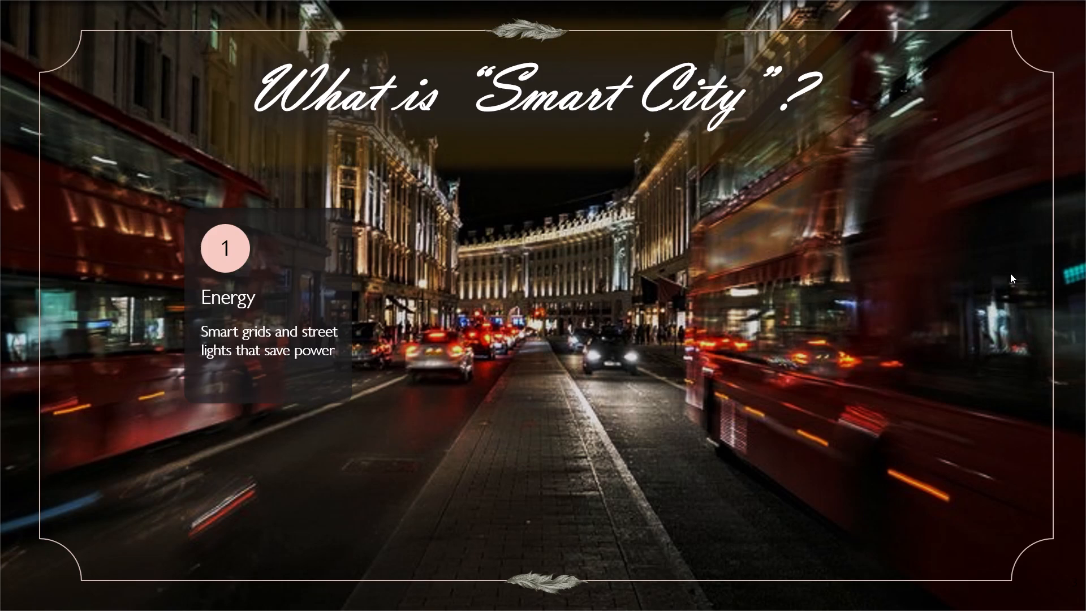
{"action": "key", "text": "Return"}
{"action": "key", "text": "Return"}
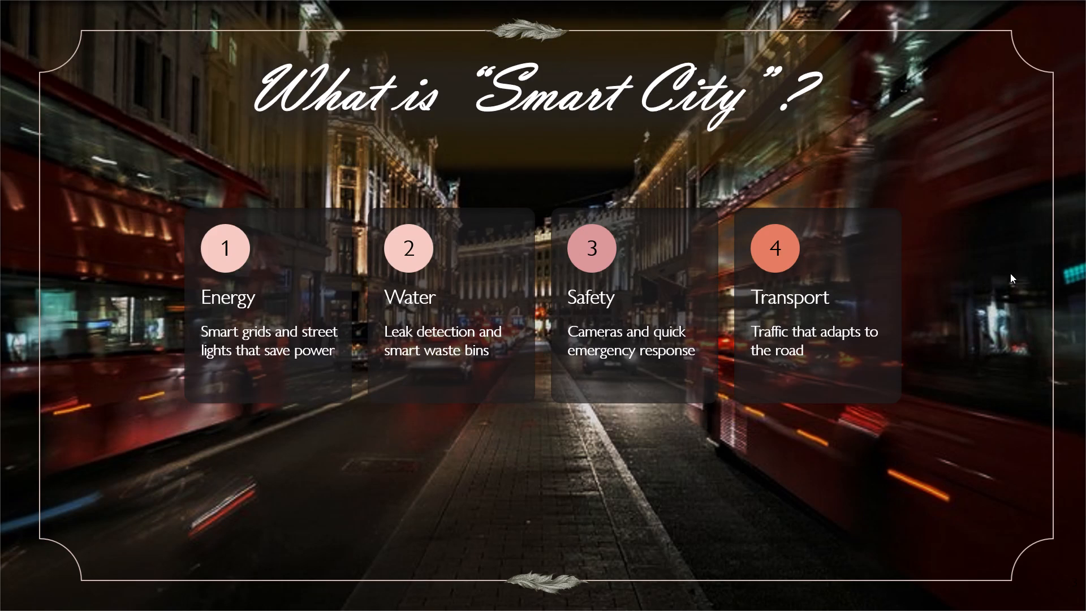
{"action": "key", "text": "Return"}
{"action": "key", "text": "Return"}
{"action": "key", "text": "Return"}
{"action": "key", "text": "Return"}
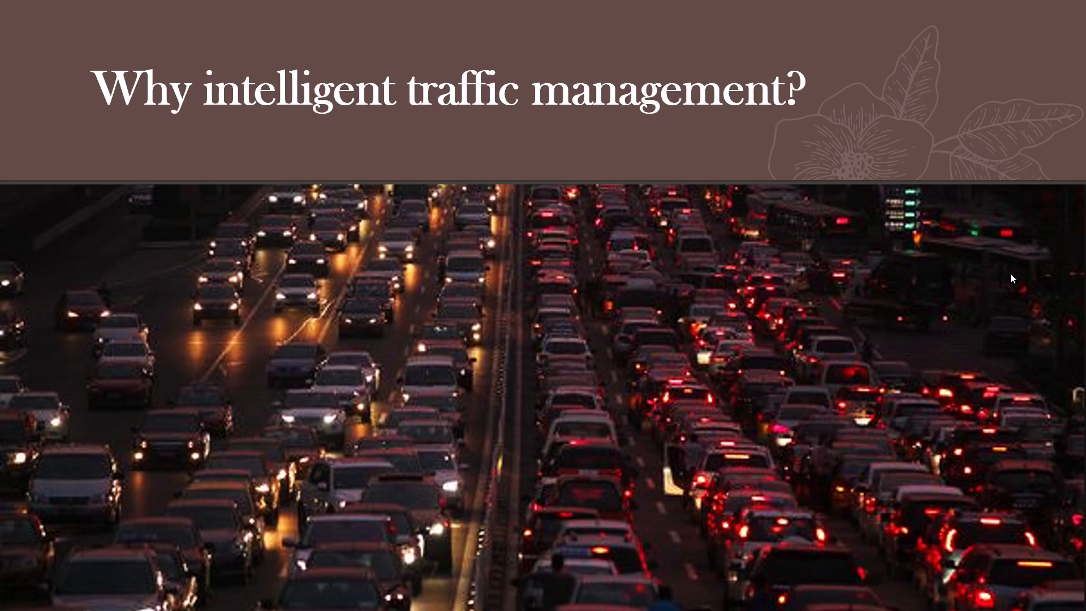
{"action": "key", "text": "Return"}
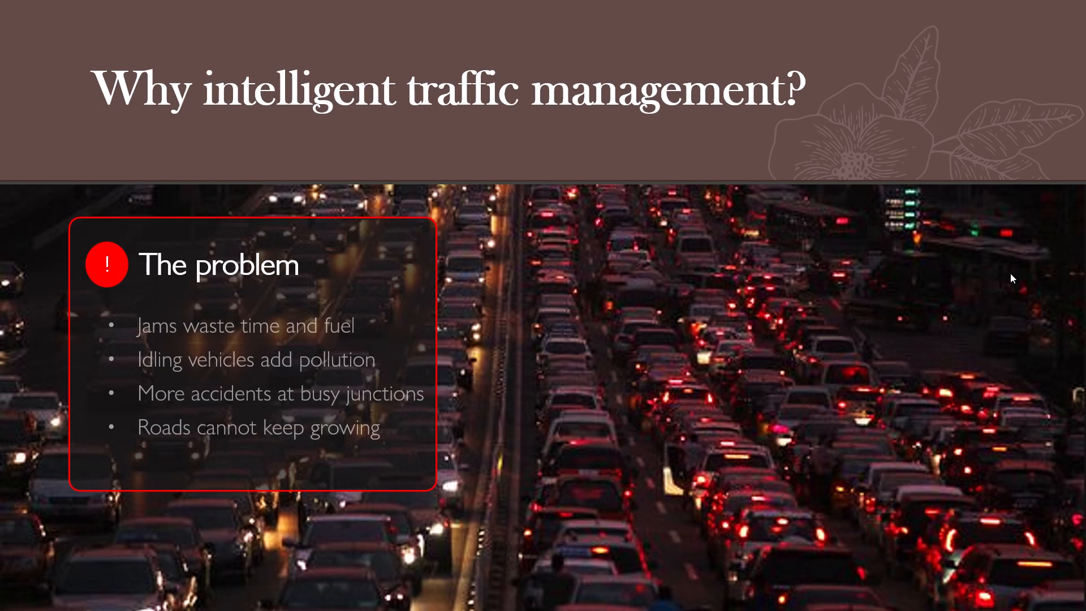
{"action": "key", "text": "Return"}
{"action": "key", "text": "Return"}
{"action": "key", "text": "Return"}
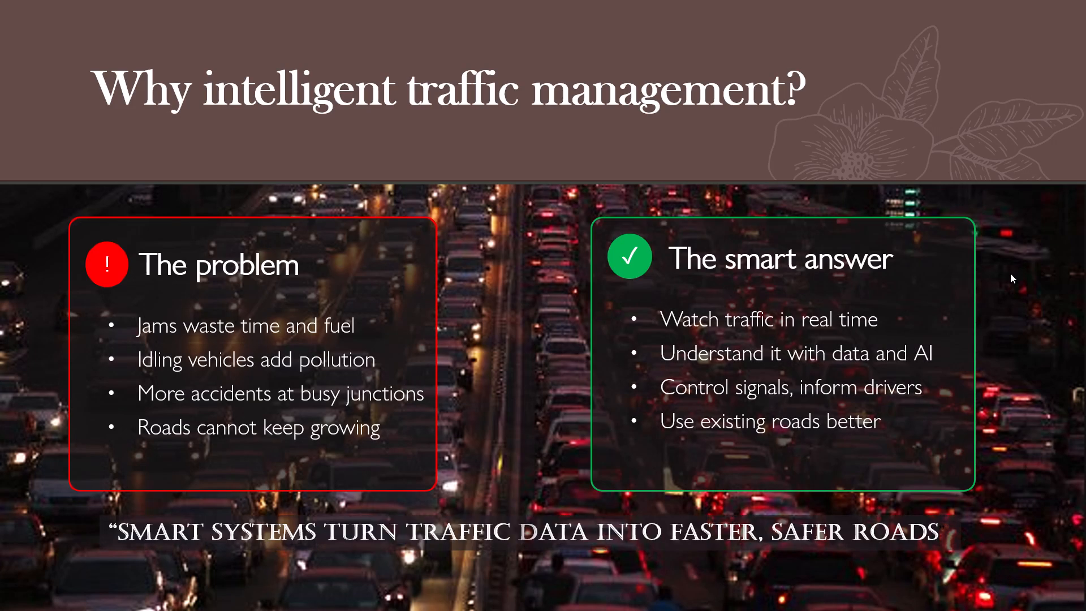
Play through the animations of the "The big idea: Sense, Think, Act" and "ATSC and TMC" slides, ending the slide show.
{"action": "key", "text": "Return"}
{"action": "key", "text": "Return"}
{"action": "key", "text": "Return"}
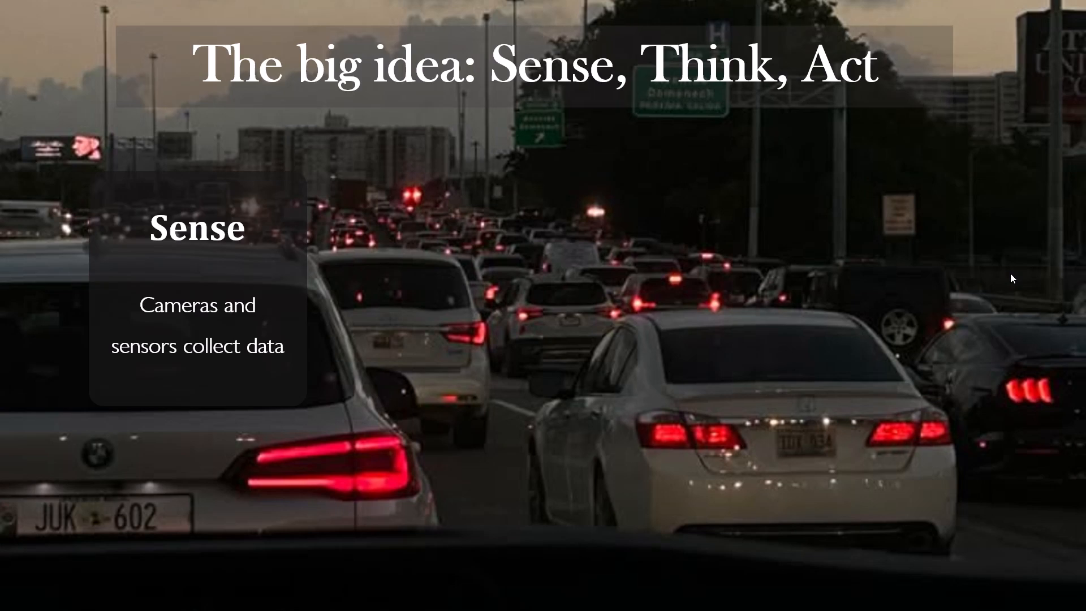
{"action": "key", "text": "Return"}
{"action": "key", "text": "Return"}
{"action": "key", "text": "Return"}
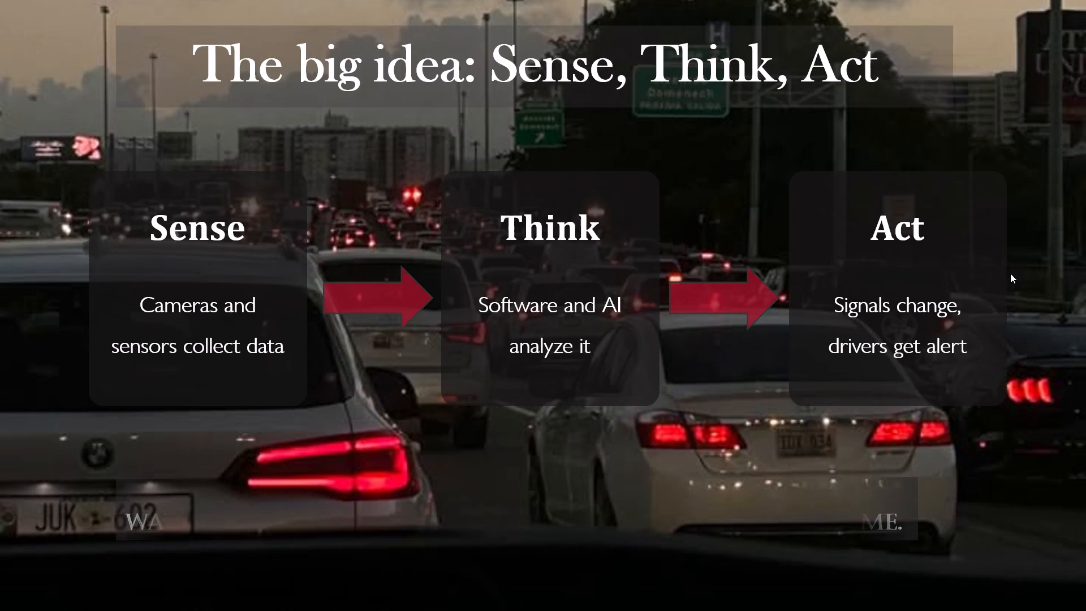
{"action": "key", "text": "Return"}
{"action": "key", "text": "Return"}
{"action": "key", "text": "Return"}
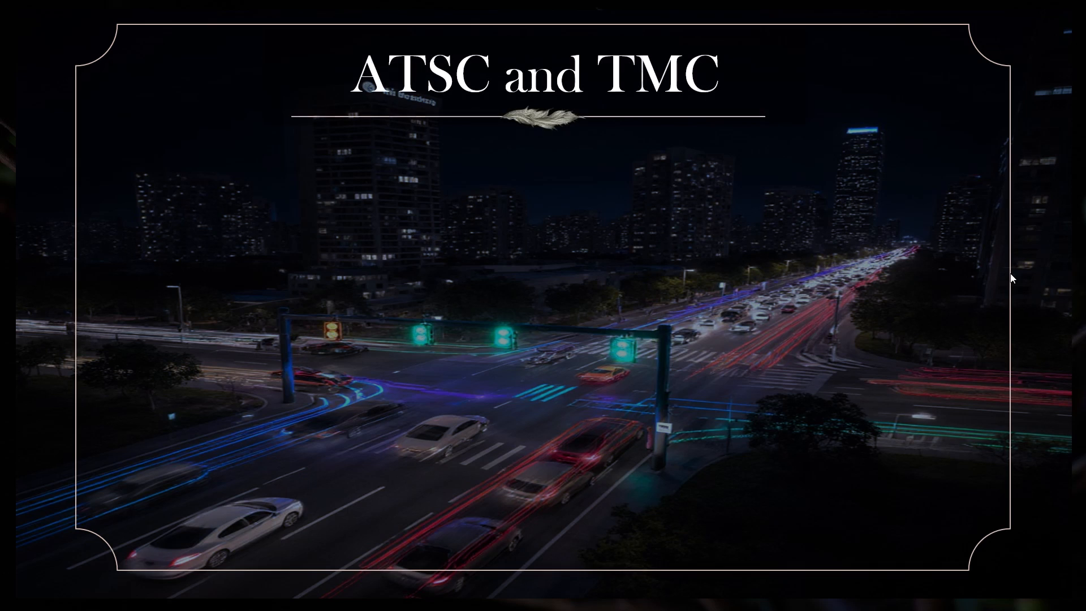
{"action": "key", "text": "Return"}
{"action": "key", "text": "Return"}
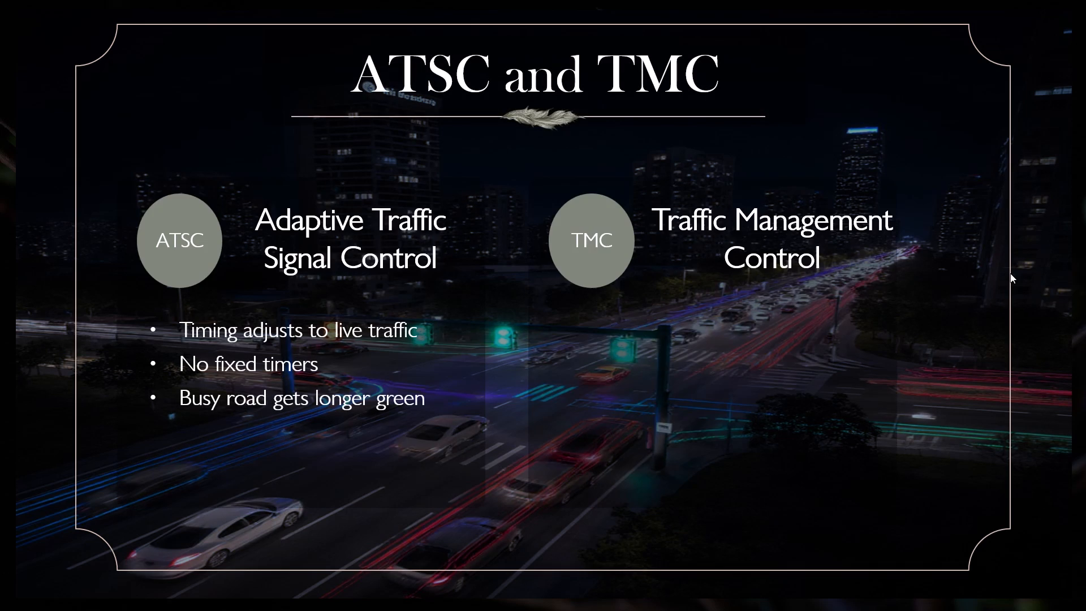
{"action": "key", "text": "Return"}
{"action": "key", "text": "Escape"}
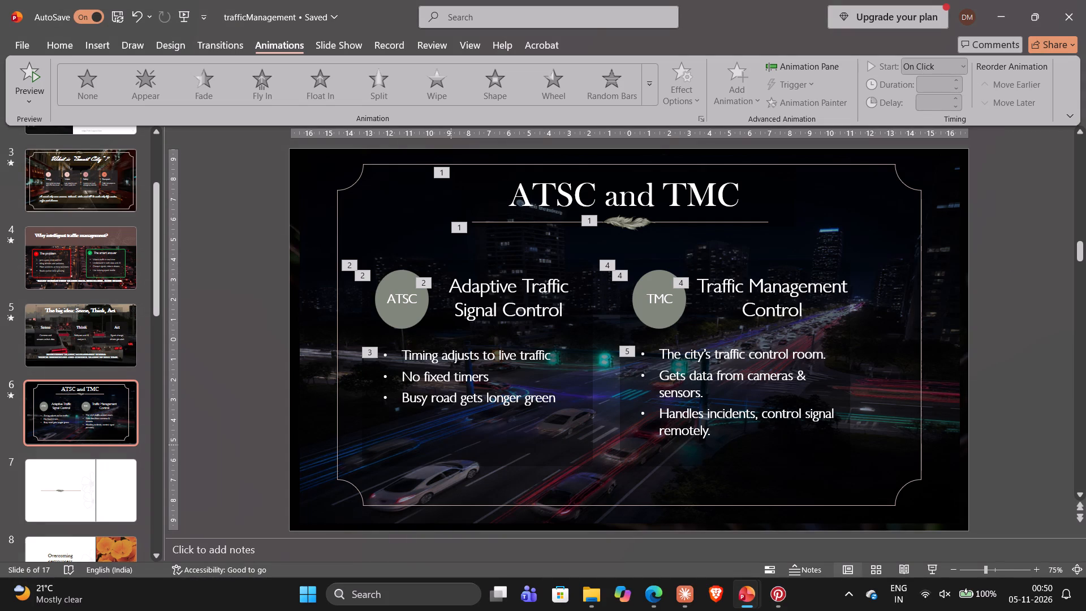
Save the trafficManagement presentation.
{"action": "key", "text": "ctrl+s"}
Check the slide that follows "ATSC and TMC" in the smart-city-traffic-management reference deck, returning to blank slide 7 of trafficManagement.
{"action": "left_click", "coordinate": [116, 489]}
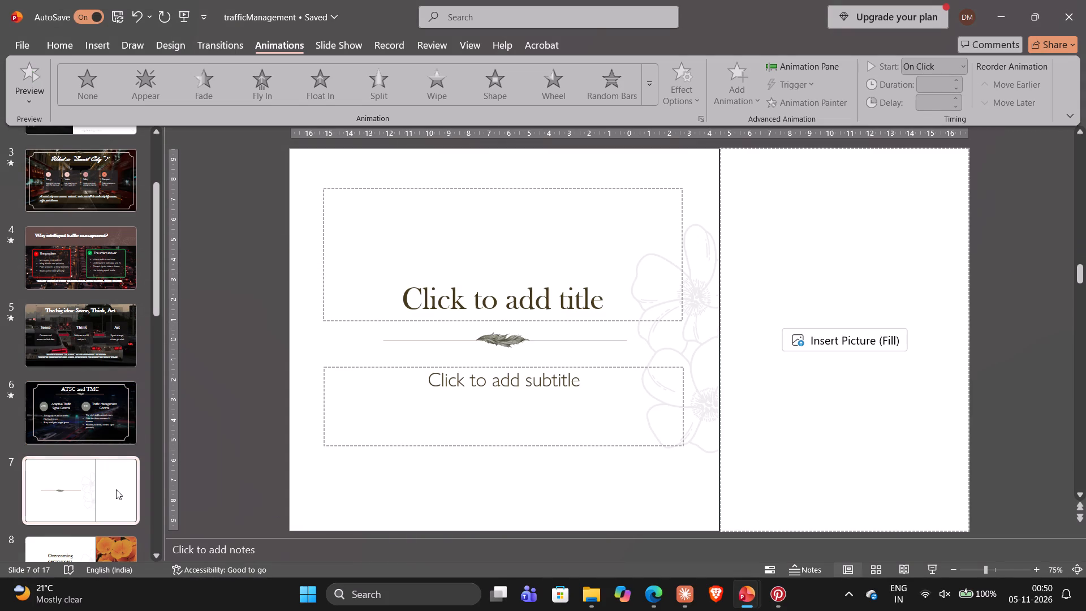
{"action": "key", "text": "alt+Tab"}
{"action": "key", "text": "Right"}
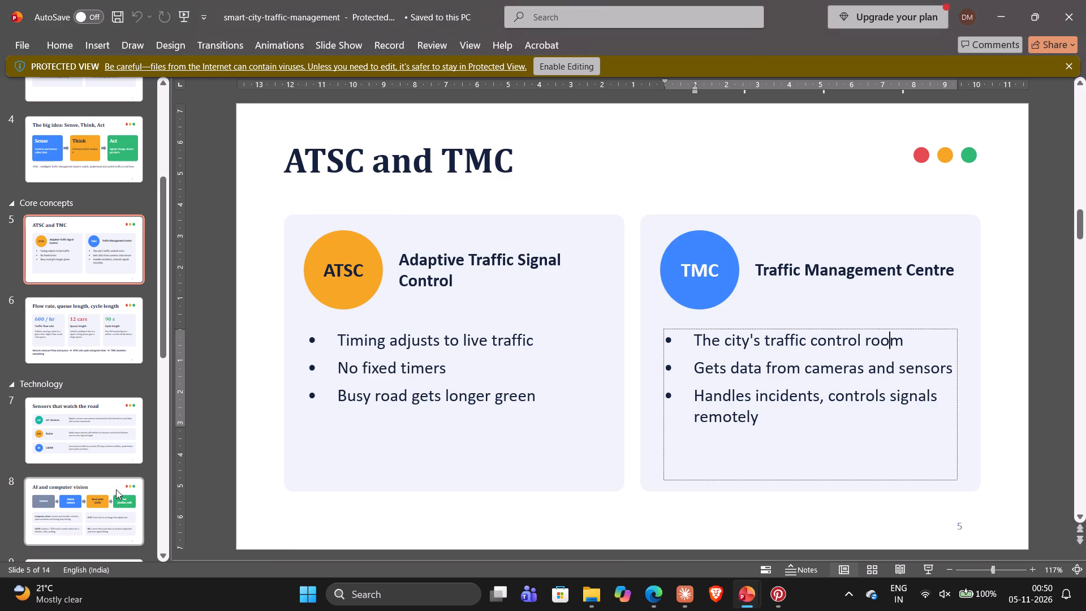
{"action": "left_click", "coordinate": [245, 143]}
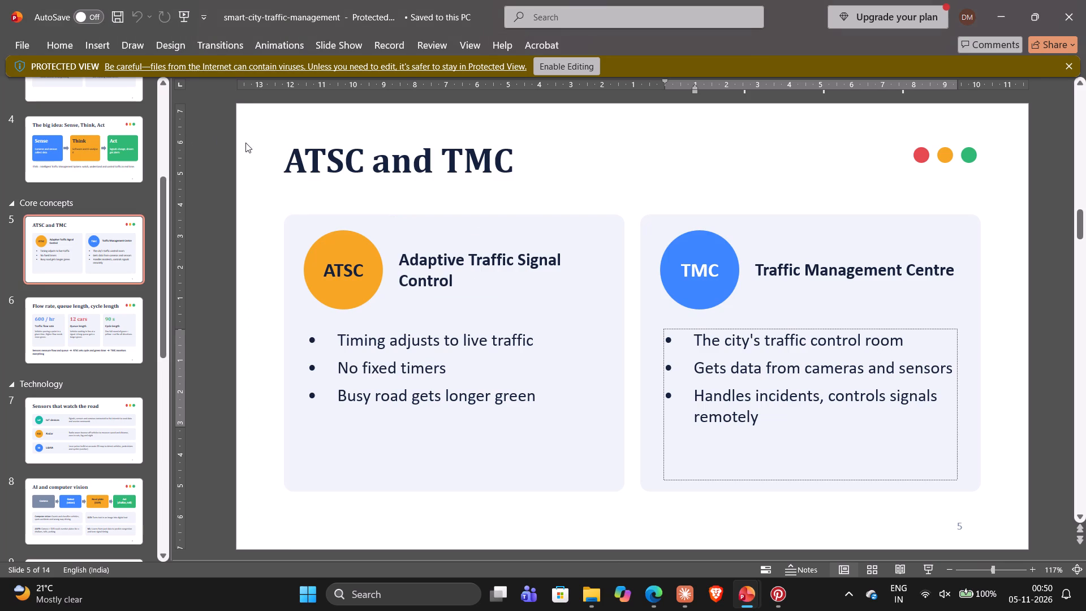
{"action": "key", "text": "Right"}
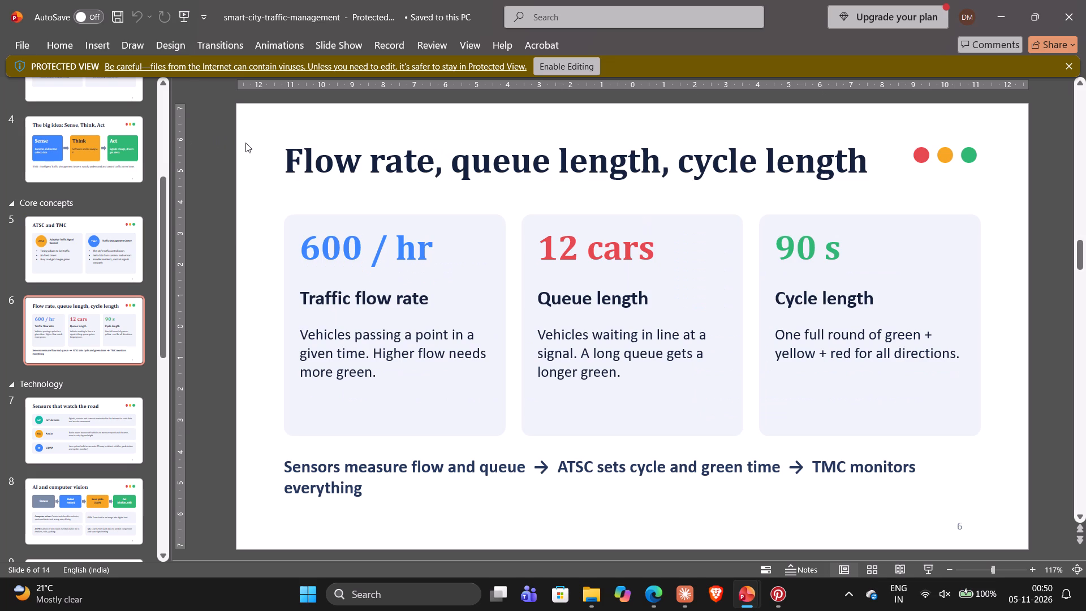
{"action": "key", "text": "alt+Tab"}
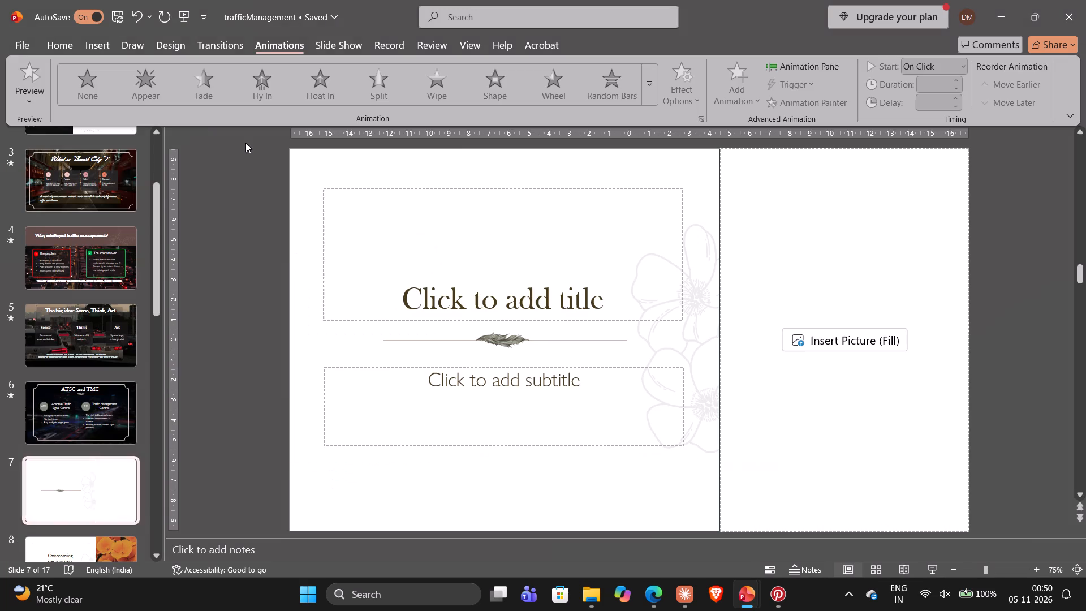
Review the designs of the finished slides and the remaining template slides in the trafficManagement presentation.
{"action": "scroll", "coordinate": [109, 376], "scroll_direction": "up", "scroll_amount": 5}
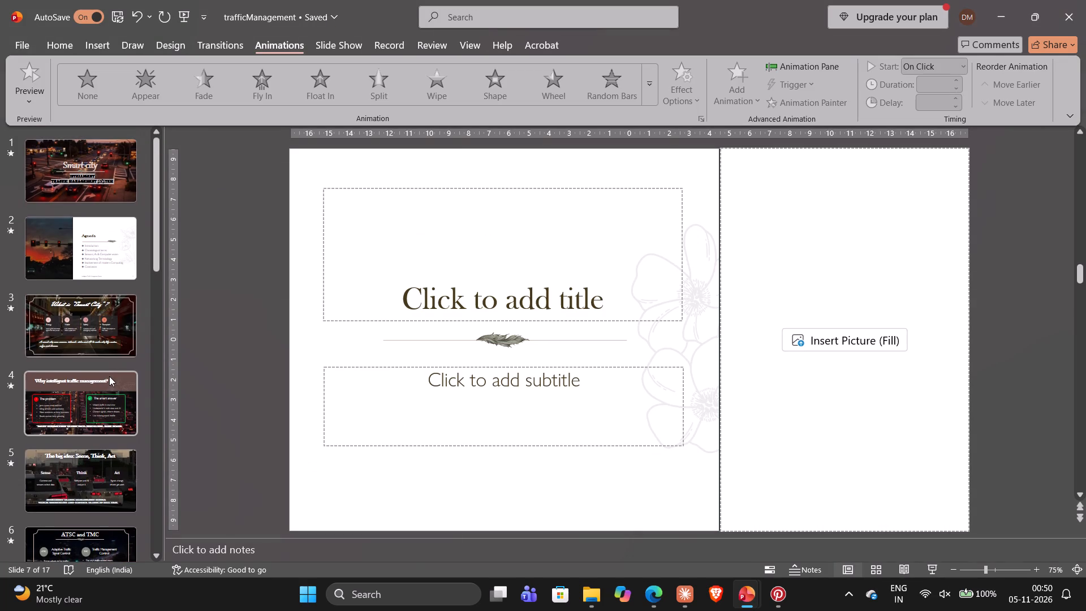
{"action": "scroll", "coordinate": [109, 376], "scroll_direction": "up", "scroll_amount": 4}
{"action": "scroll", "coordinate": [109, 376], "scroll_direction": "down", "scroll_amount": 5}
{"action": "scroll", "coordinate": [109, 376], "scroll_direction": "up", "scroll_amount": 5}
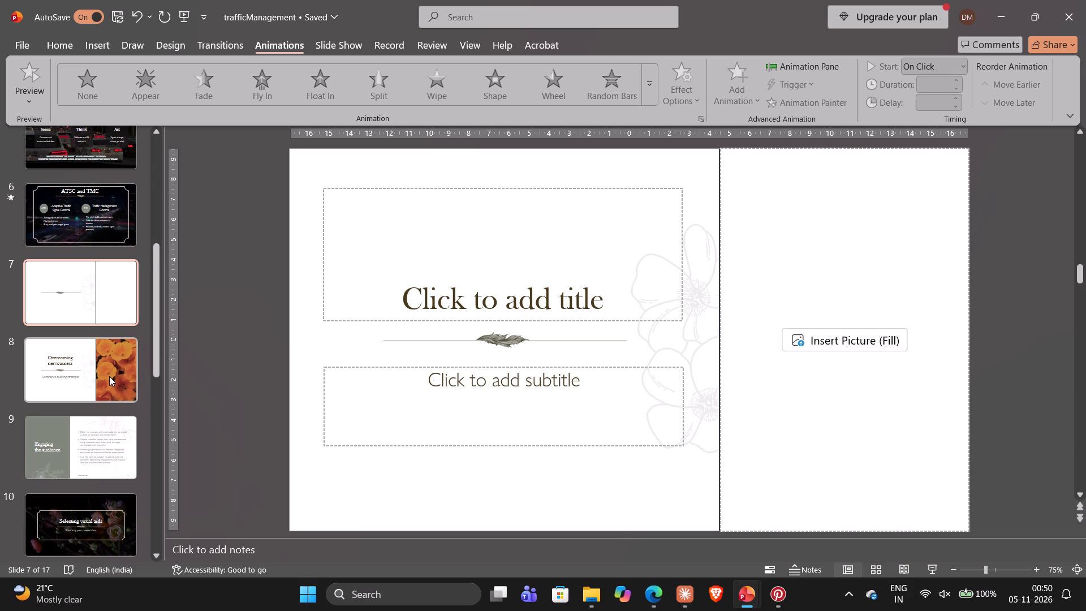
{"action": "scroll", "coordinate": [109, 376], "scroll_direction": "up", "scroll_amount": 11}
{"action": "left_click", "coordinate": [81, 170]}
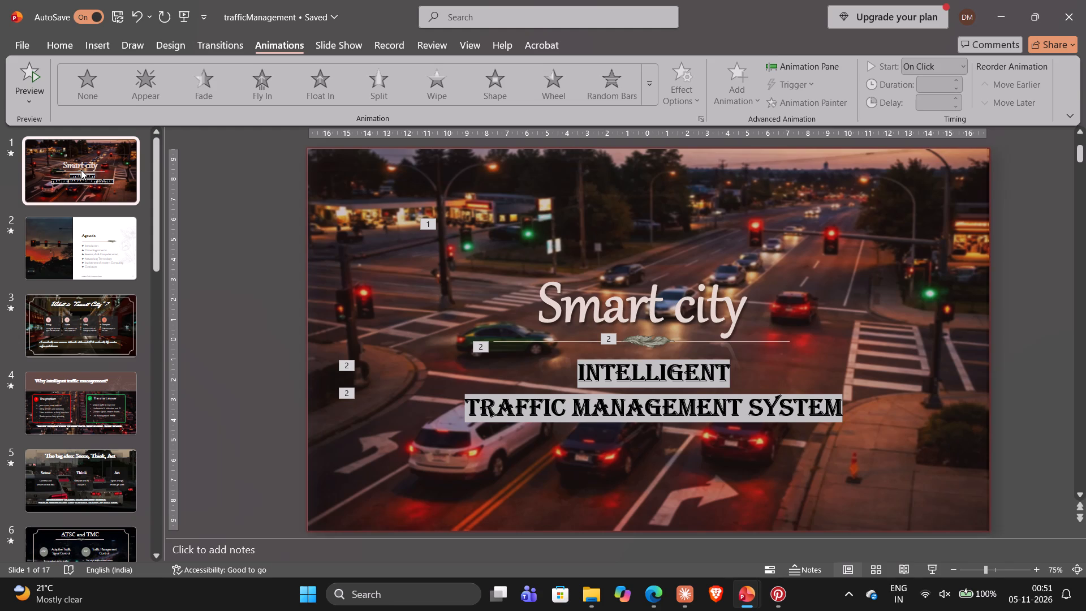
{"action": "left_click", "coordinate": [66, 331]}
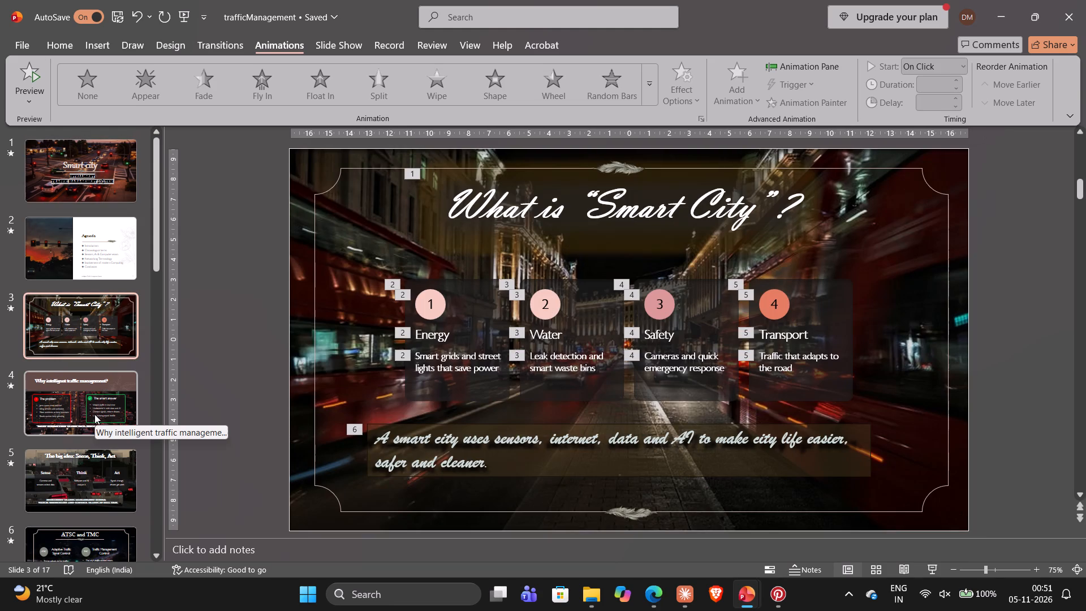
{"action": "left_click", "coordinate": [94, 414]}
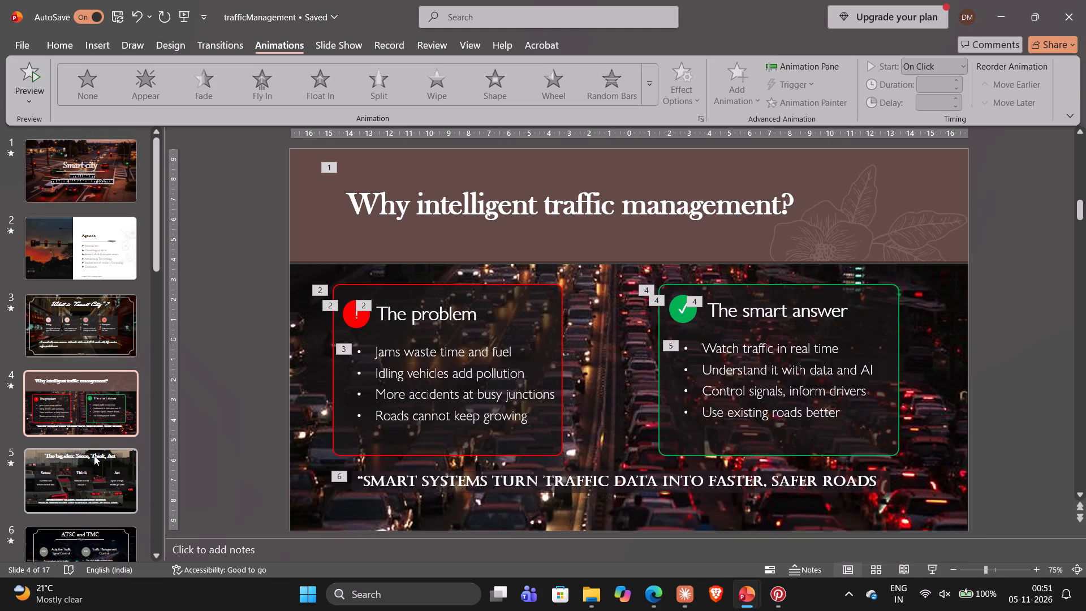
{"action": "left_click", "coordinate": [94, 455]}
{"action": "scroll", "coordinate": [94, 455], "scroll_direction": "down", "scroll_amount": 1}
{"action": "left_click", "coordinate": [90, 489]}
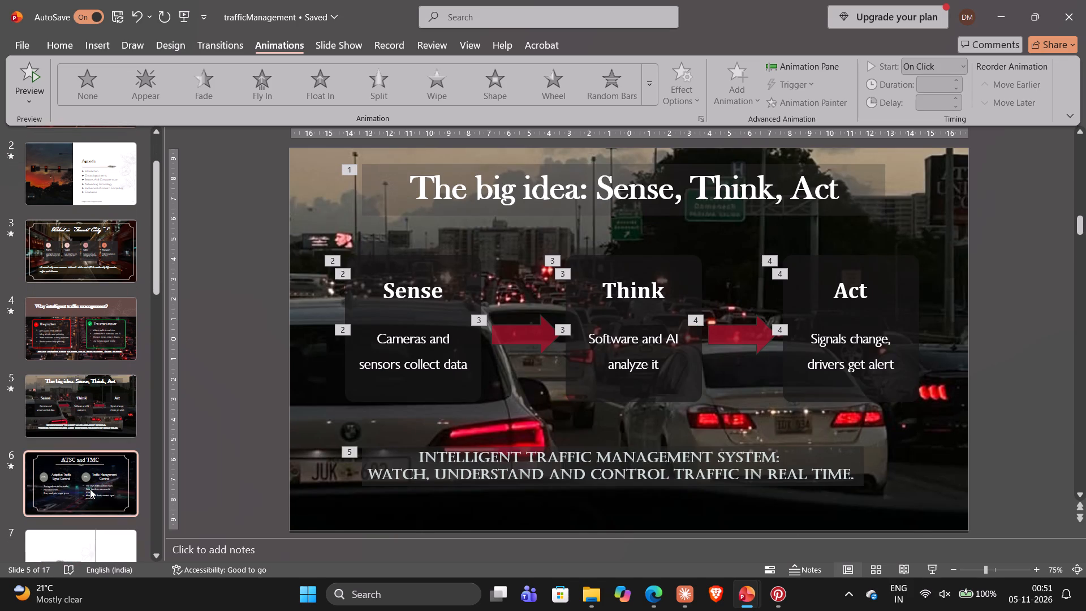
Move the "Selecting visual aids" template slide to position 7, directly after the "ATSC and TMC" slide.
{"action": "scroll", "coordinate": [90, 489], "scroll_direction": "down", "scroll_amount": 2}
{"action": "left_click_drag", "start_coordinate": [77, 429], "coordinate": [77, 192]}
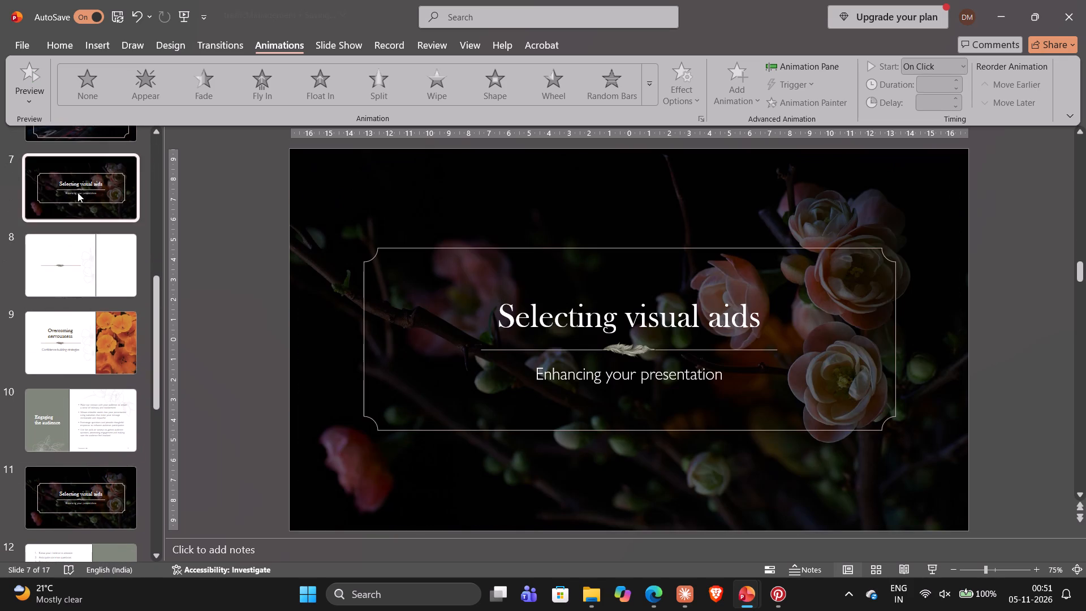
{"action": "scroll", "coordinate": [211, 331], "scroll_direction": "up", "scroll_amount": 1}
{"action": "left_click", "coordinate": [133, 401]}
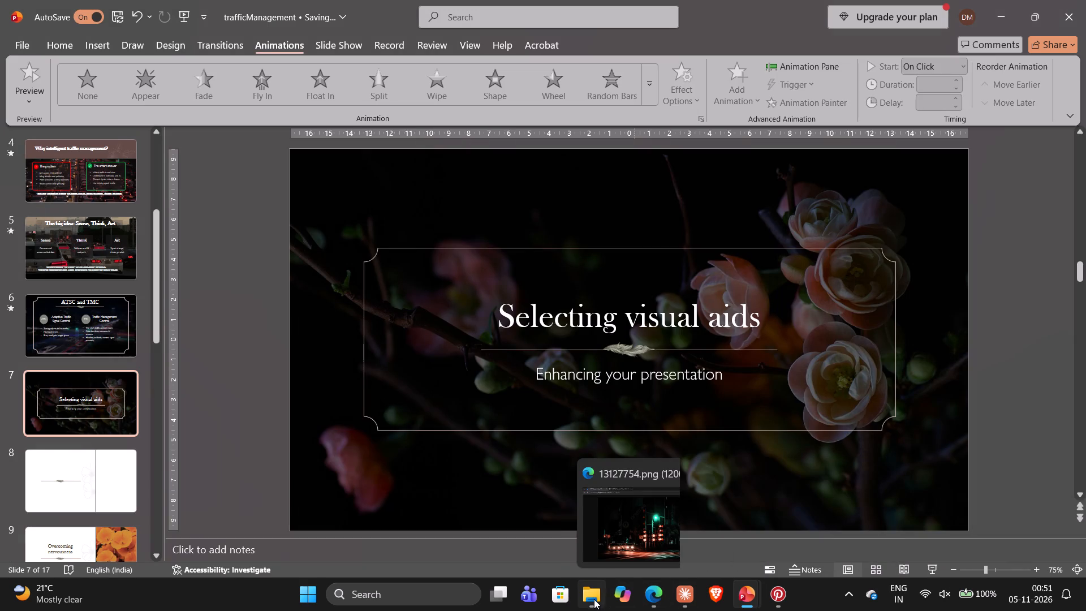
Close the Edge window showing the night traffic-light image 13127754.png.
{"action": "left_click", "coordinate": [651, 482]}
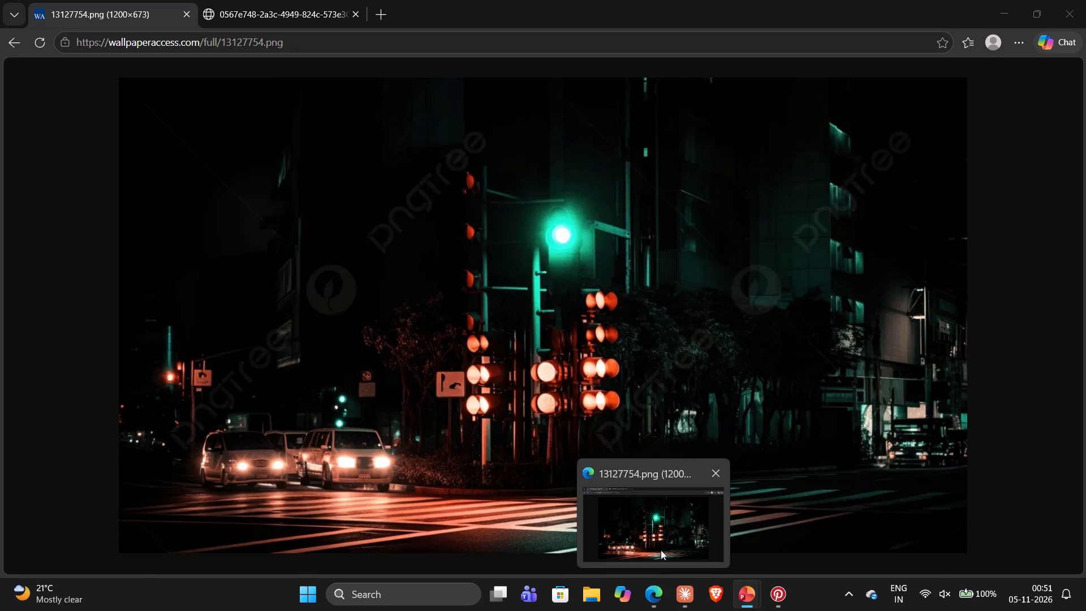
{"action": "left_click", "coordinate": [717, 471]}
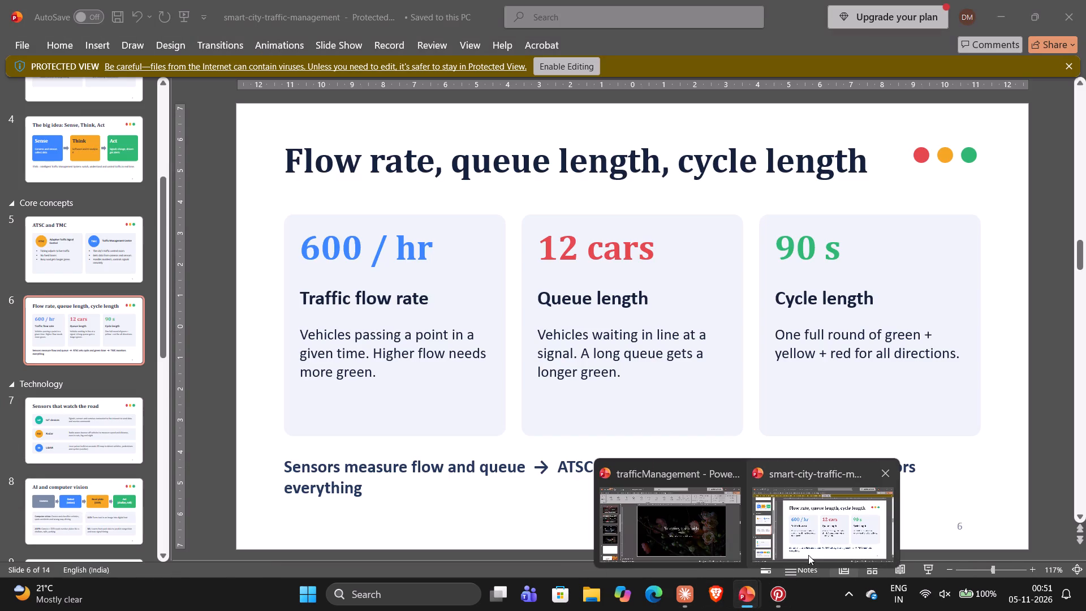
Switch to Pinterest and browse the control-room pictures for a suitable slide image.
{"action": "left_click", "coordinate": [766, 609]}
{"action": "scroll", "coordinate": [661, 414], "scroll_direction": "down", "scroll_amount": 1}
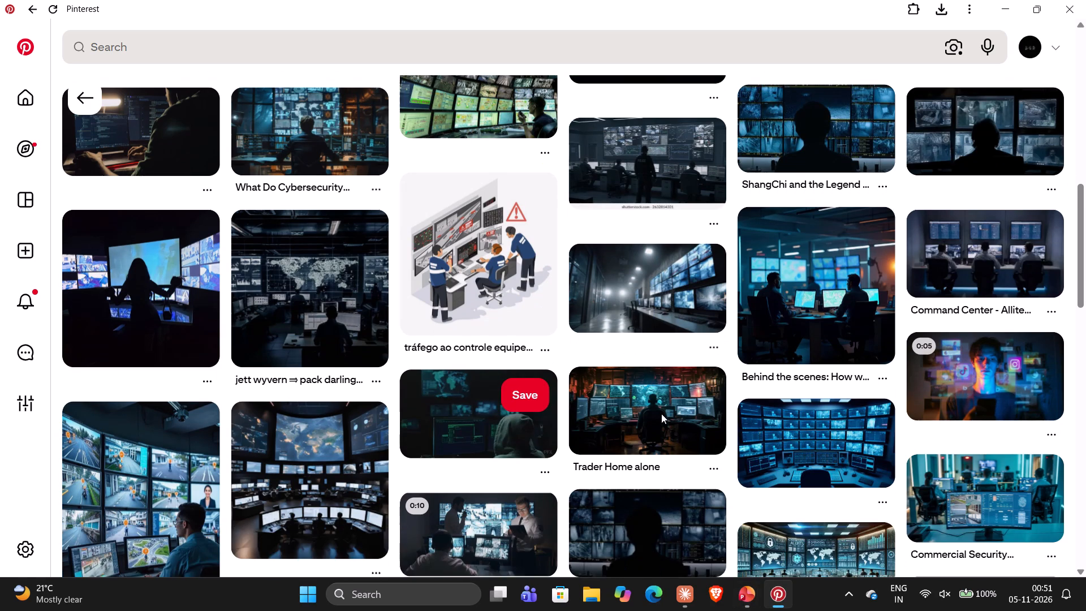
{"action": "scroll", "coordinate": [661, 414], "scroll_direction": "down", "scroll_amount": 3}
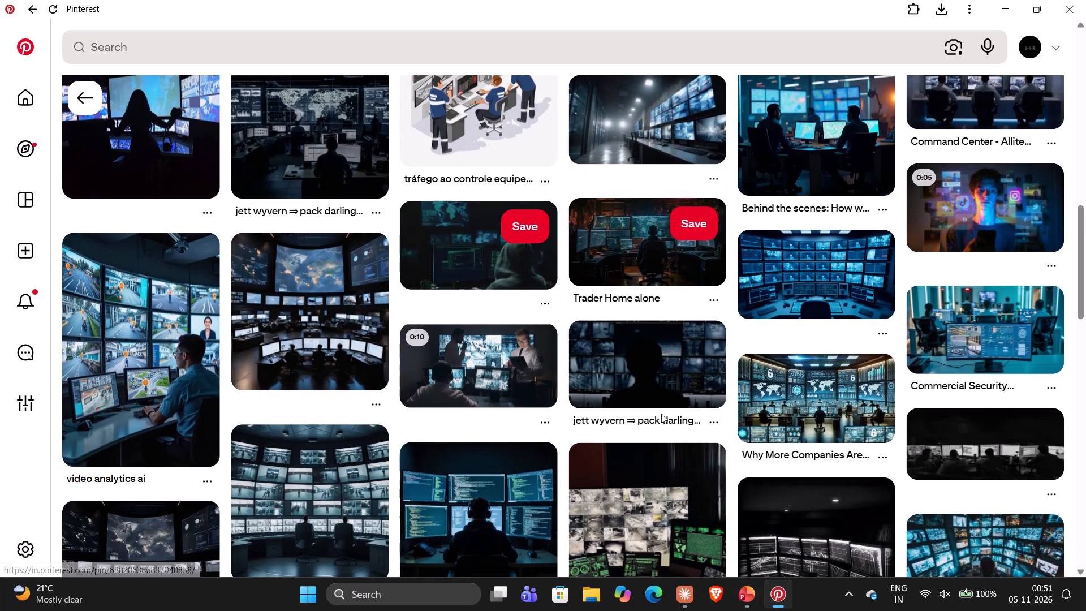
{"action": "scroll", "coordinate": [697, 539], "scroll_direction": "down", "scroll_amount": 1}
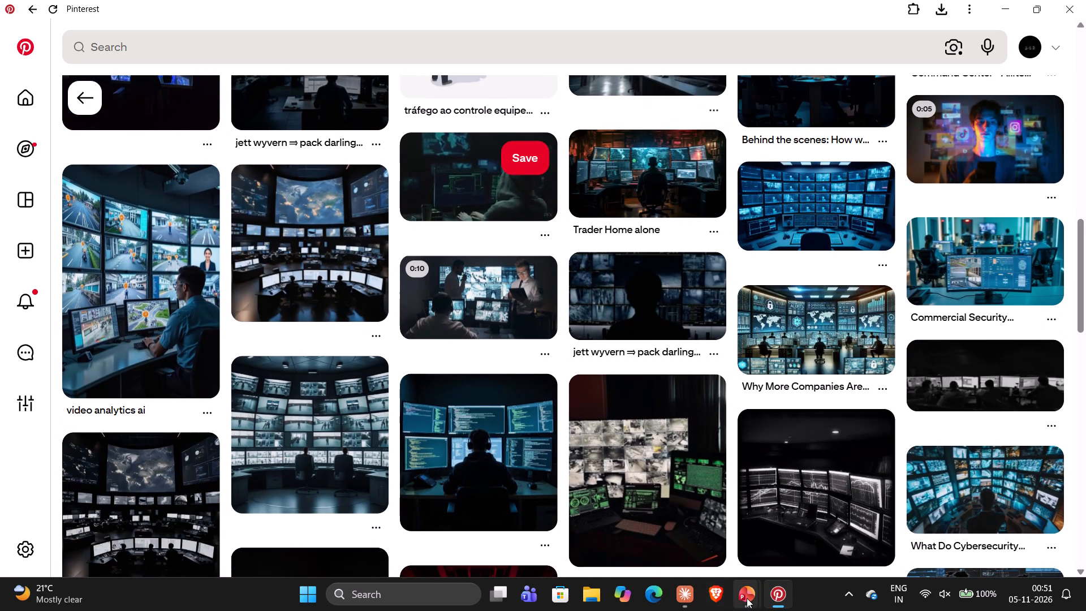
Switch to the smart-city-traffic-management reference deck and read slides 5 to 8, ending on "Flow rate, queue length, cycle length".
{"action": "left_click", "coordinate": [747, 598]}
{"action": "left_click", "coordinate": [792, 558]}
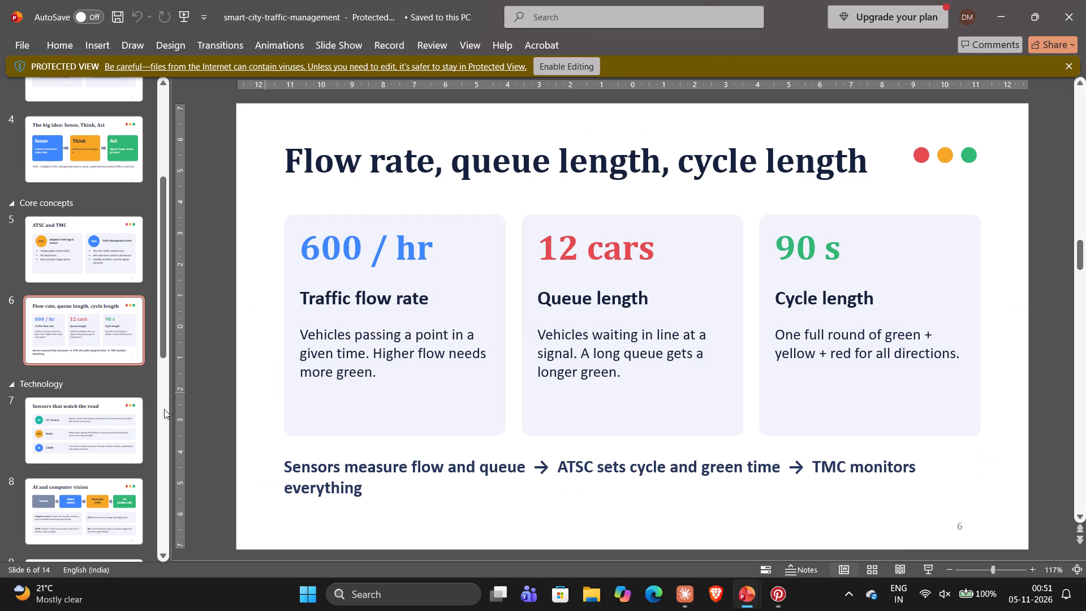
{"action": "left_click", "coordinate": [45, 428]}
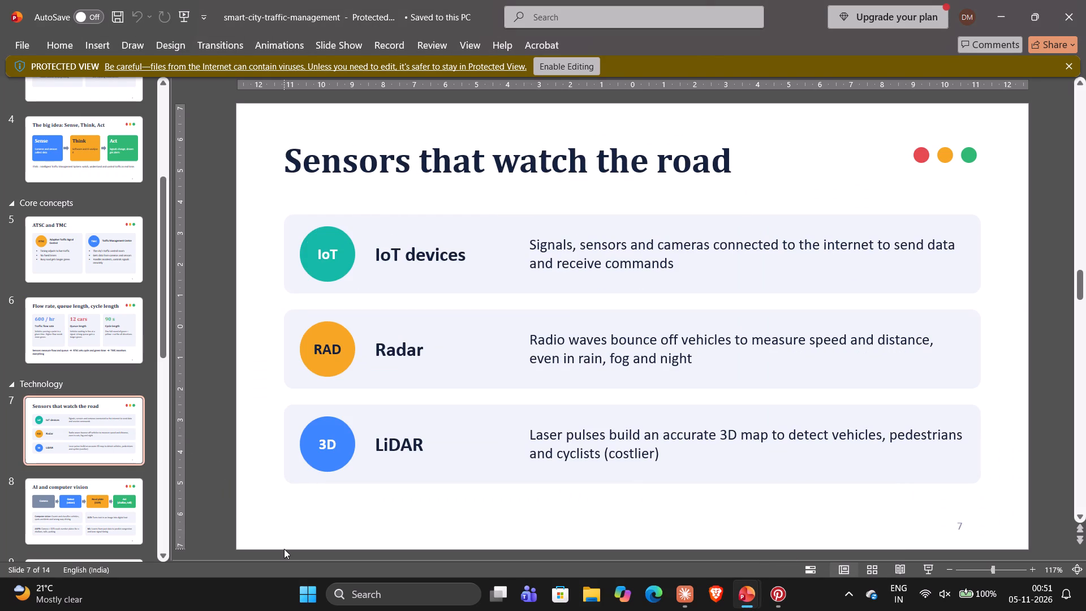
{"action": "left_click", "coordinate": [116, 510]}
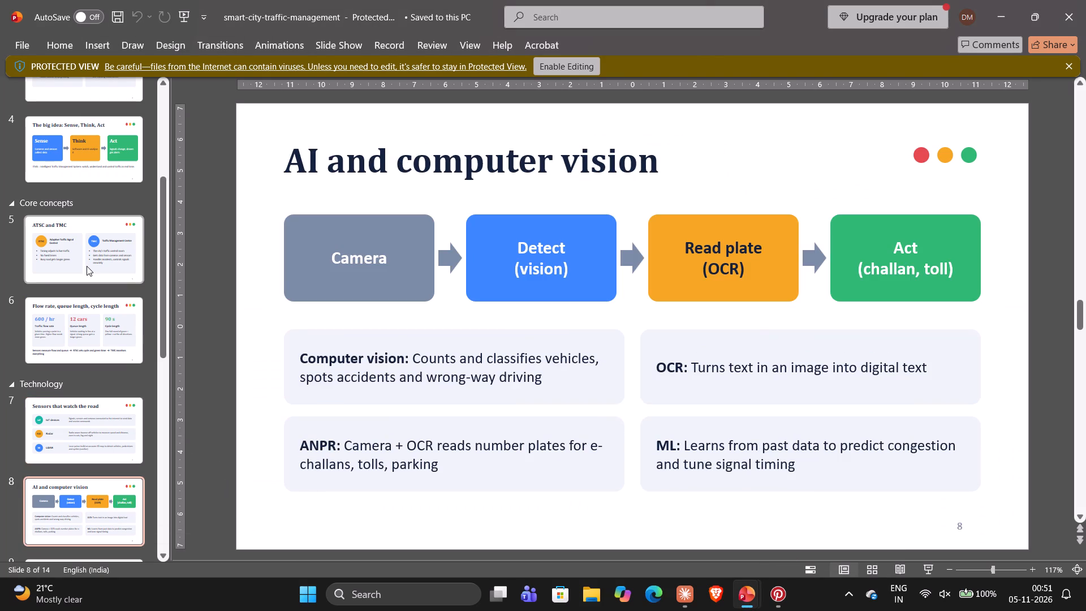
{"action": "left_click", "coordinate": [87, 266]}
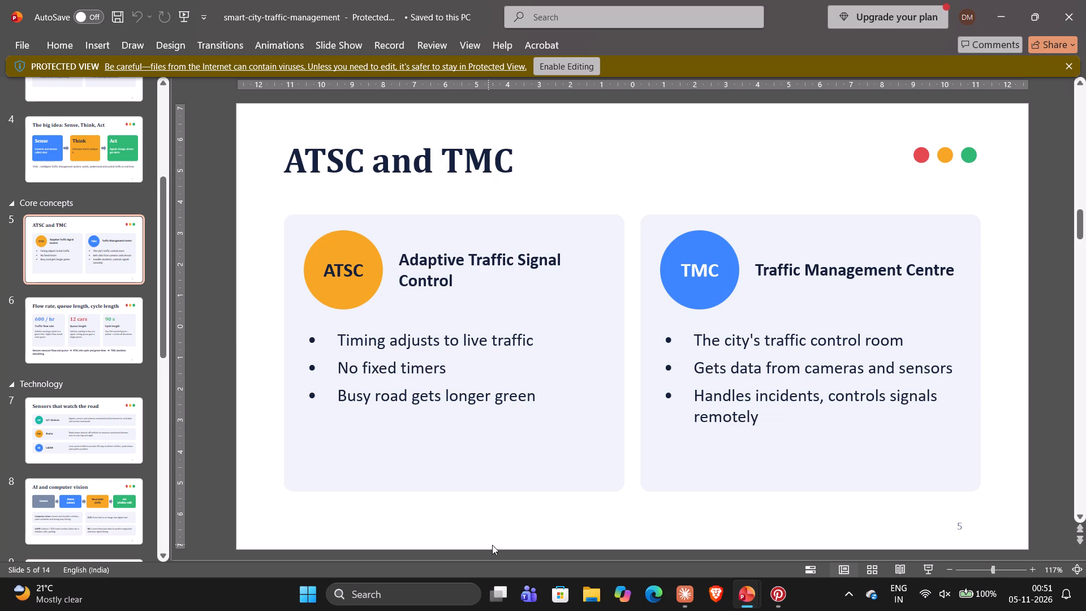
{"action": "key", "text": "Right"}
{"action": "left_click_drag", "start_coordinate": [300, 244], "coordinate": [97, 319]}
{"action": "left_click", "coordinate": [97, 319]}
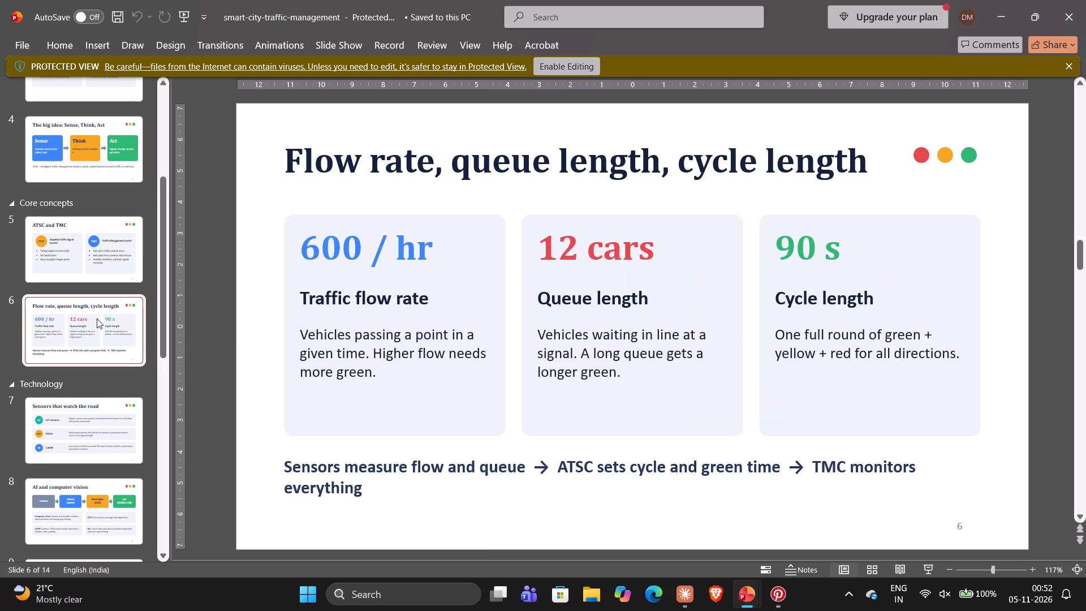
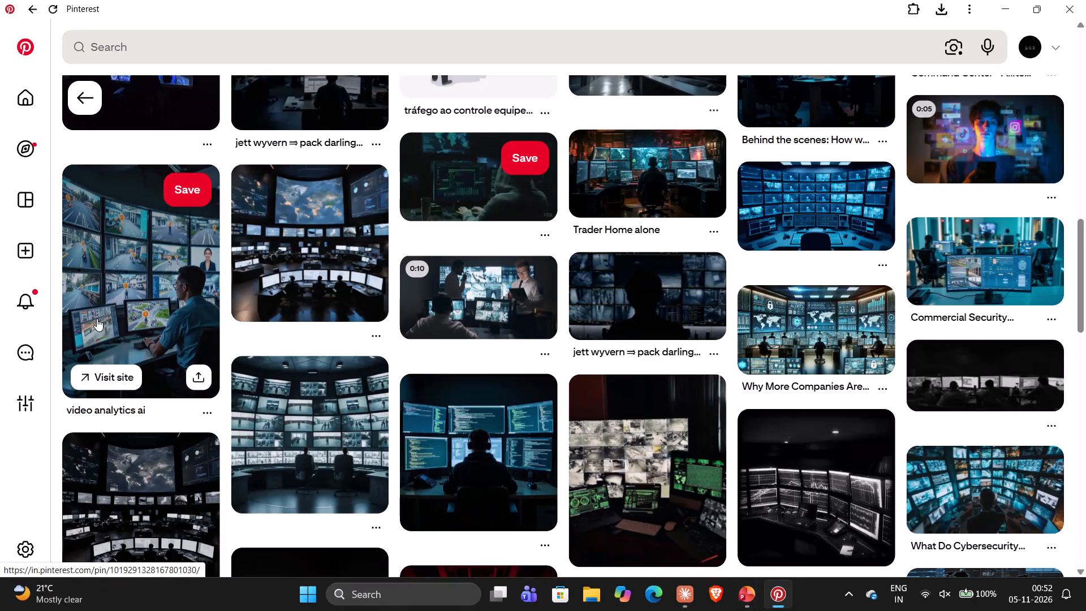
Switch from Pinterest to the trafficManagement presentation in PowerPoint.
{"action": "key", "text": "alt+Tab"}
{"action": "key", "text": "alt+Tab"}
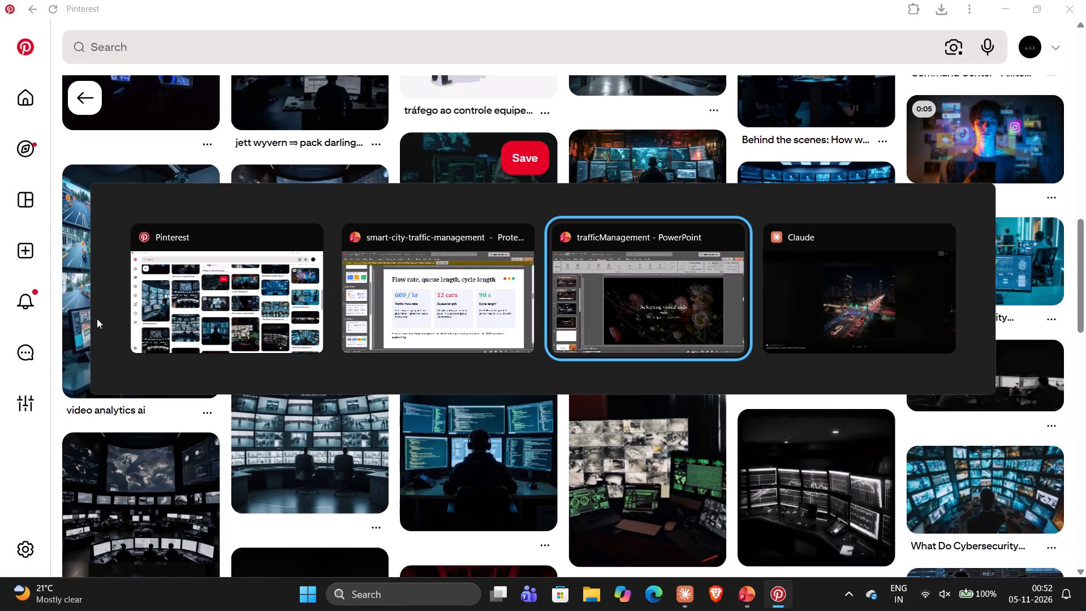
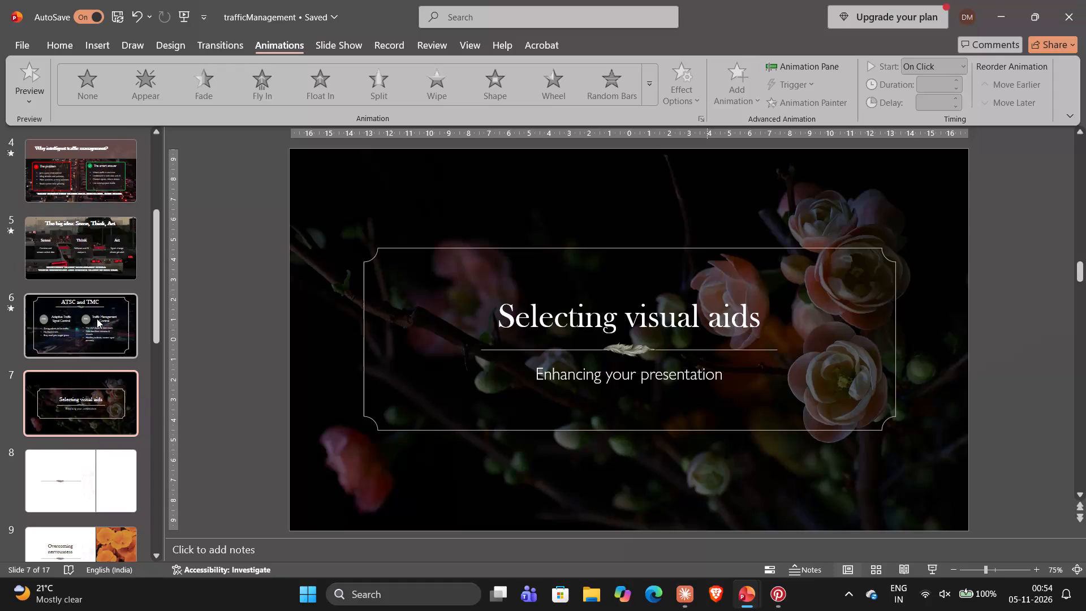
Review the ATSC and TMC slide alongside the "Selecting visual aids" slide and look through the template slides that follow.
{"action": "left_click", "coordinate": [97, 319]}
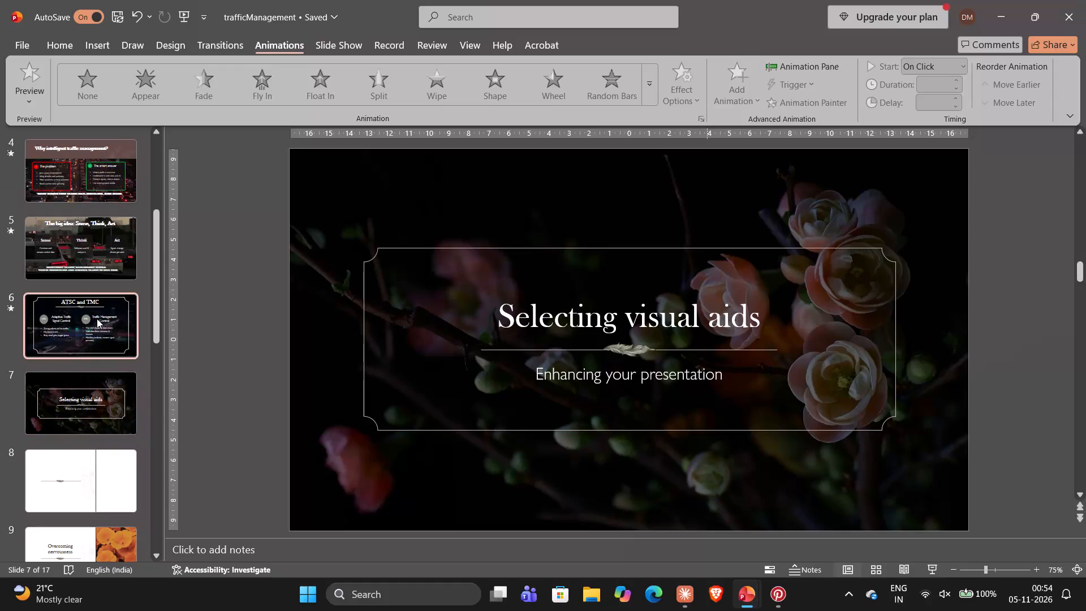
{"action": "left_click", "coordinate": [97, 406]}
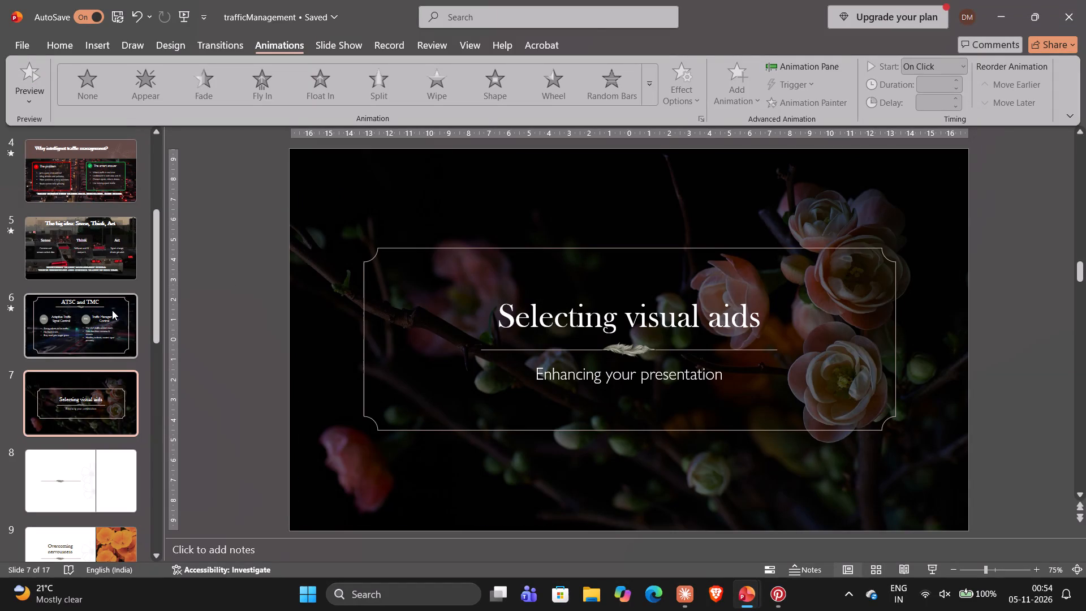
{"action": "left_click", "coordinate": [112, 310]}
{"action": "left_click", "coordinate": [240, 294]}
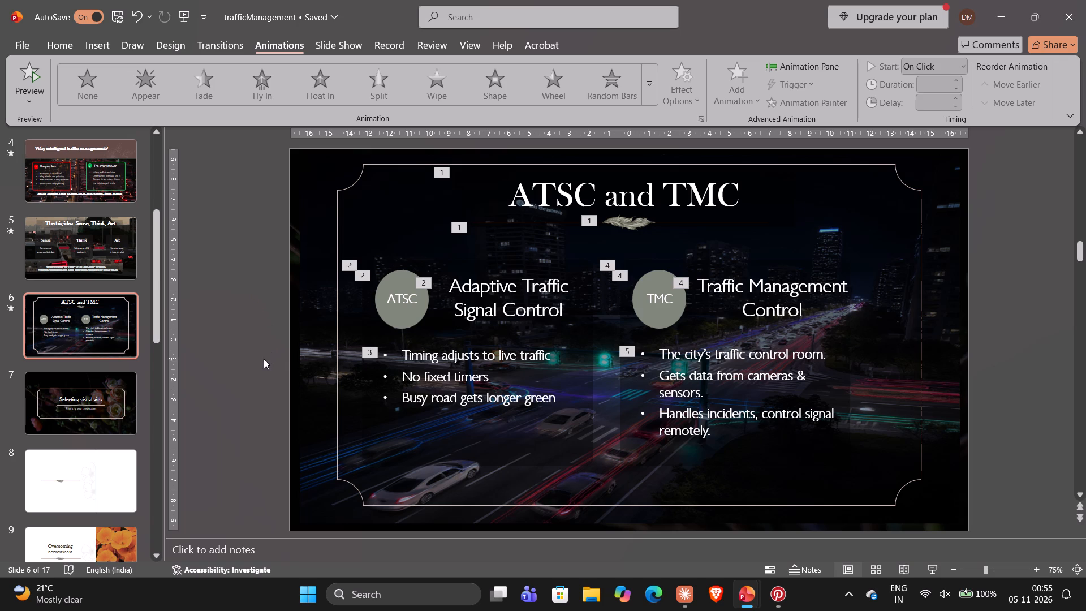
{"action": "left_click", "coordinate": [98, 391]}
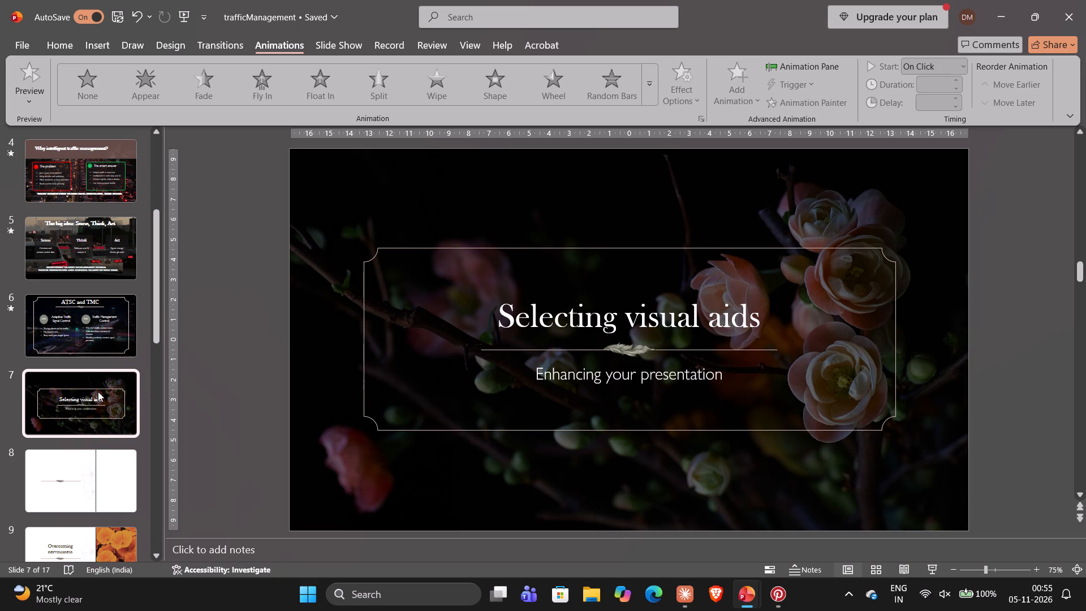
{"action": "scroll", "coordinate": [90, 488], "scroll_direction": "down", "scroll_amount": 2, "text": "ctrl"}
{"action": "scroll", "coordinate": [90, 488], "scroll_direction": "up", "scroll_amount": 1, "text": "ctrl"}
{"action": "scroll", "coordinate": [90, 488], "scroll_direction": "down", "scroll_amount": 1, "text": "ctrl"}
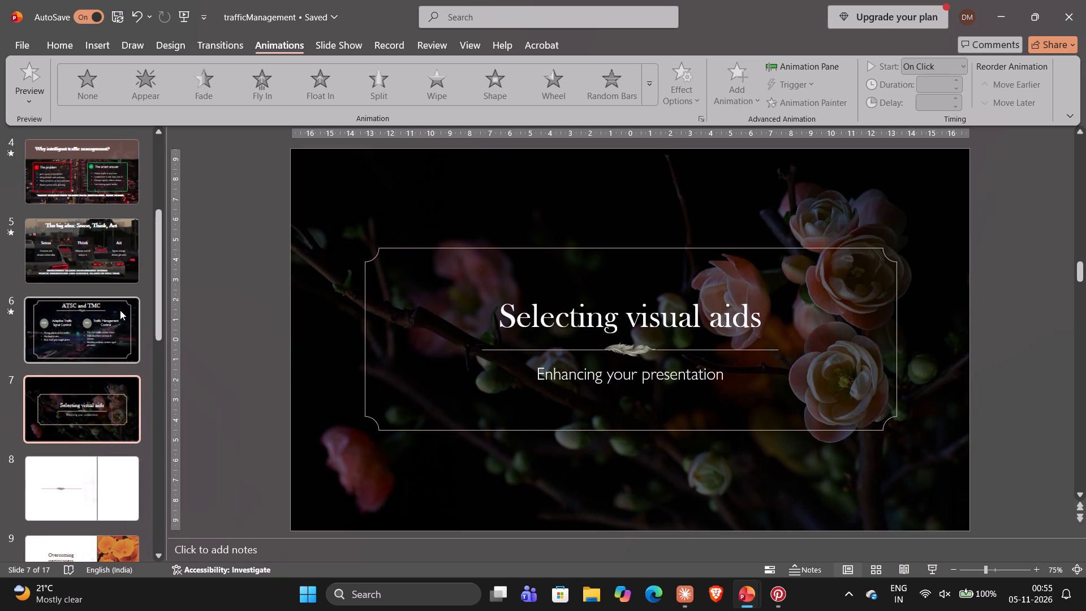
{"action": "scroll", "coordinate": [120, 310], "scroll_direction": "up", "scroll_amount": 4}
{"action": "scroll", "coordinate": [120, 310], "scroll_direction": "right", "scroll_amount": 2}
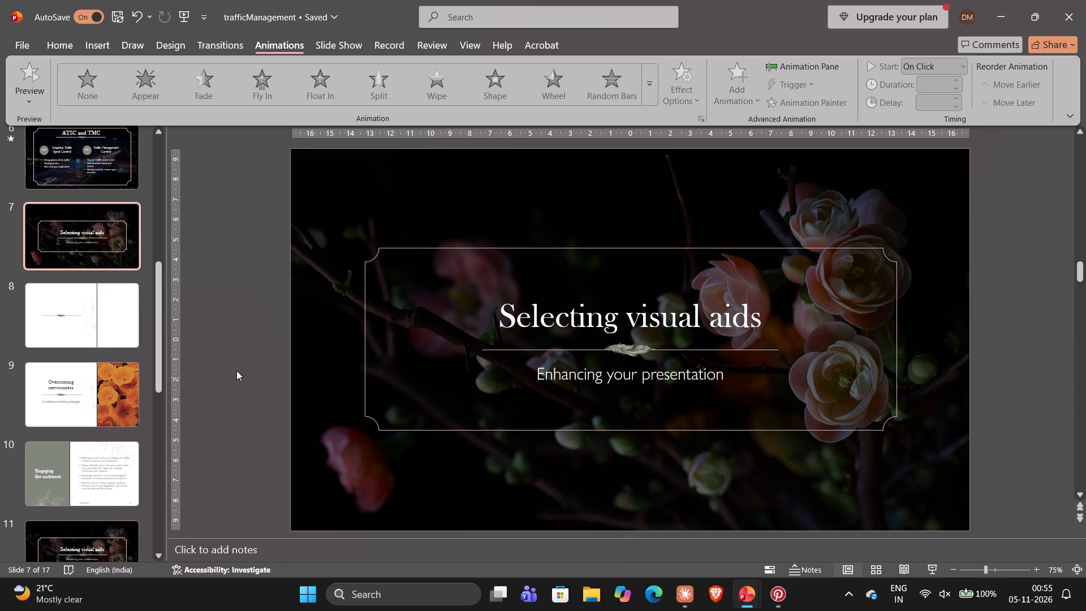
Delete the blank slide 8 with the empty title, subtitle and picture placeholders.
{"action": "scroll", "coordinate": [83, 468], "scroll_direction": "down", "scroll_amount": 1}
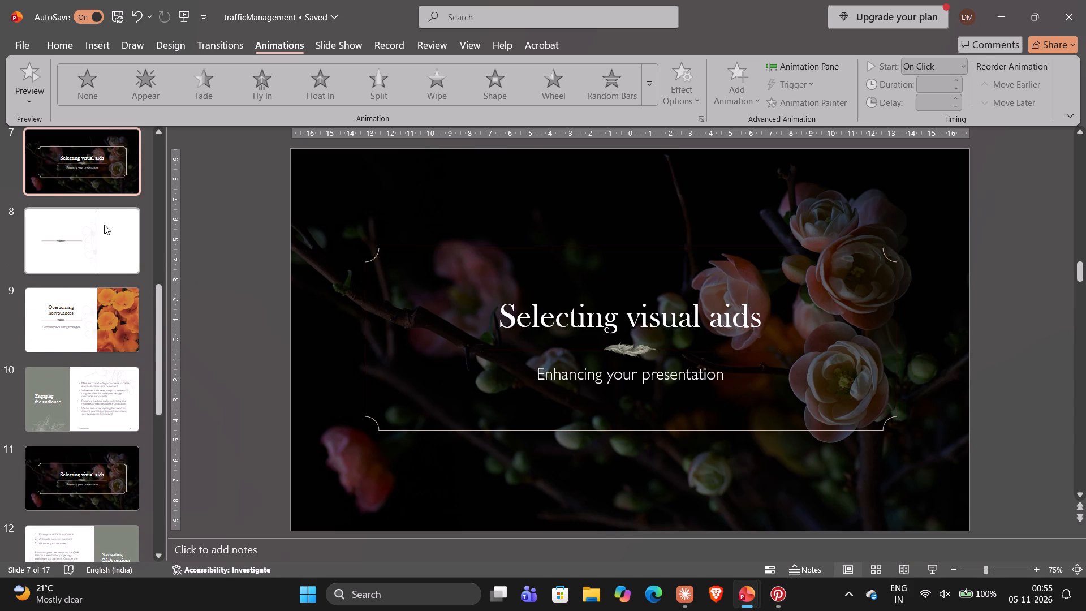
{"action": "left_click", "coordinate": [100, 222]}
{"action": "left_click", "coordinate": [100, 222]}
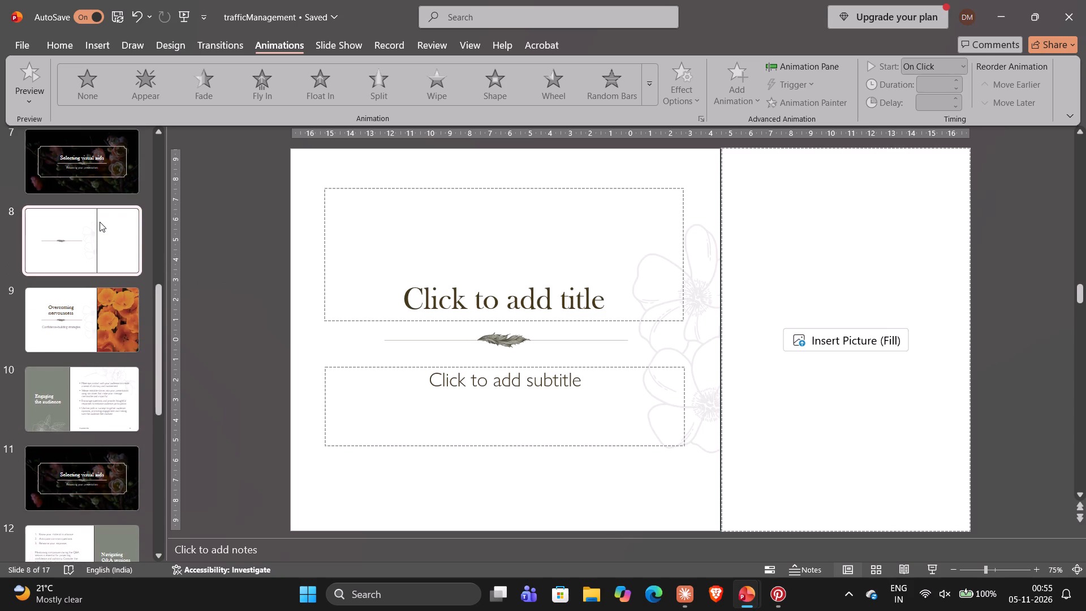
{"action": "key", "text": "Delete"}
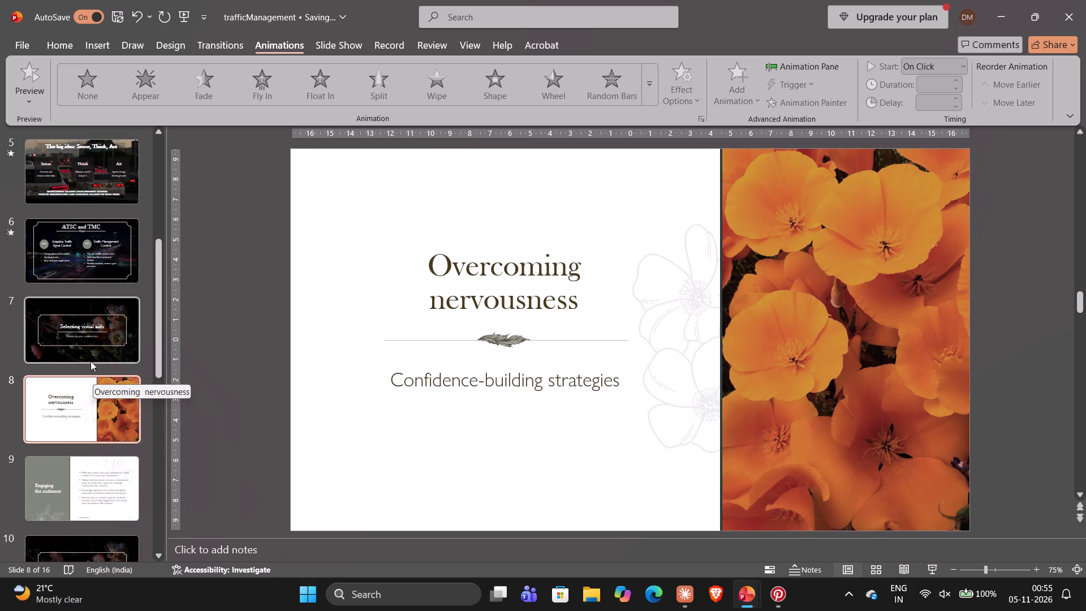
Return to slide 7, "Selecting visual aids".
{"action": "left_click", "coordinate": [87, 348]}
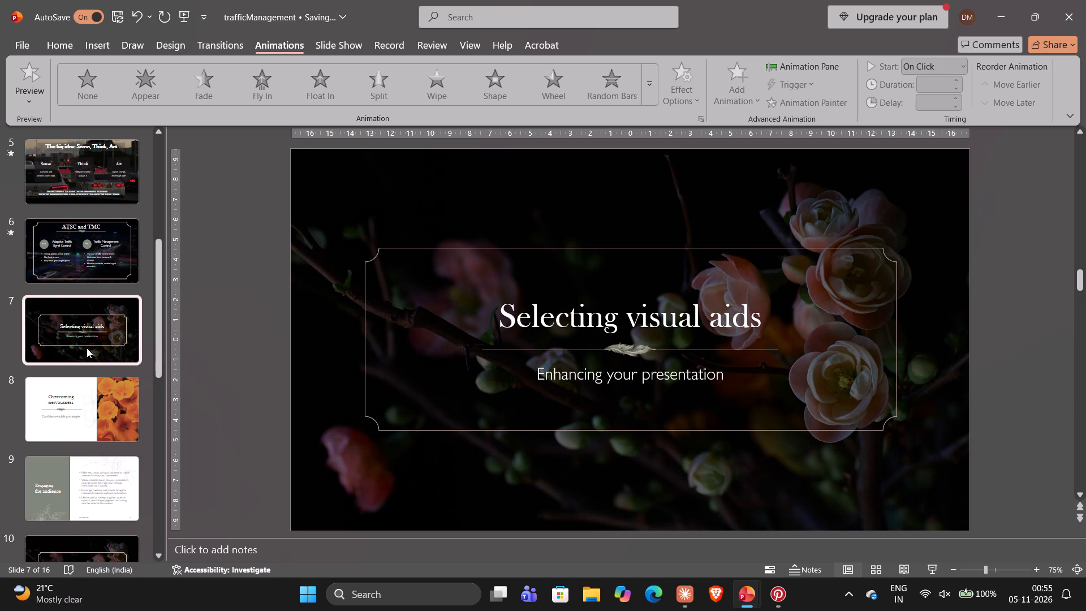
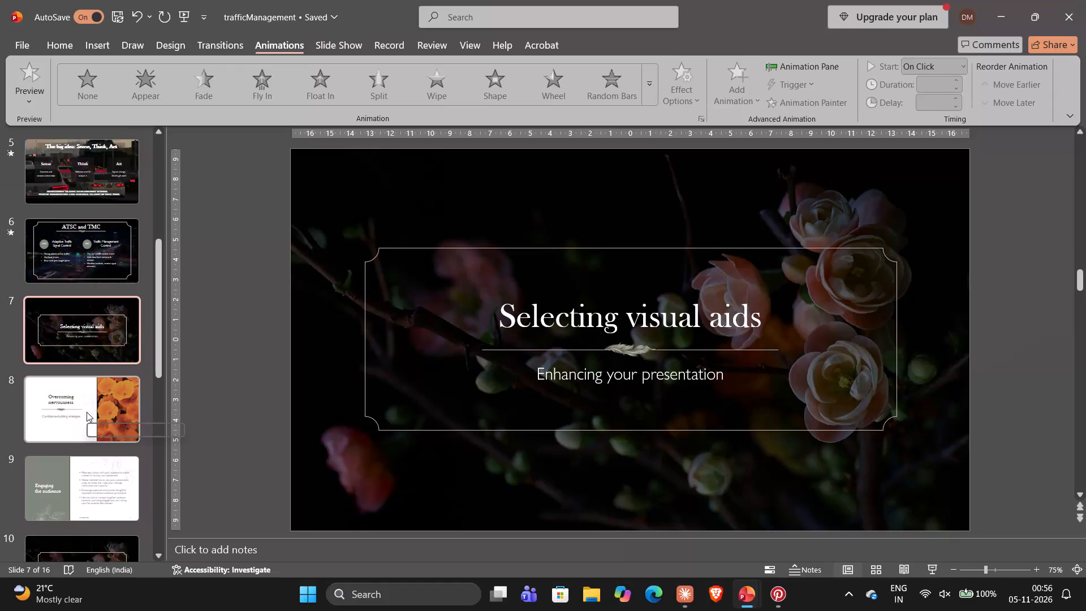
Look through the whole deck, from the "Smart city" title slide to the closing "Thank you" slide.
{"action": "scroll", "coordinate": [75, 328], "scroll_direction": "up", "scroll_amount": 5}
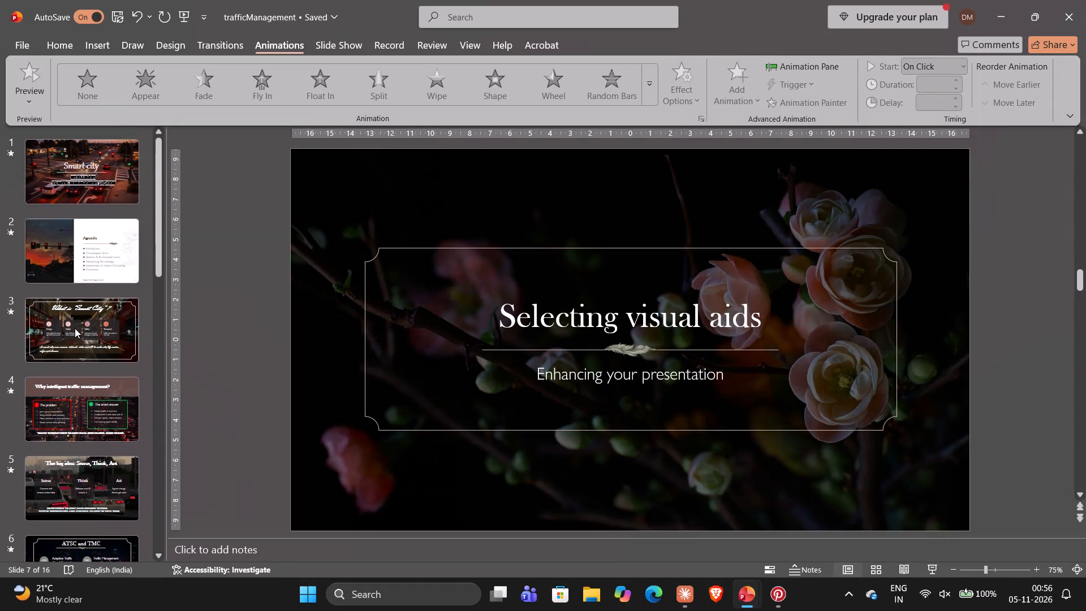
{"action": "scroll", "coordinate": [75, 328], "scroll_direction": "up", "scroll_amount": 5}
{"action": "scroll", "coordinate": [75, 328], "scroll_direction": "down", "scroll_amount": 5}
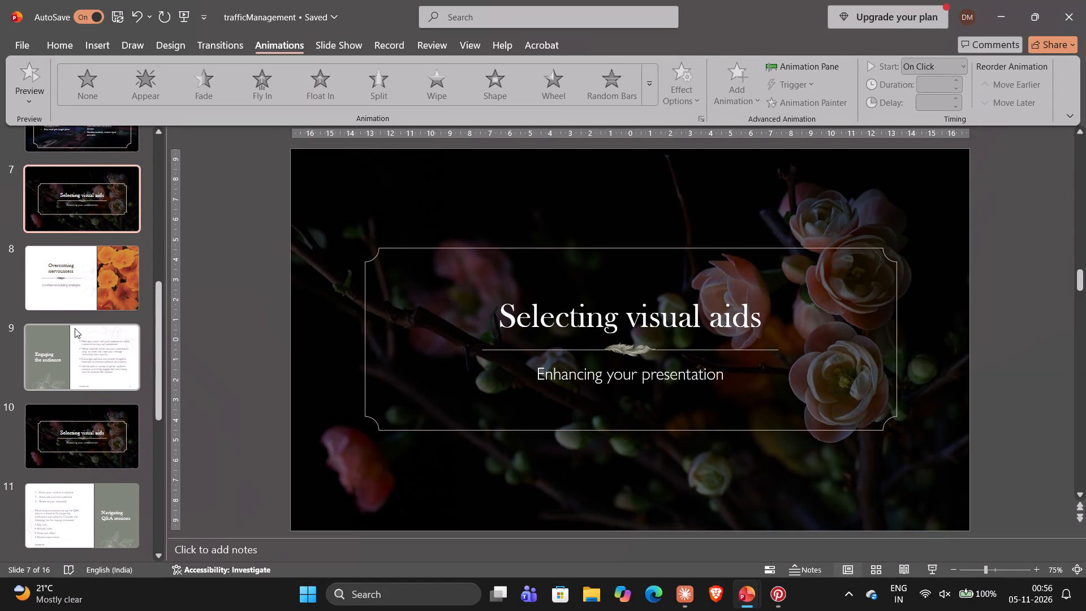
{"action": "scroll", "coordinate": [75, 328], "scroll_direction": "down", "scroll_amount": 6}
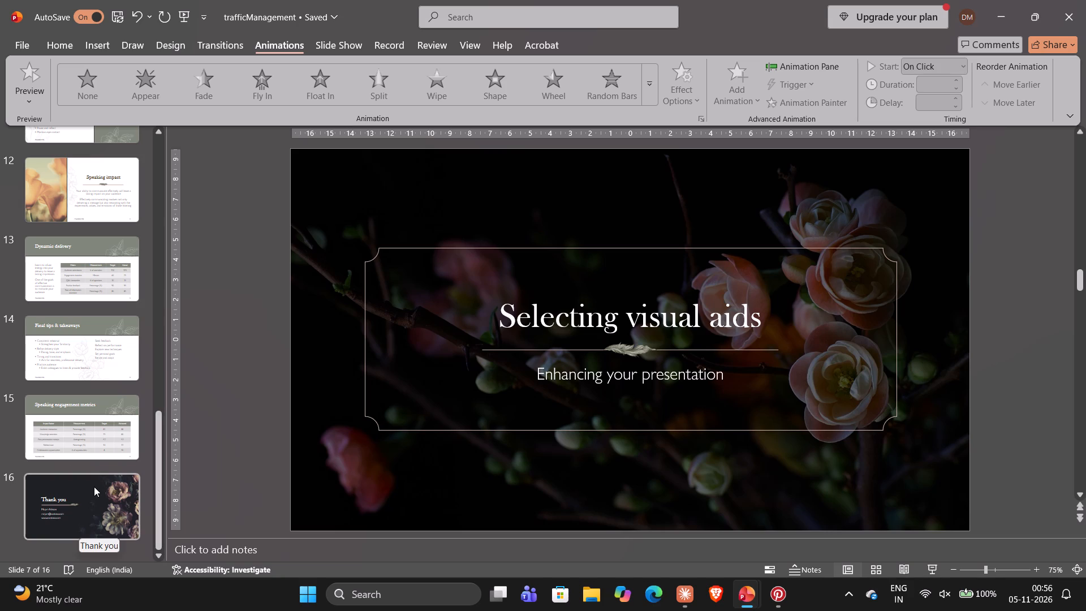
{"action": "scroll", "coordinate": [45, 381], "scroll_direction": "up", "scroll_amount": 5}
{"action": "scroll", "coordinate": [45, 381], "scroll_direction": "right", "scroll_amount": 1}
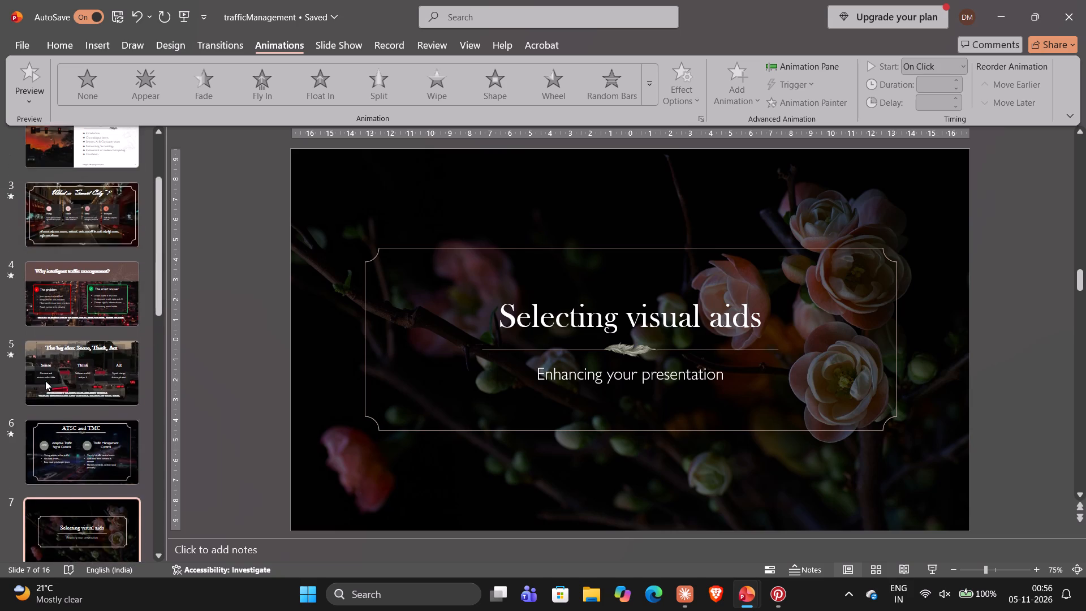
{"action": "scroll", "coordinate": [45, 381], "scroll_direction": "right", "scroll_amount": 1}
{"action": "scroll", "coordinate": [79, 244], "scroll_direction": "up", "scroll_amount": 1}
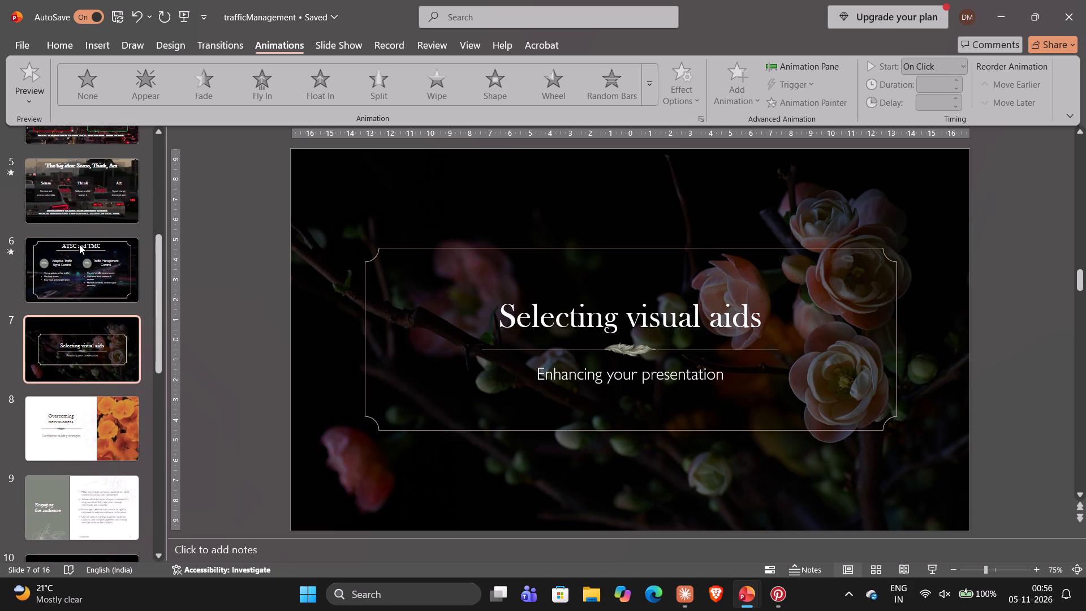
{"action": "scroll", "coordinate": [79, 244], "scroll_direction": "up", "scroll_amount": 1}
{"action": "scroll", "coordinate": [87, 362], "scroll_direction": "up", "scroll_amount": 6}
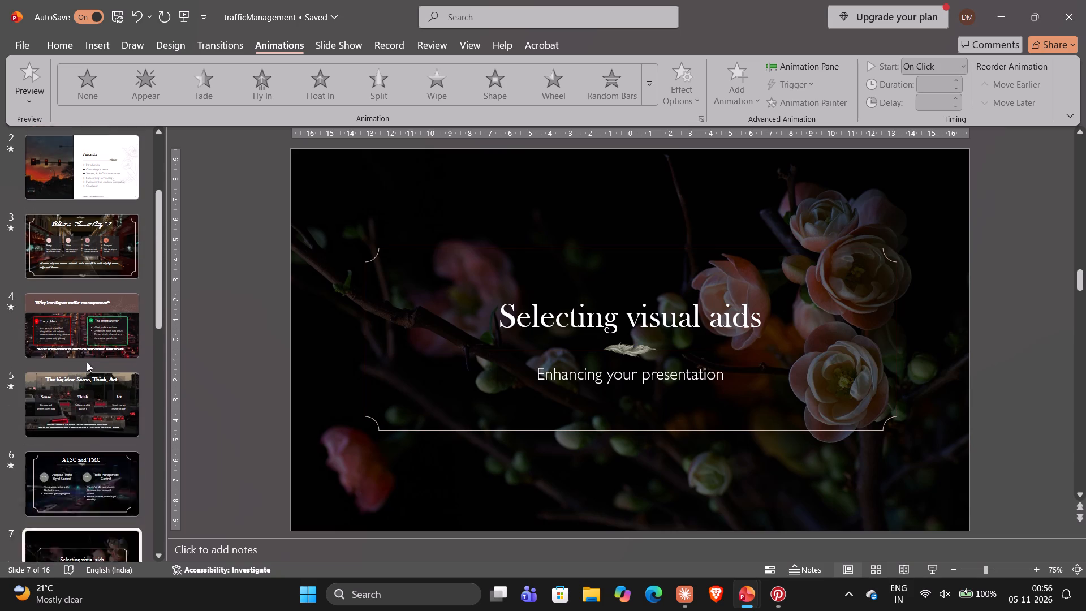
{"action": "scroll", "coordinate": [87, 362], "scroll_direction": "up", "scroll_amount": 3}
{"action": "scroll", "coordinate": [87, 362], "scroll_direction": "down", "scroll_amount": 2}
Select the full-slide flower background picture on slide 7, "Selecting visual aids".
{"action": "left_click", "coordinate": [87, 362]}
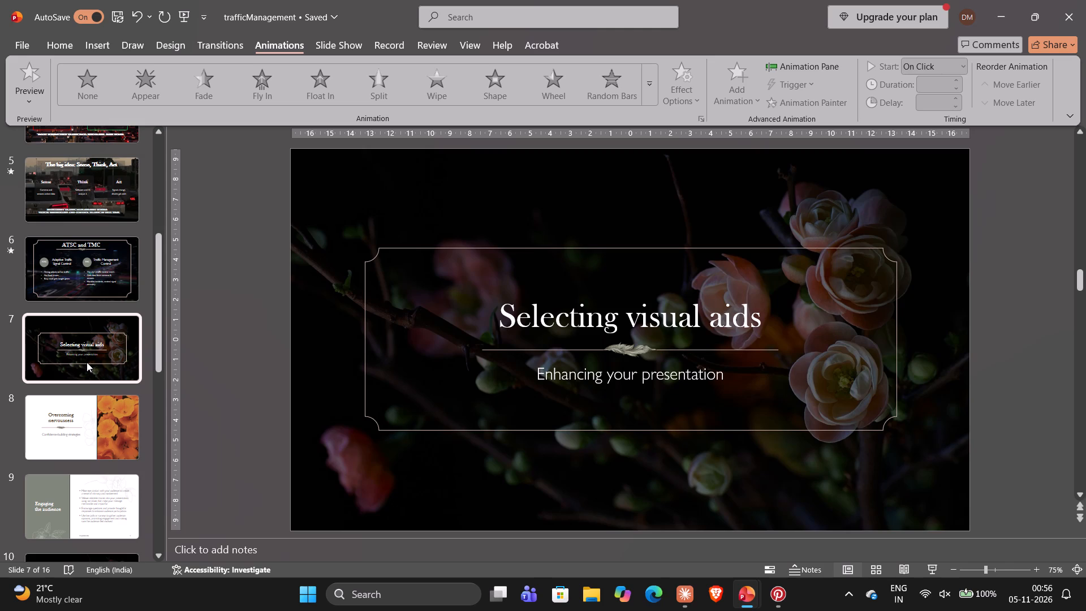
{"action": "left_click", "coordinate": [87, 362]}
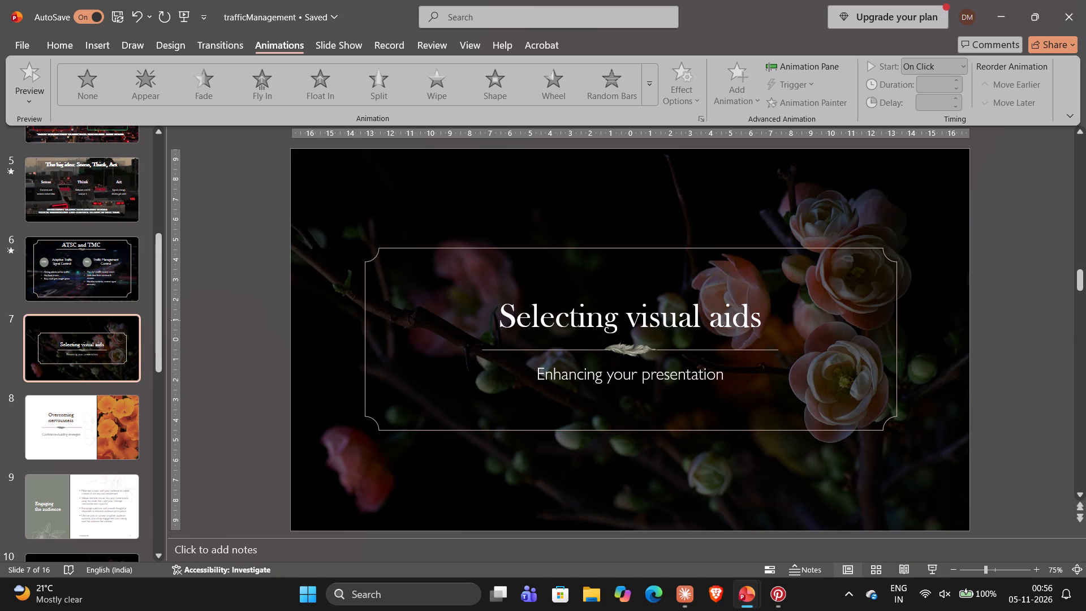
{"action": "left_click", "coordinate": [364, 325]}
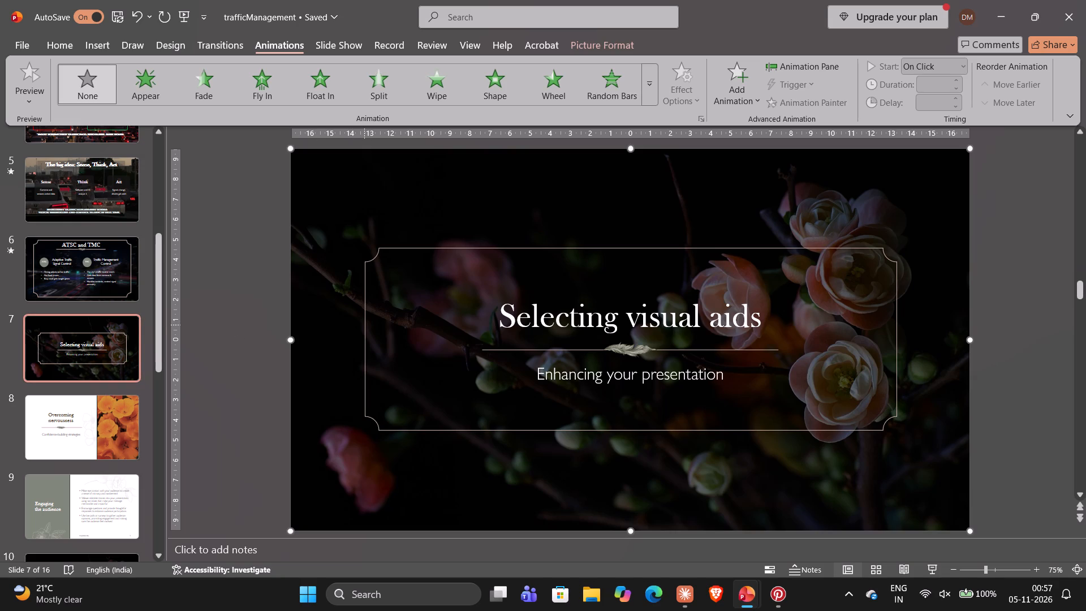
{"action": "left_click", "coordinate": [364, 325]}
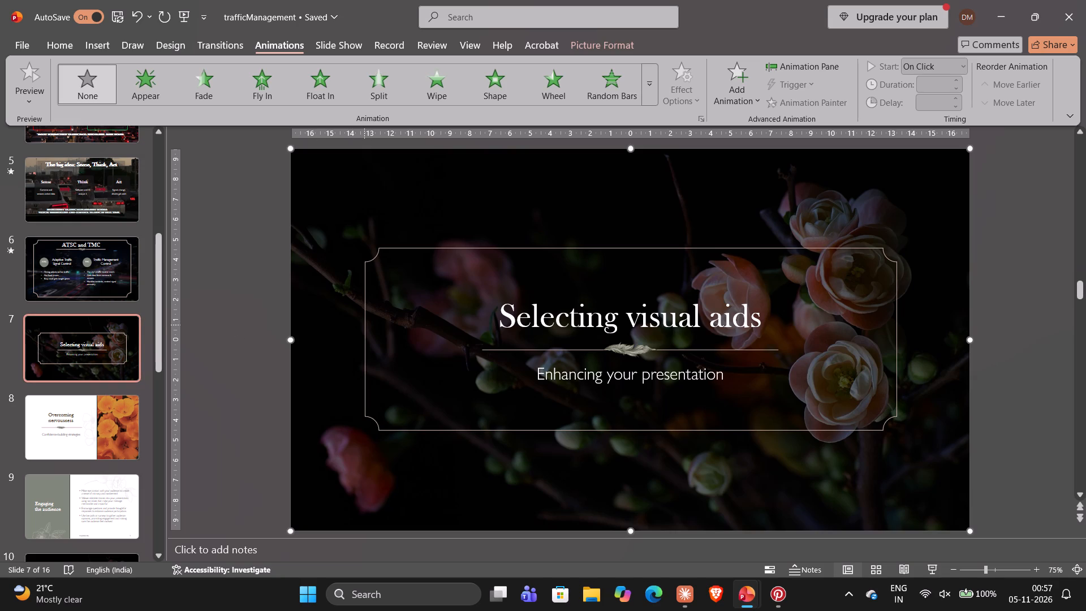
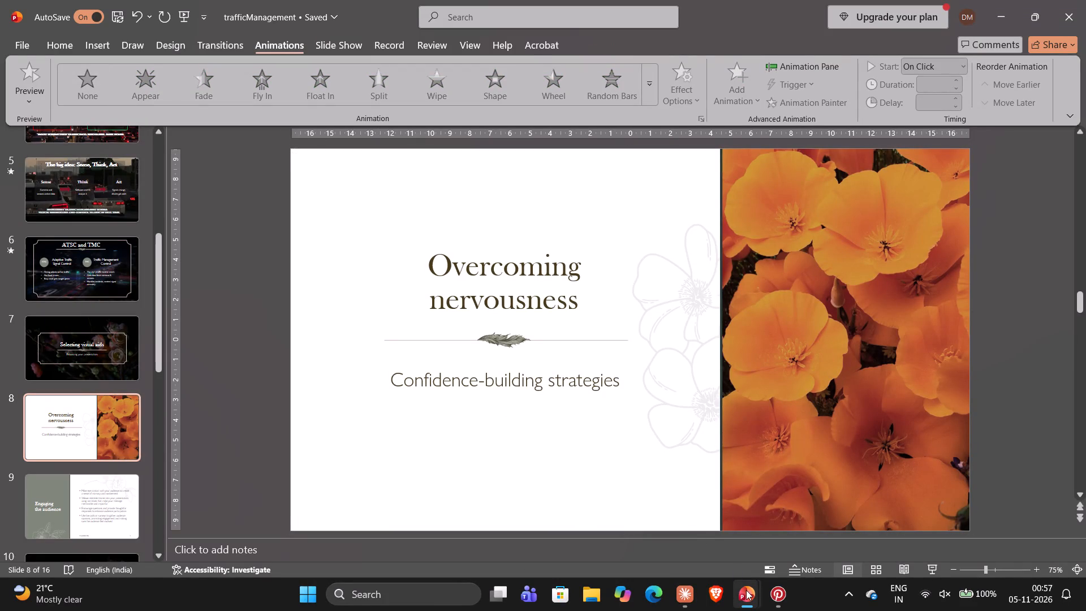
Switch to the smart-city-traffic-management reference deck and look through its slides, including "Conclusion", "Sensors that watch the road" and "Flow rate, queue length, cycle length".
{"action": "left_click", "coordinate": [784, 561]}
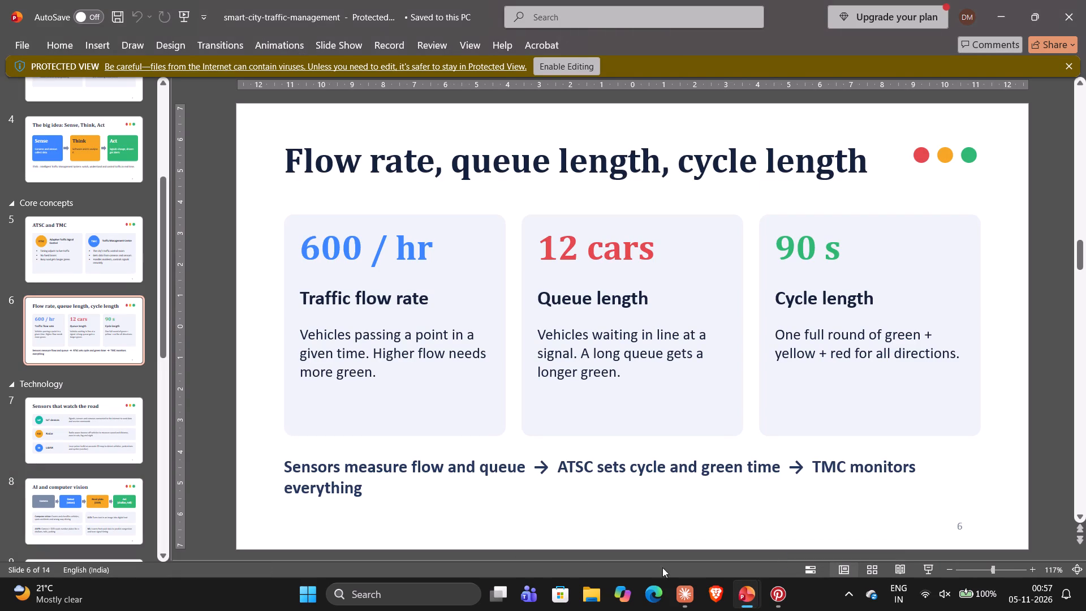
{"action": "scroll", "coordinate": [85, 475], "scroll_direction": "down", "scroll_amount": 2}
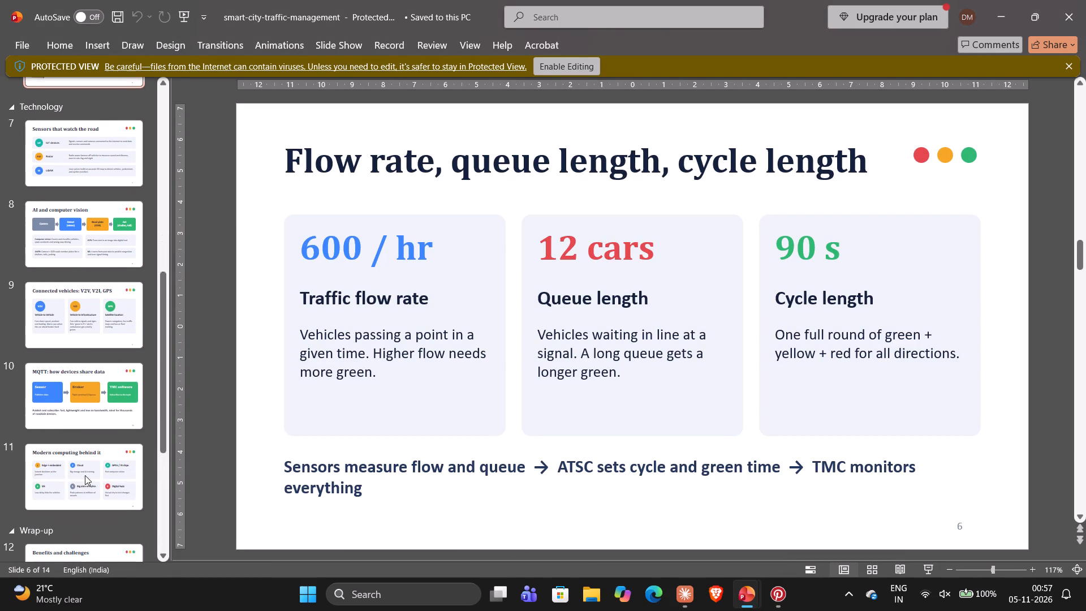
{"action": "scroll", "coordinate": [85, 475], "scroll_direction": "down", "scroll_amount": 3}
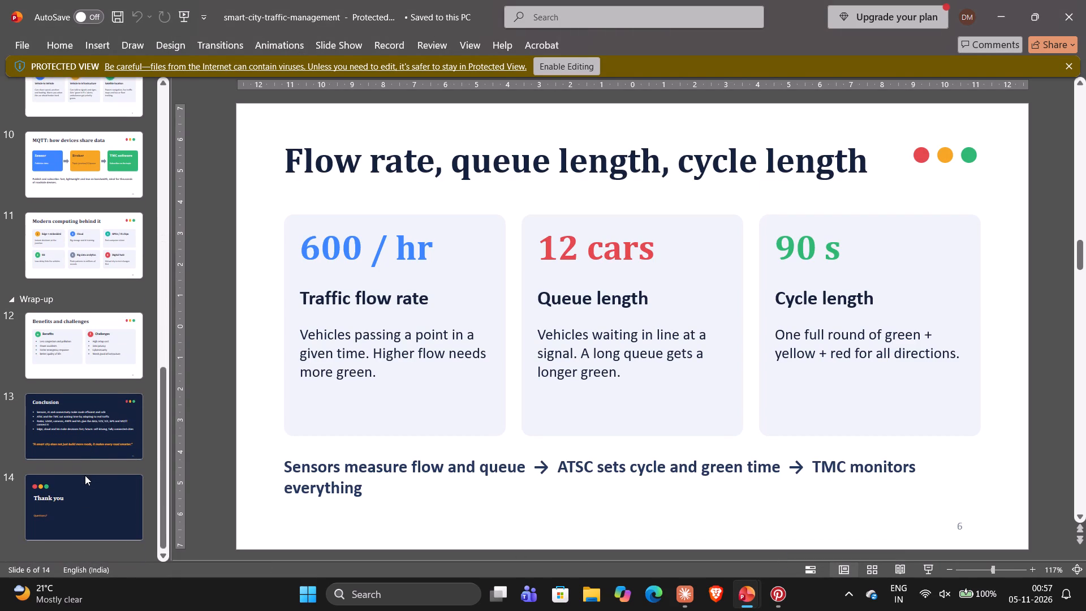
{"action": "scroll", "coordinate": [85, 475], "scroll_direction": "down", "scroll_amount": 2}
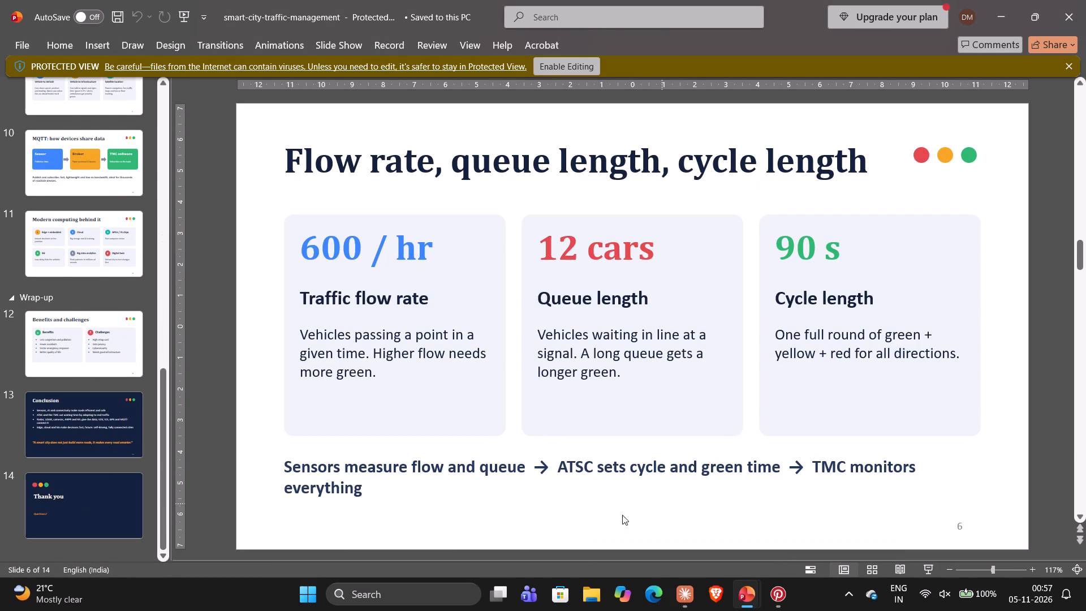
{"action": "left_click", "coordinate": [105, 449]}
{"action": "left_click", "coordinate": [105, 449]}
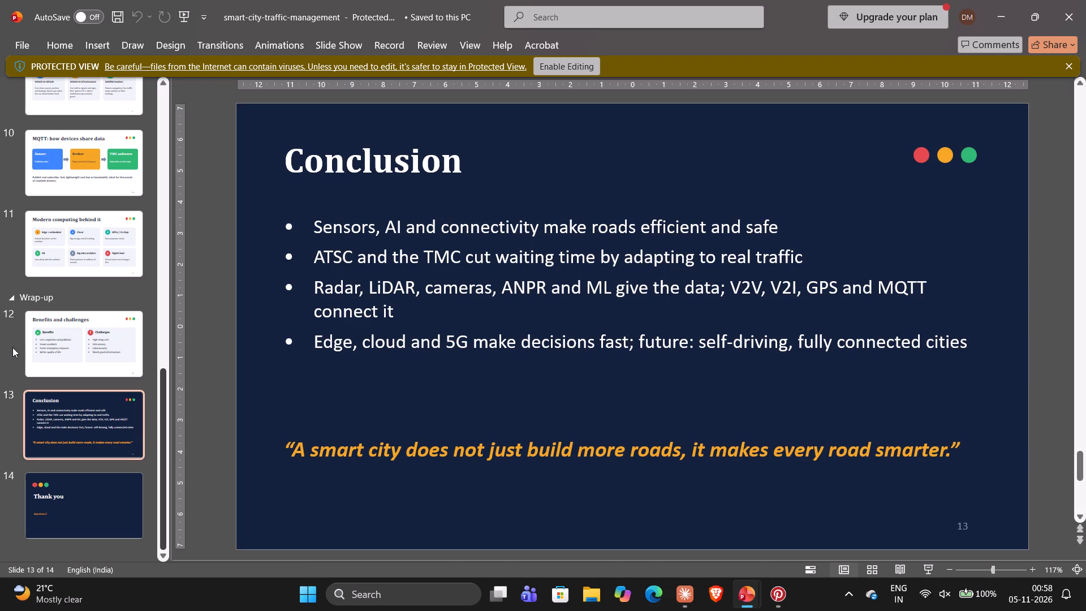
{"action": "scroll", "coordinate": [12, 347], "scroll_direction": "up", "scroll_amount": 2}
{"action": "left_click", "coordinate": [38, 246]}
{"action": "scroll", "coordinate": [38, 246], "scroll_direction": "up", "scroll_amount": 1}
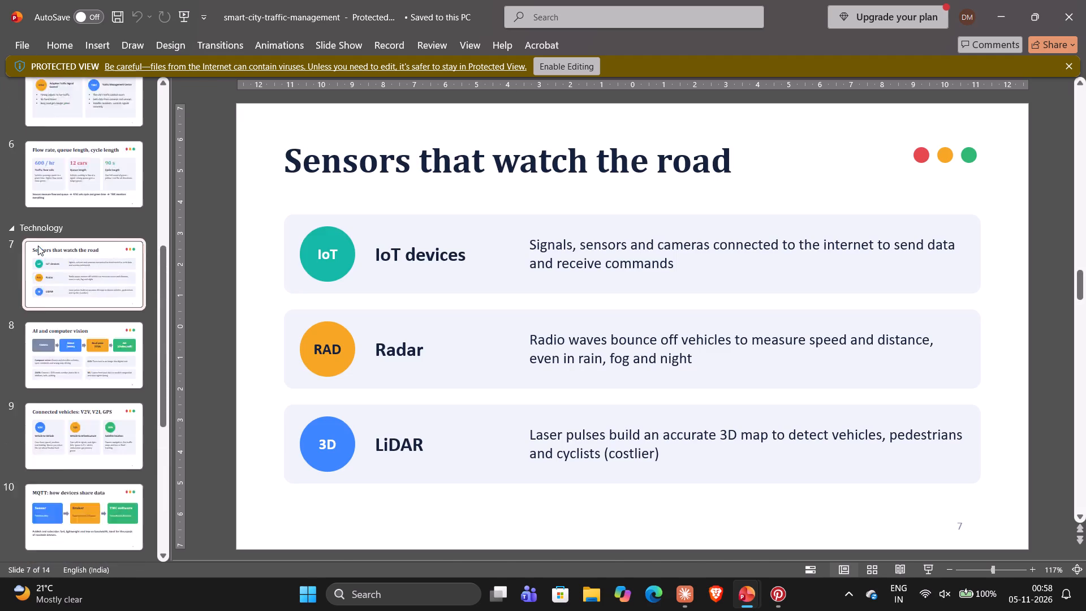
{"action": "scroll", "coordinate": [38, 246], "scroll_direction": "up", "scroll_amount": 1}
{"action": "left_click", "coordinate": [57, 295]}
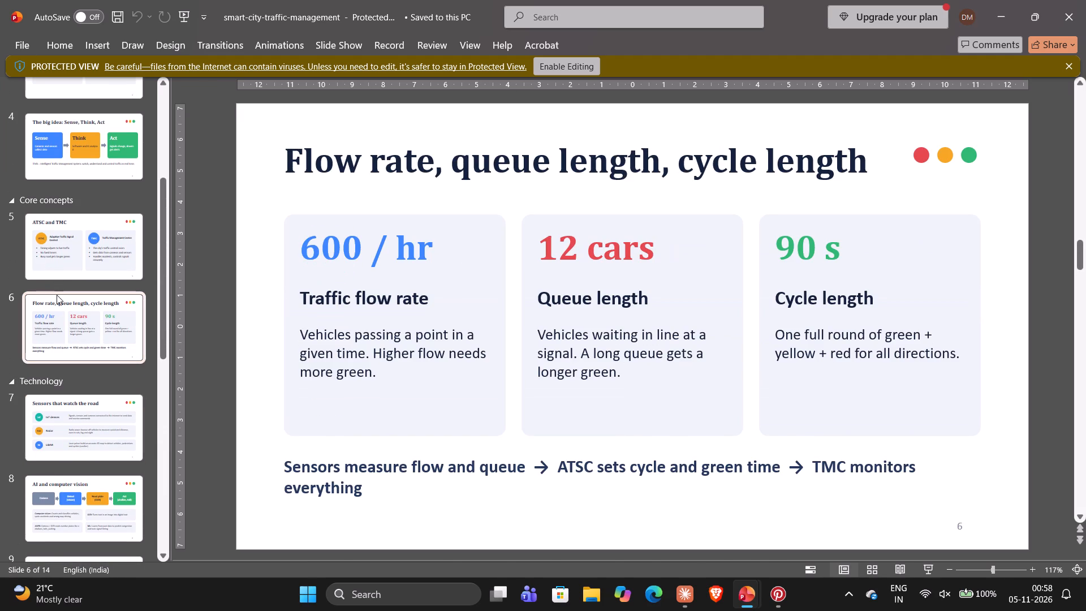
{"action": "scroll", "coordinate": [82, 330], "scroll_direction": "up", "scroll_amount": 3}
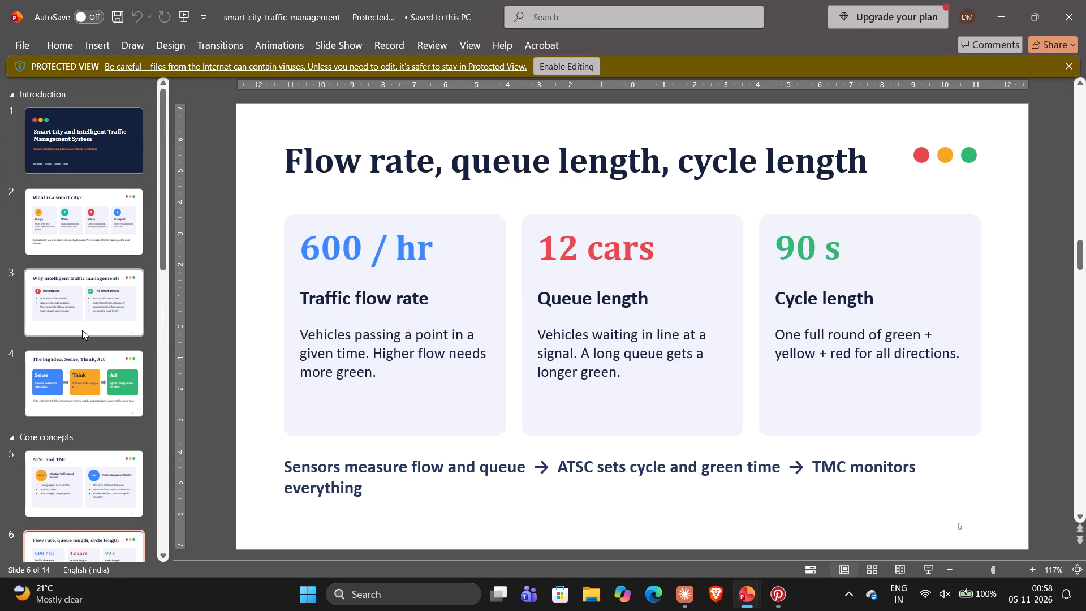
{"action": "scroll", "coordinate": [82, 330], "scroll_direction": "up", "scroll_amount": 1}
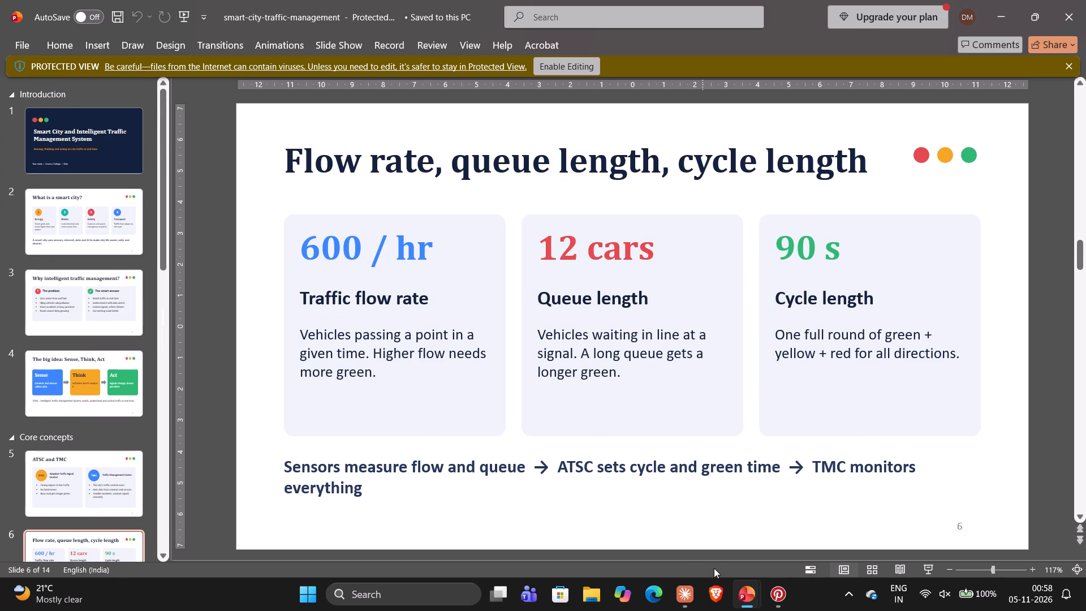
Return to the trafficManagement deck and look through its slides, comparing the finished ones with slide 7, "Selecting visual aids".
{"action": "left_click", "coordinate": [785, 536]}
{"action": "left_click", "coordinate": [722, 535]}
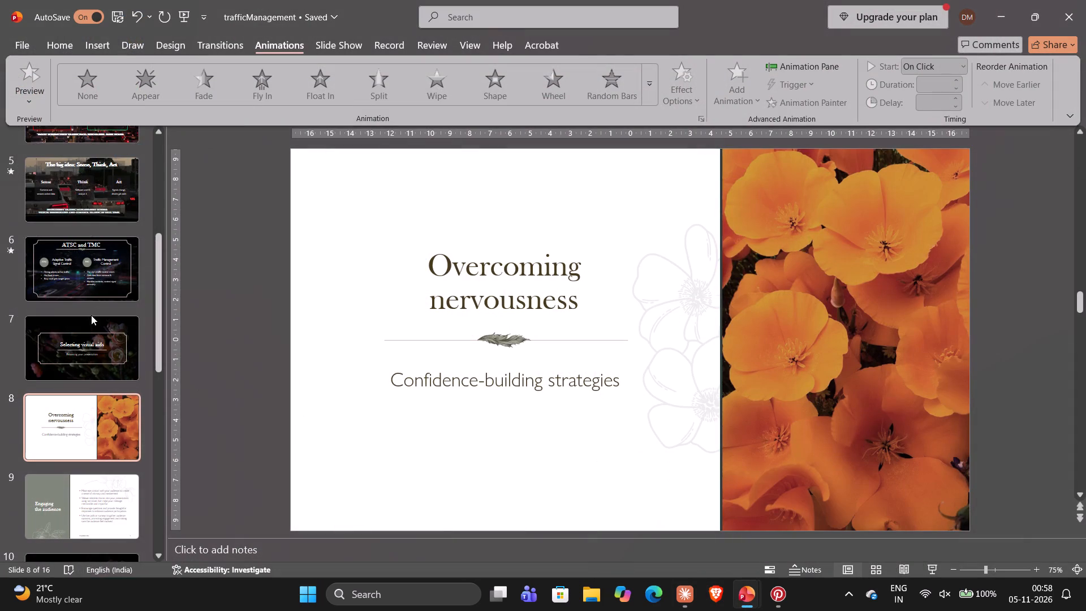
{"action": "scroll", "coordinate": [91, 315], "scroll_direction": "up", "scroll_amount": 5}
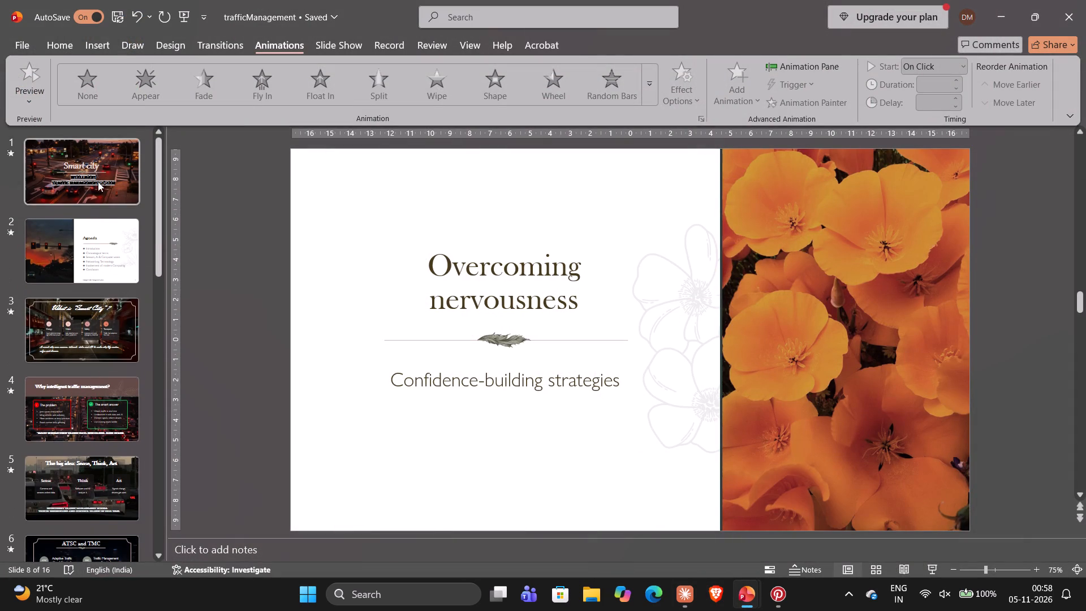
{"action": "scroll", "coordinate": [95, 373], "scroll_direction": "down", "scroll_amount": 2}
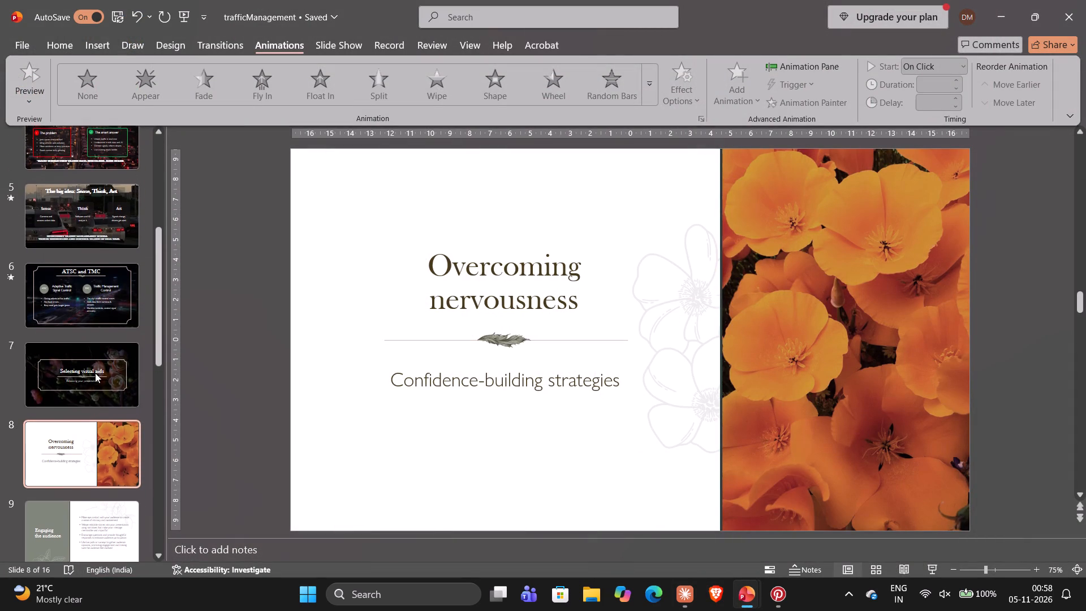
{"action": "scroll", "coordinate": [95, 373], "scroll_direction": "down", "scroll_amount": 2}
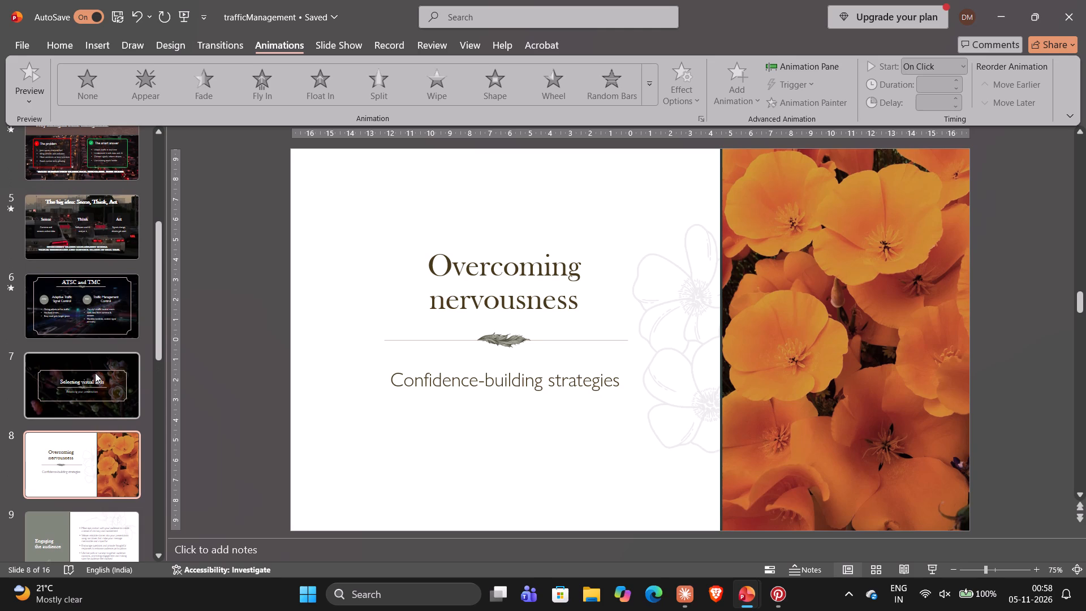
{"action": "scroll", "coordinate": [95, 373], "scroll_direction": "down", "scroll_amount": 2}
{"action": "left_click", "coordinate": [95, 373]}
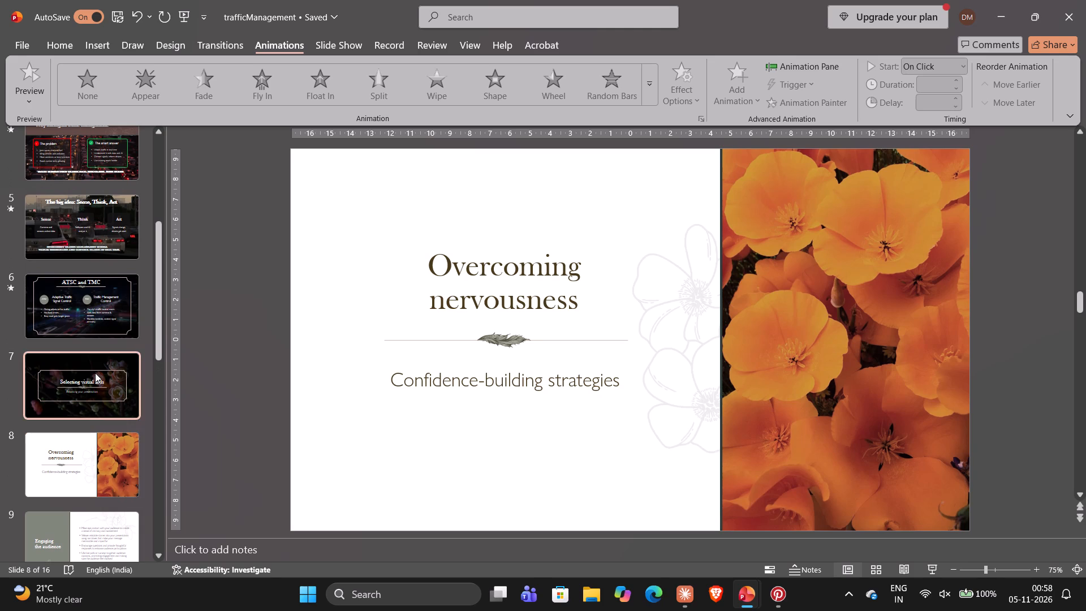
{"action": "left_click", "coordinate": [95, 373]}
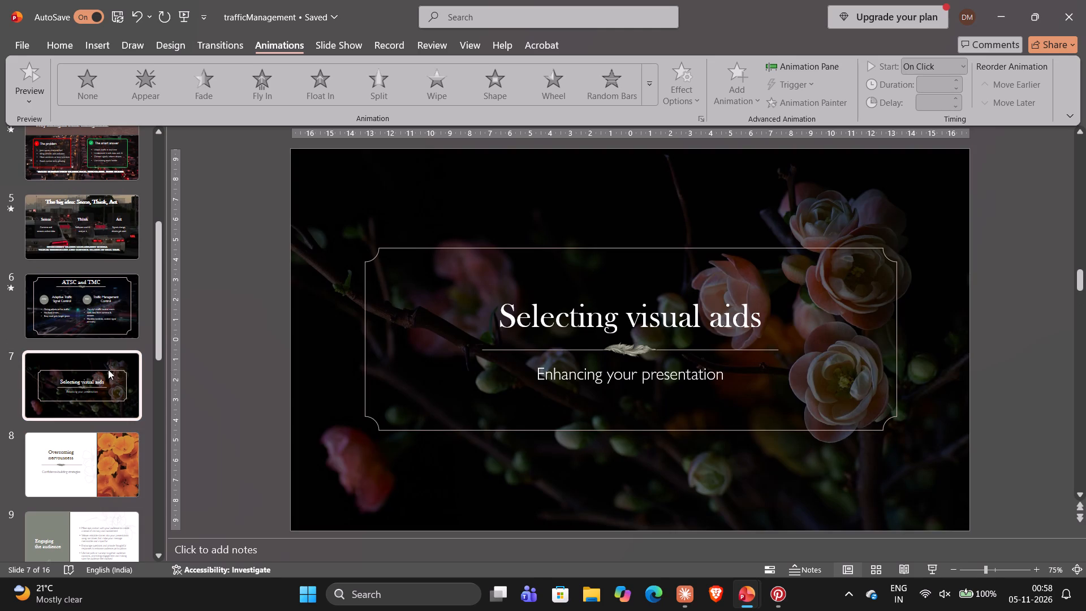
{"action": "left_click_drag", "start_coordinate": [159, 356], "coordinate": [159, 531]}
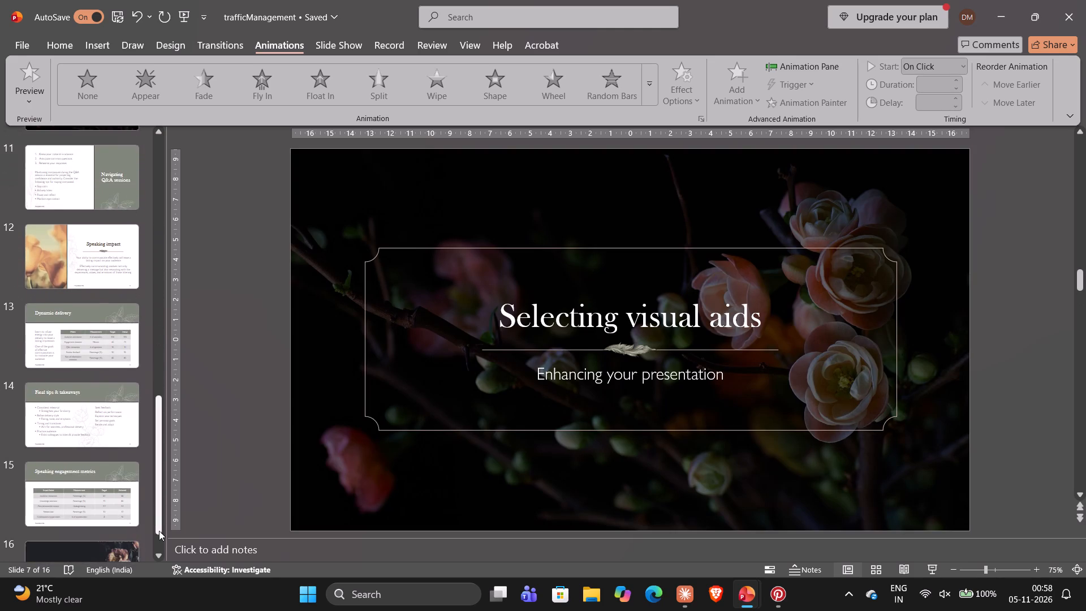
{"action": "left_click_drag", "start_coordinate": [159, 531], "coordinate": [162, 218]}
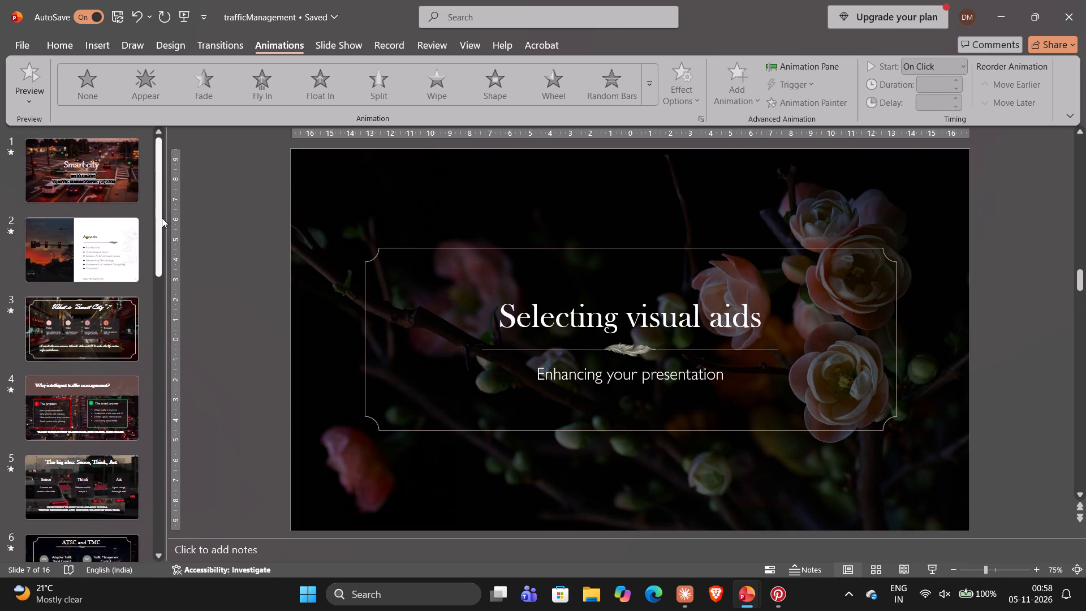
{"action": "left_click_drag", "start_coordinate": [162, 218], "coordinate": [144, 371]}
{"action": "left_click", "coordinate": [121, 358]}
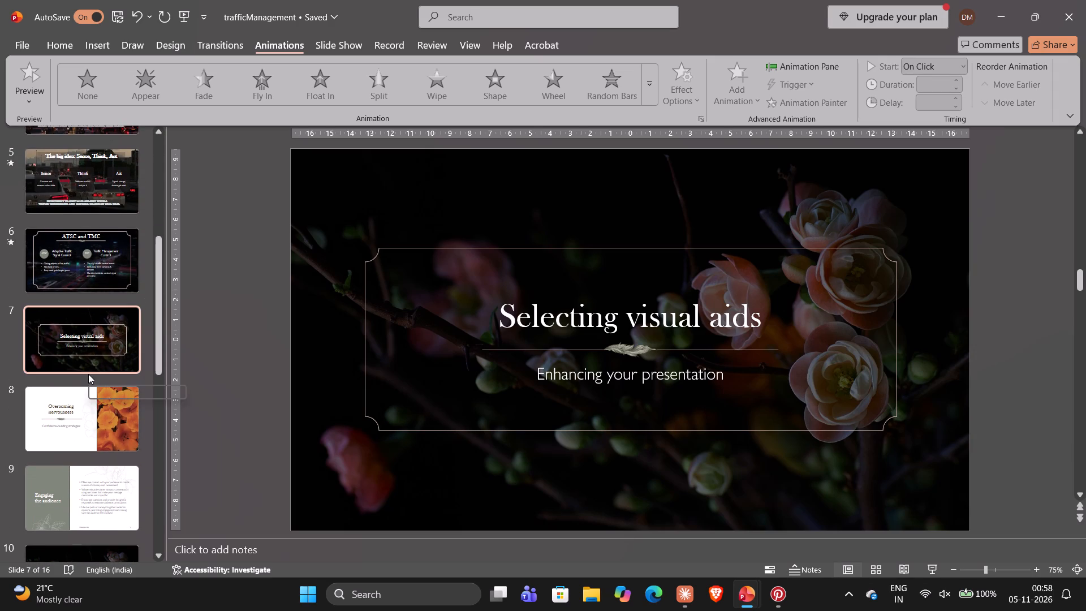
{"action": "scroll", "coordinate": [94, 360], "scroll_direction": "up", "scroll_amount": 6}
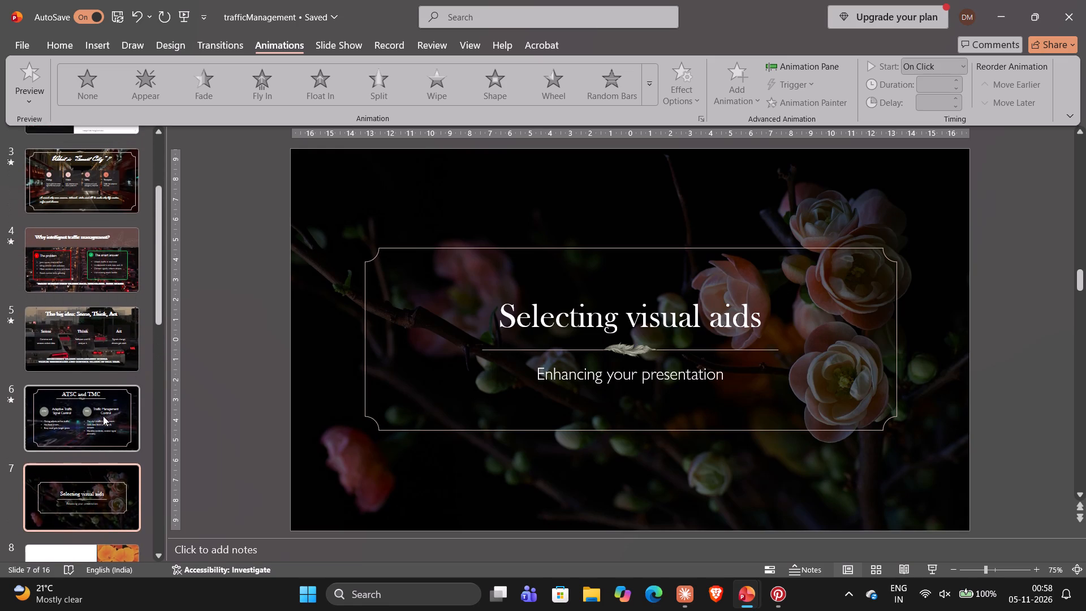
{"action": "scroll", "coordinate": [73, 282], "scroll_direction": "up", "scroll_amount": 5}
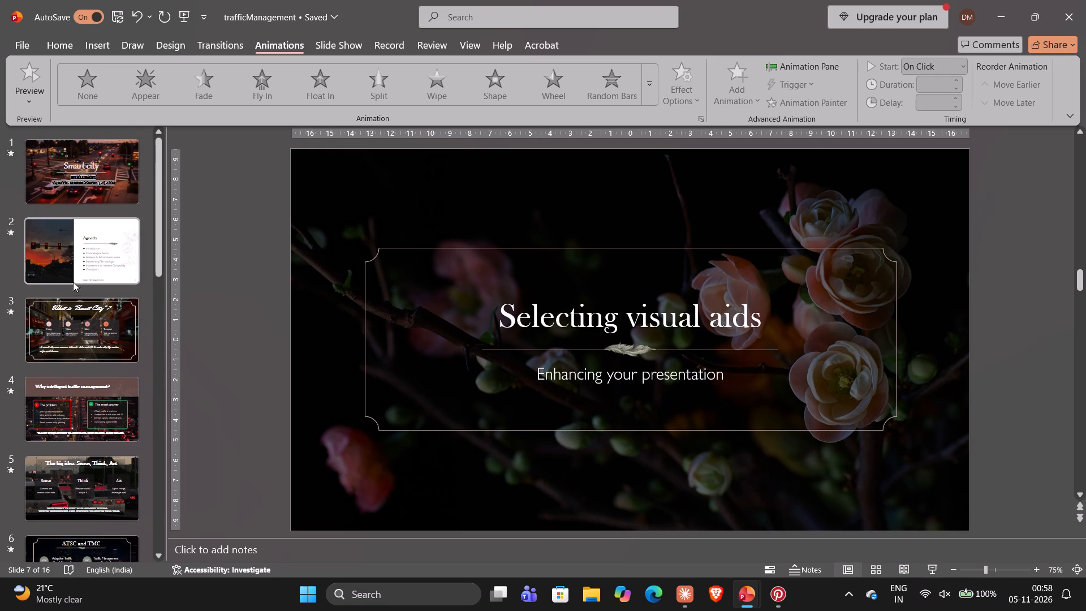
On slide 3, shrink the "What is 'Smart City'?" title box slightly and centre it just below the frame's top line.
{"action": "left_click", "coordinate": [77, 320]}
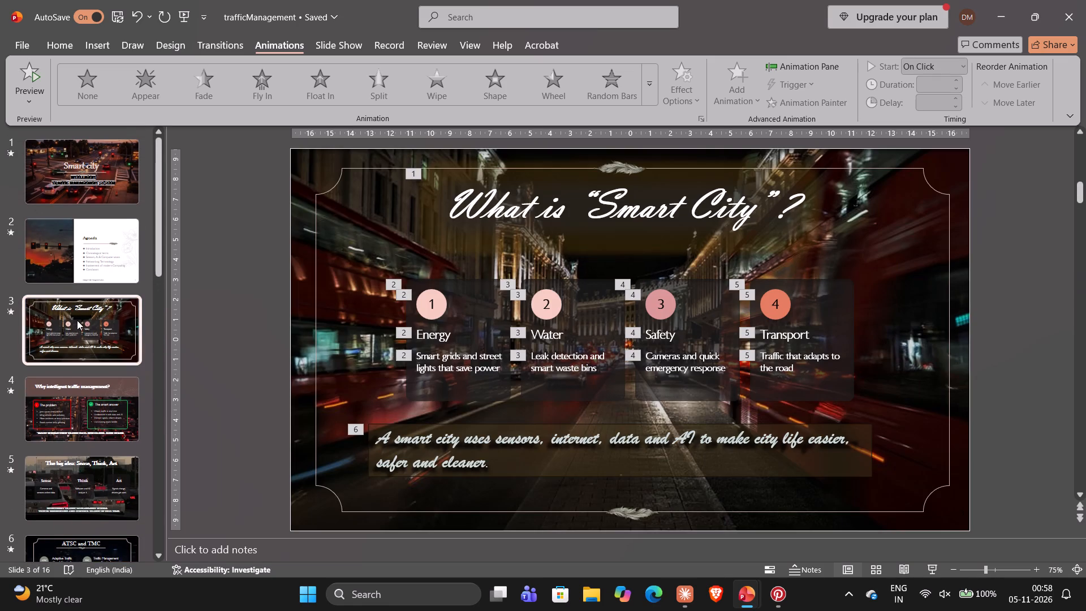
{"action": "left_click", "coordinate": [493, 222]}
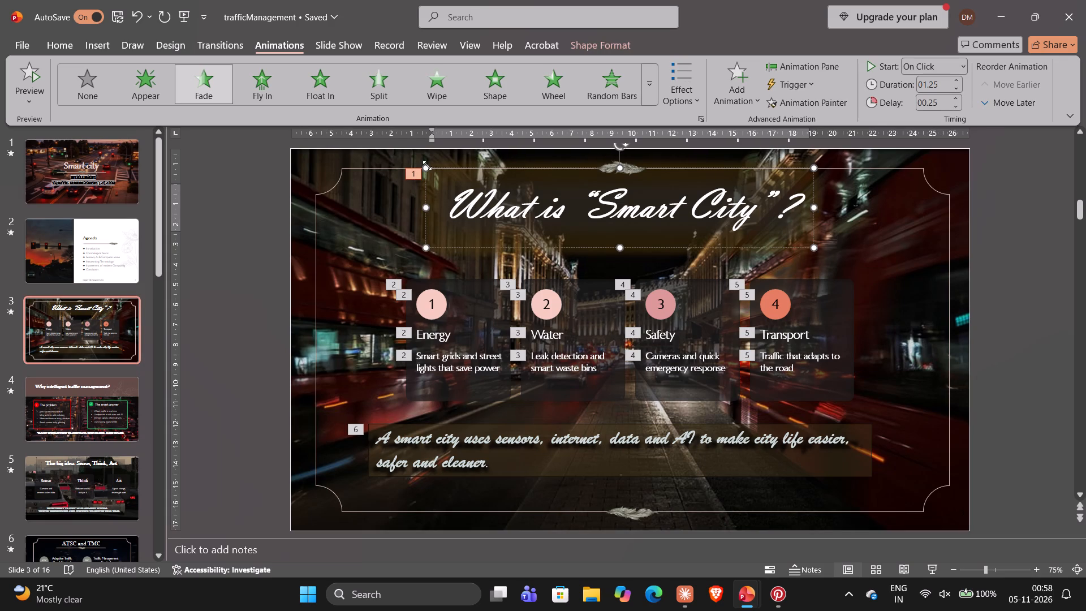
{"action": "left_click_drag", "start_coordinate": [427, 165], "coordinate": [435, 172]}
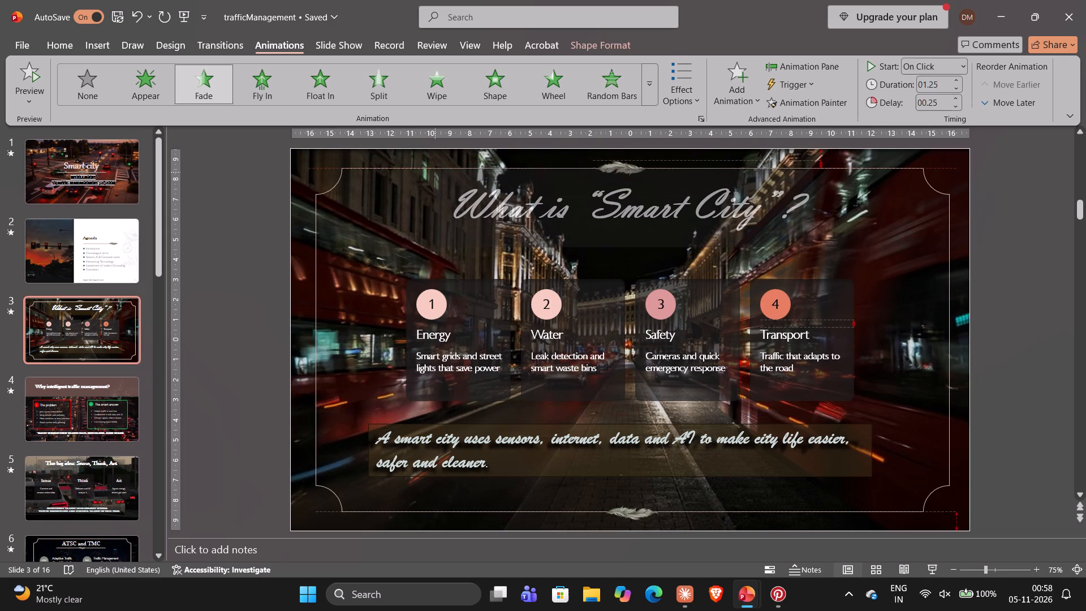
{"action": "left_click_drag", "start_coordinate": [435, 172], "coordinate": [436, 178]}
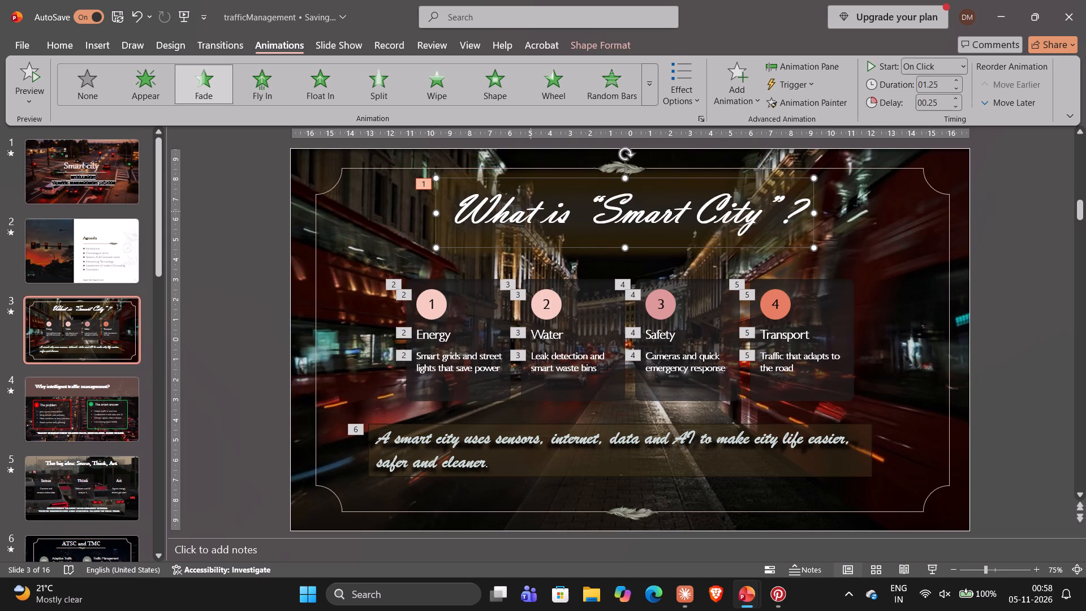
{"action": "left_click", "coordinate": [627, 247]}
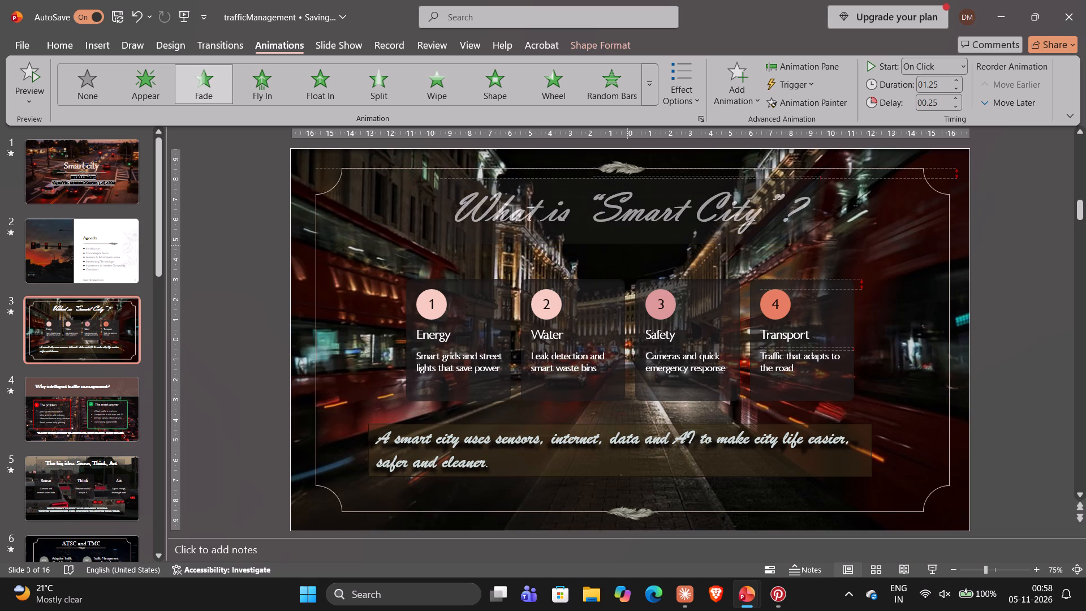
{"action": "left_click_drag", "start_coordinate": [630, 237], "coordinate": [624, 238]}
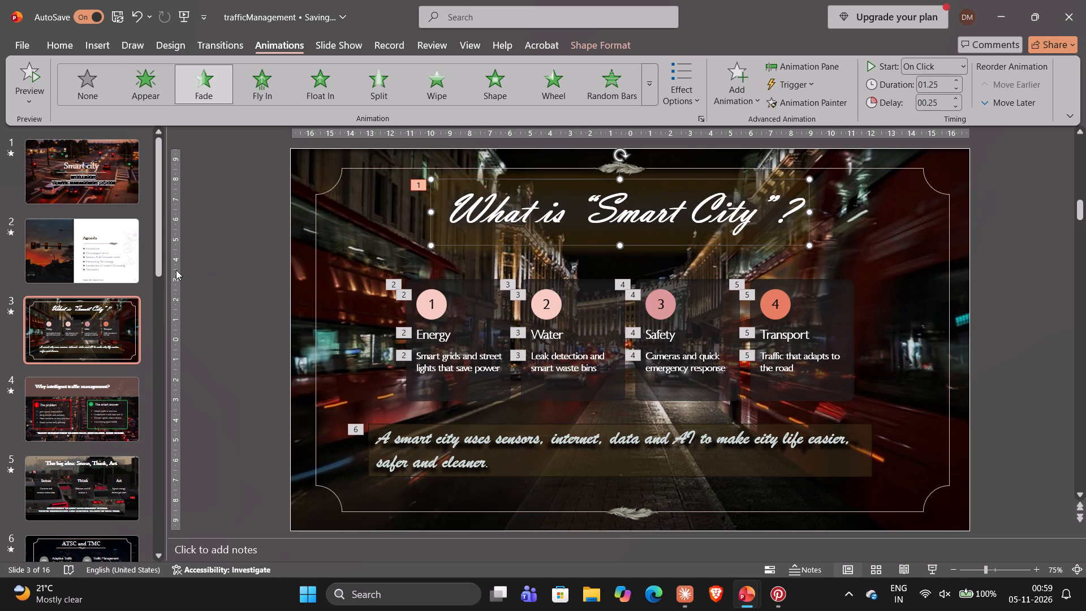
Go back to slide 7, "Selecting visual aids".
{"action": "scroll", "coordinate": [87, 512], "scroll_direction": "down", "scroll_amount": 4}
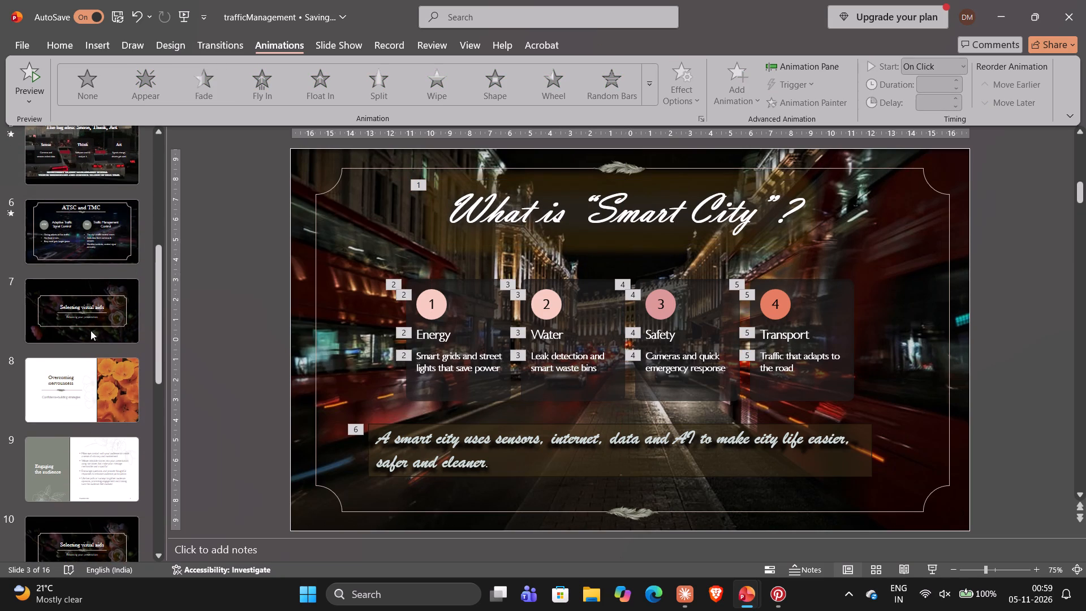
{"action": "left_click", "coordinate": [91, 318]}
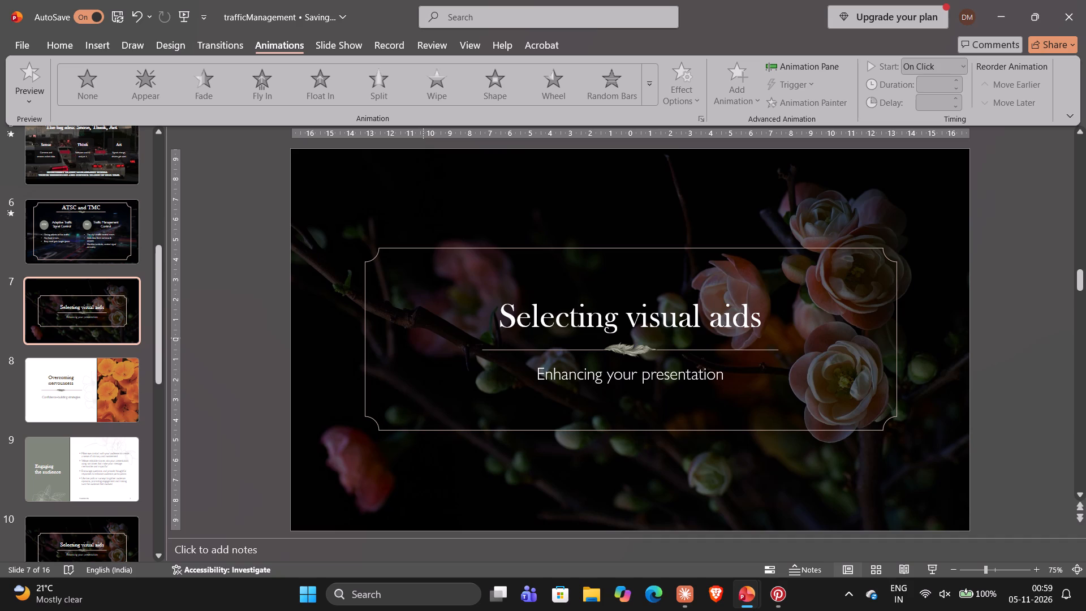
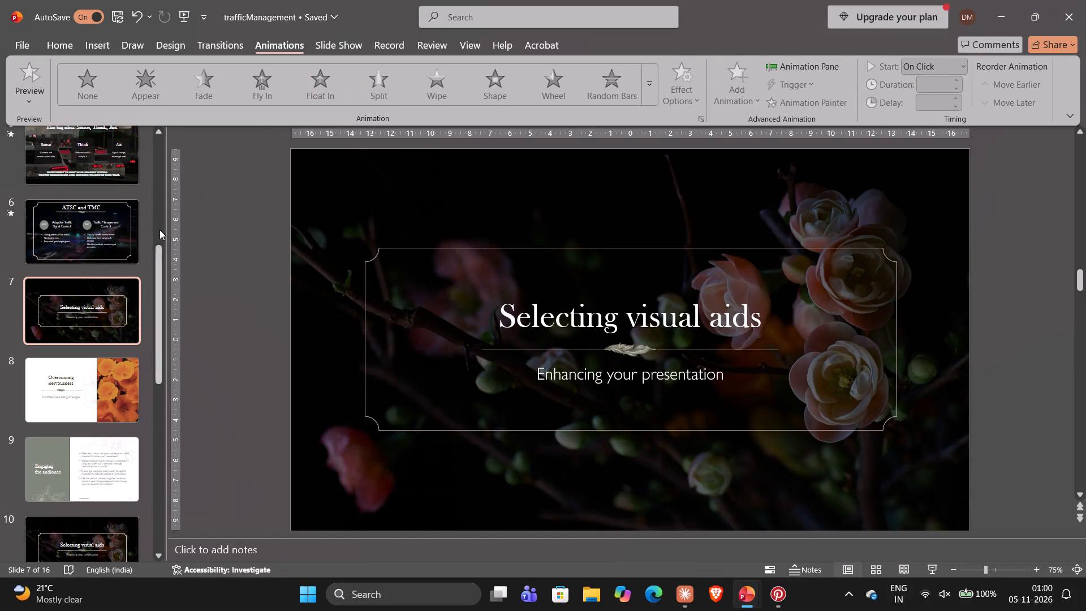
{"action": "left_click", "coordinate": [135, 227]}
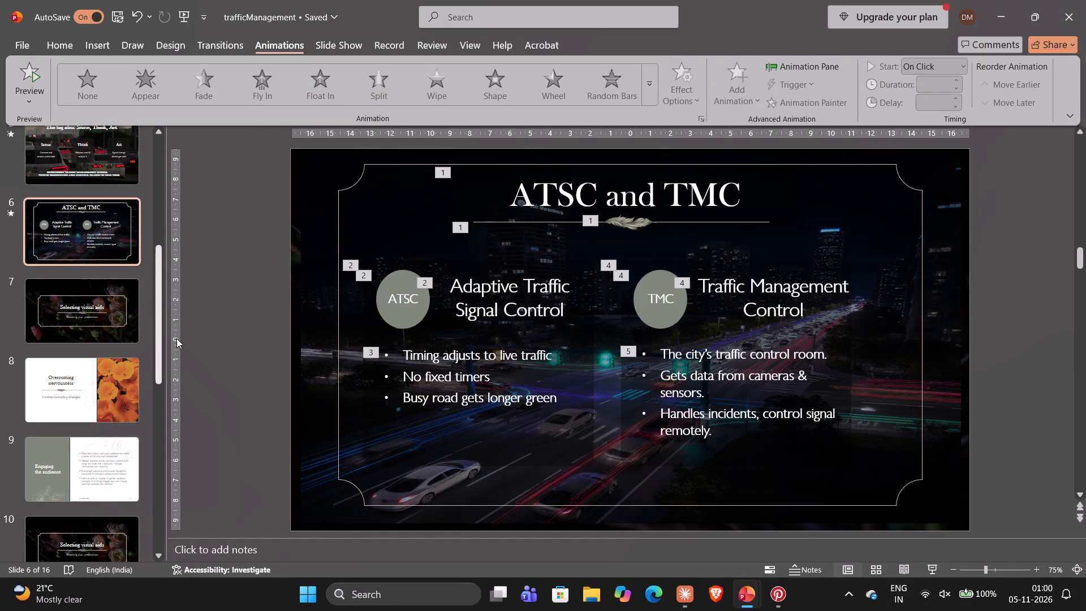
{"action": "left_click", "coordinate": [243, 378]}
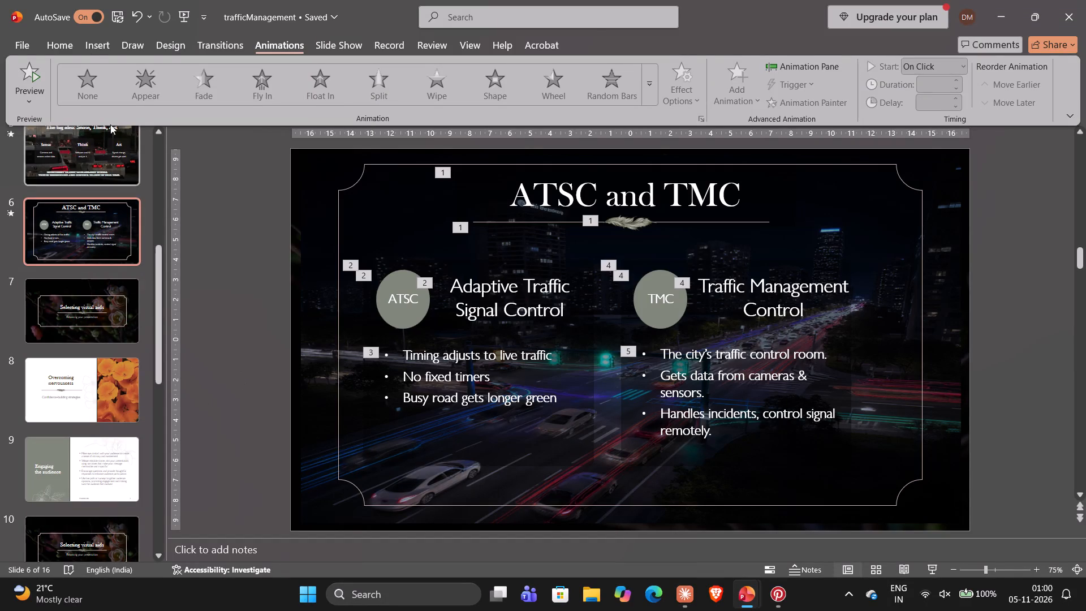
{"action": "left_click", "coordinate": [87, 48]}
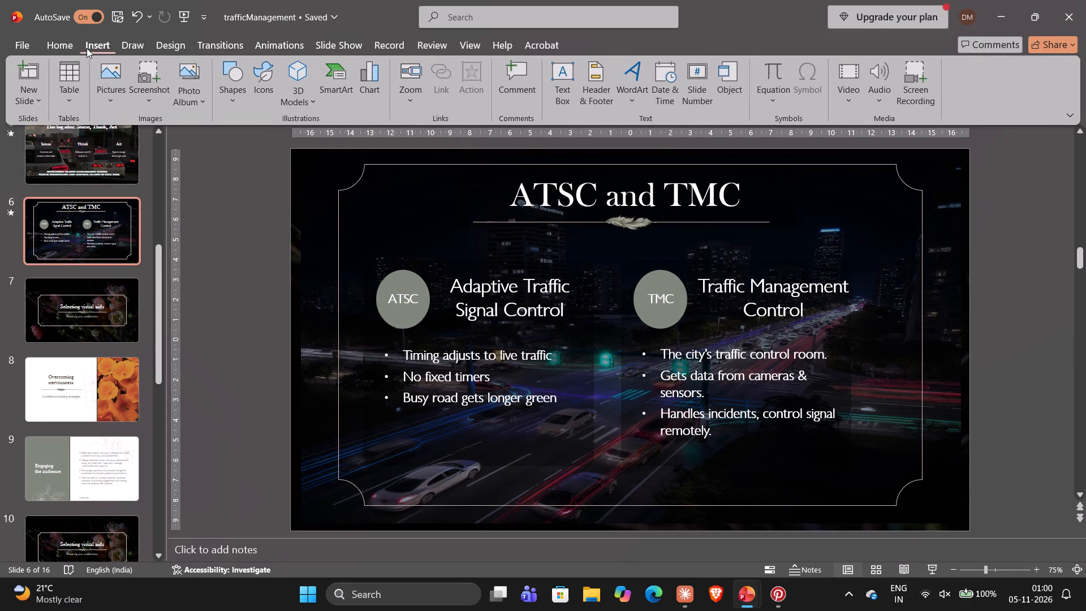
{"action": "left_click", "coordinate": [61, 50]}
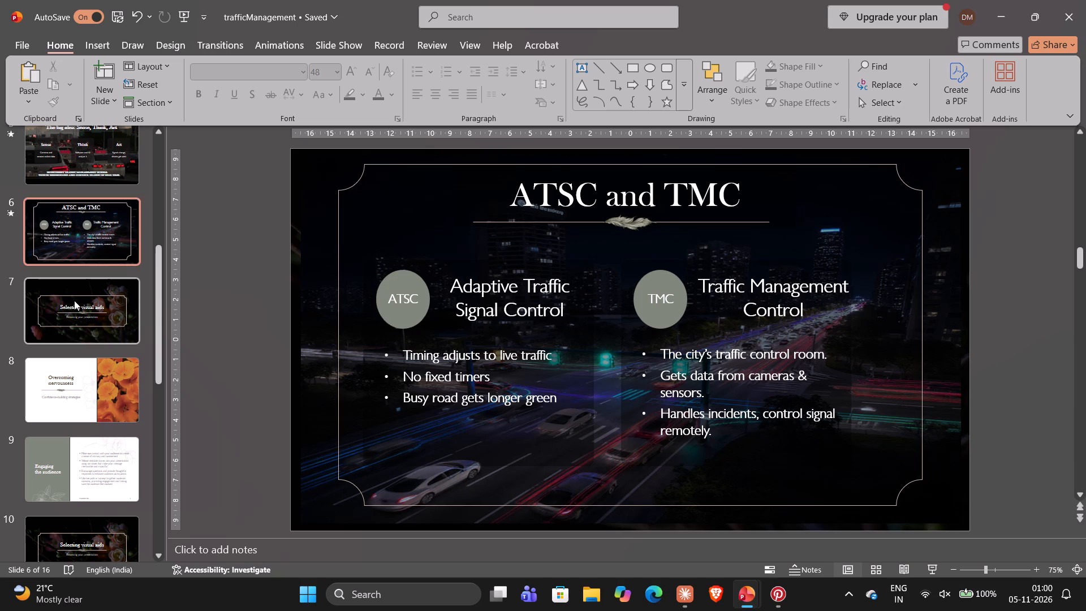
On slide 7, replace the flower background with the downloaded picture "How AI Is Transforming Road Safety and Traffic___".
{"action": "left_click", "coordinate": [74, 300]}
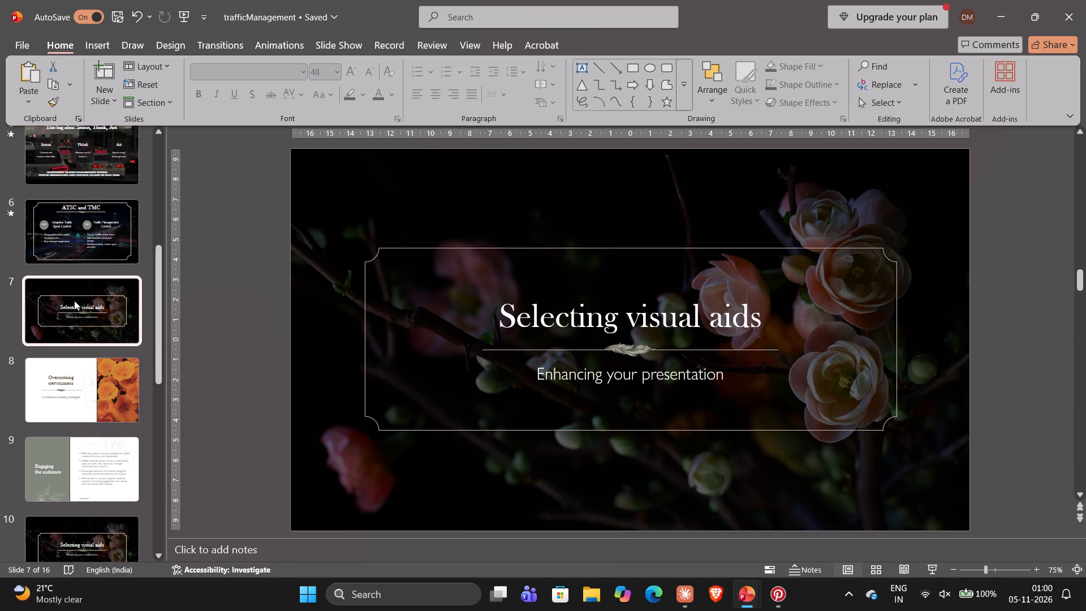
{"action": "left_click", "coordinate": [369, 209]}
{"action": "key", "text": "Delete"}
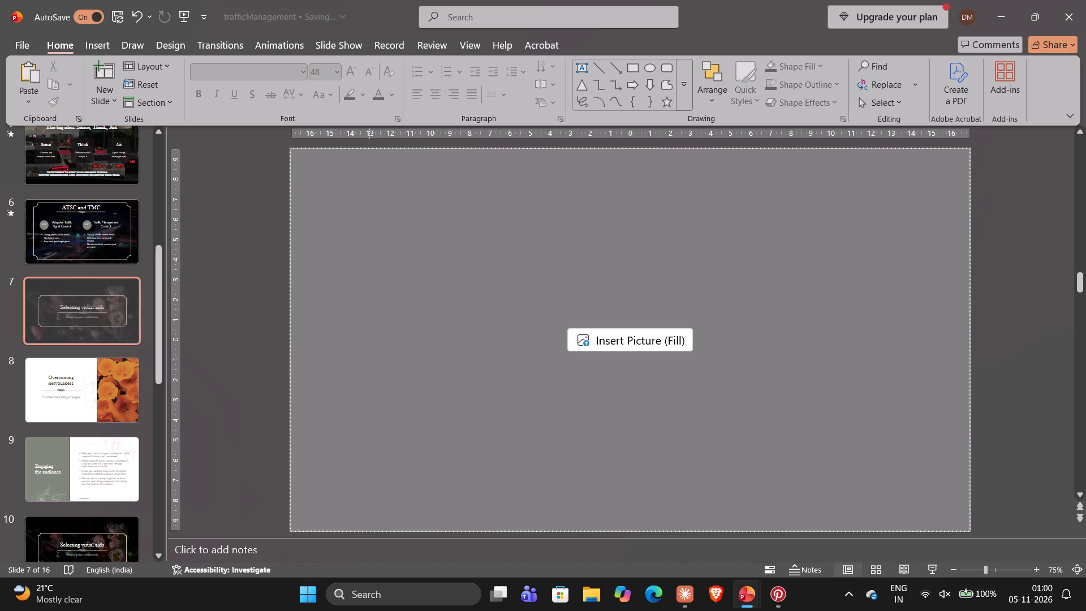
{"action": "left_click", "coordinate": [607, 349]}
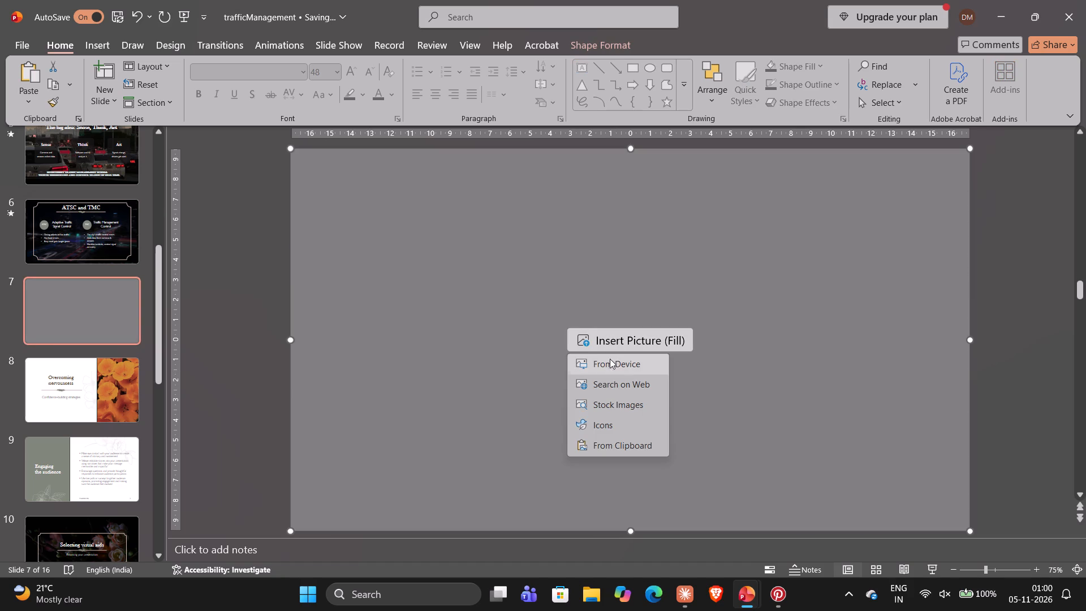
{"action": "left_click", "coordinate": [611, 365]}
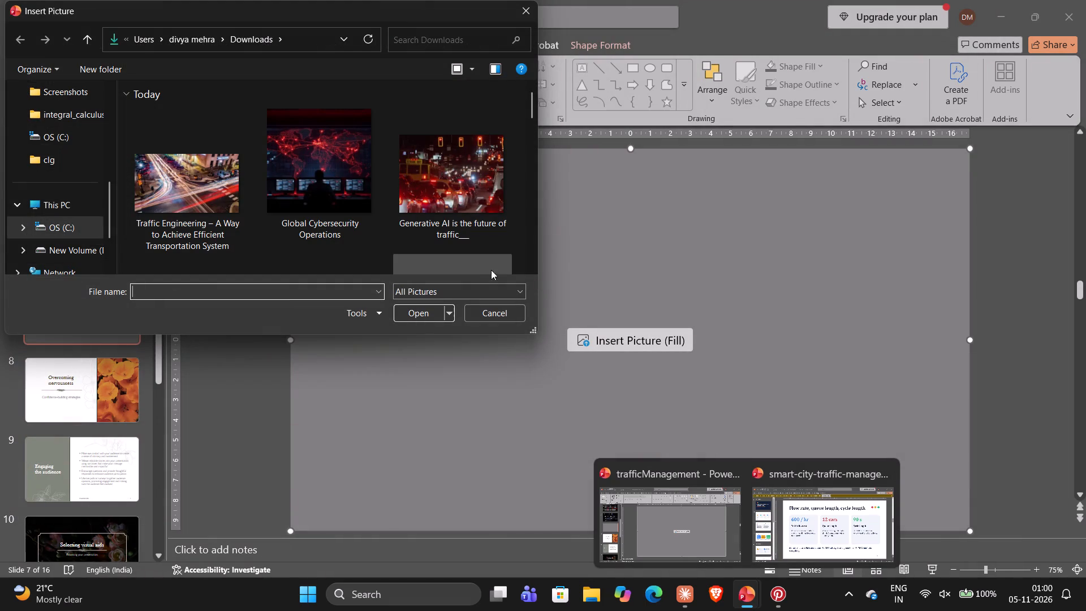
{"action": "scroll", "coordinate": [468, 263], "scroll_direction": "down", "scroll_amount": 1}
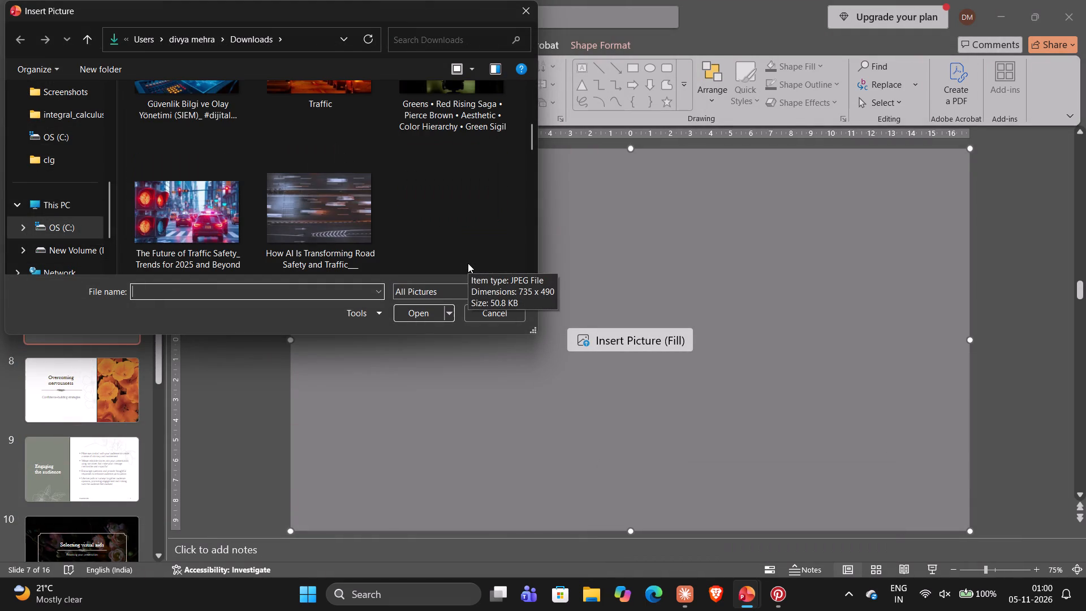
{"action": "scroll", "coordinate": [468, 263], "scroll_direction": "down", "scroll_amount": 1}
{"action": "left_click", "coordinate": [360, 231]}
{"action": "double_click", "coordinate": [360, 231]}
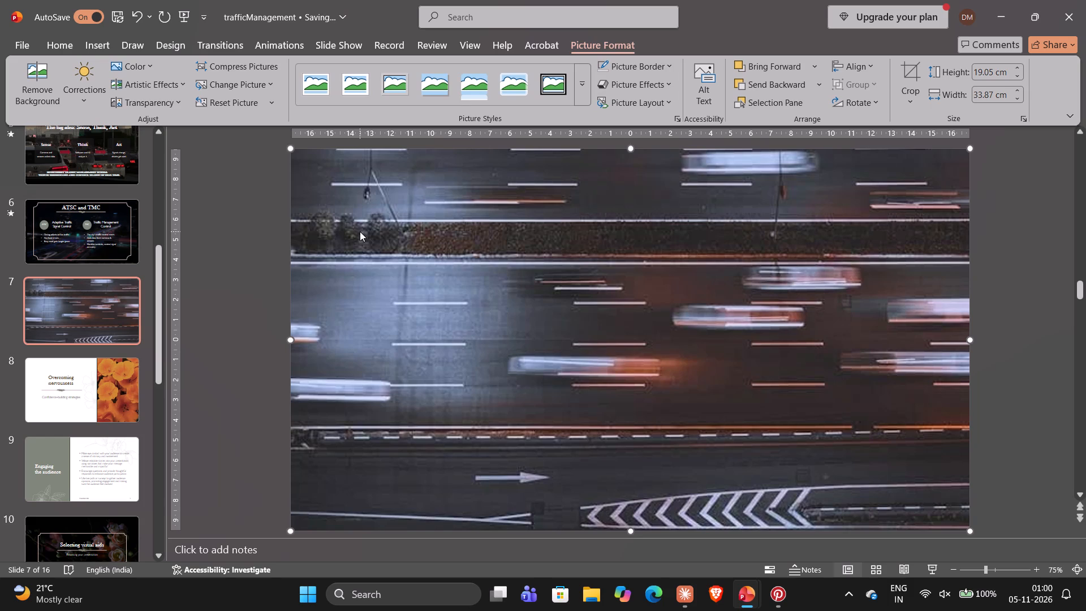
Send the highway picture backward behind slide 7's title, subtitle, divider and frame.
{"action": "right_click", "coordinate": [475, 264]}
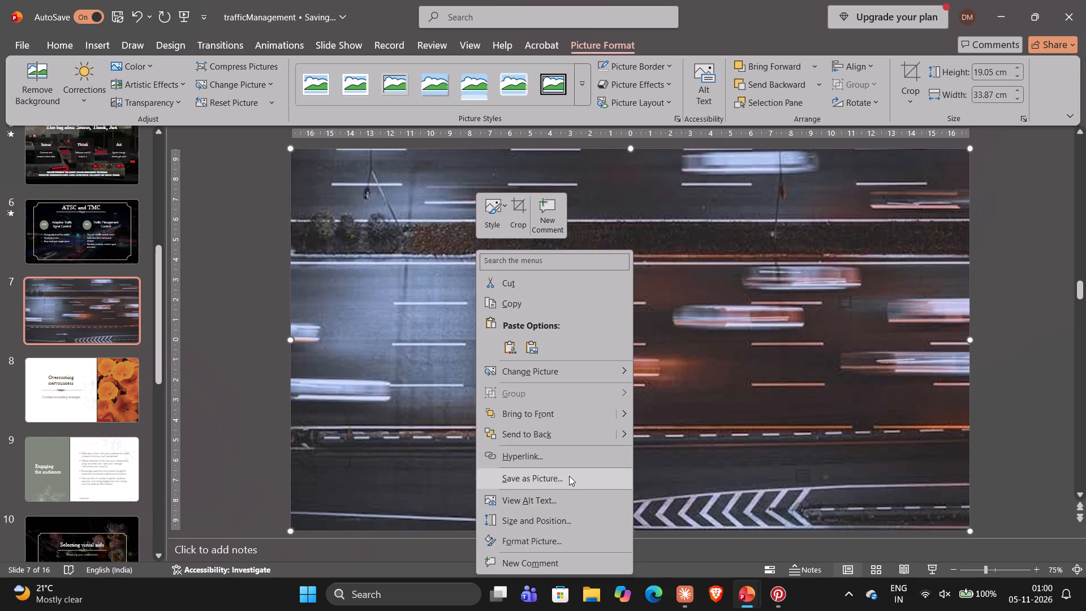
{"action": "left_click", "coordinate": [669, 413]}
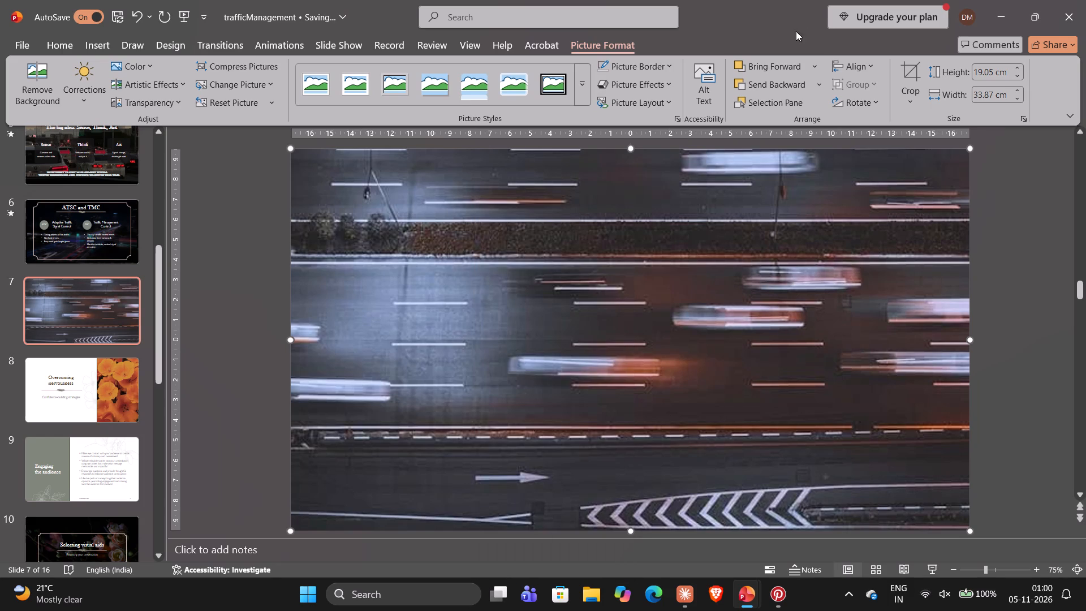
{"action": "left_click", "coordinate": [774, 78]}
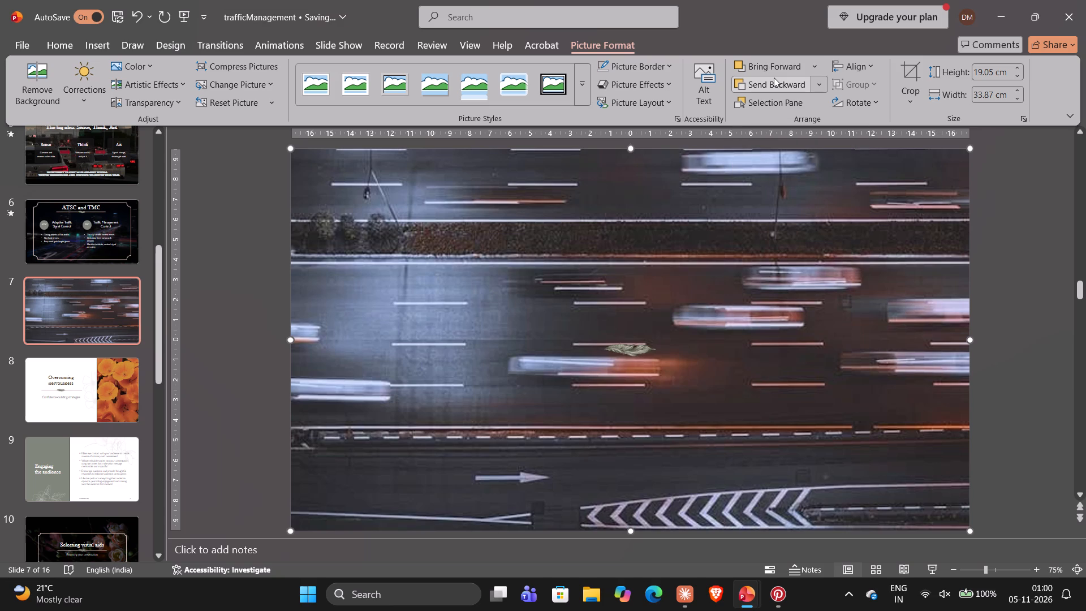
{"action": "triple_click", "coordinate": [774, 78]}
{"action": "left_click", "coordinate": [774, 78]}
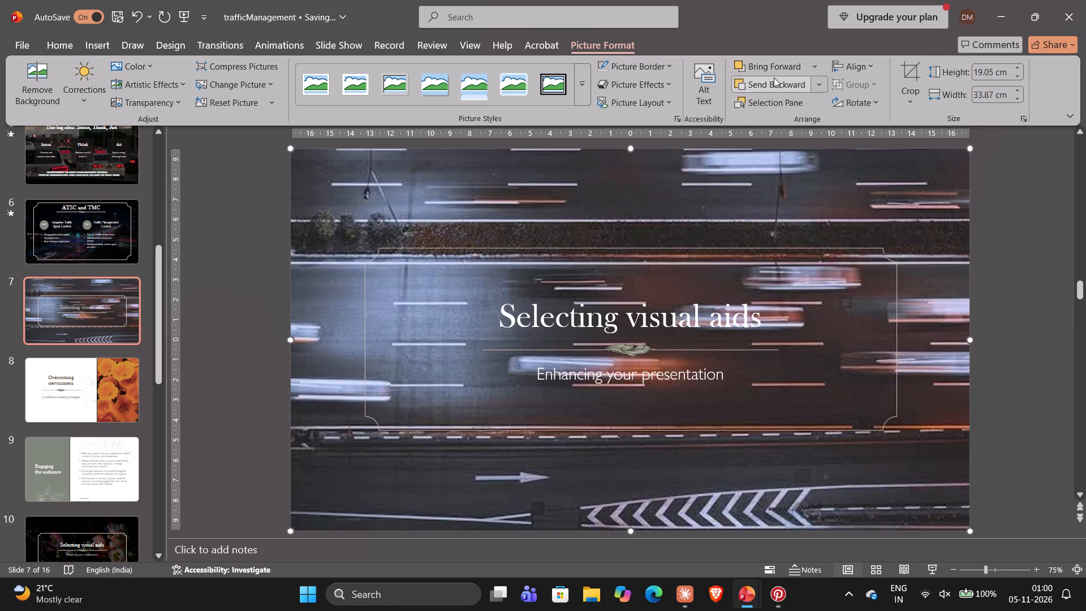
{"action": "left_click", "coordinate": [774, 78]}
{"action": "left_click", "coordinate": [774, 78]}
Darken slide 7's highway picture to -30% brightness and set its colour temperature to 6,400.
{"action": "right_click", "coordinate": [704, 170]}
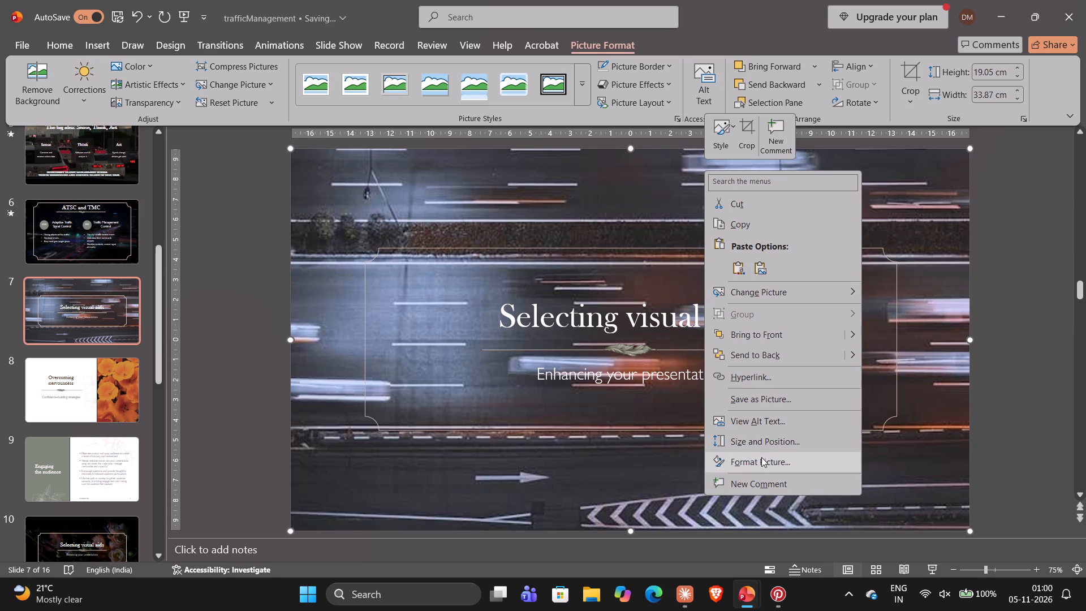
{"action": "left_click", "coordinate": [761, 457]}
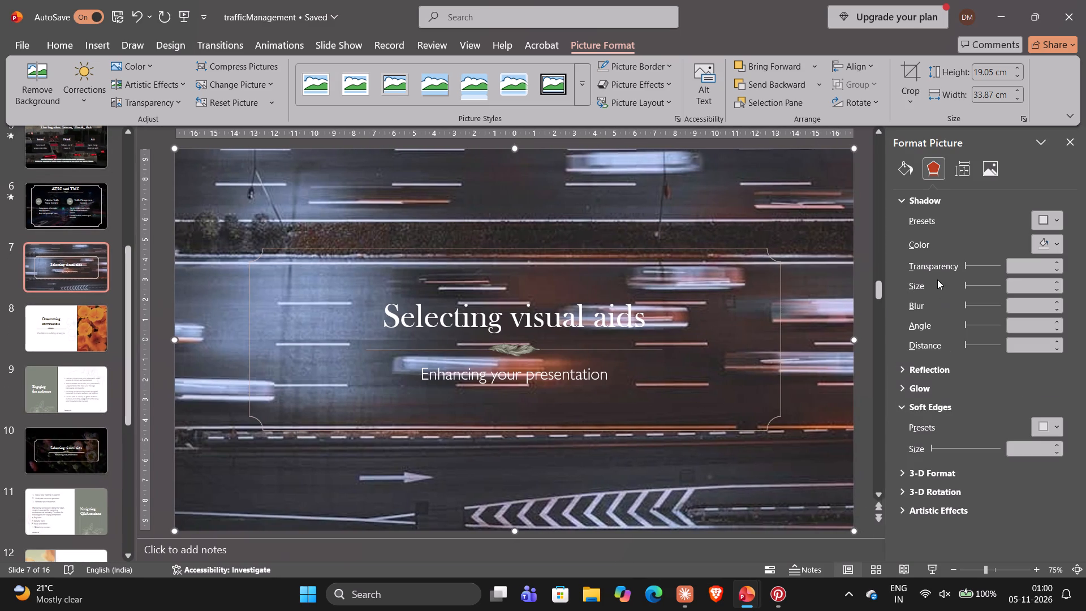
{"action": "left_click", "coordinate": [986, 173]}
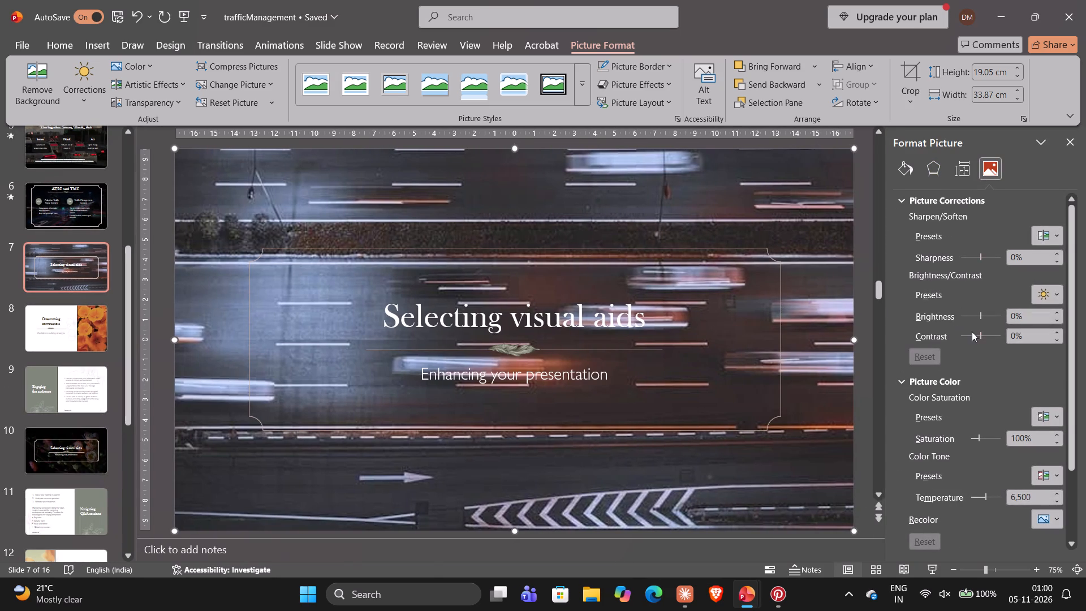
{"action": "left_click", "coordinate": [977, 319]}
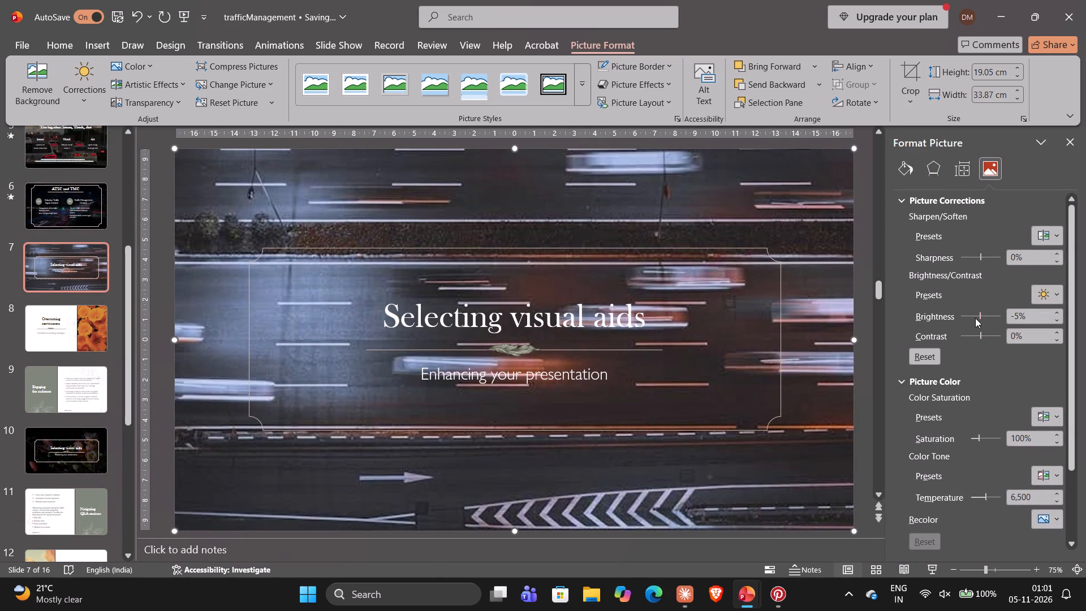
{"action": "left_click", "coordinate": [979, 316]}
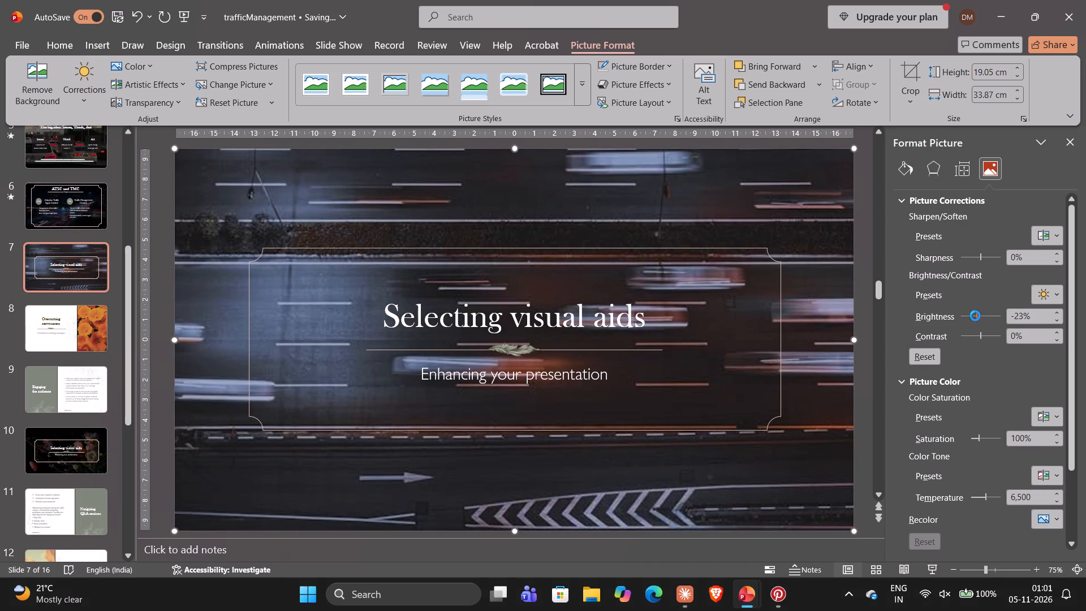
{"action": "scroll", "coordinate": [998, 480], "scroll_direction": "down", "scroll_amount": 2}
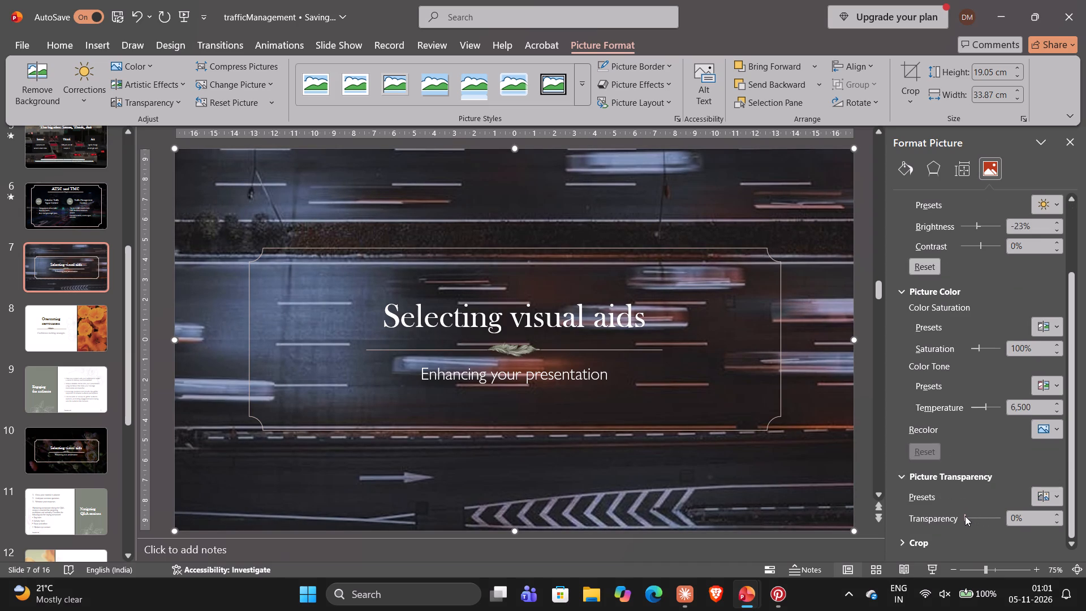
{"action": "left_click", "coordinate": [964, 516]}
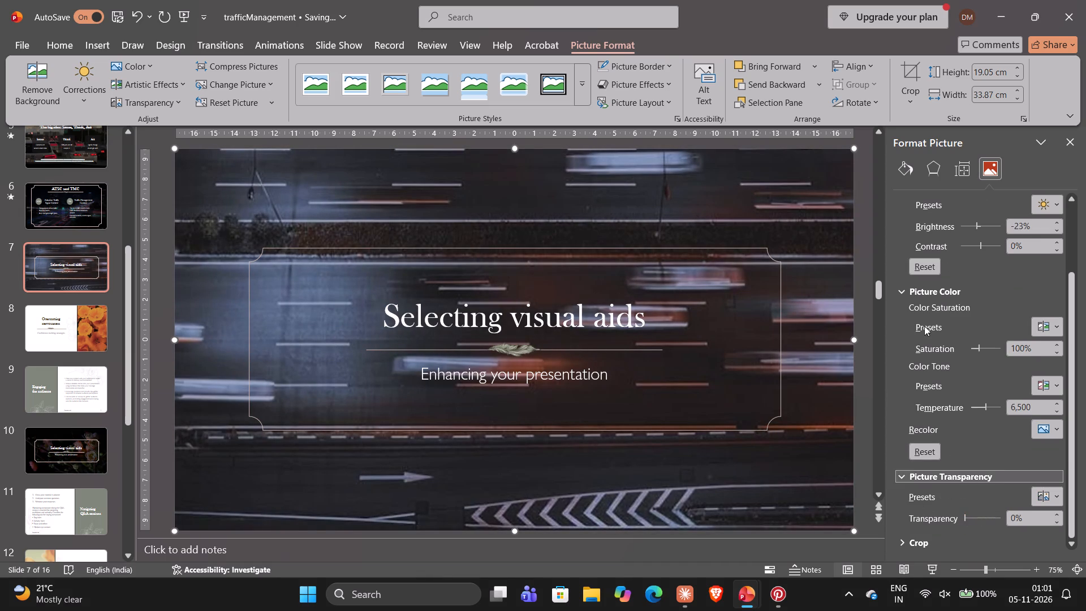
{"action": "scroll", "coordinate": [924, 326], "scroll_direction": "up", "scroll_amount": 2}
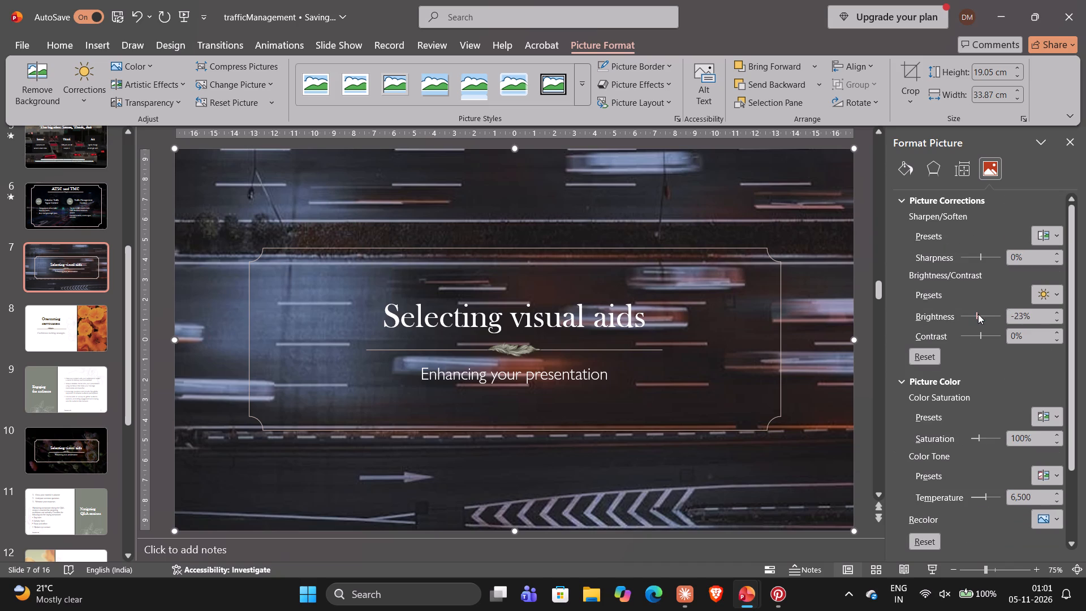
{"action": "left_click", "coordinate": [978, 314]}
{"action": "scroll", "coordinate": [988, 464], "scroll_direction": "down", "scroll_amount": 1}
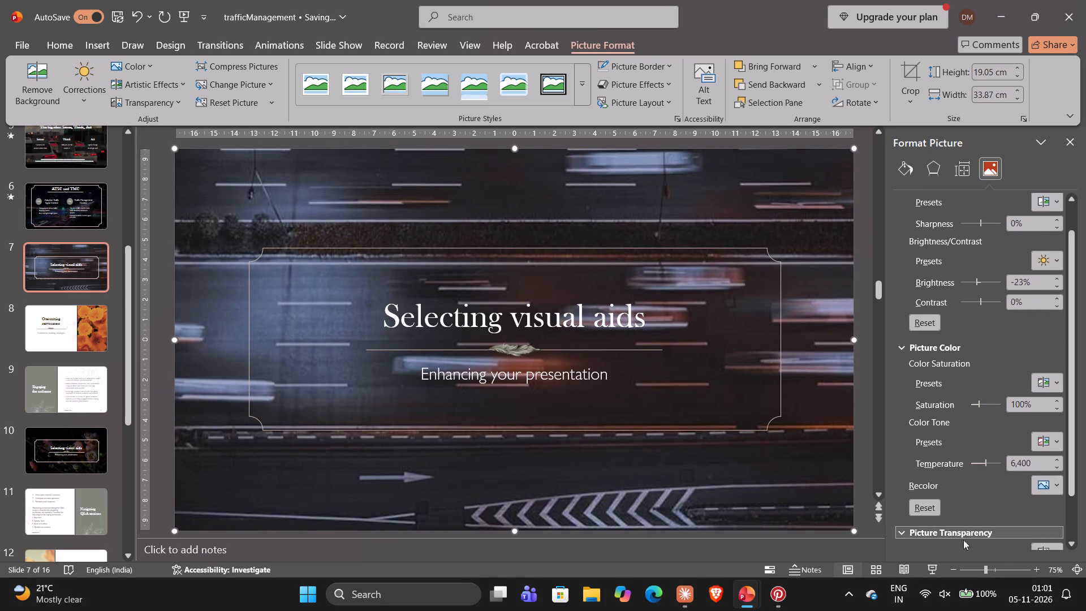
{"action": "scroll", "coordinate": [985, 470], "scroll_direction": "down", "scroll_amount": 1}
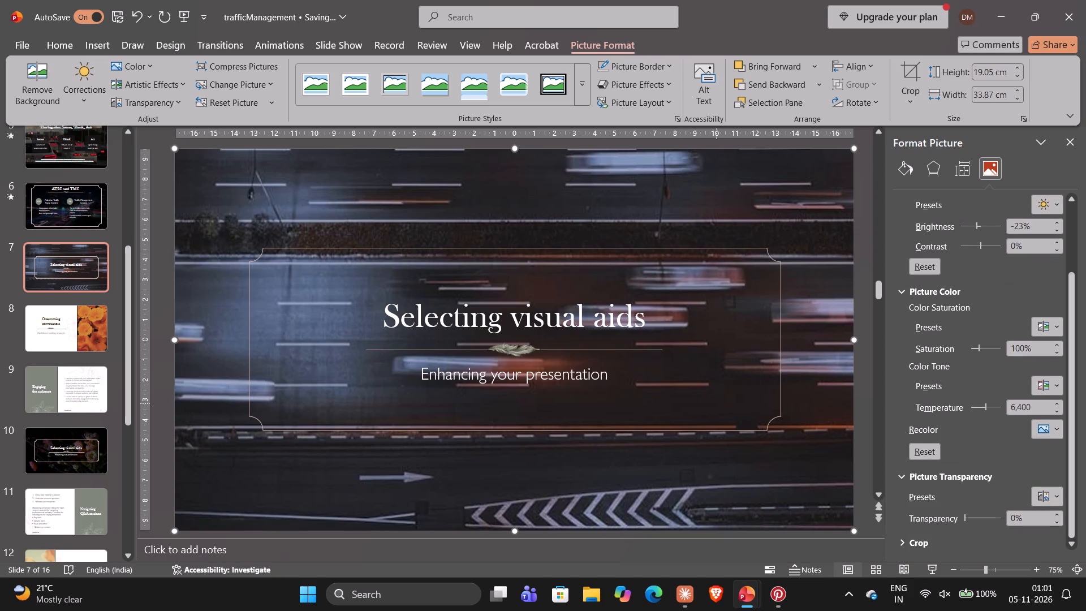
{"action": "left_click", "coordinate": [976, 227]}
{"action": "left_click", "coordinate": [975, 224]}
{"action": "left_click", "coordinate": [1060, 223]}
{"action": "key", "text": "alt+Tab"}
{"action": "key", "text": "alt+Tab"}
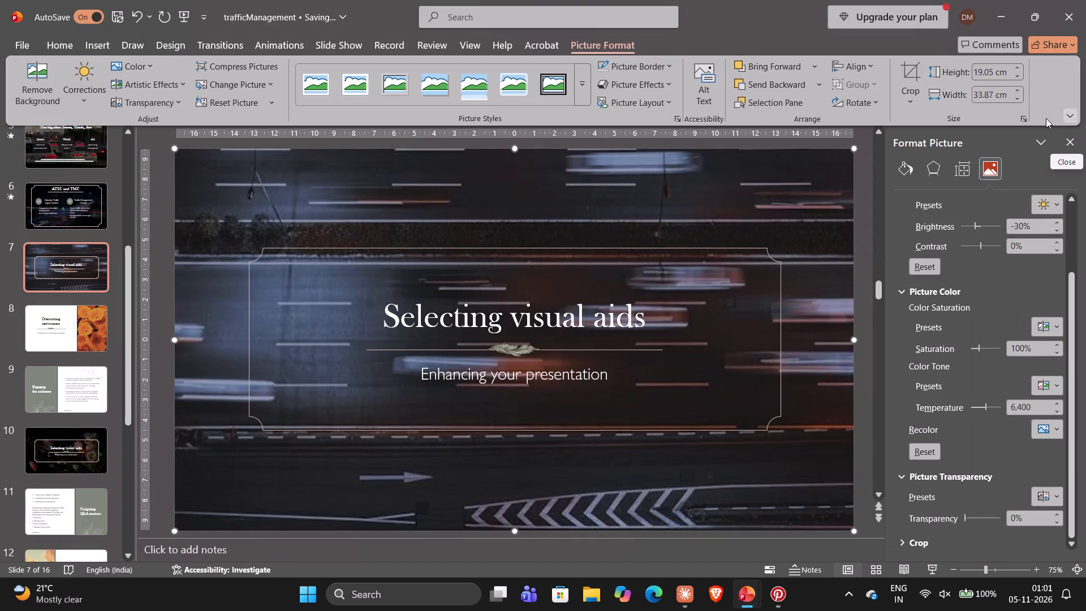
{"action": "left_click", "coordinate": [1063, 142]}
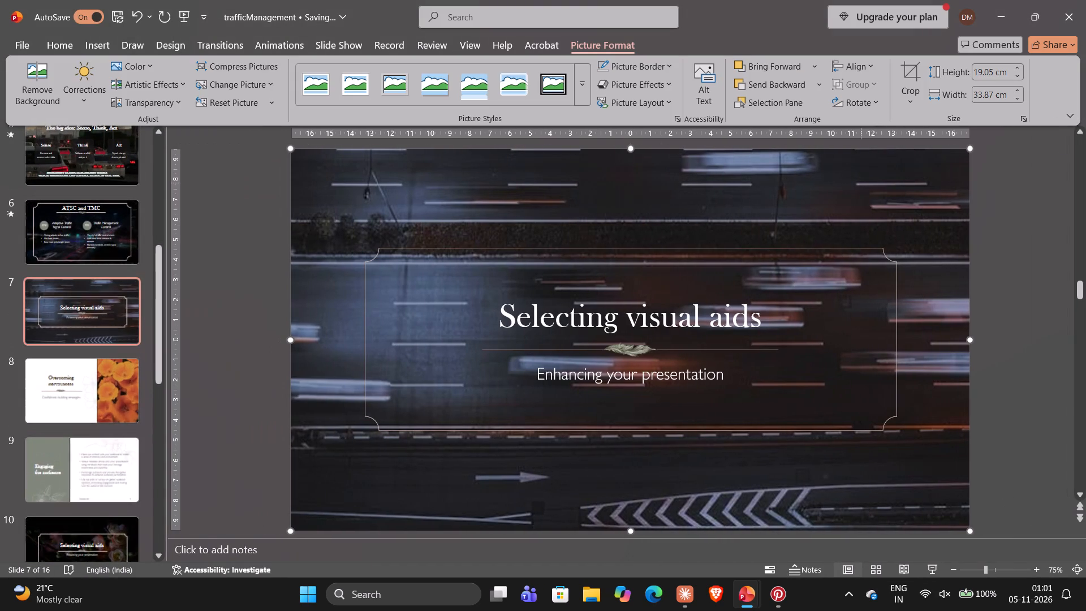
Delete the highway background picture from slide 7.
{"action": "left_click", "coordinate": [860, 182]}
{"action": "key", "text": "Delete"}
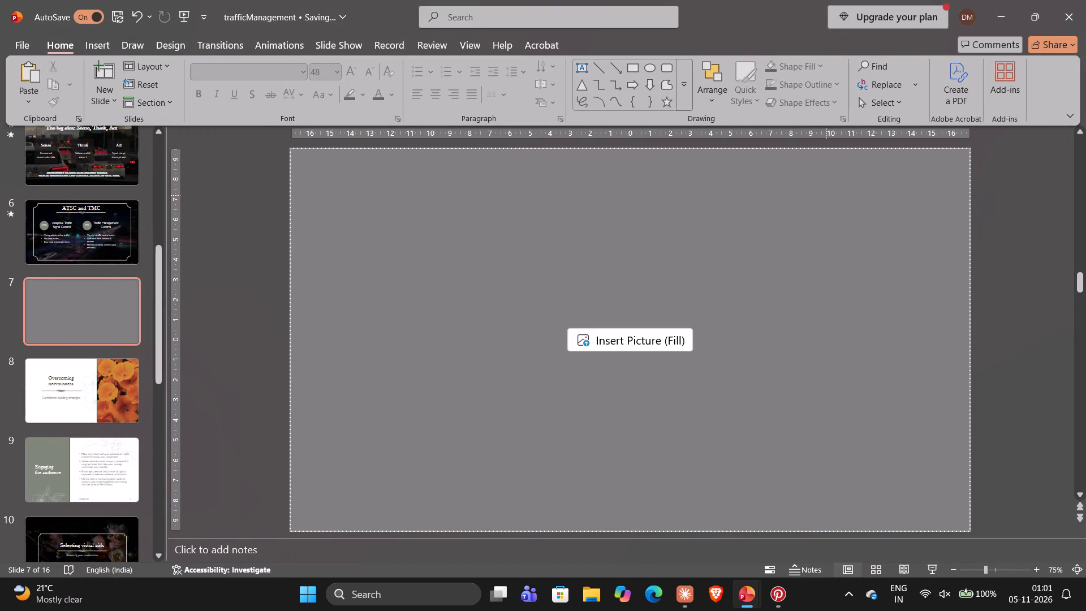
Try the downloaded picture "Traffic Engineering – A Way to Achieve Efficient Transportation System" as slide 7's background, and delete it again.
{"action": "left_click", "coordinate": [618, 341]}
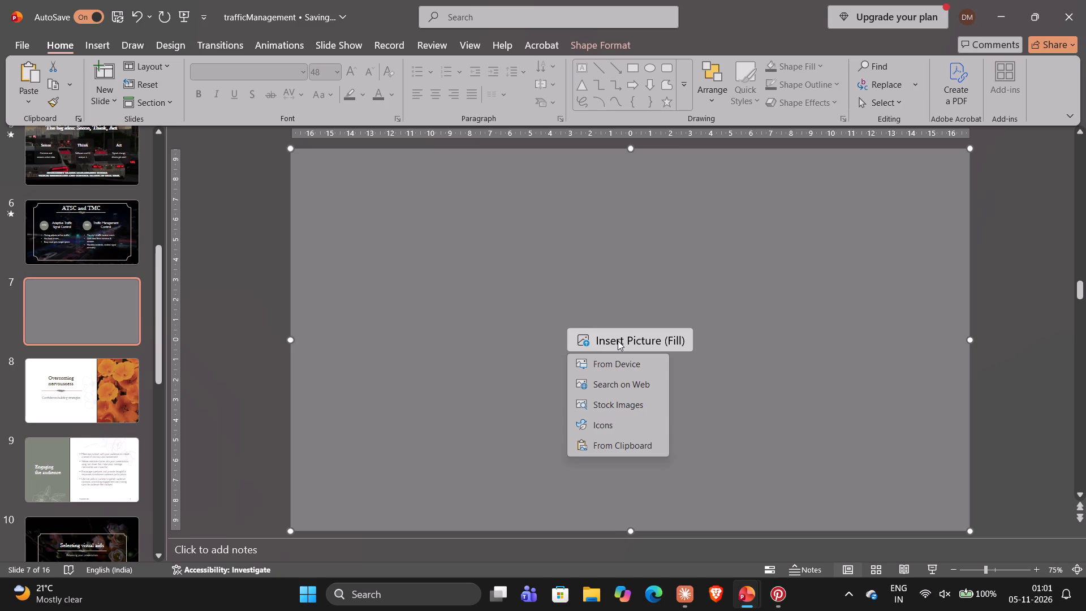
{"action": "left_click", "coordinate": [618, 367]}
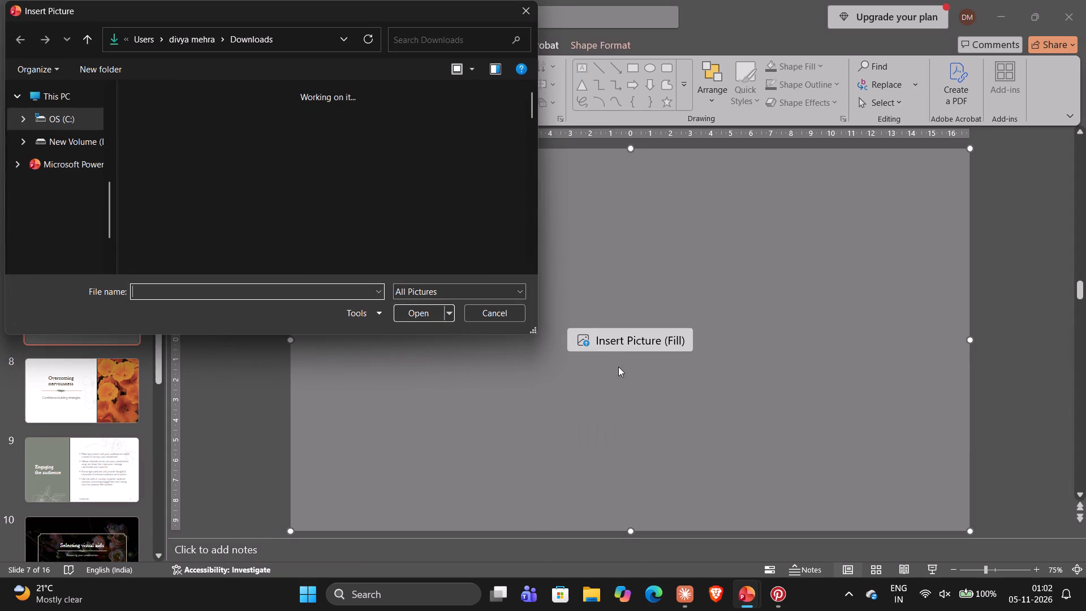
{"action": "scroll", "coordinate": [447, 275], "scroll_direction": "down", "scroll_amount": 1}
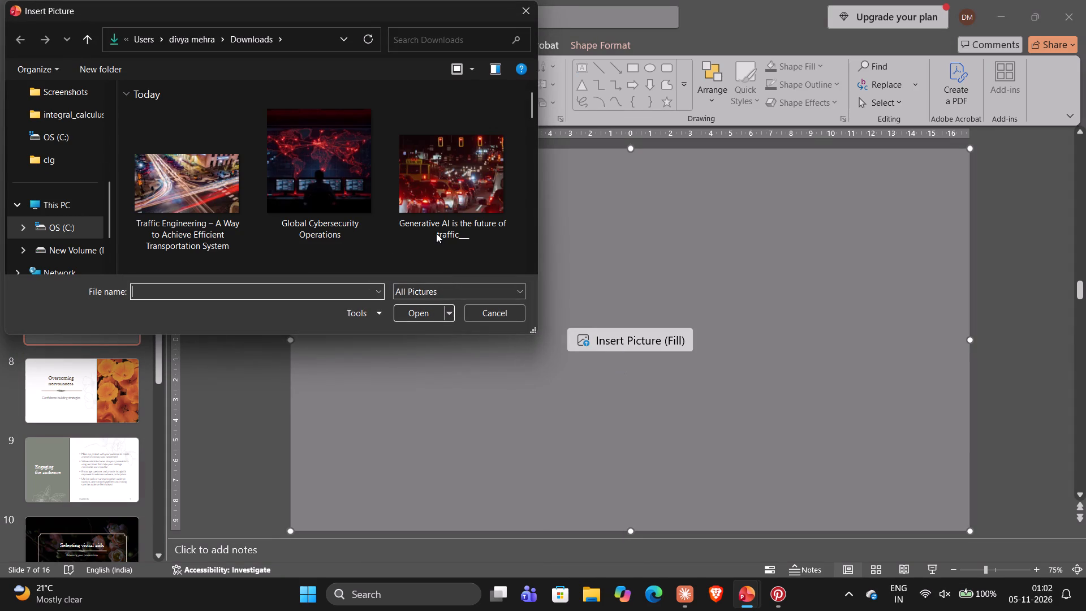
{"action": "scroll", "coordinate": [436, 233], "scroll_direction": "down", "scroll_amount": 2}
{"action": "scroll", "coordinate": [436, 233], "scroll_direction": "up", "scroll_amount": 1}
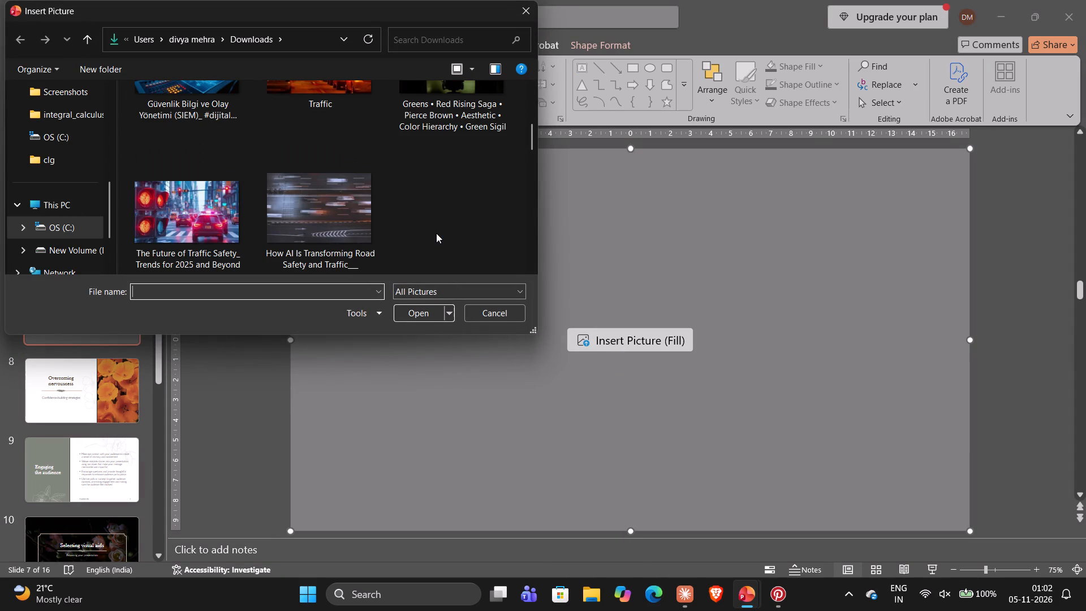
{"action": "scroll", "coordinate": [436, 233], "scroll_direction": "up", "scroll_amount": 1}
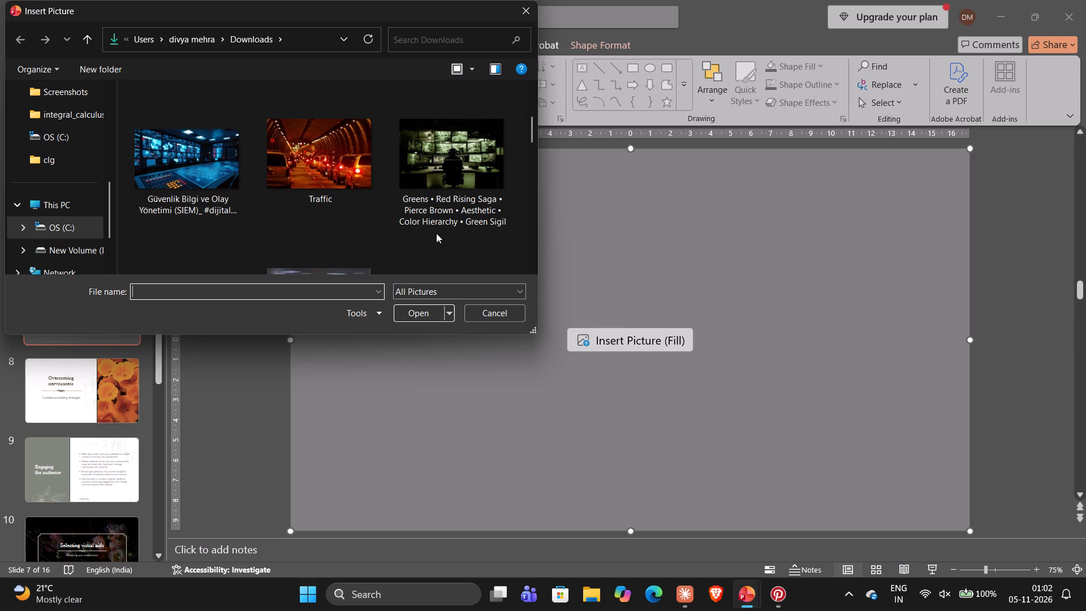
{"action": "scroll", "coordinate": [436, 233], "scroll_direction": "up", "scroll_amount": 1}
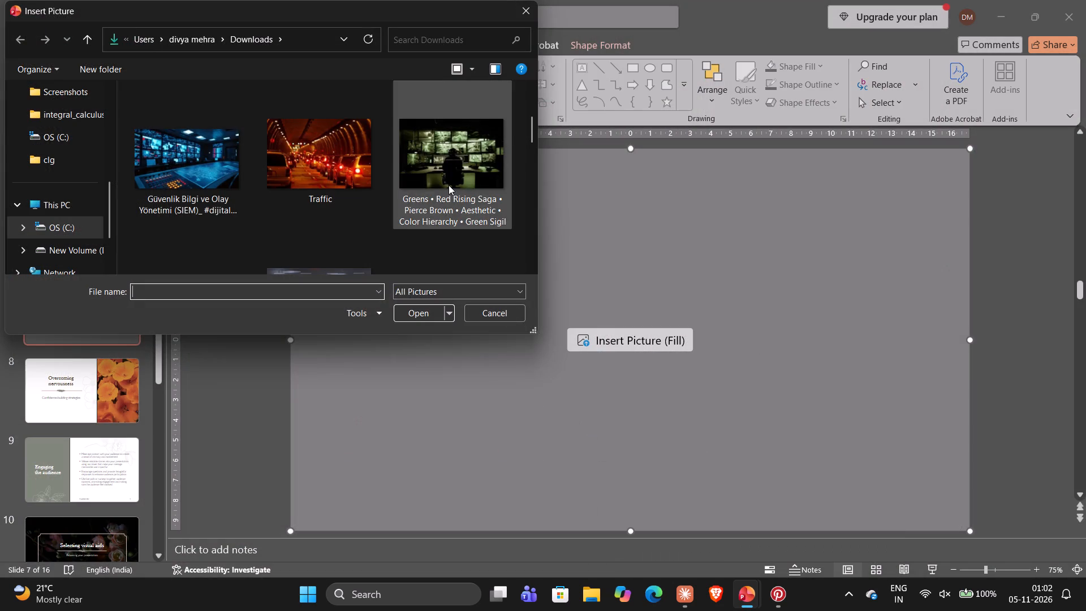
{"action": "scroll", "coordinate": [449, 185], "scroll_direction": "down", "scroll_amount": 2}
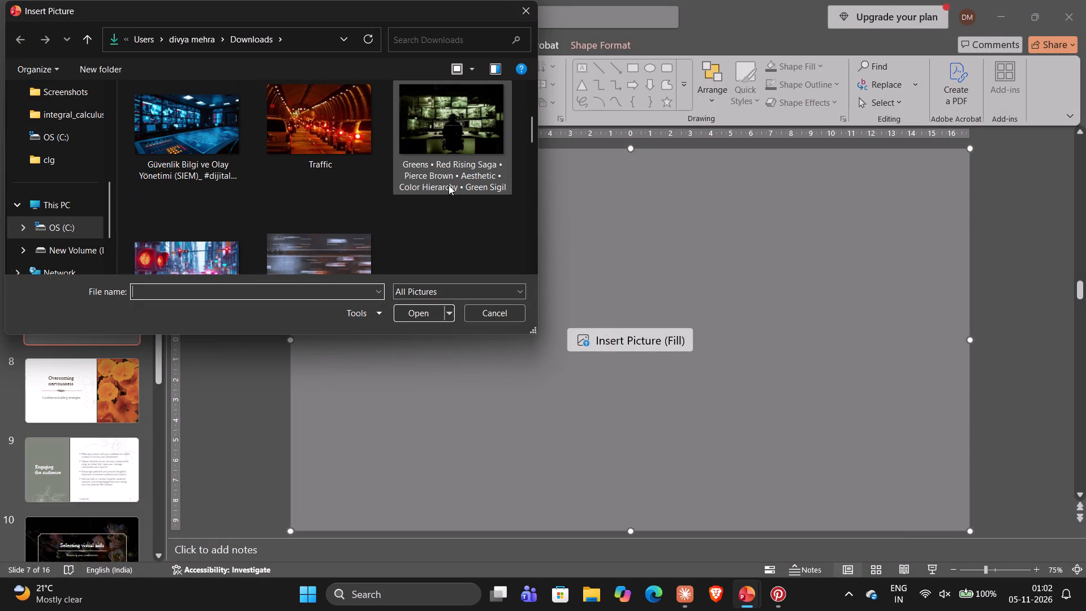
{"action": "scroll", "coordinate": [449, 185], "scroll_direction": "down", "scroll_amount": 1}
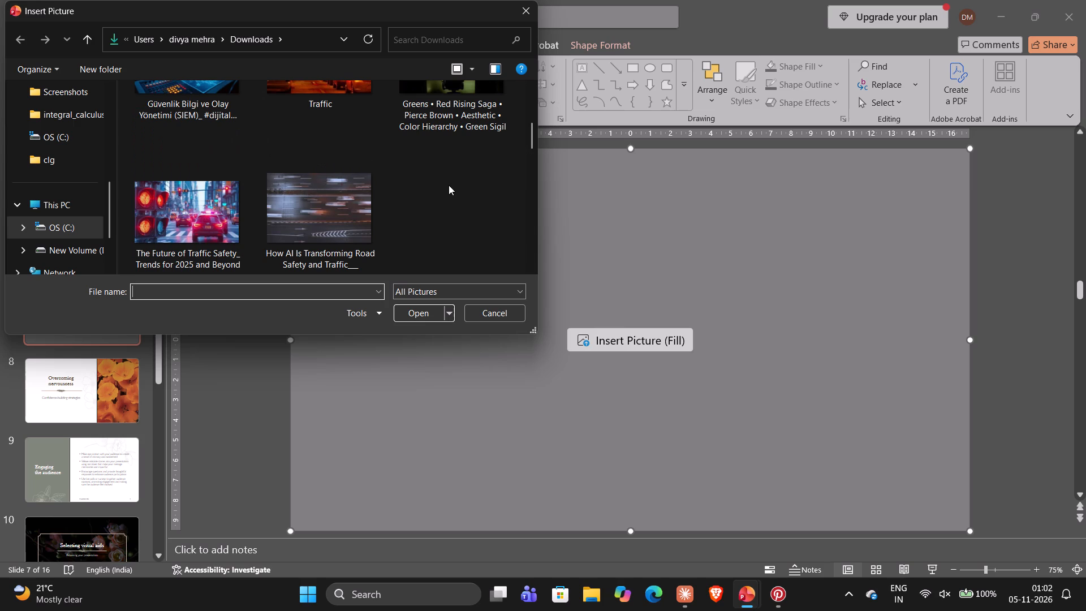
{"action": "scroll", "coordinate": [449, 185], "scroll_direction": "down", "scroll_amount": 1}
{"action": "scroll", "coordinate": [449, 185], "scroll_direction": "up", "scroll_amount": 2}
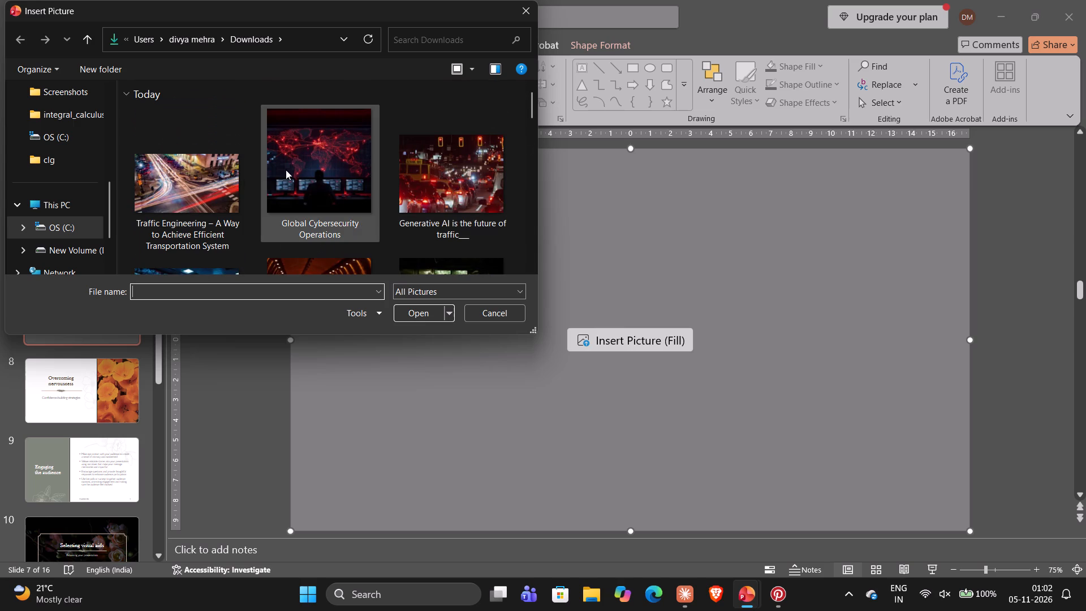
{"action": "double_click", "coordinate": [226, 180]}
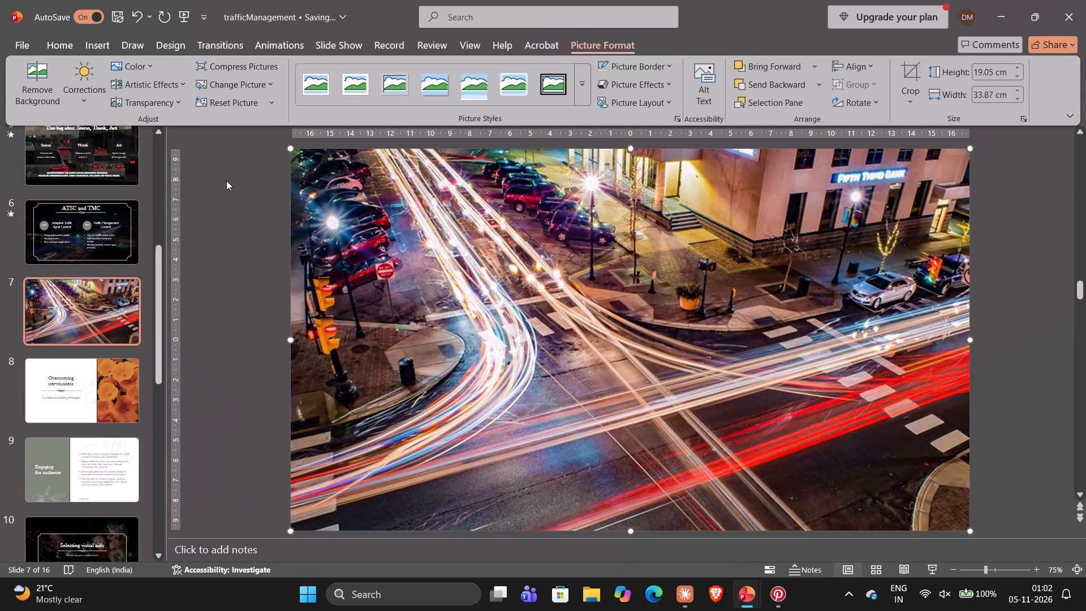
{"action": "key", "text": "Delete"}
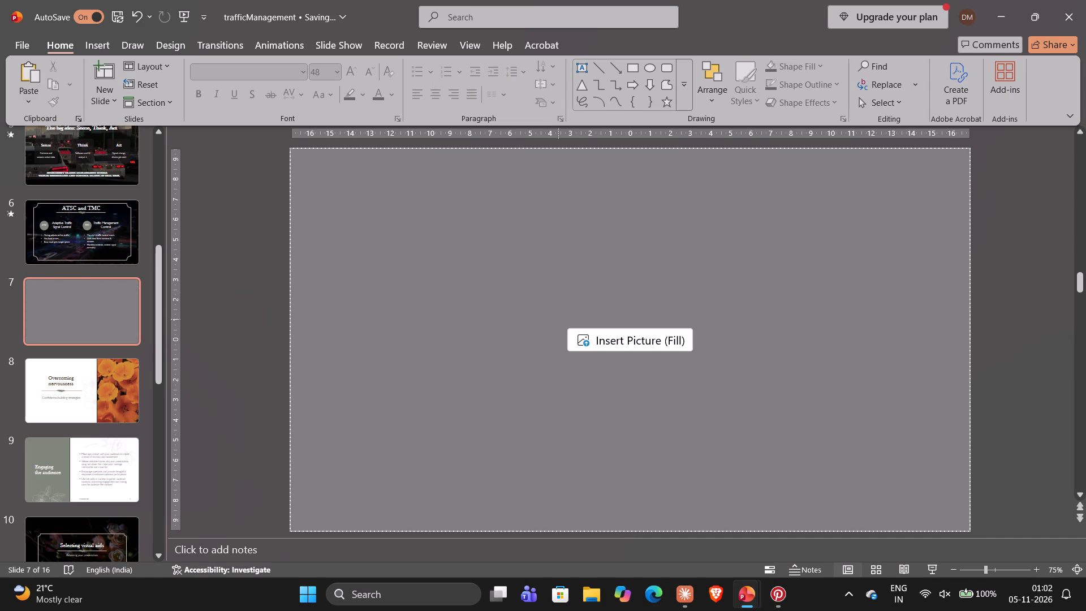
Fill slide 7's empty picture placeholder with the downloaded picture "Generative AI is the future of traffic___".
{"action": "left_click", "coordinate": [605, 343]}
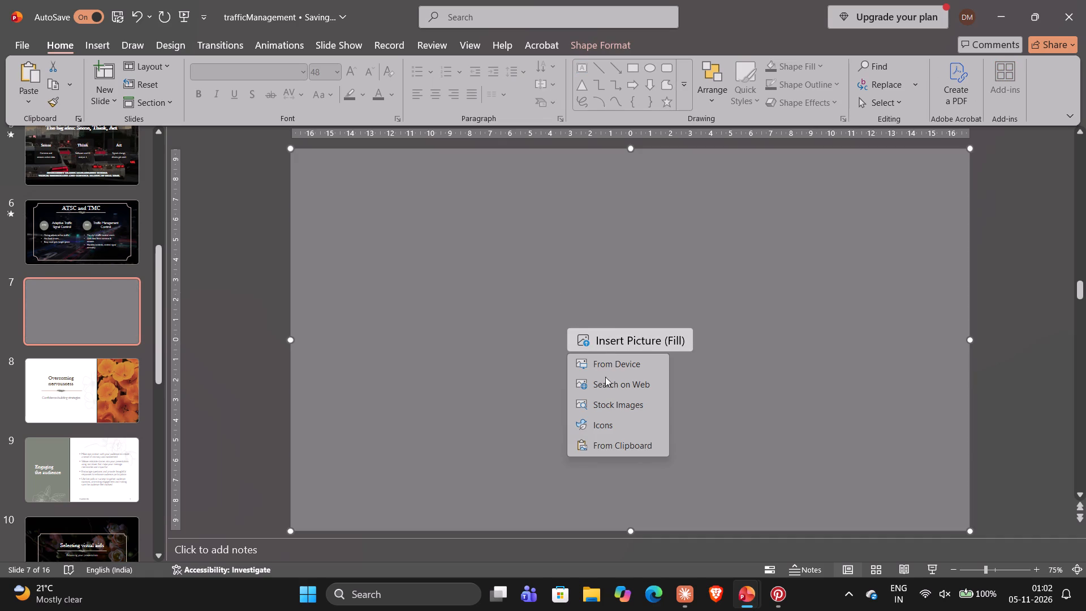
{"action": "left_click", "coordinate": [607, 368]}
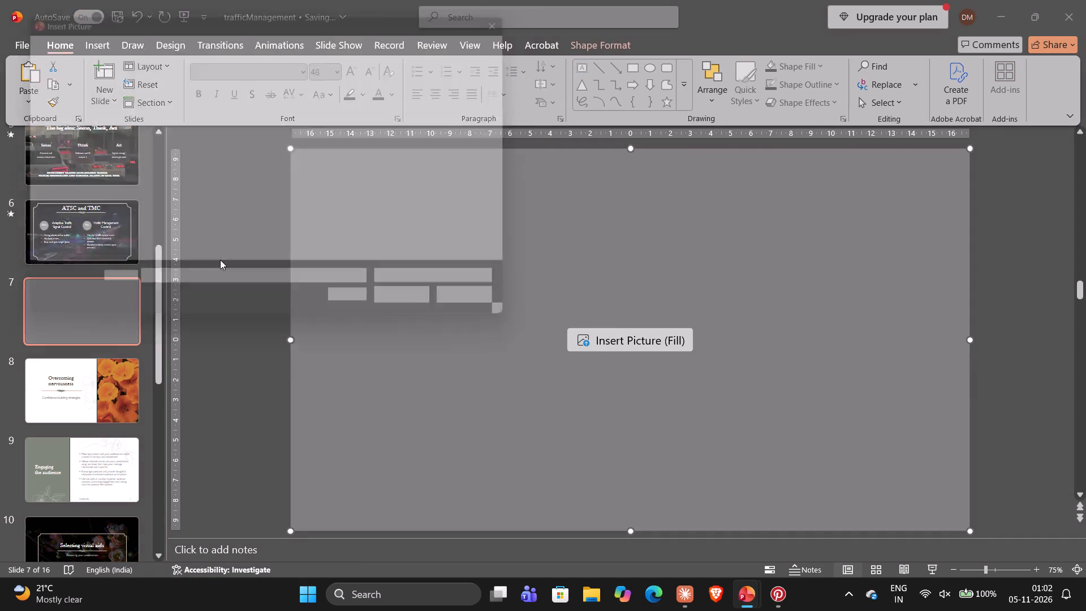
{"action": "scroll", "coordinate": [292, 197], "scroll_direction": "down", "scroll_amount": 1}
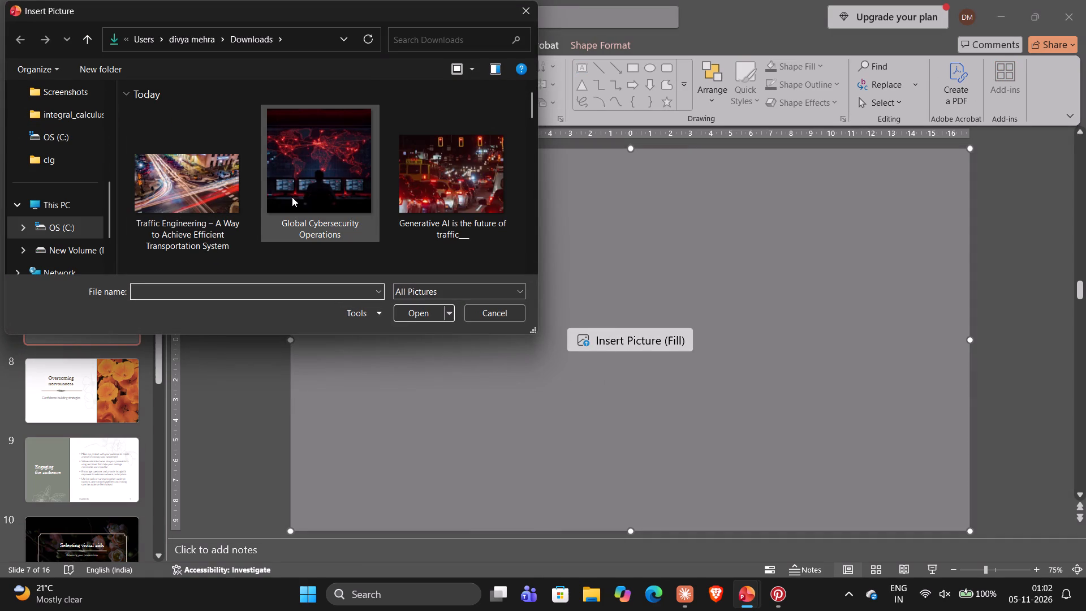
{"action": "scroll", "coordinate": [292, 197], "scroll_direction": "down", "scroll_amount": 2}
{"action": "scroll", "coordinate": [313, 201], "scroll_direction": "up", "scroll_amount": 1}
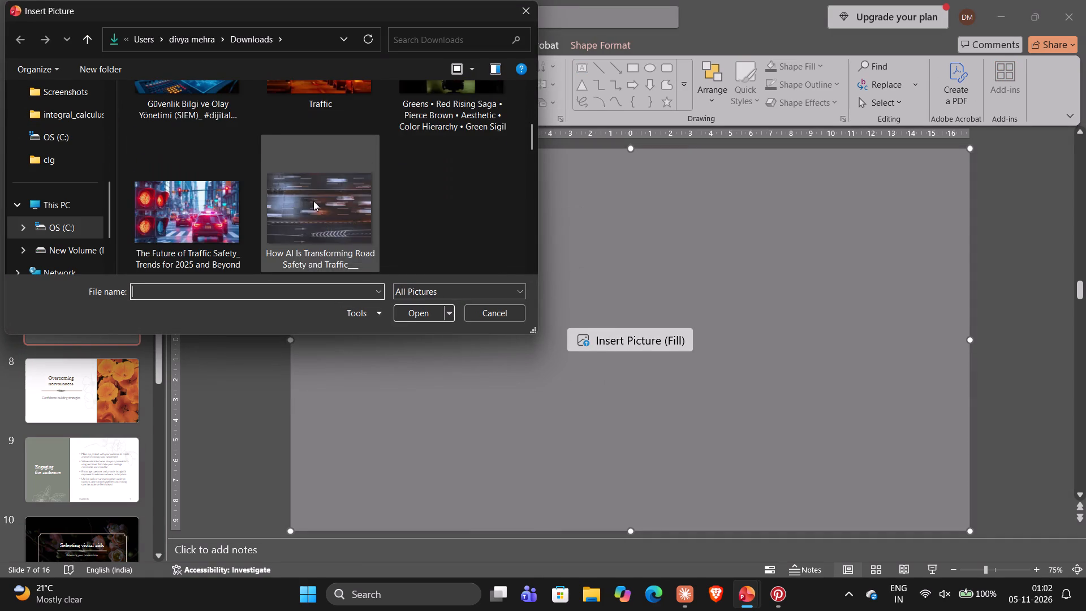
{"action": "scroll", "coordinate": [313, 201], "scroll_direction": "up", "scroll_amount": 1}
{"action": "double_click", "coordinate": [400, 178]}
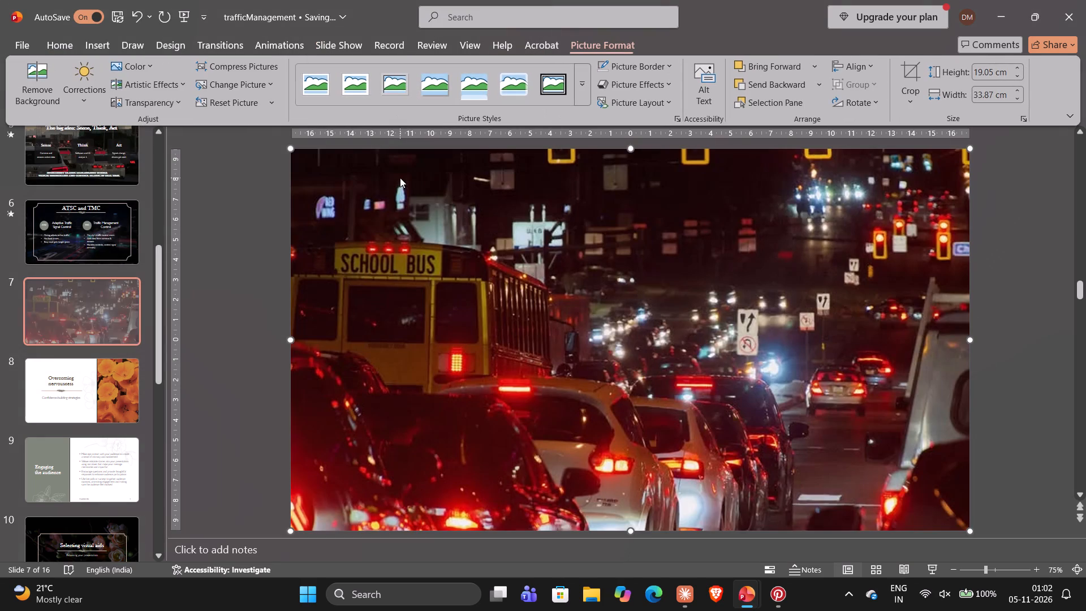
Send the night traffic picture backward behind slide 7's title, subtitle, divider and frame.
{"action": "scroll", "coordinate": [98, 337], "scroll_direction": "up", "scroll_amount": 2}
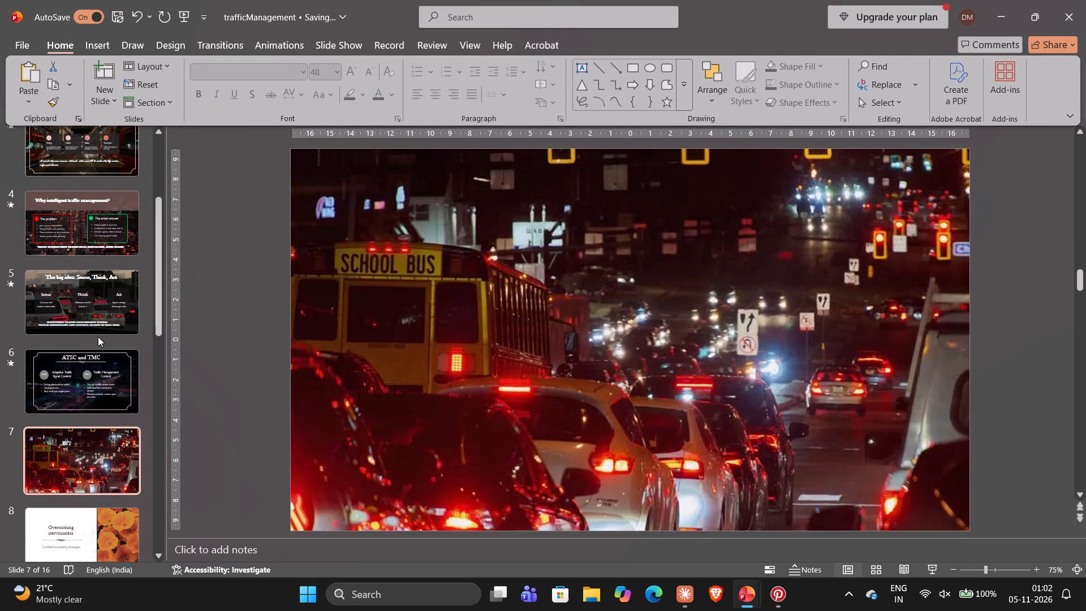
{"action": "scroll", "coordinate": [98, 337], "scroll_direction": "up", "scroll_amount": 3}
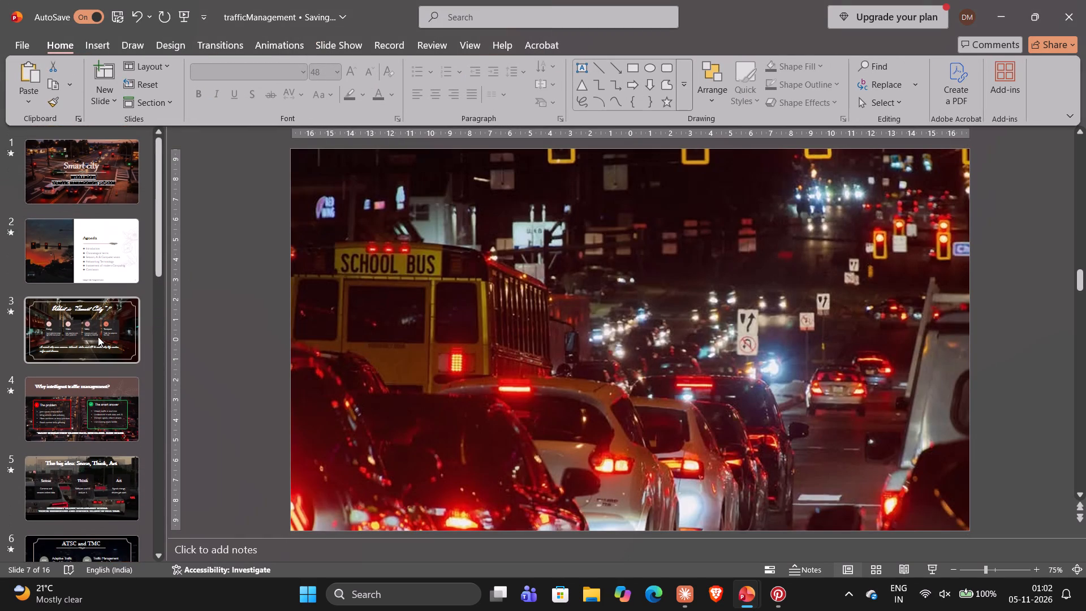
{"action": "scroll", "coordinate": [98, 337], "scroll_direction": "up", "scroll_amount": 2}
{"action": "scroll", "coordinate": [98, 337], "scroll_direction": "down", "scroll_amount": 2}
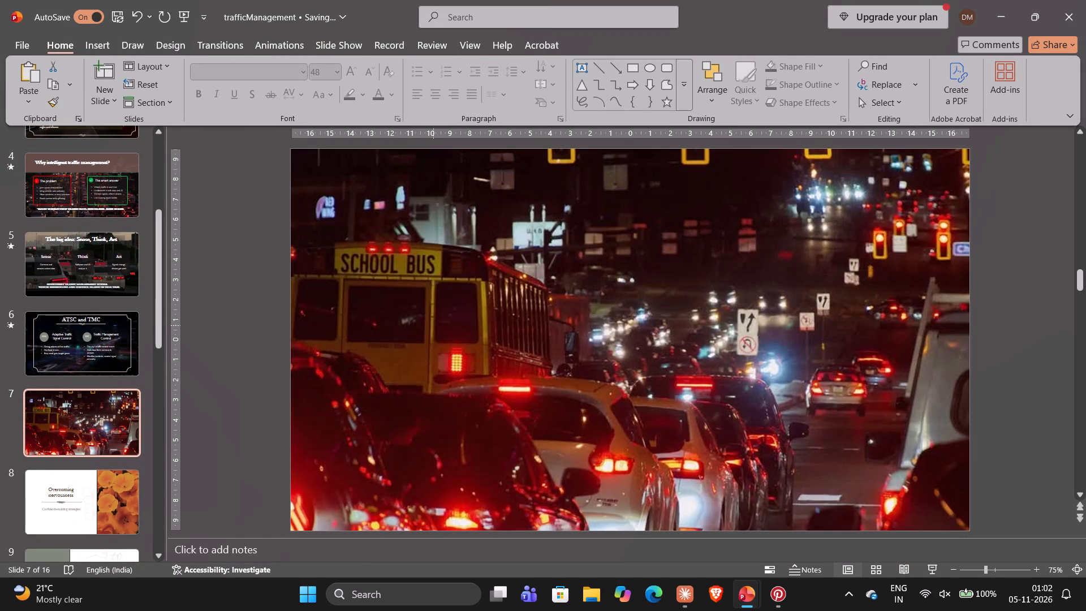
{"action": "left_click", "coordinate": [437, 325]}
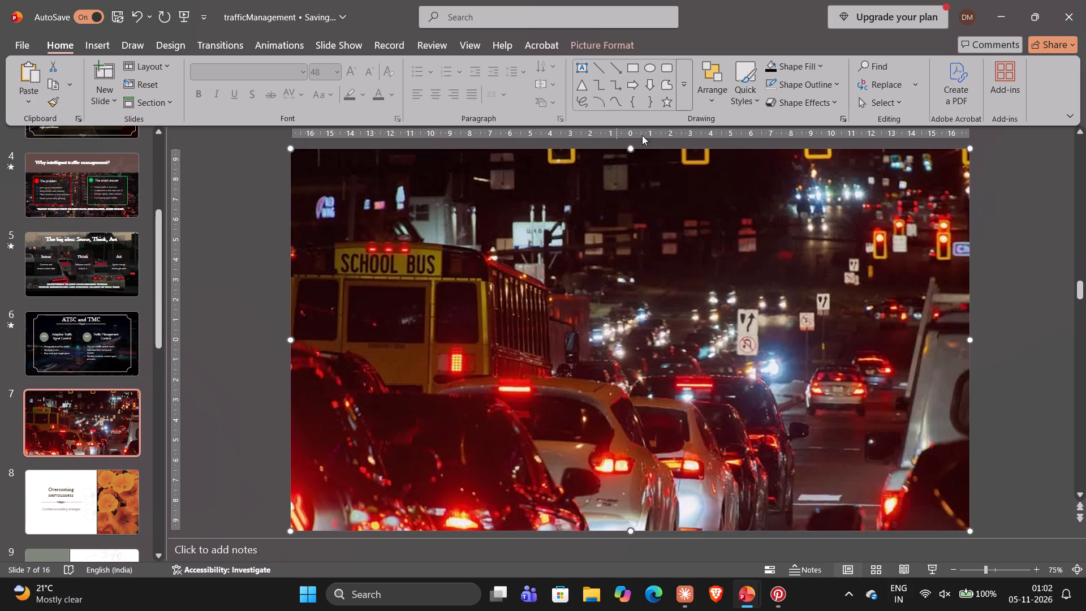
{"action": "left_click", "coordinate": [712, 96]}
{"action": "left_click", "coordinate": [719, 206]}
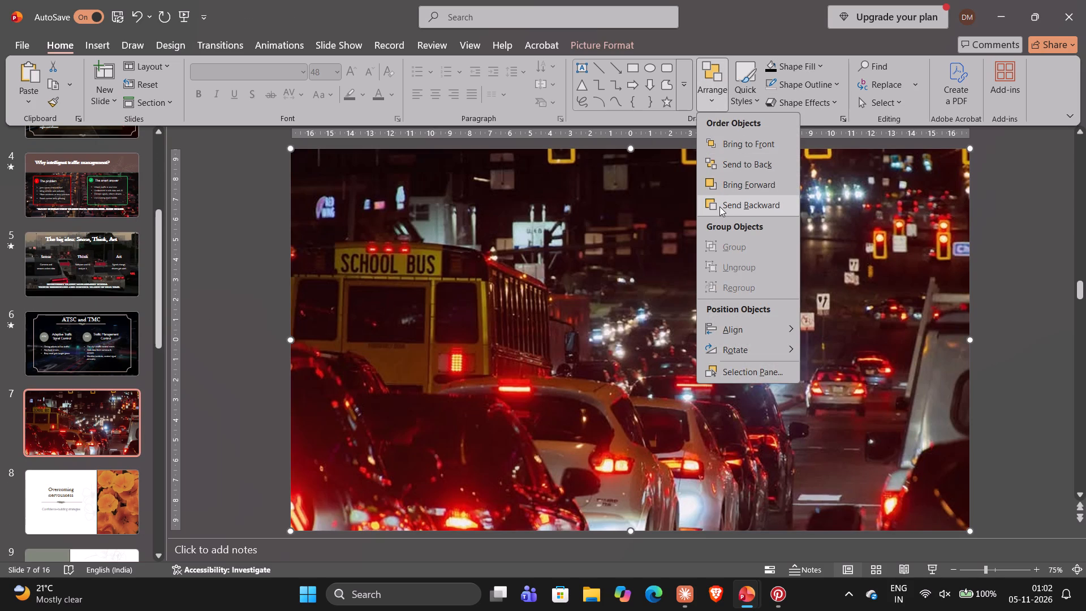
{"action": "left_click", "coordinate": [714, 92]}
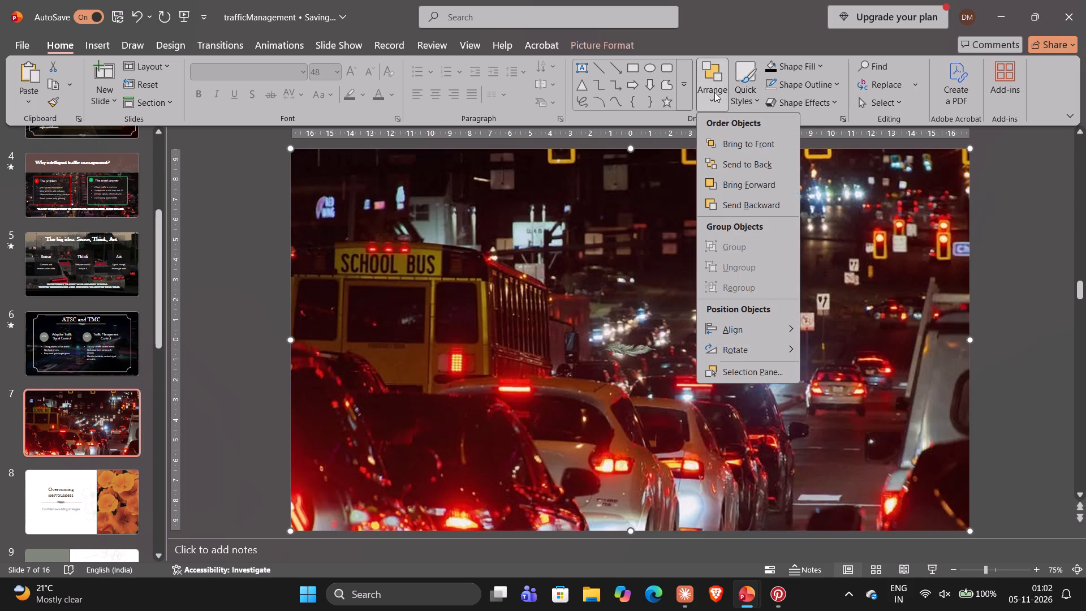
{"action": "left_click", "coordinate": [716, 214]}
{"action": "double_click", "coordinate": [537, 199]}
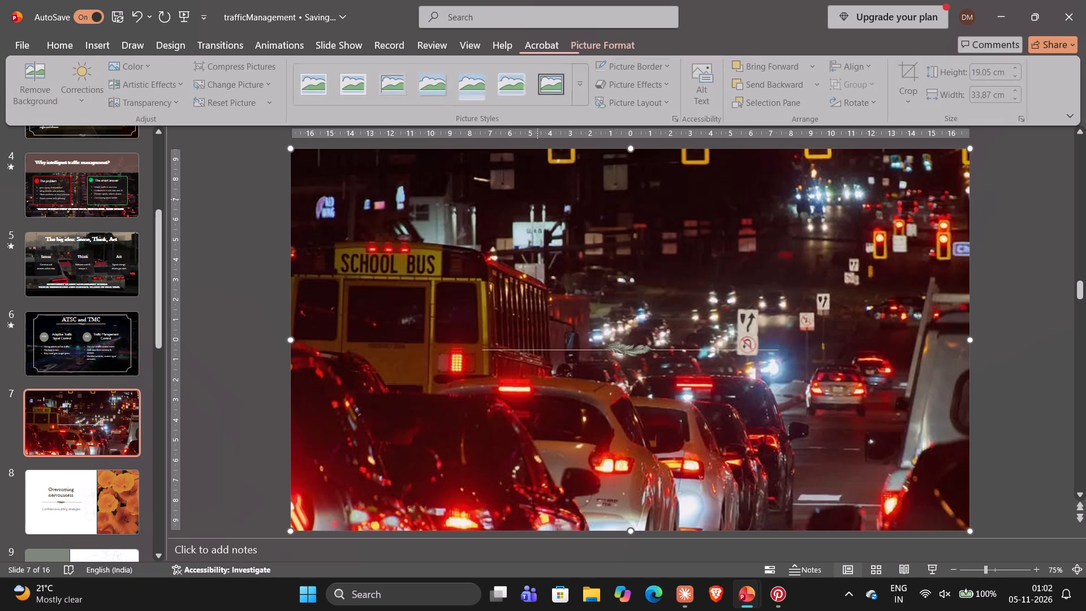
{"action": "triple_click", "coordinate": [752, 81]}
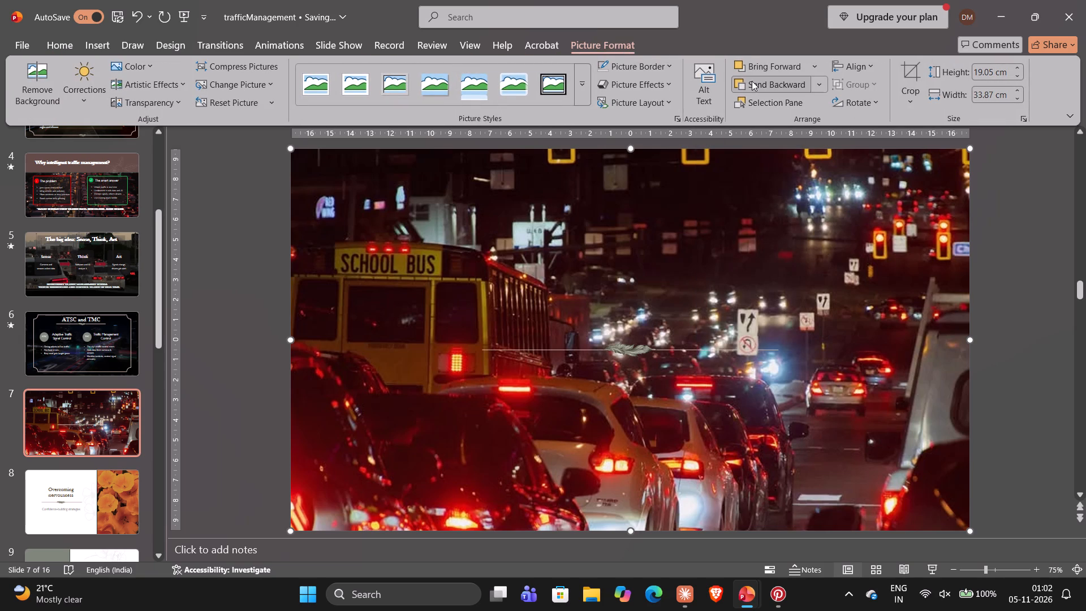
{"action": "triple_click", "coordinate": [752, 81]}
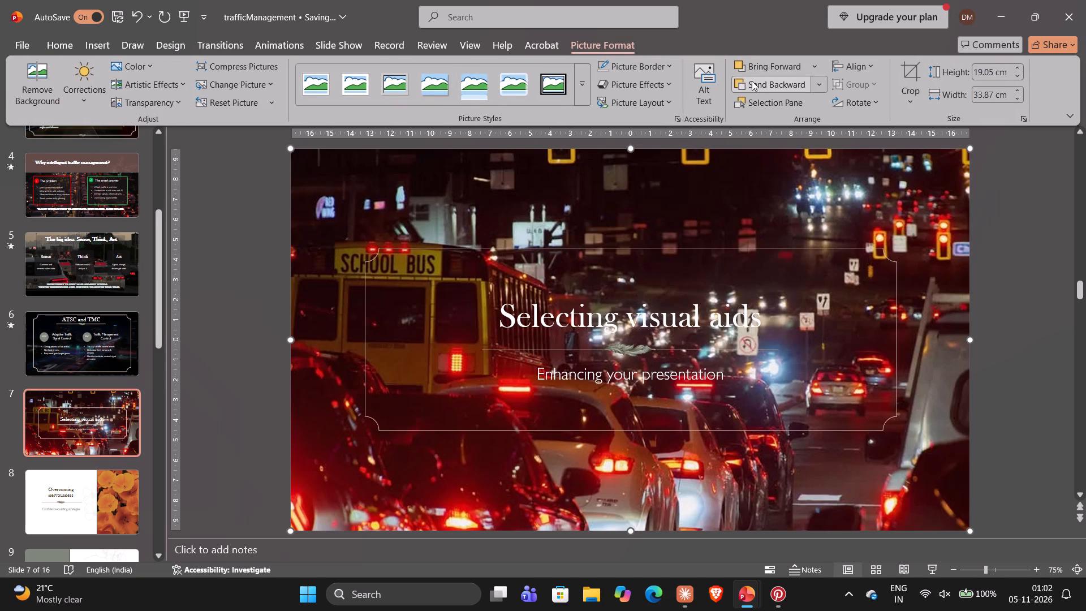
Darken slide 7's night traffic picture to -45% brightness.
{"action": "right_click", "coordinate": [777, 213]}
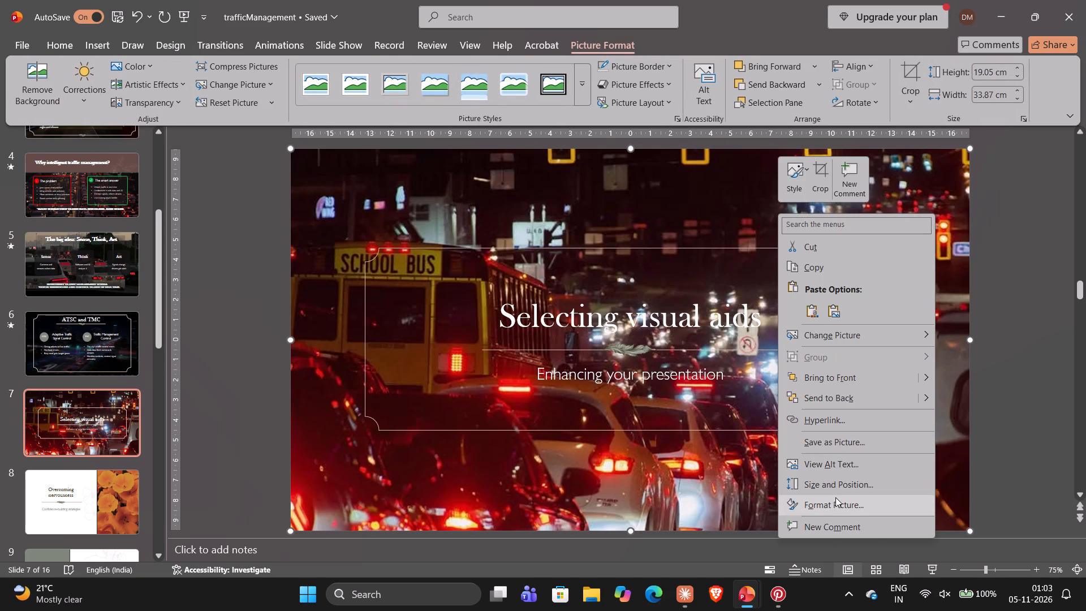
{"action": "left_click", "coordinate": [835, 497]}
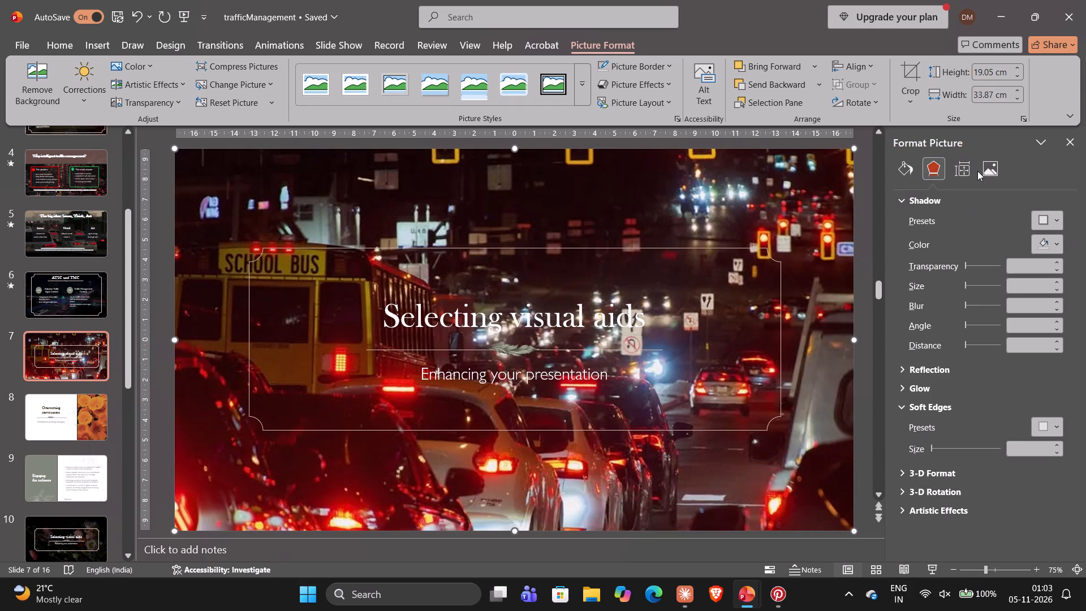
{"action": "left_click", "coordinate": [979, 171]}
{"action": "left_click", "coordinate": [981, 171]}
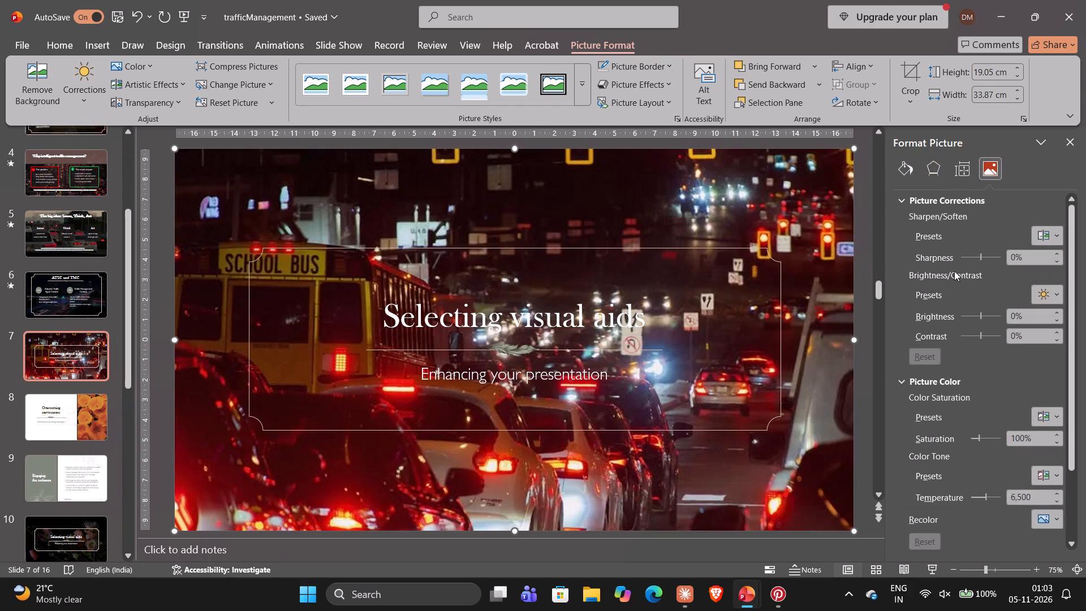
{"action": "left_click_drag", "start_coordinate": [979, 315], "coordinate": [975, 315]}
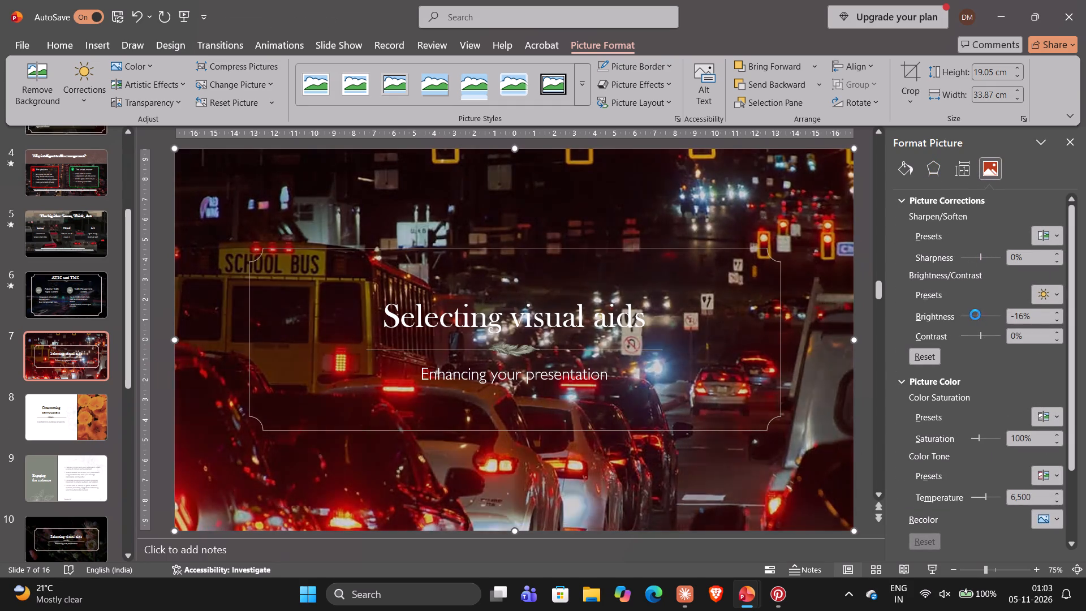
{"action": "left_click_drag", "start_coordinate": [975, 315], "coordinate": [971, 317]}
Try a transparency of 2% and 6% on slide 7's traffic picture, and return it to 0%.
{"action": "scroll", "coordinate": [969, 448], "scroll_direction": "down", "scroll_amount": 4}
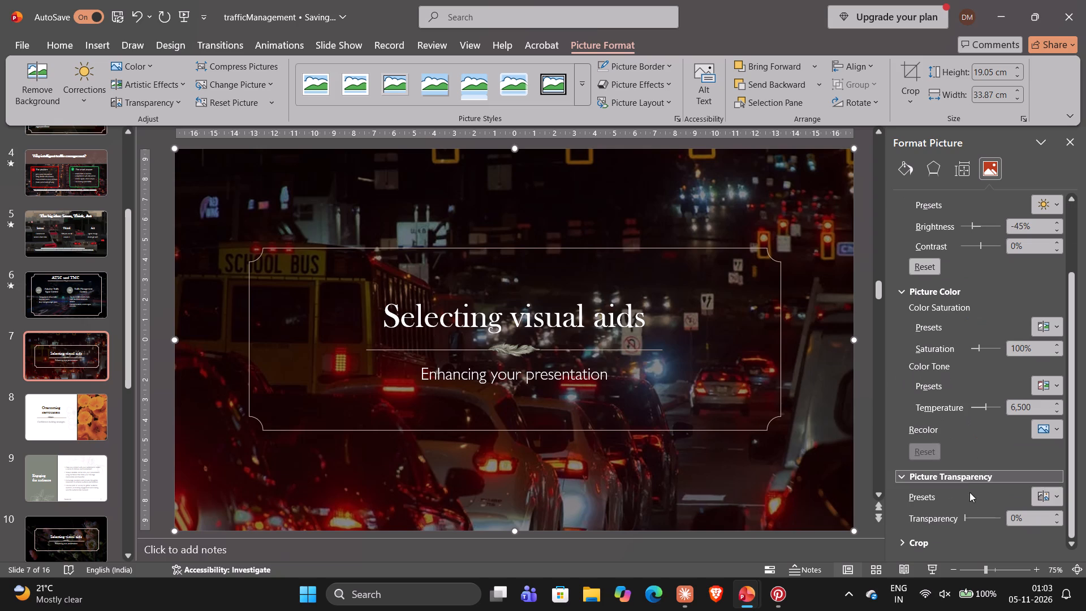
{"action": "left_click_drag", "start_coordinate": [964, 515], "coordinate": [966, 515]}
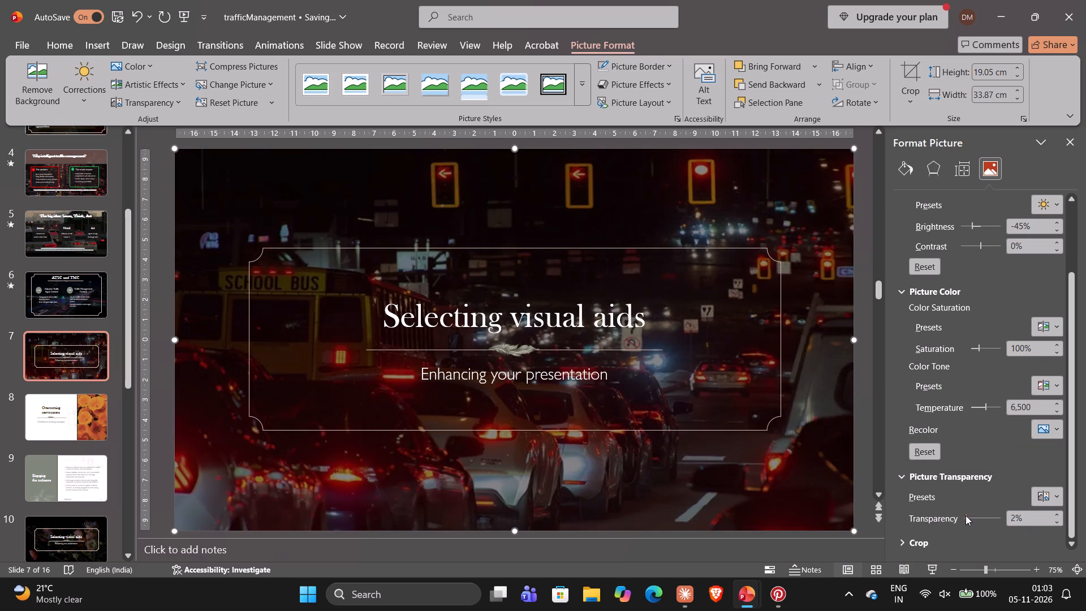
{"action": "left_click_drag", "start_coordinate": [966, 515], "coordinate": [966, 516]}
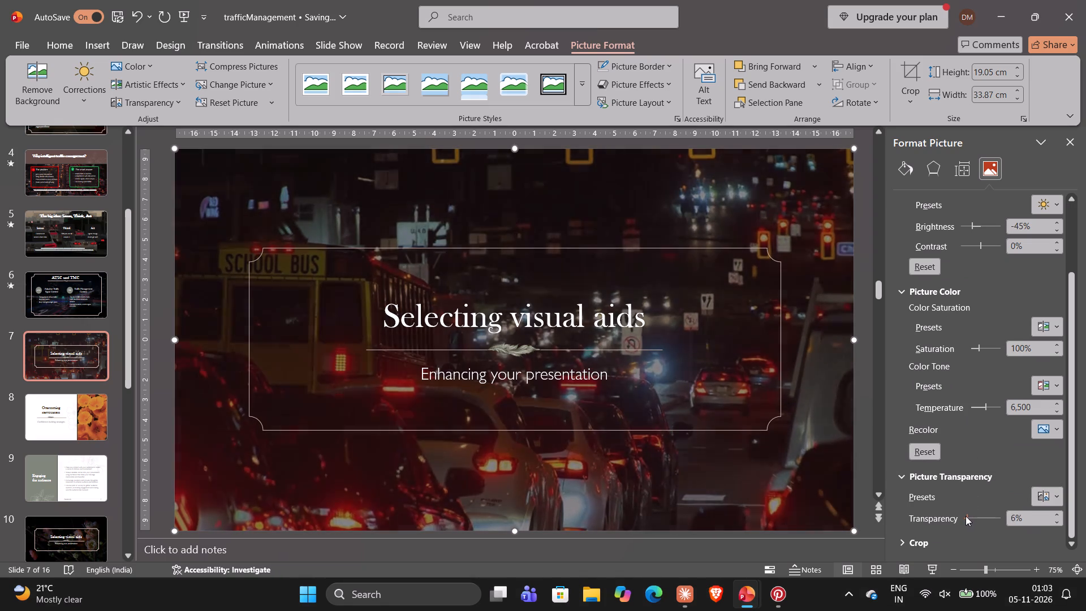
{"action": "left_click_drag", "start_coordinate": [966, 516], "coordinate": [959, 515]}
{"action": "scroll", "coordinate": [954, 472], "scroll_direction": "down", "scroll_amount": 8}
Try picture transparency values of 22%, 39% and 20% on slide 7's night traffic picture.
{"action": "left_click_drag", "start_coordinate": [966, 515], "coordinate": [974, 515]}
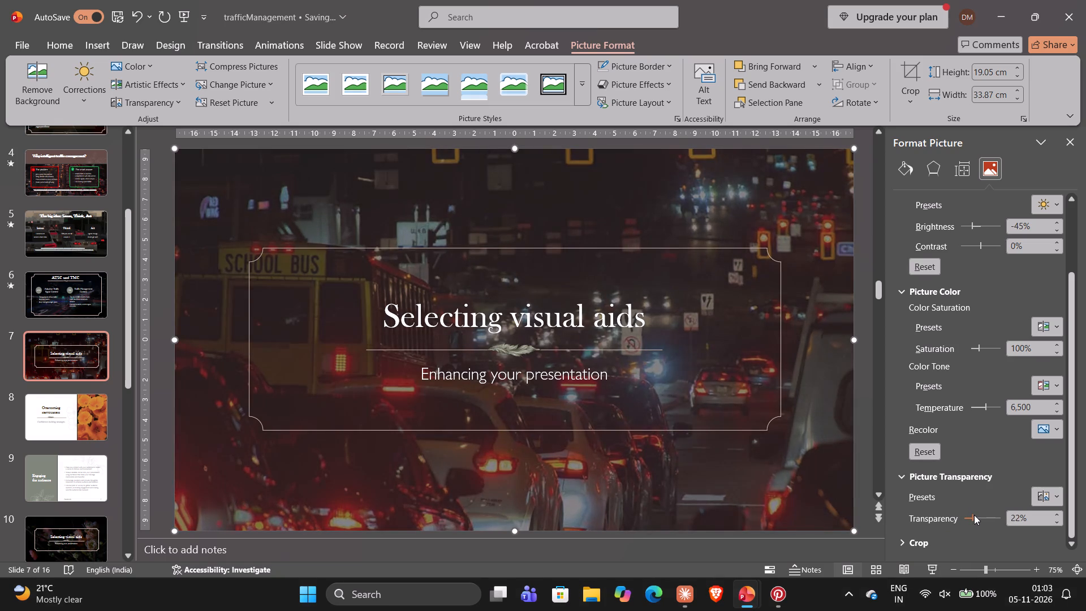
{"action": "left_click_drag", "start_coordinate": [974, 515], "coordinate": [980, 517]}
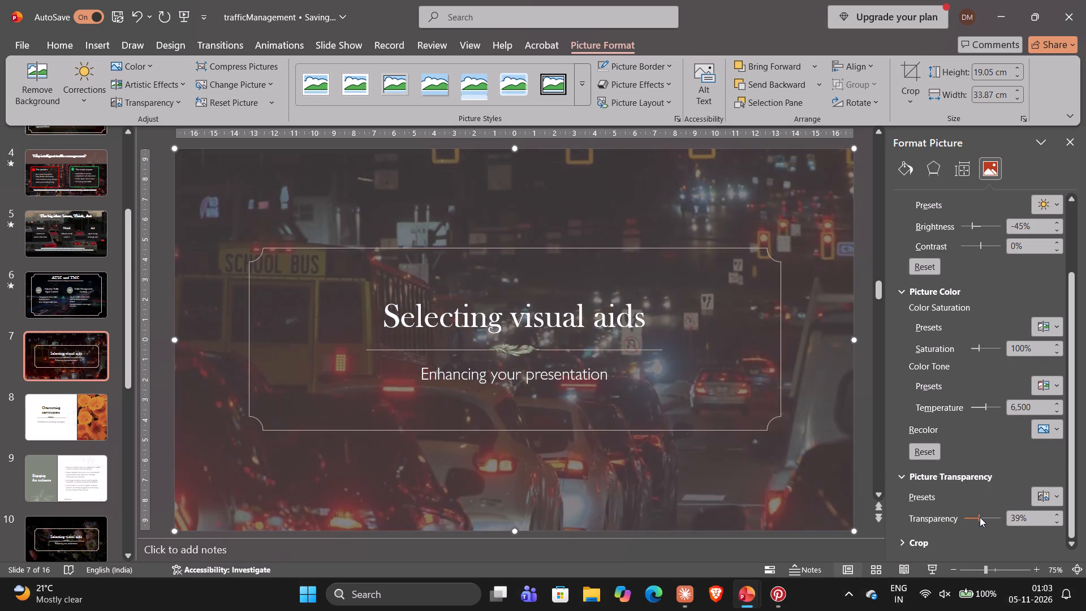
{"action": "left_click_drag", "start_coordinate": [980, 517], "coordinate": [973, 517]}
Darken slide 7's night traffic picture further to -65% brightness.
{"action": "scroll", "coordinate": [972, 390], "scroll_direction": "up", "scroll_amount": 1}
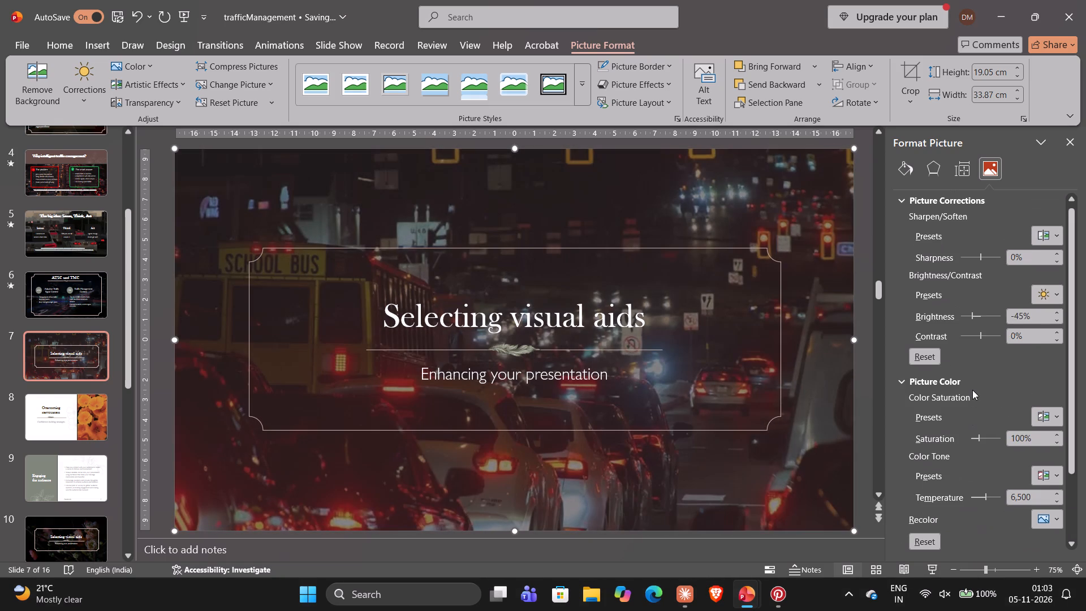
{"action": "left_click", "coordinate": [969, 317]}
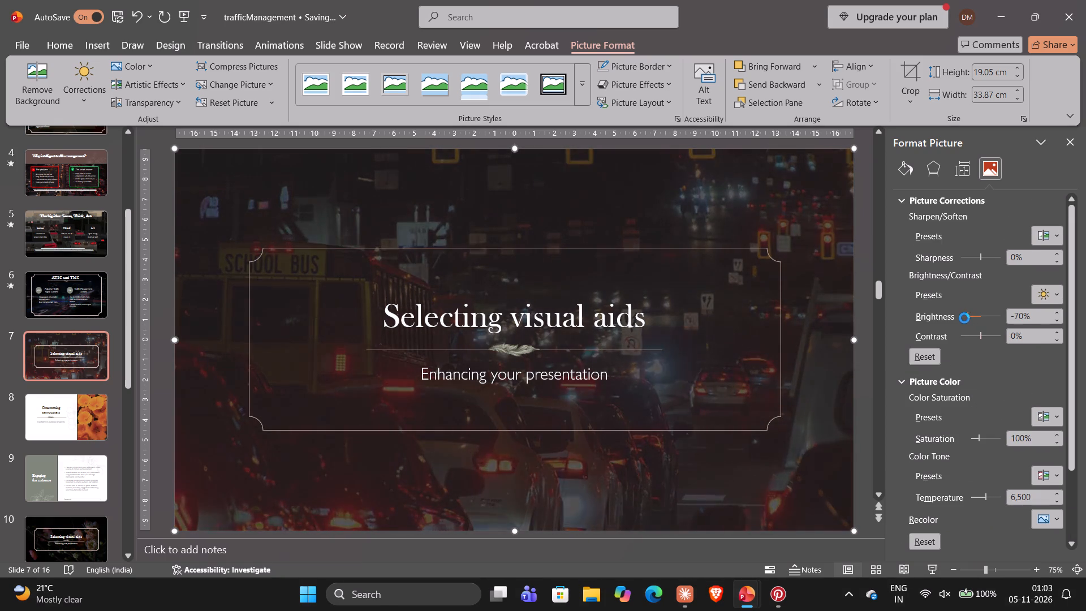
Set the night traffic picture's transparency to 7% and finish formatting the picture.
{"action": "scroll", "coordinate": [969, 318], "scroll_direction": "down", "scroll_amount": 3}
{"action": "scroll", "coordinate": [960, 438], "scroll_direction": "down", "scroll_amount": 3}
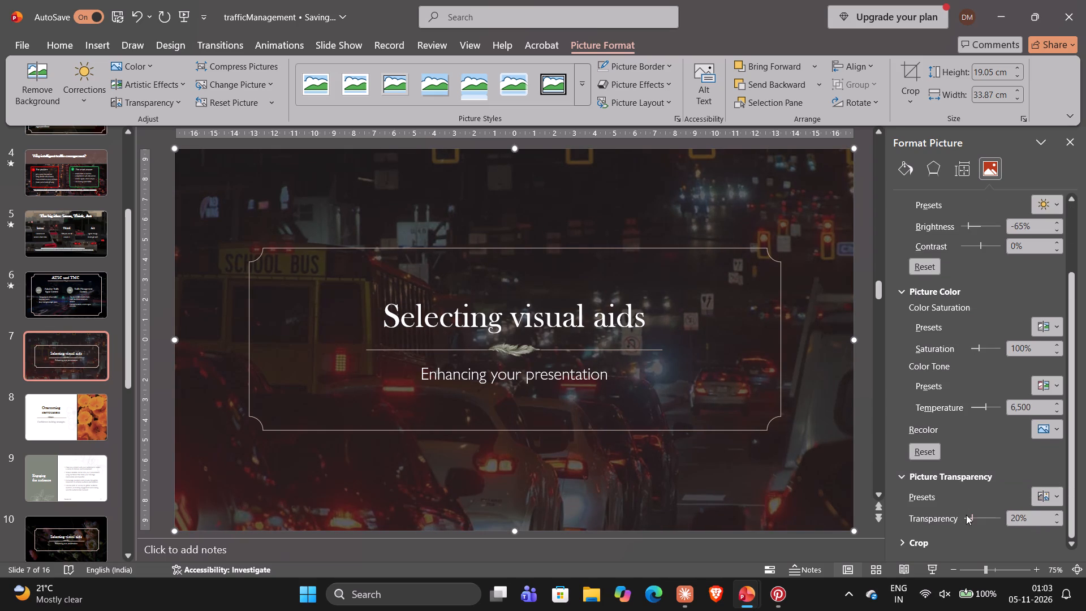
{"action": "left_click", "coordinate": [969, 517]}
{"action": "scroll", "coordinate": [997, 442], "scroll_direction": "down", "scroll_amount": 2}
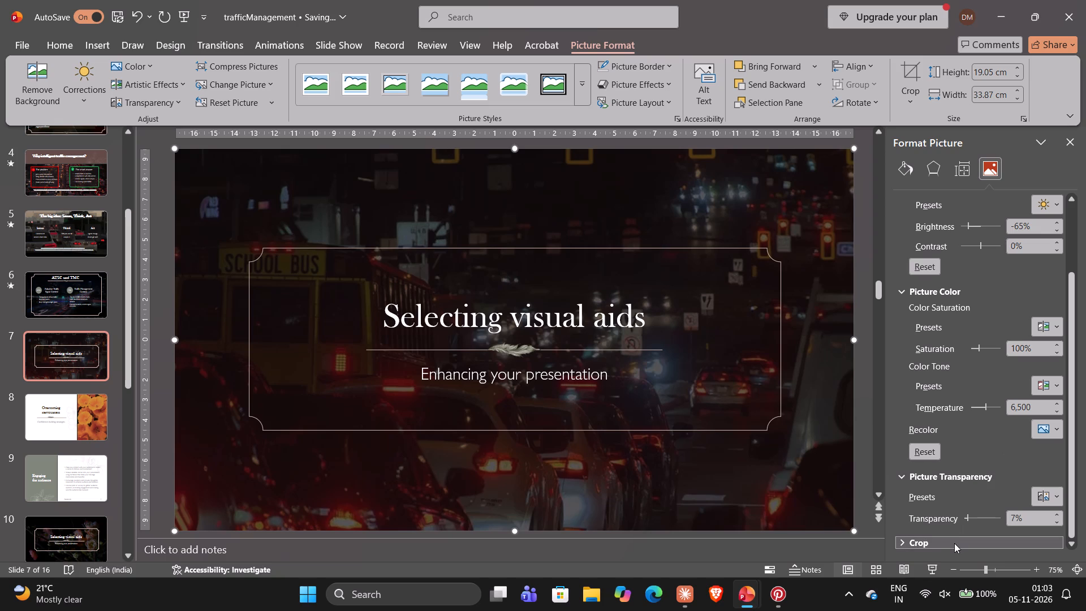
{"action": "scroll", "coordinate": [961, 406], "scroll_direction": "up", "scroll_amount": 1}
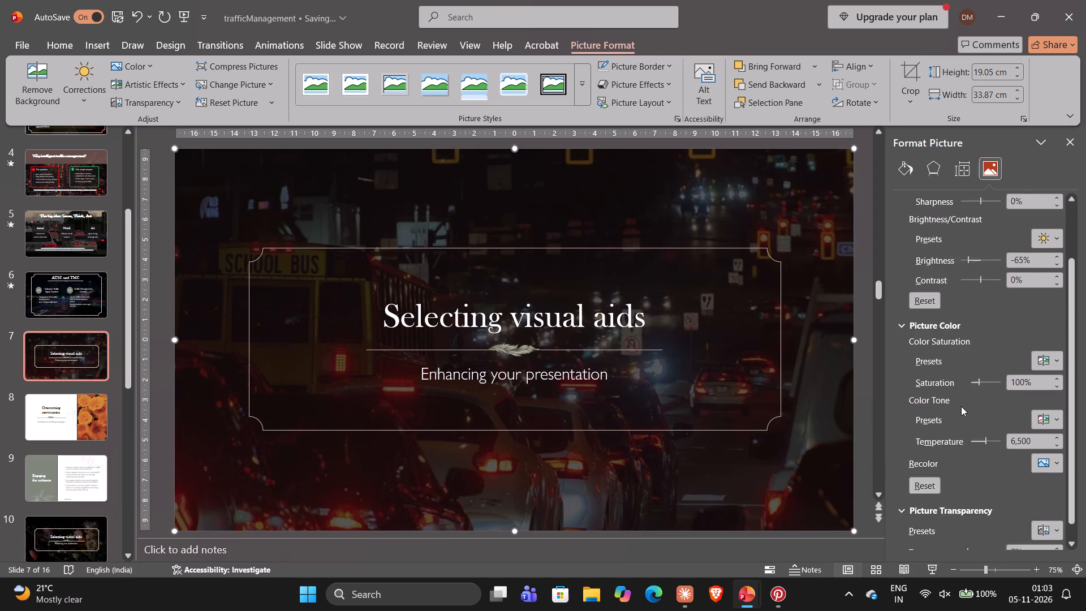
{"action": "scroll", "coordinate": [961, 406], "scroll_direction": "up", "scroll_amount": 1}
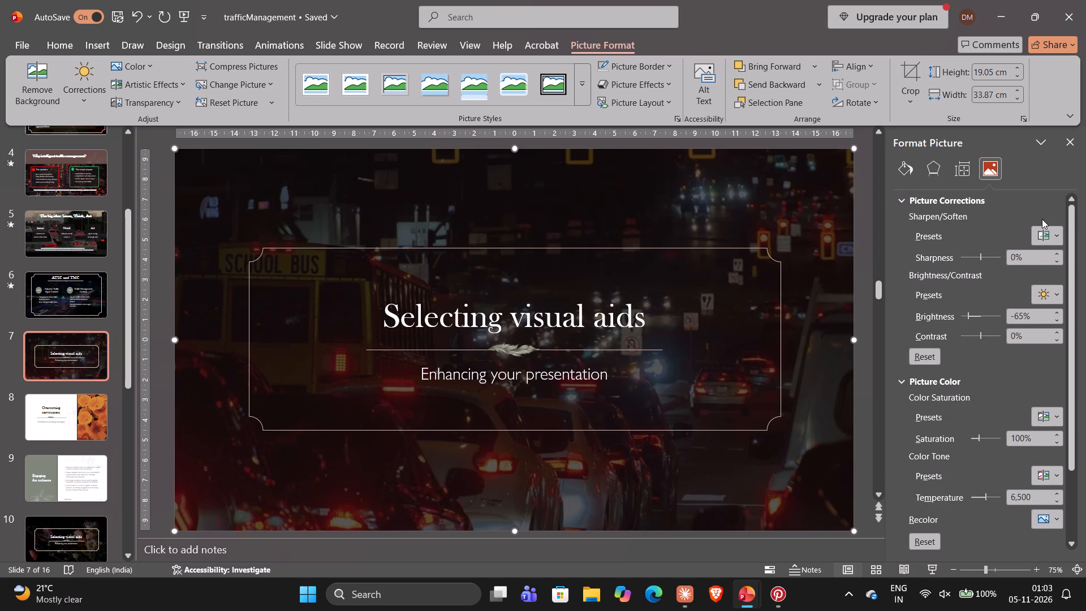
{"action": "left_click", "coordinate": [1065, 146]}
Enlarge slide 7's decorative frame in all directions so that it nearly fills the slide with a narrow margin.
{"action": "left_click", "coordinate": [792, 324]}
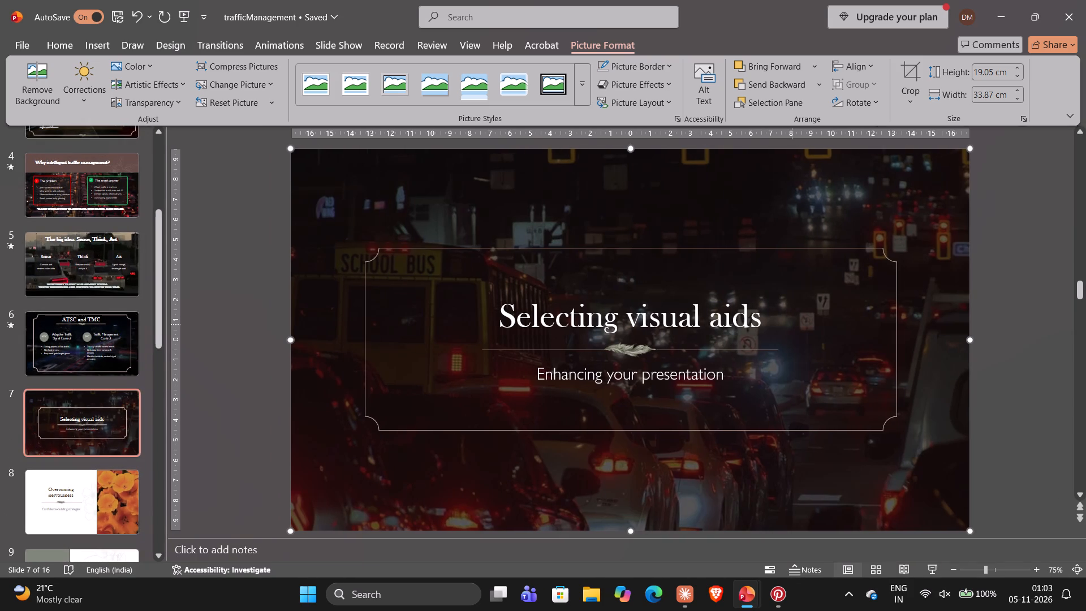
{"action": "double_click", "coordinate": [882, 248]}
{"action": "left_click_drag", "start_coordinate": [897, 249], "coordinate": [896, 159]}
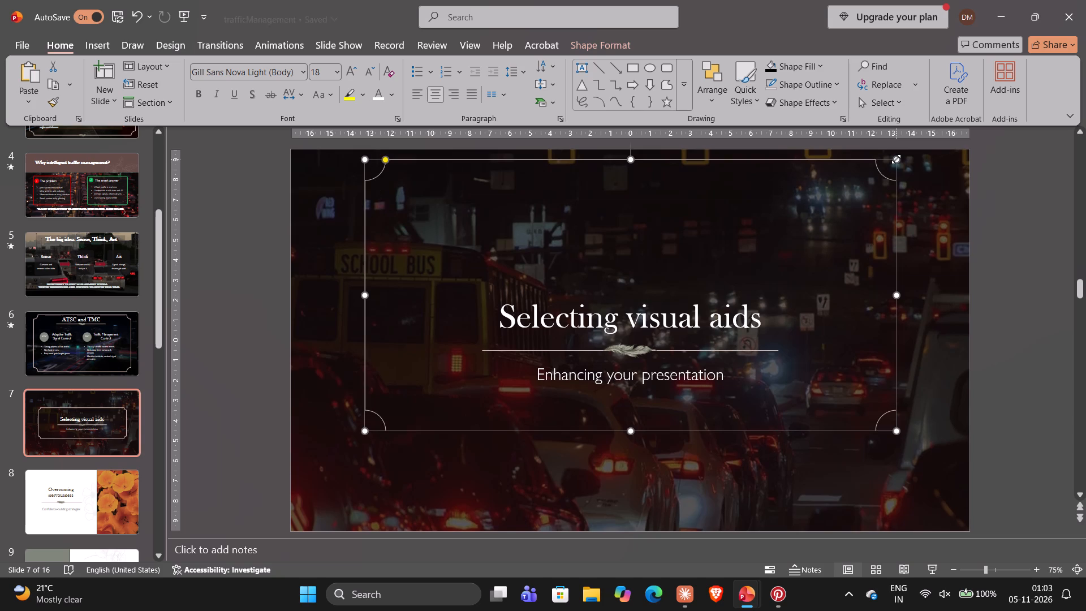
{"action": "left_click_drag", "start_coordinate": [900, 432], "coordinate": [919, 465]}
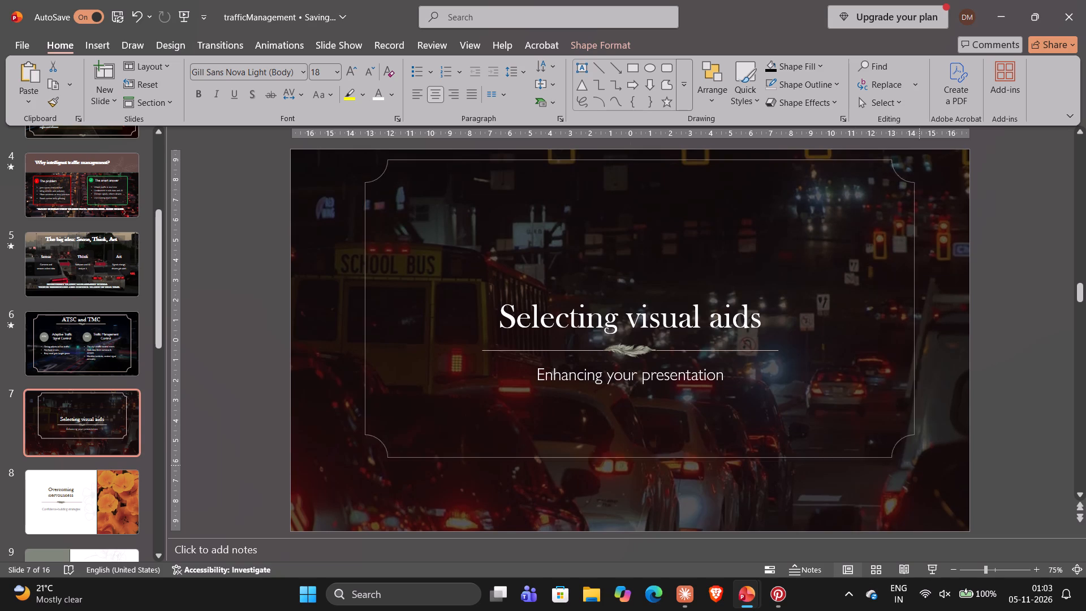
{"action": "left_click_drag", "start_coordinate": [919, 465], "coordinate": [941, 511]}
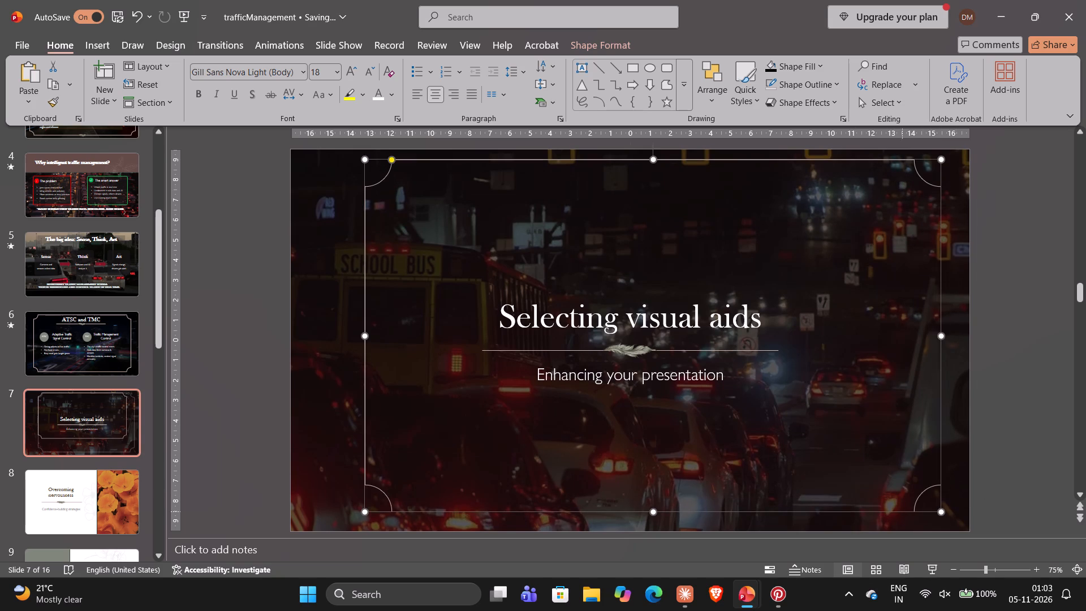
{"action": "left_click_drag", "start_coordinate": [363, 510], "coordinate": [339, 516]}
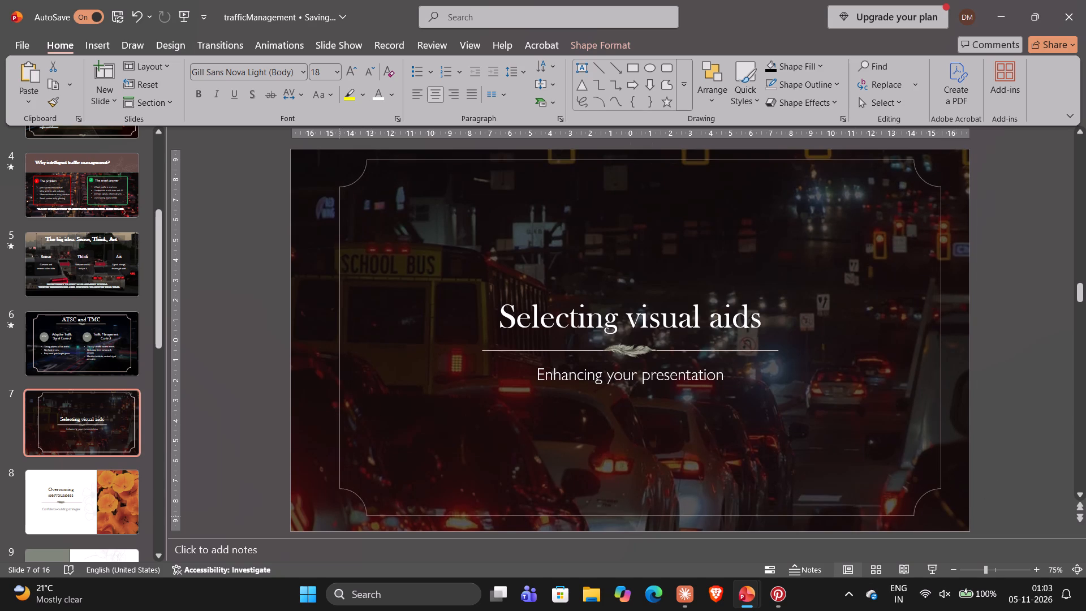
{"action": "left_click_drag", "start_coordinate": [339, 516], "coordinate": [319, 519]}
{"action": "left_click", "coordinate": [434, 411]}
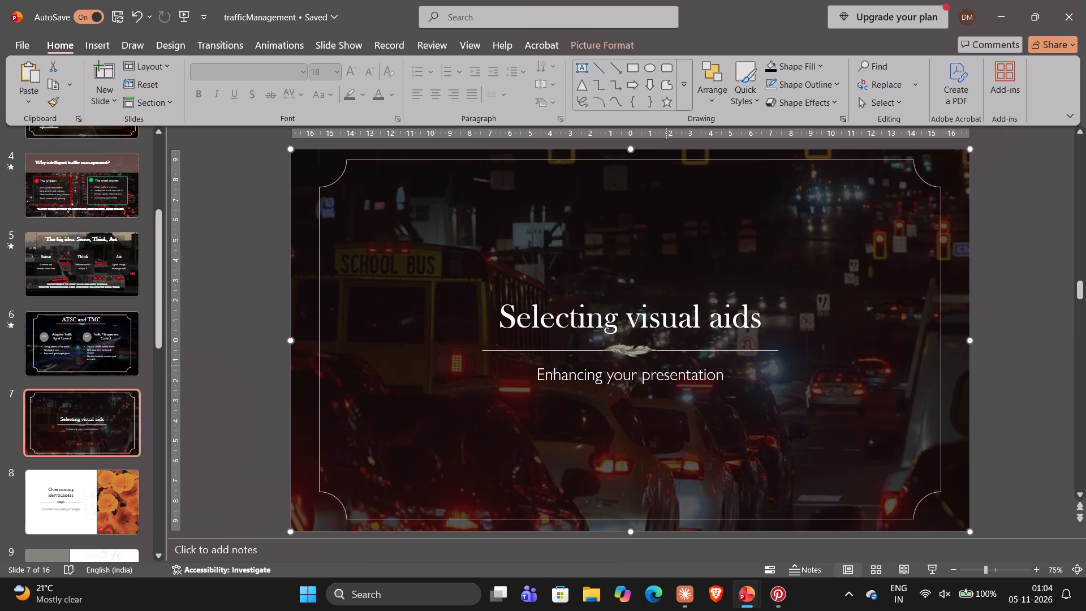
Replace slide 7's title with "Flow Rate, Queue Length, Cycle Lenght", checking the wording against the reference deck's slide 6.
{"action": "left_click", "coordinate": [752, 326]}
{"action": "key", "text": "Right"}
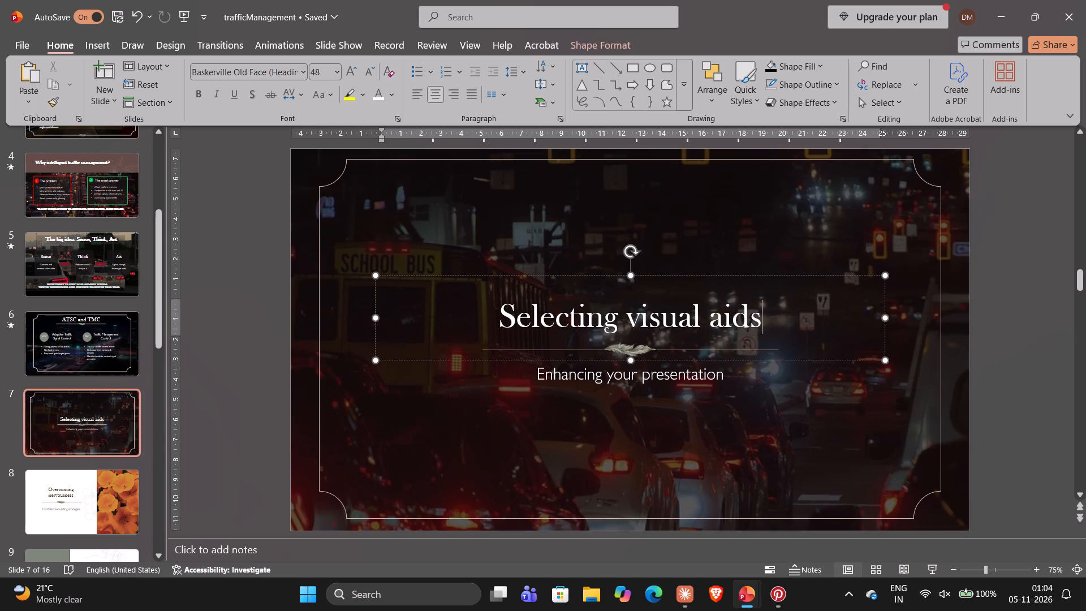
{"action": "key", "text": "BackSpace"}
{"action": "key", "text": "BackSpace"}
{"action": "key", "text": "BackSpace"}
{"action": "key", "text": "BackSpace"}
{"action": "key", "text": "BackSpace"}
{"action": "key", "text": "BackSpace"}
{"action": "key", "text": "BackSpace"}
{"action": "key", "text": "BackSpace"}
{"action": "key", "text": "BackSpace"}
{"action": "key", "text": "BackSpace"}
{"action": "key", "text": "BackSpace"}
{"action": "key", "text": "BackSpace"}
{"action": "key", "text": "BackSpace"}
{"action": "key", "text": "BackSpace"}
{"action": "key", "text": "BackSpace"}
{"action": "key", "text": "BackSpace"}
{"action": "key", "text": "BackSpace"}
{"action": "key", "text": "BackSpace"}
{"action": "key", "text": "BackSpace"}
{"action": "key", "text": "BackSpace"}
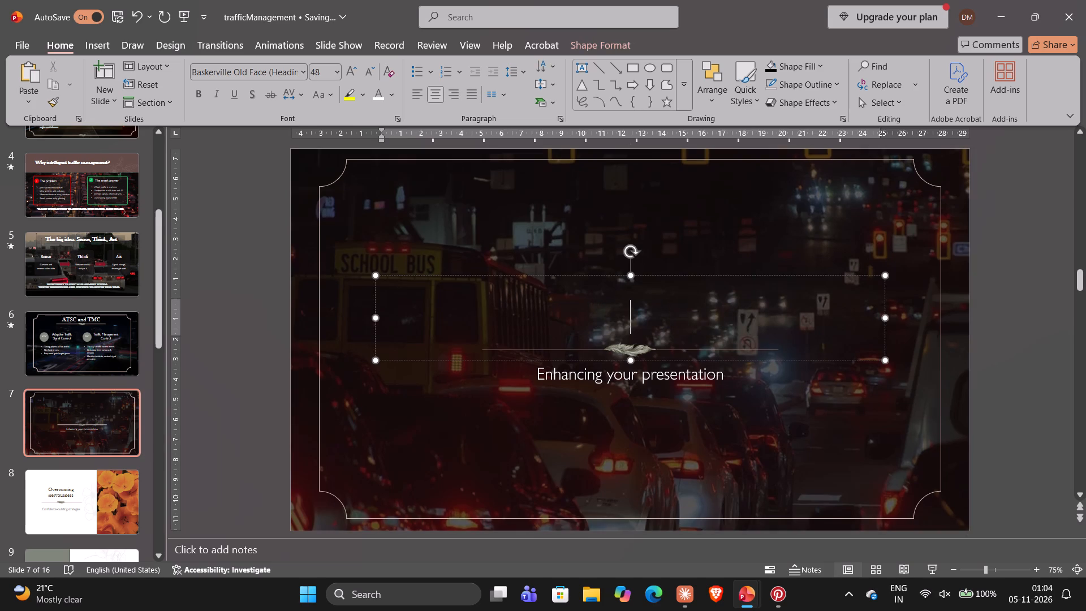
{"action": "key", "text": "alt+Tab"}
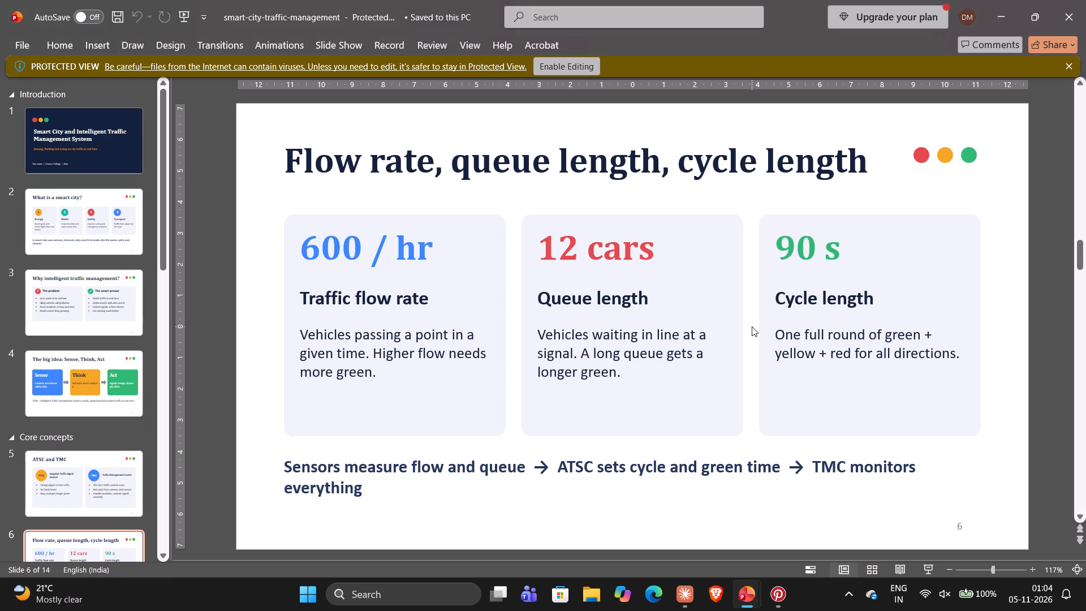
{"action": "key", "text": "alt+Tab"}
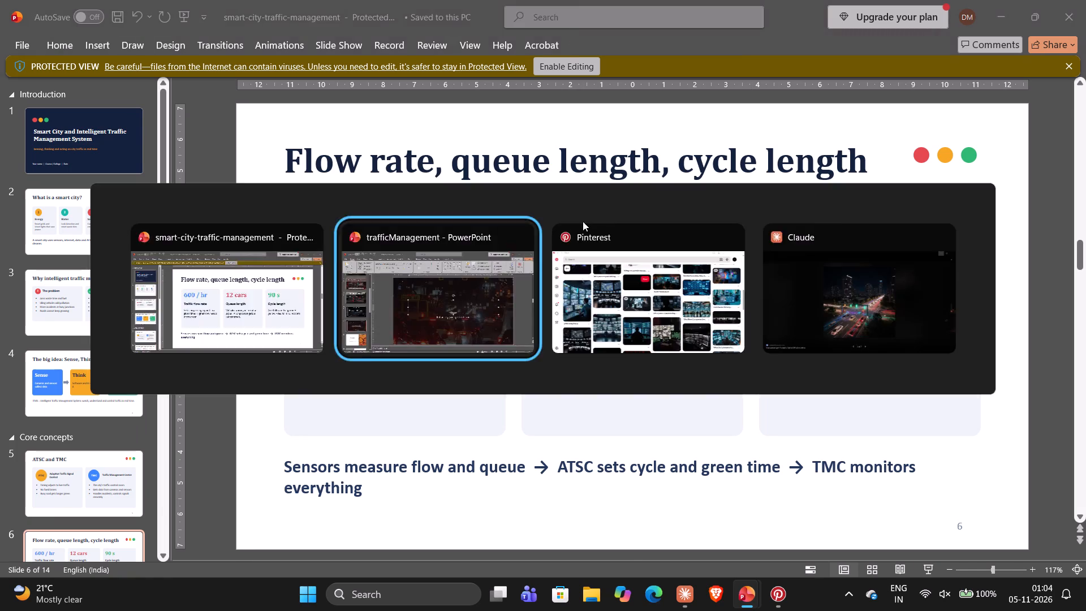
{"action": "type", "text": "Flow"}
{"action": "key", "text": "space"}
{"action": "type", "text": "Rate"}
{"action": "key", "text": "comma"}
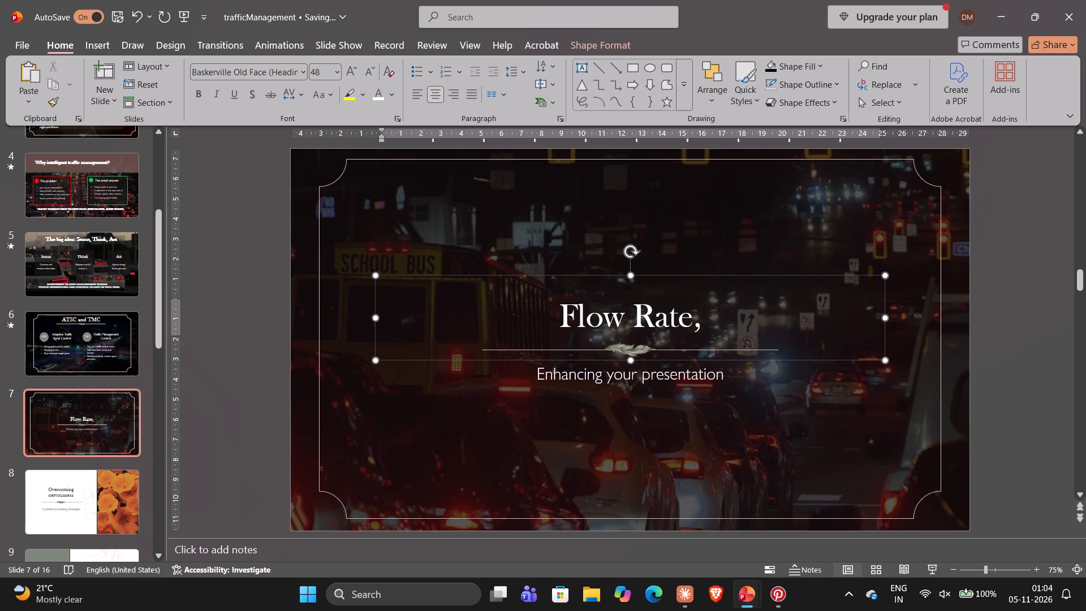
{"action": "key", "text": "space"}
{"action": "type", "text": "Queue Length"}
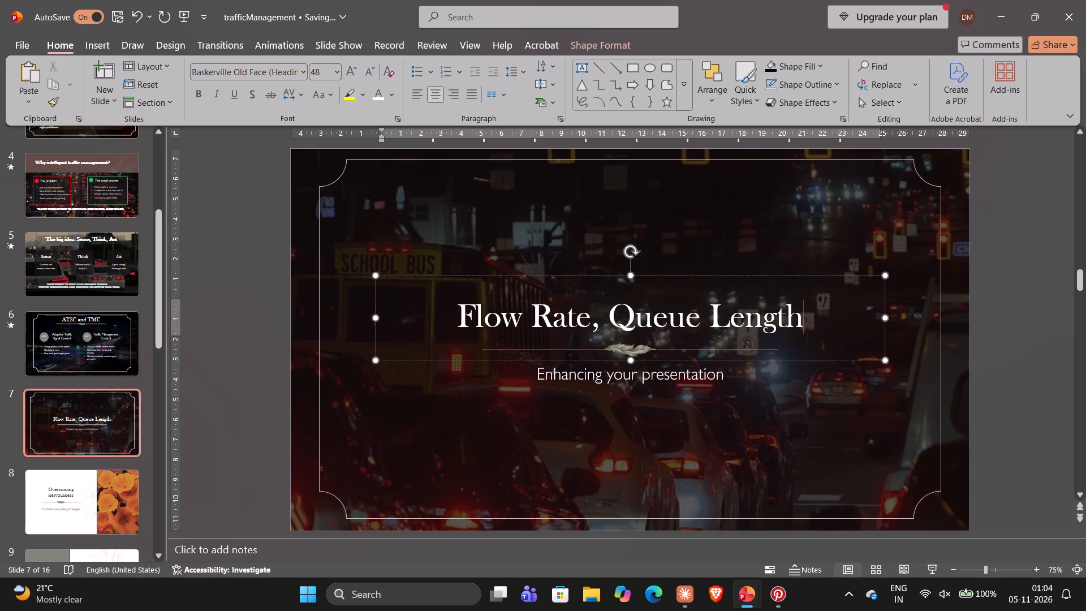
{"action": "type", "text": ","}
{"action": "key", "text": "space"}
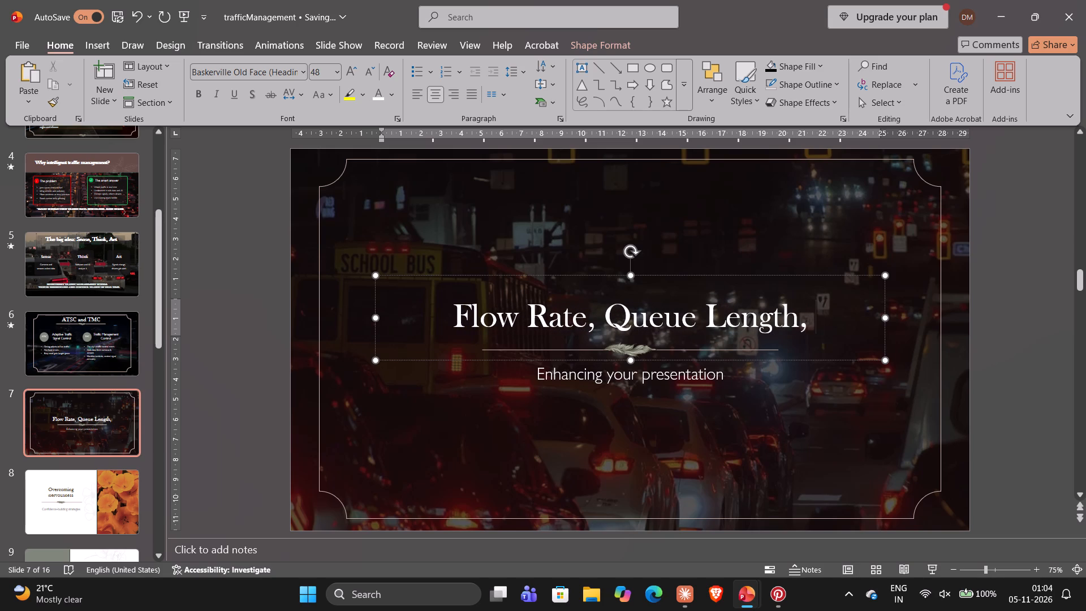
{"action": "key", "text": "shift+c"}
{"action": "key", "text": "u"}
{"action": "key", "text": "BackSpace"}
{"action": "type", "text": "ycle"}
{"action": "key", "text": "space"}
{"action": "key", "text": "shift+e"}
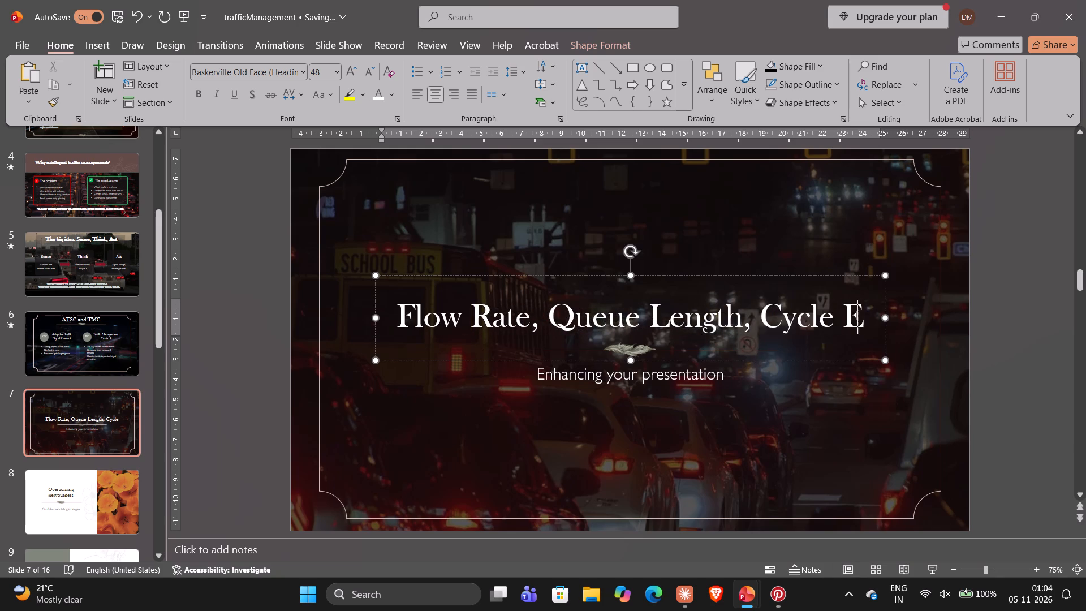
{"action": "key", "text": "BackSpace"}
{"action": "type", "text": "LE"}
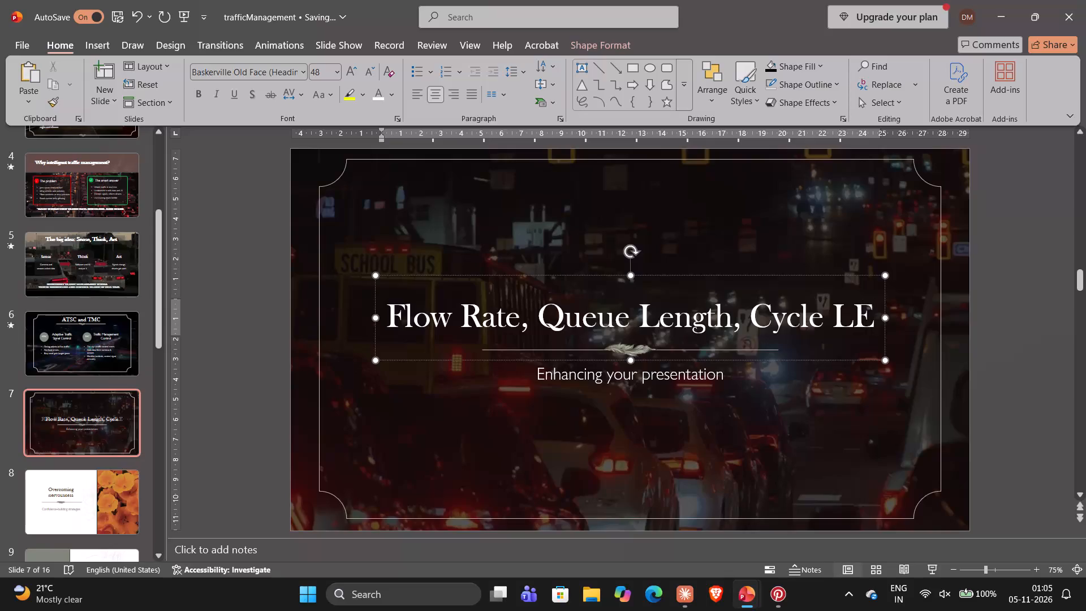
{"action": "key", "text": "BackSpace"}
{"action": "key", "text": "e"}
{"action": "type", "text": "nght"}
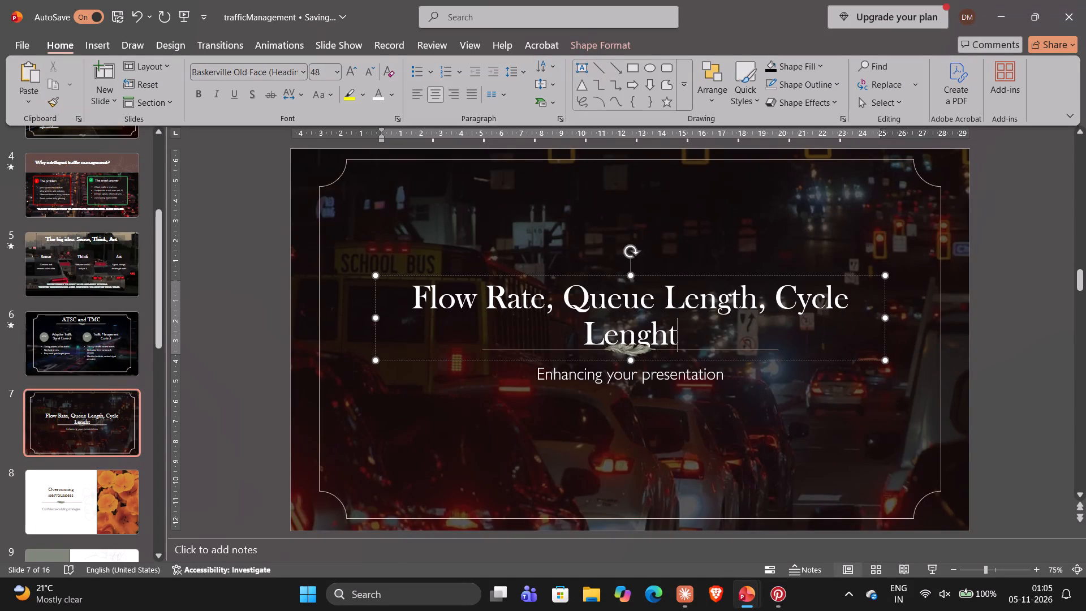
{"action": "key", "text": "alt+Tab"}
{"action": "key", "text": "alt+Tab"}
Set the font size of slide 7's whole title to 44 so it fits on one line.
{"action": "left_click_drag", "start_coordinate": [417, 296], "coordinate": [694, 335]}
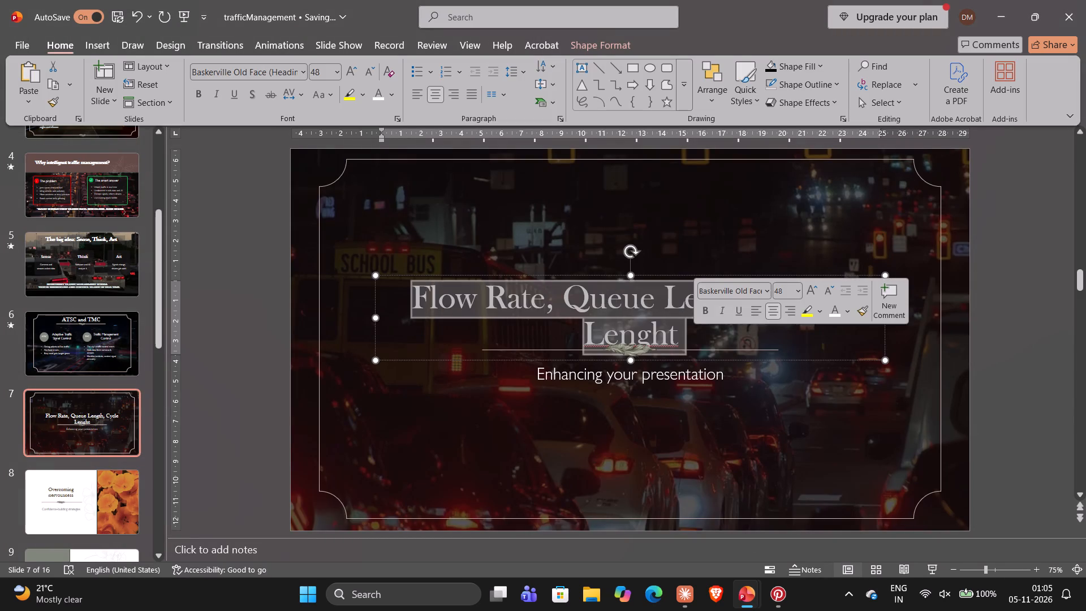
{"action": "left_click", "coordinate": [799, 291]}
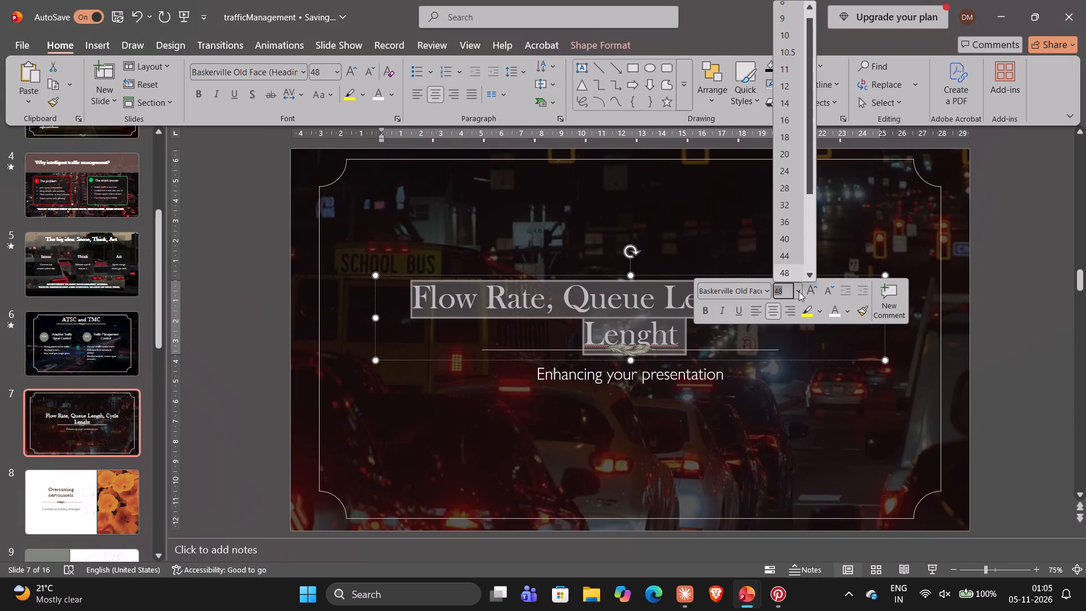
{"action": "left_click", "coordinate": [790, 250]}
Correct the misspelled last word of slide 7's title to "Length" using the spelling suggestion.
{"action": "left_click", "coordinate": [860, 332]}
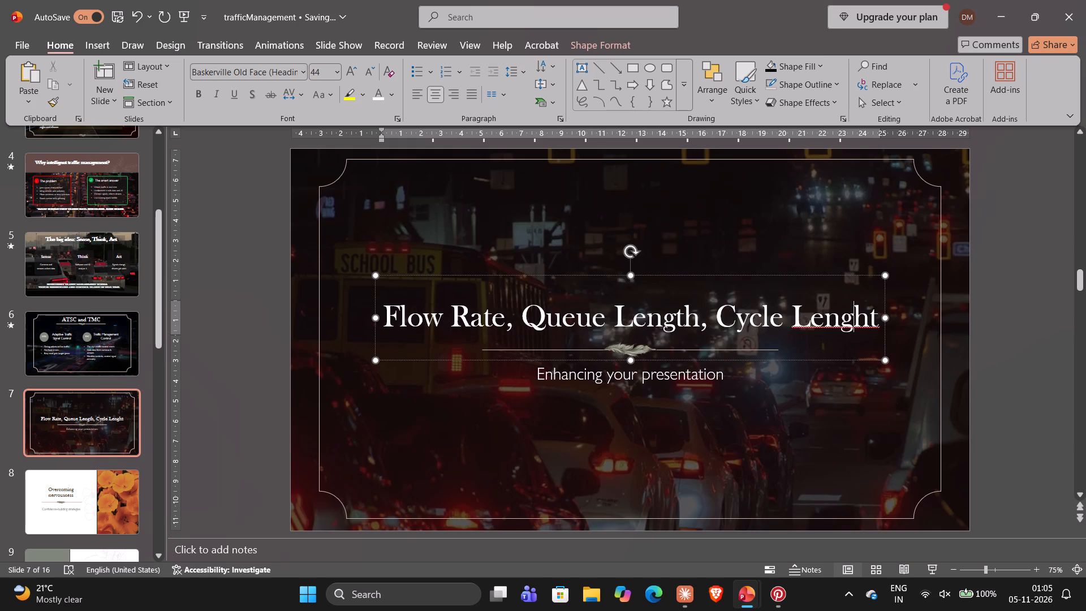
{"action": "right_click", "coordinate": [844, 321]}
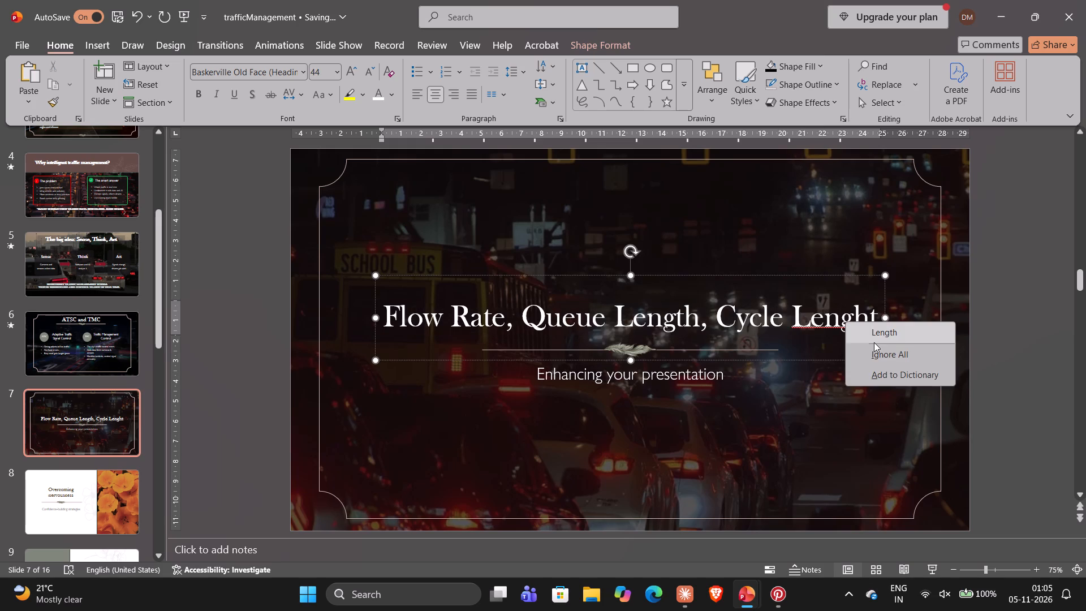
{"action": "left_click", "coordinate": [874, 342]}
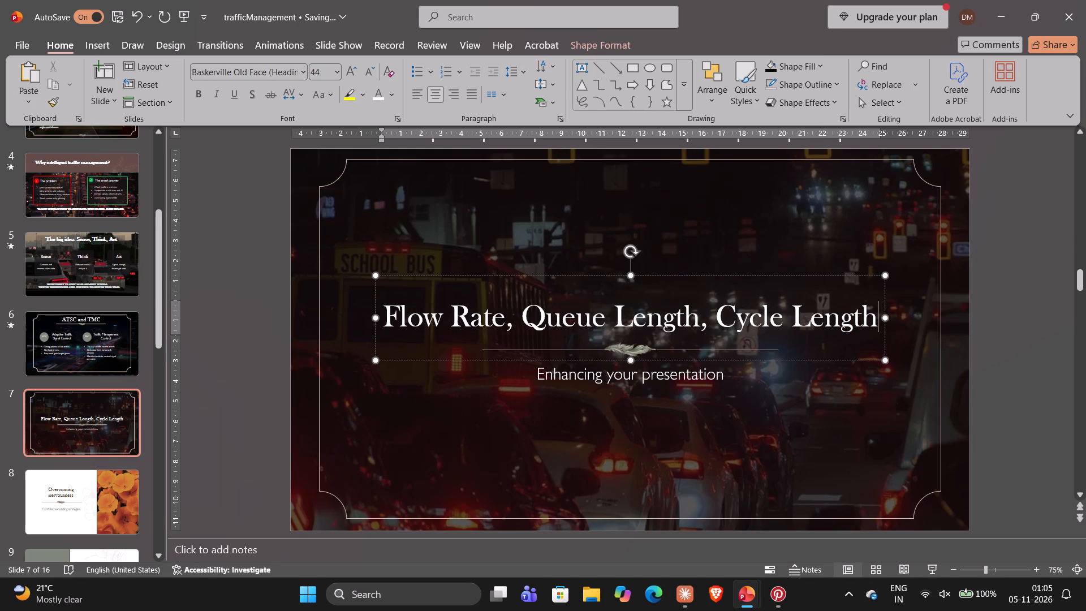
Move slide 7's title to the top of the decorative frame and reduce its text box height to fit the single line.
{"action": "left_click_drag", "start_coordinate": [736, 360], "coordinate": [722, 243]}
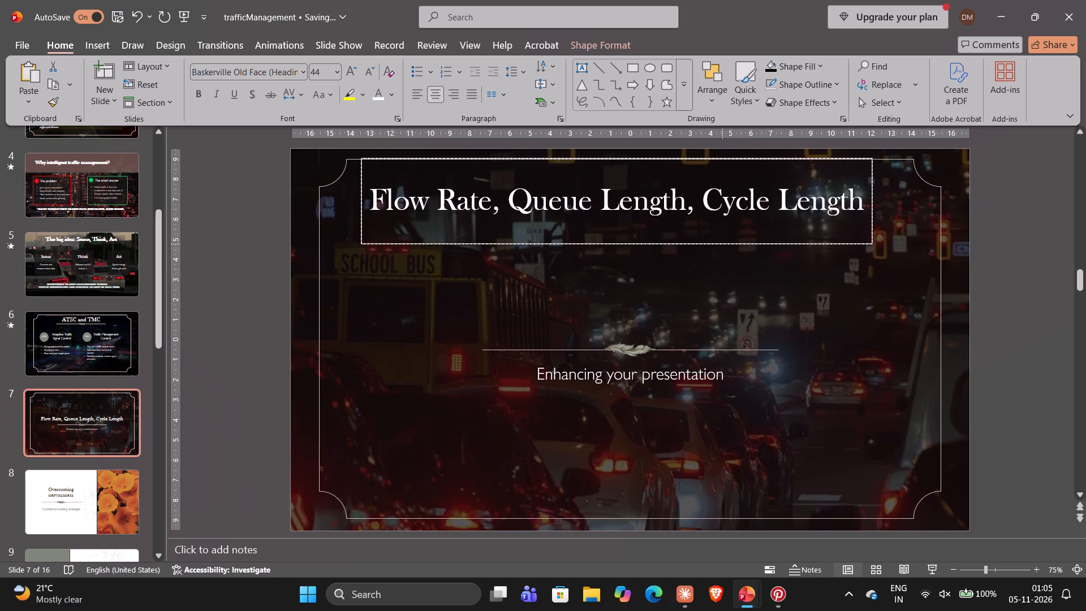
{"action": "left_click_drag", "start_coordinate": [722, 243], "coordinate": [725, 243]}
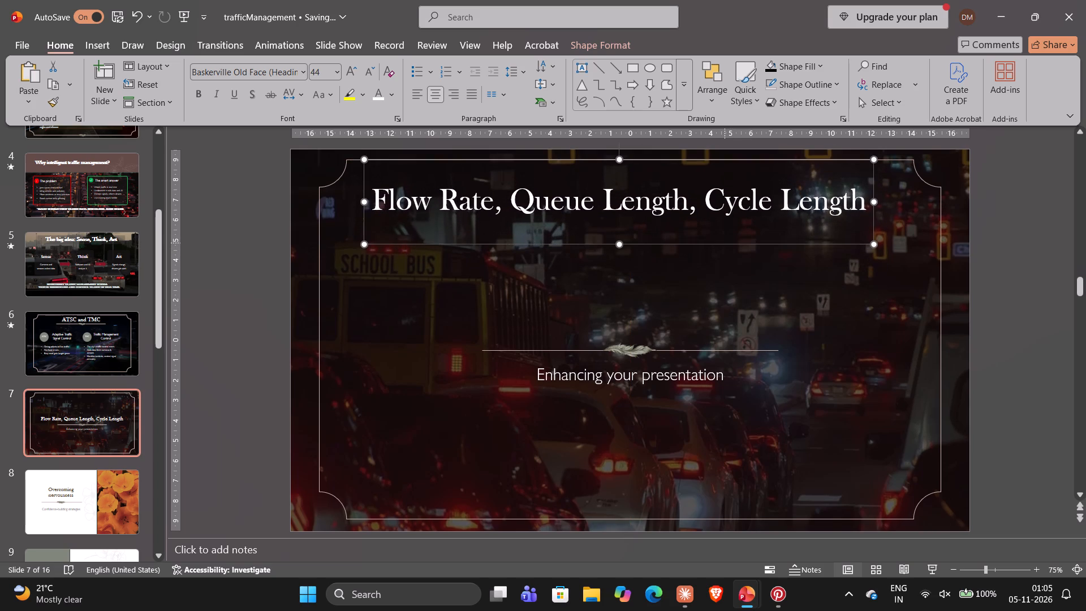
{"action": "left_click_drag", "start_coordinate": [620, 245], "coordinate": [618, 230]}
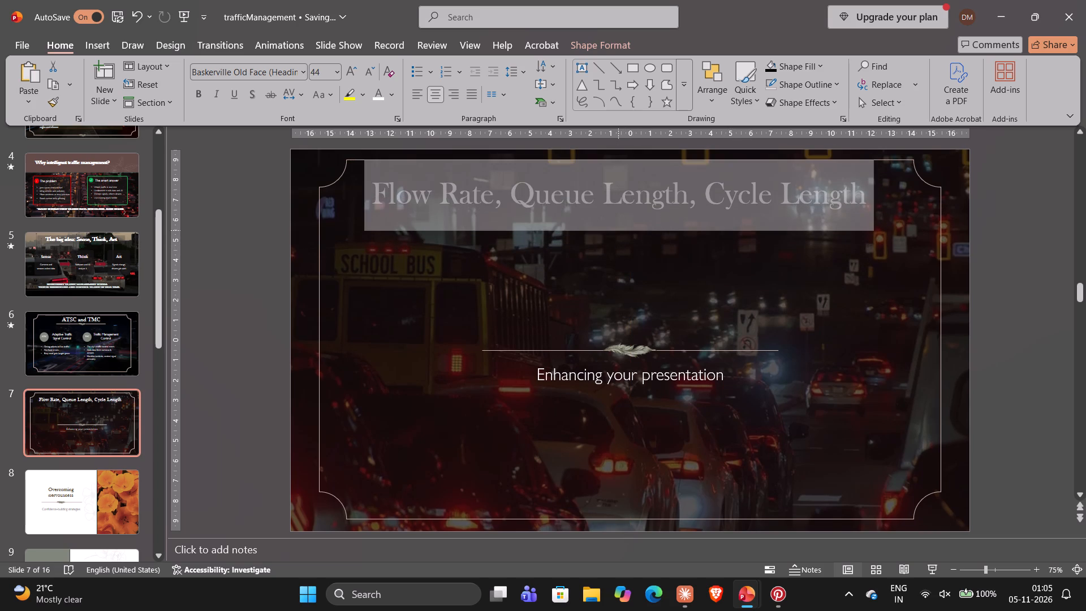
{"action": "left_click_drag", "start_coordinate": [618, 230], "coordinate": [619, 227]}
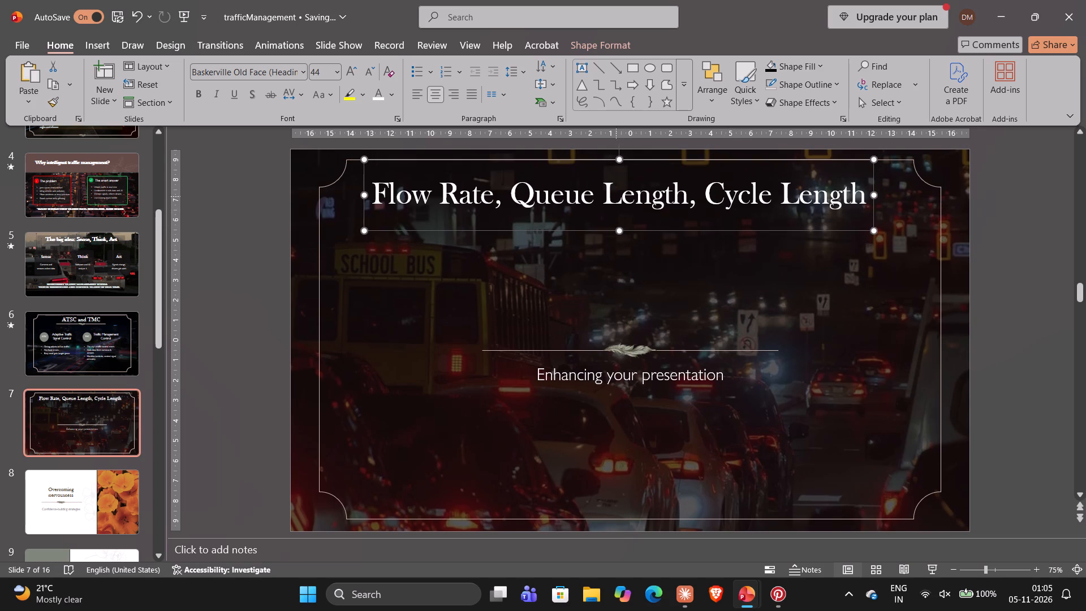
{"action": "left_click_drag", "start_coordinate": [620, 232], "coordinate": [620, 219]}
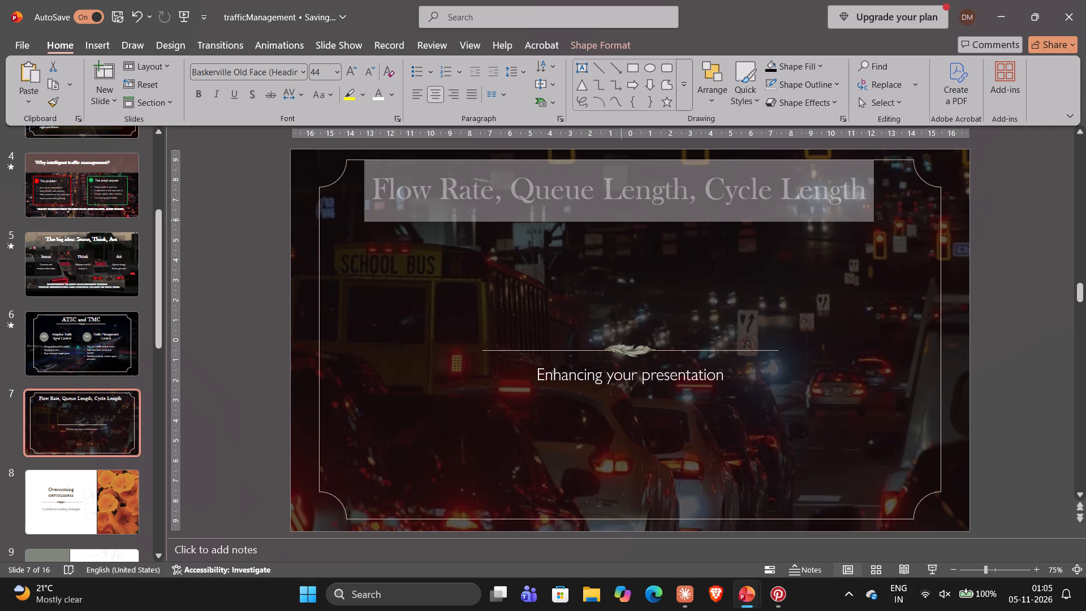
{"action": "left_click_drag", "start_coordinate": [620, 219], "coordinate": [622, 212]}
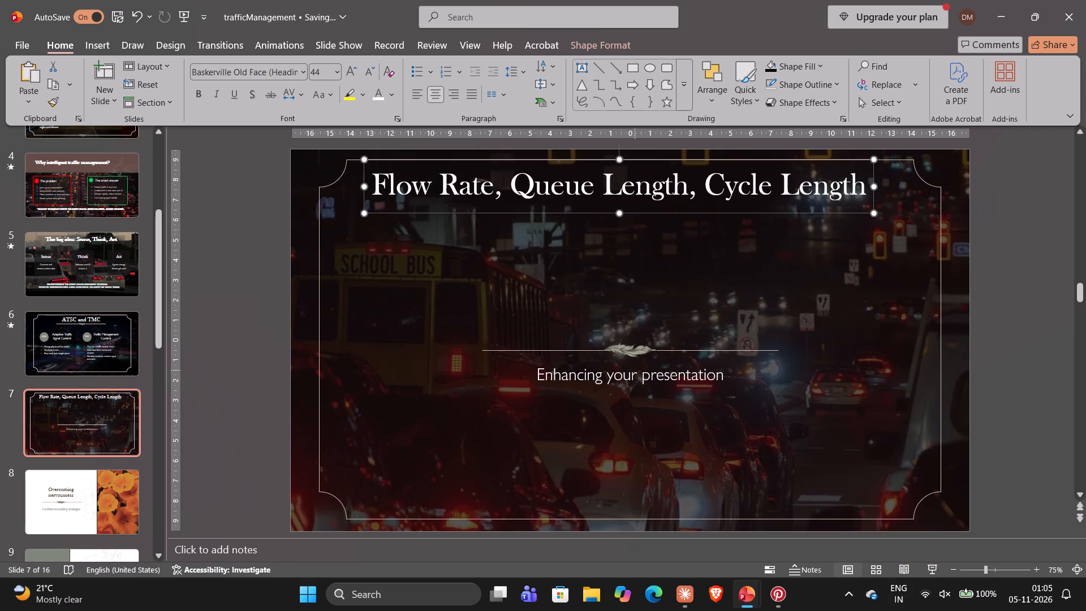
Move slide 7's divider line to just below the title and lengthen it at both ends.
{"action": "left_click", "coordinate": [630, 355]}
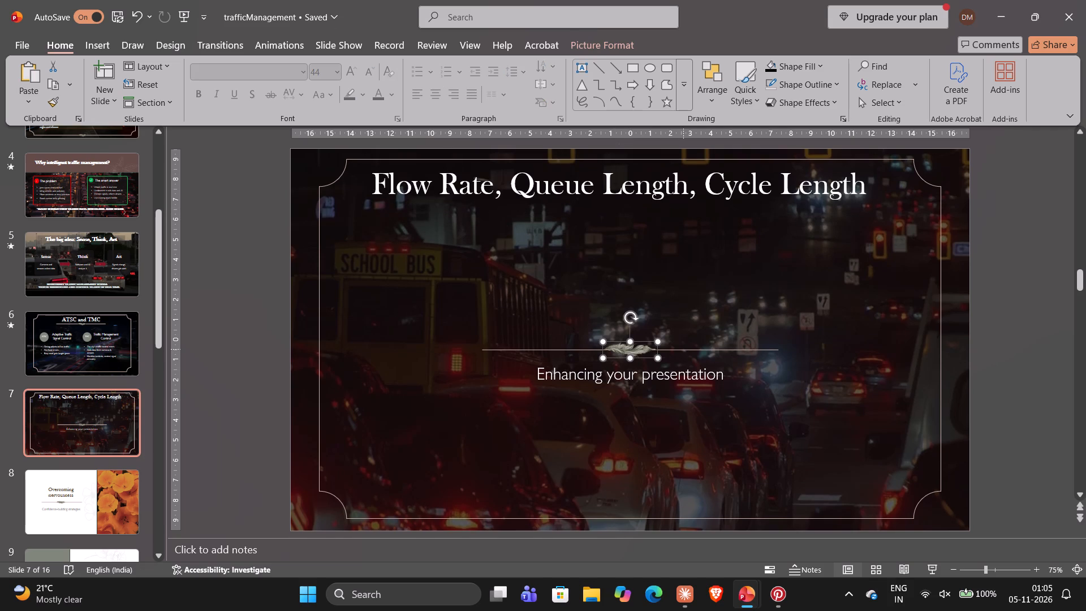
{"action": "left_click_drag", "start_coordinate": [685, 350], "coordinate": [660, 211]}
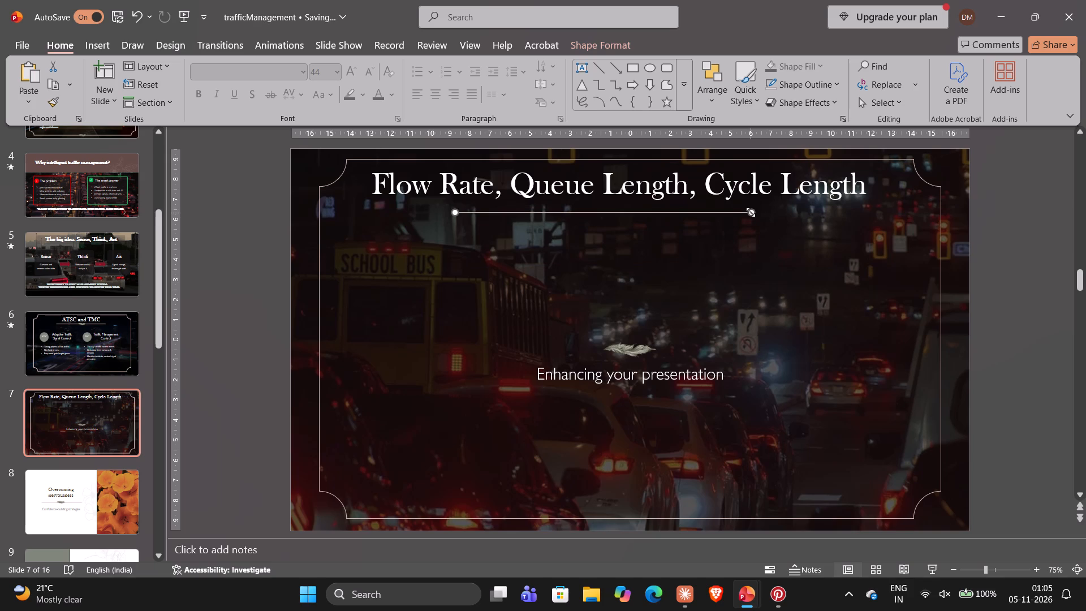
{"action": "left_click_drag", "start_coordinate": [751, 212], "coordinate": [791, 211]}
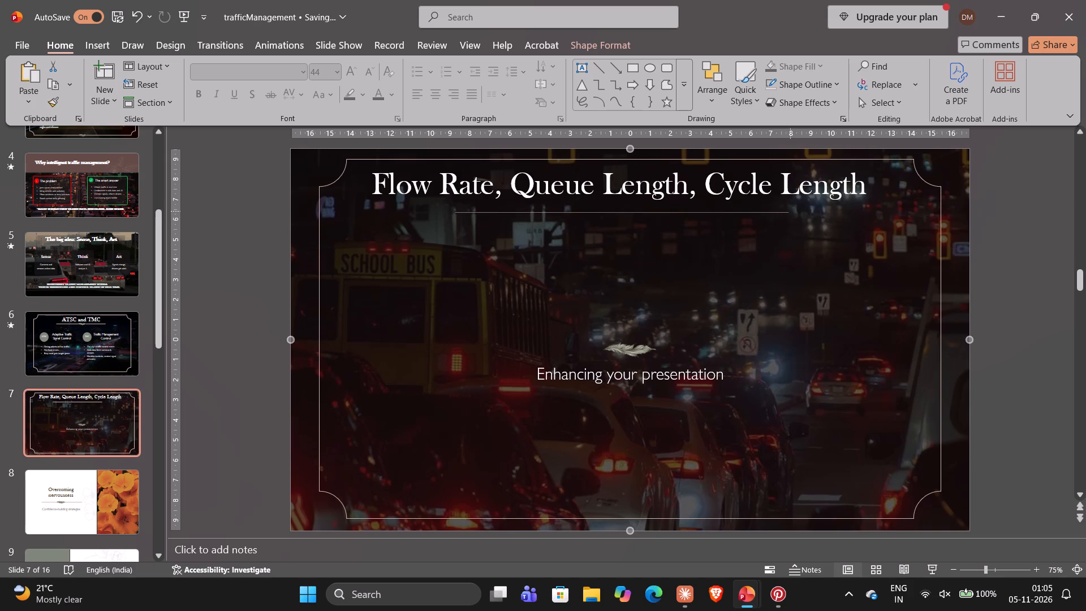
{"action": "left_click_drag", "start_coordinate": [791, 211], "coordinate": [793, 211]}
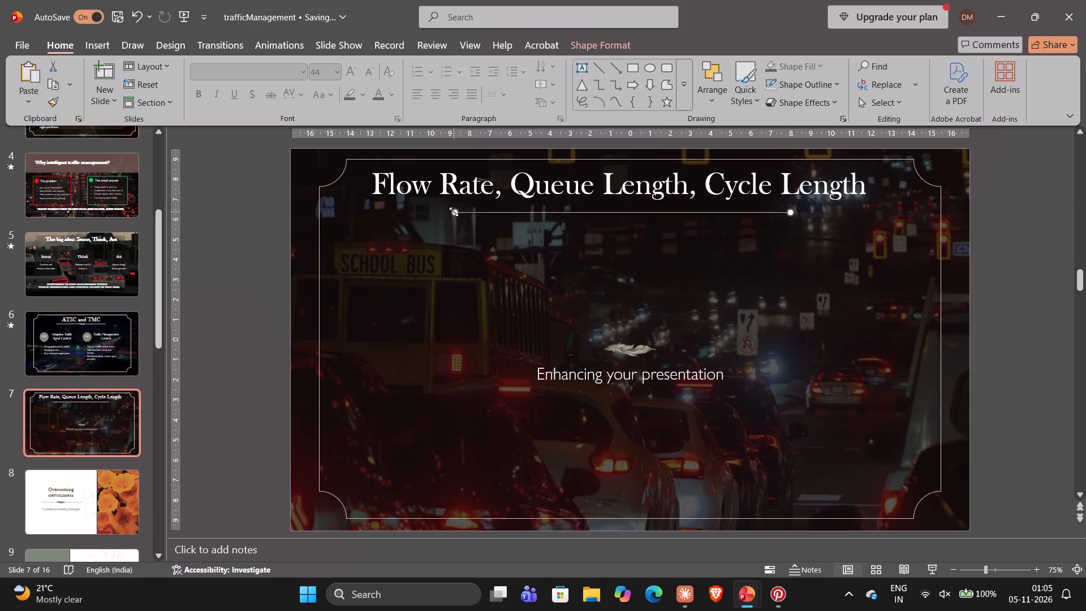
{"action": "left_click_drag", "start_coordinate": [454, 212], "coordinate": [433, 212]}
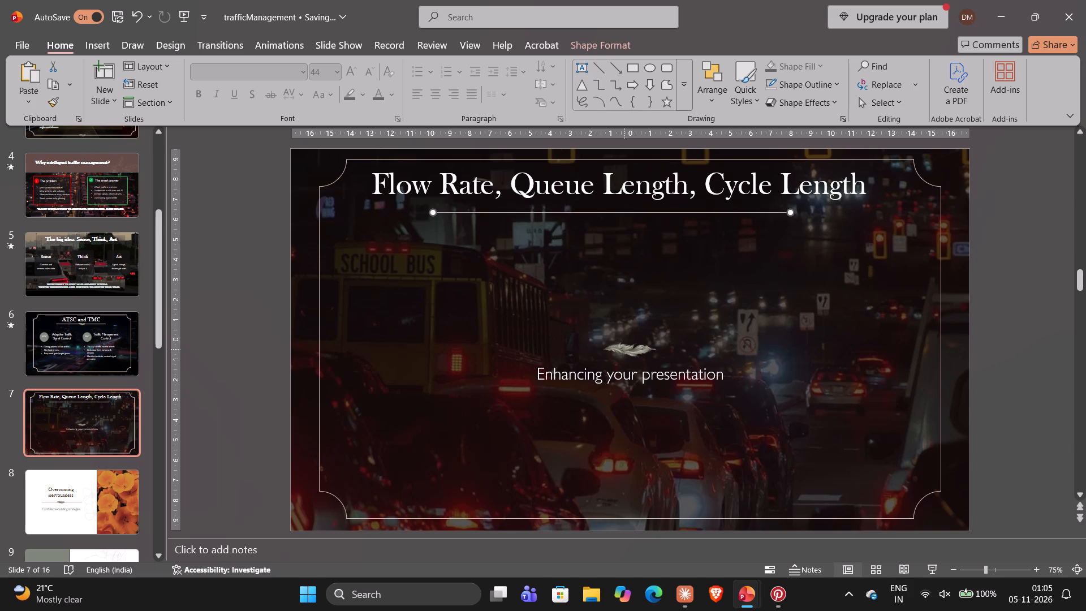
Move the feather ornament up onto the middle of the divider line below slide 7's title.
{"action": "left_click", "coordinate": [625, 349]}
{"action": "left_click_drag", "start_coordinate": [625, 349], "coordinate": [615, 213]}
{"action": "left_click", "coordinate": [706, 296]}
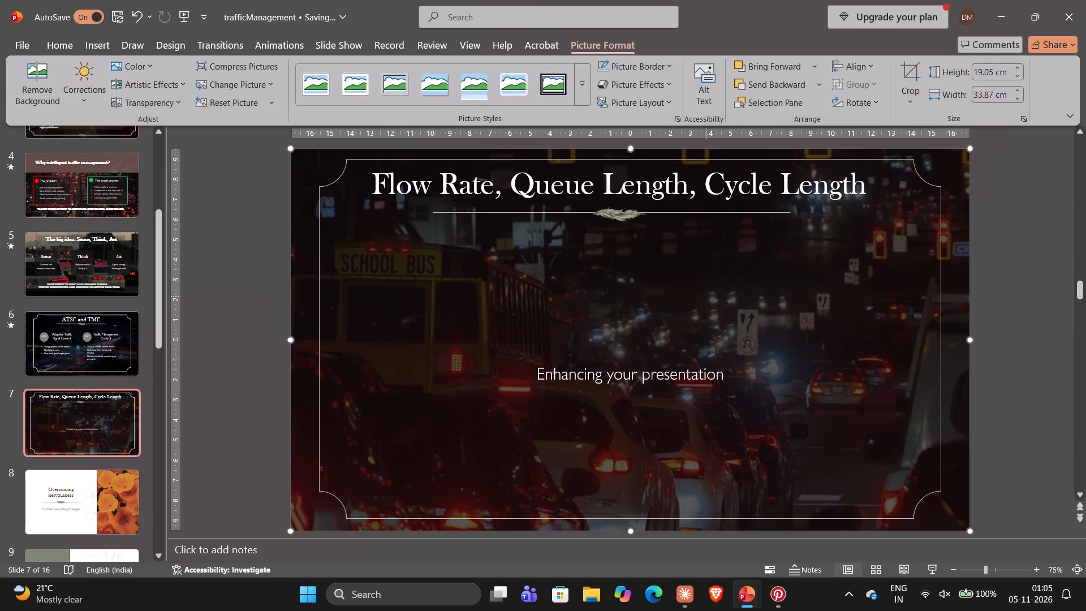
Delete the "Enhancing your presentation" subtitle from slide 7 together with its empty placeholder.
{"action": "left_click", "coordinate": [658, 373]}
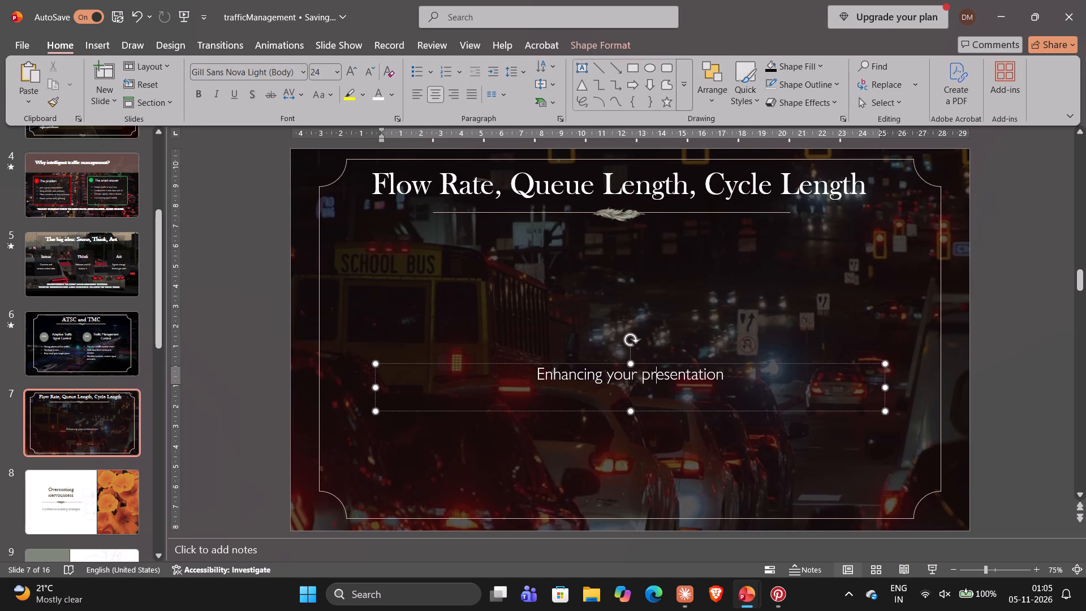
{"action": "left_click", "coordinate": [889, 364]}
{"action": "left_click", "coordinate": [823, 379]}
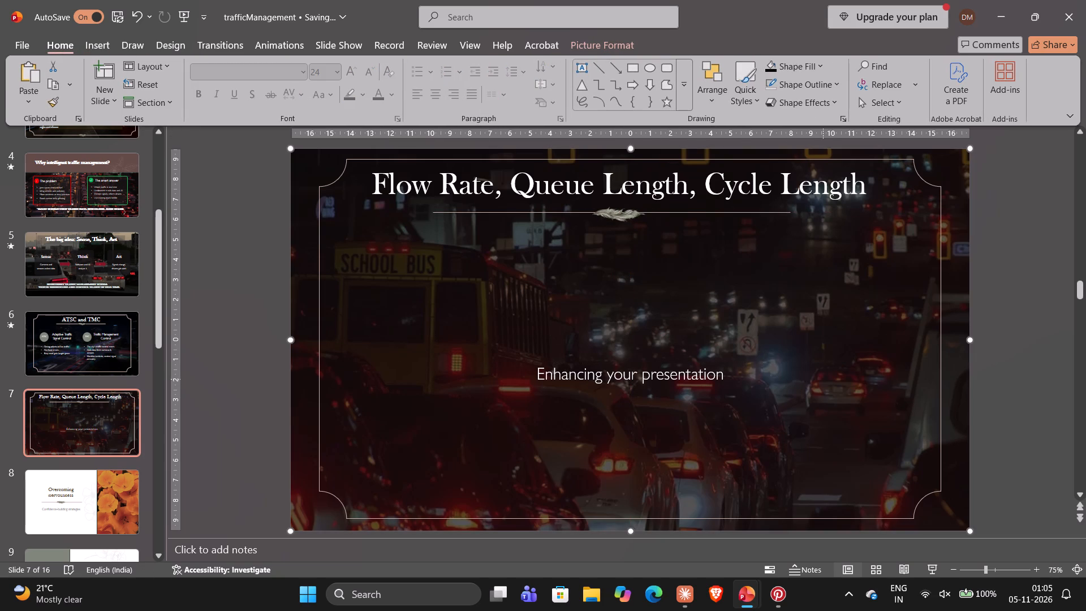
{"action": "left_click", "coordinate": [657, 372]}
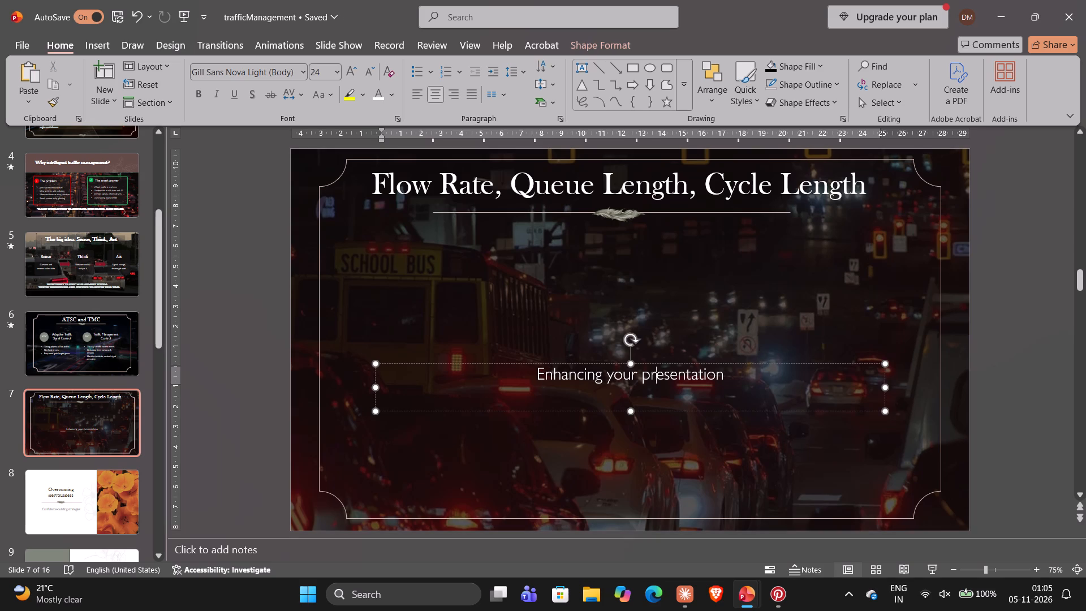
{"action": "left_click", "coordinate": [713, 363]}
{"action": "key", "text": "Delete"}
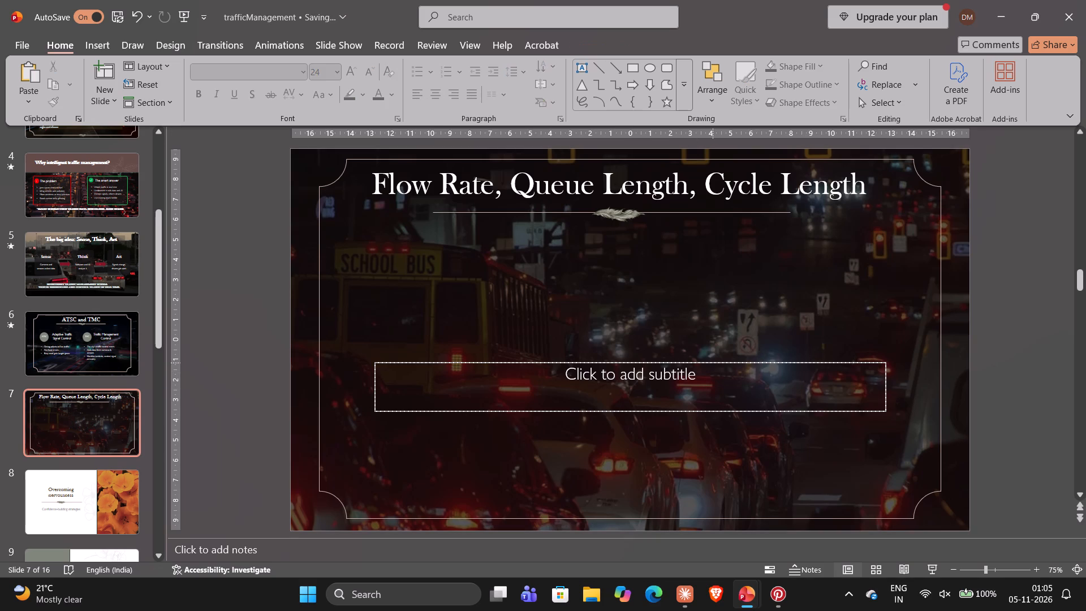
{"action": "key", "text": "Delete"}
{"action": "left_click", "coordinate": [713, 363]}
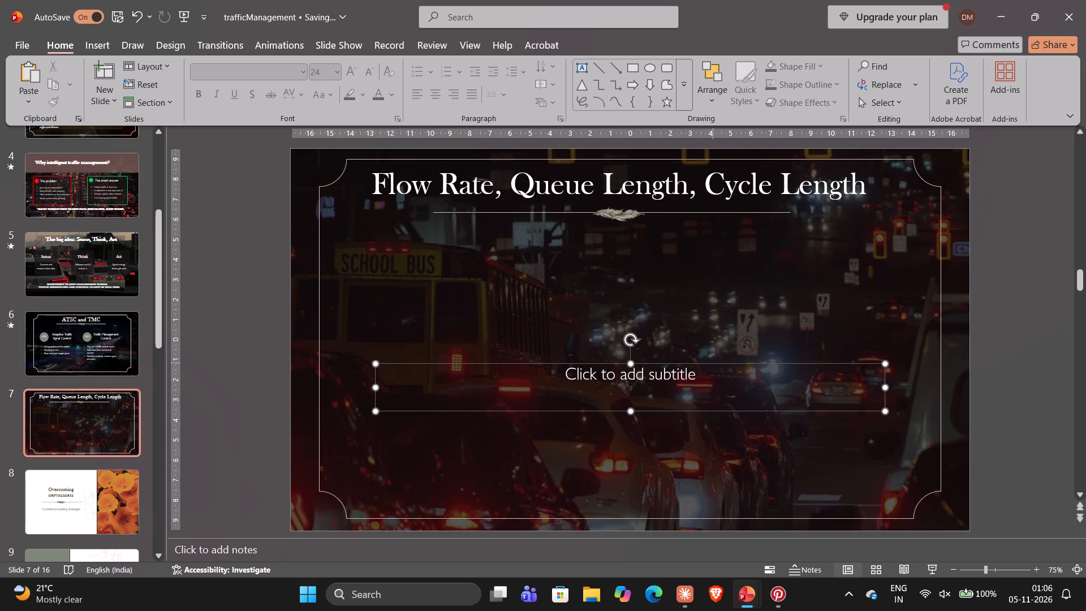
{"action": "key", "text": "Delete"}
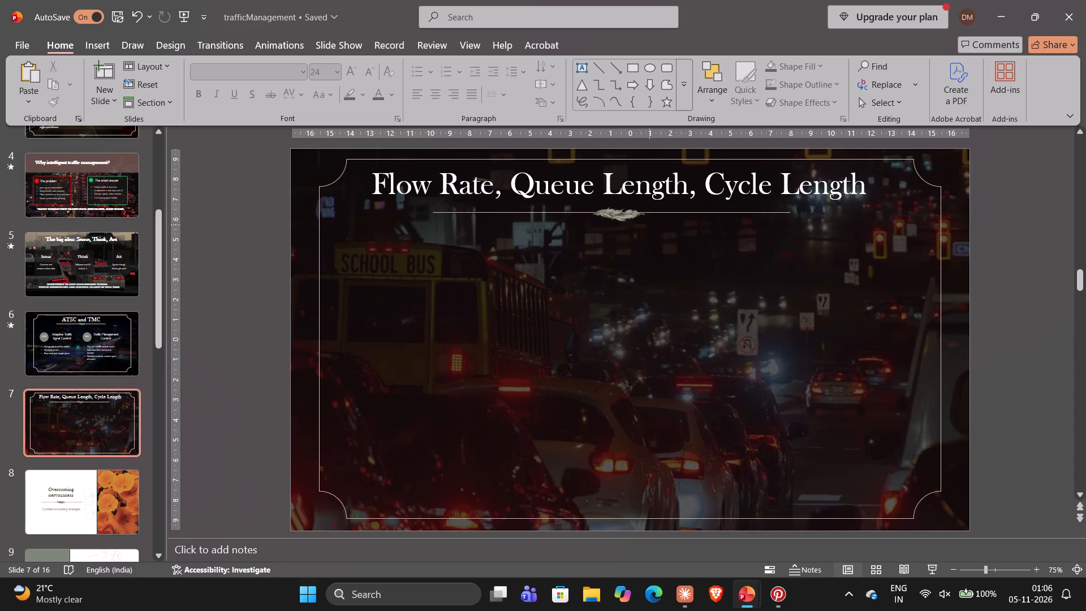
Nudge the feather ornament up so it is centred vertically on slide 7's divider line.
{"action": "left_click", "coordinate": [622, 214]}
{"action": "left_click", "coordinate": [622, 214]}
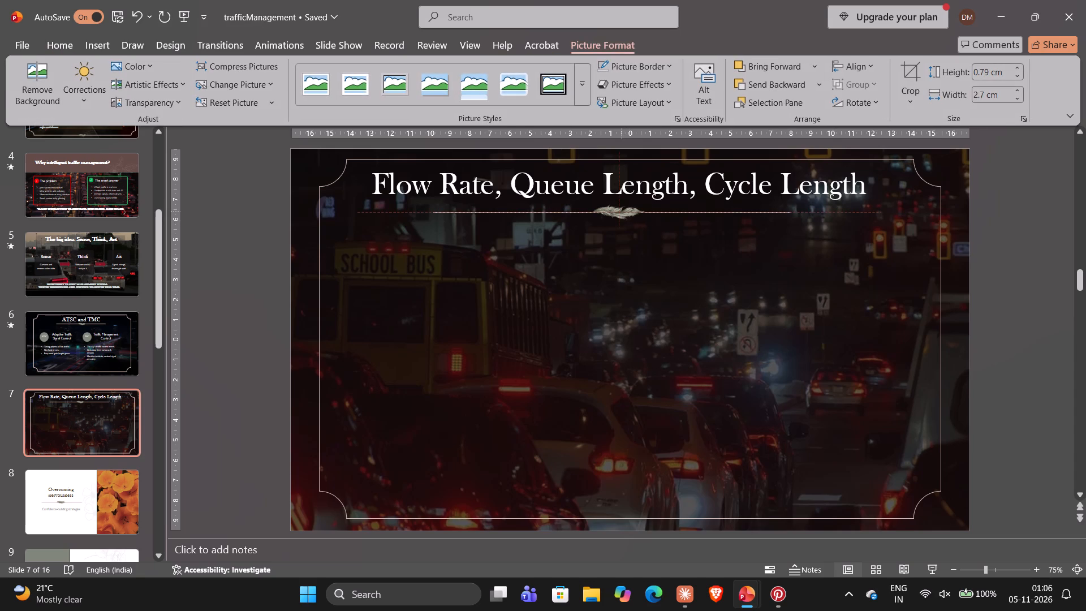
{"action": "left_click", "coordinate": [989, 197]}
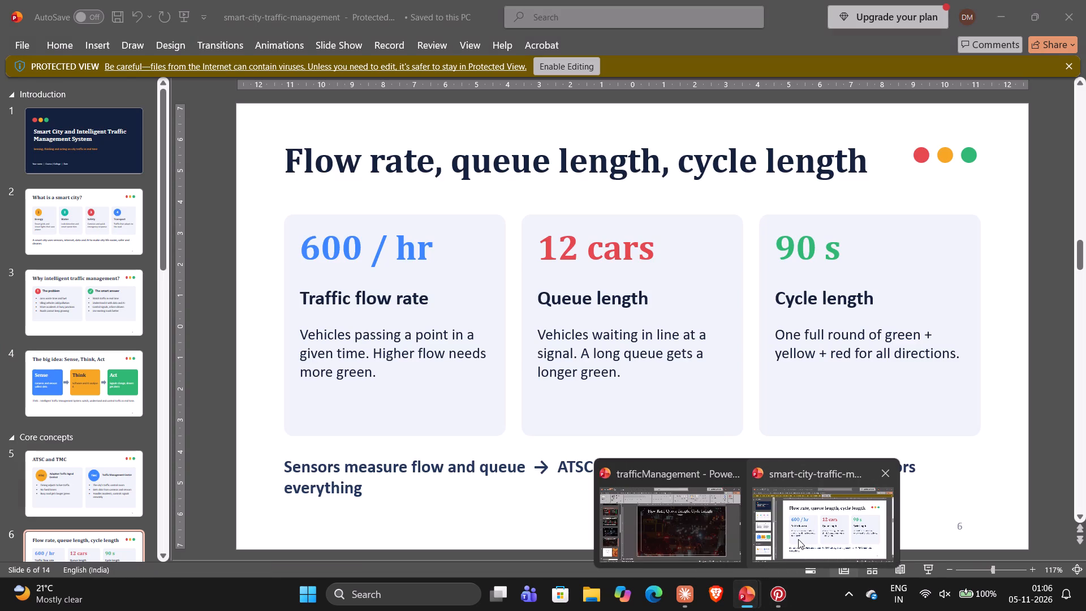
Copy the whole "600 / hr" Traffic flow rate card from the reference deck's slide 6 into slide 7 of trafficManagement.
{"action": "left_click", "coordinate": [798, 539]}
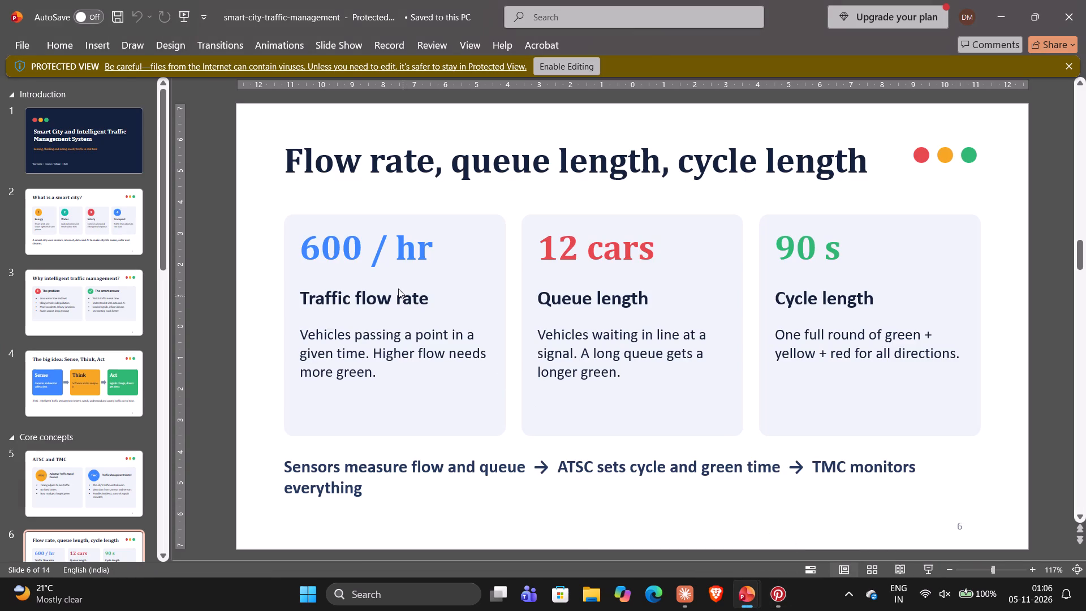
{"action": "left_click_drag", "start_coordinate": [274, 209], "coordinate": [405, 333]}
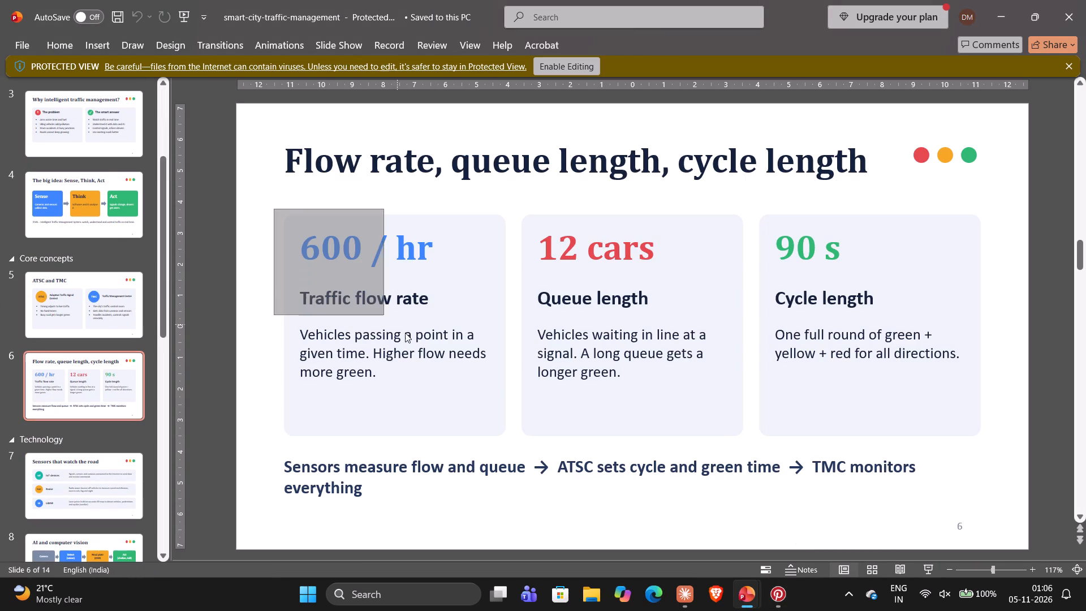
{"action": "left_click_drag", "start_coordinate": [405, 333], "coordinate": [510, 437]}
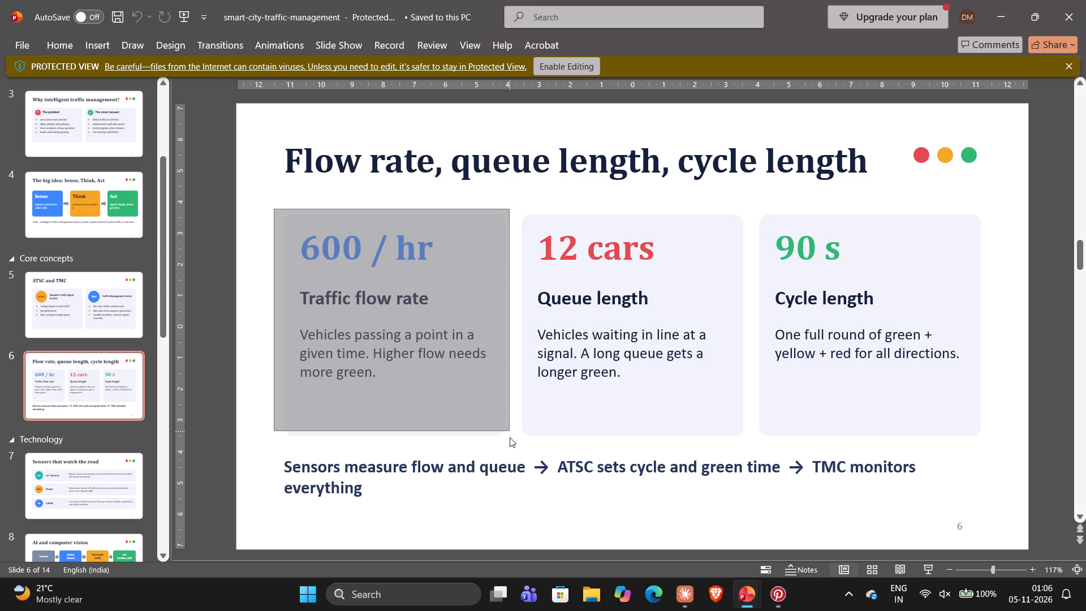
{"action": "left_click_drag", "start_coordinate": [510, 437], "coordinate": [509, 439]}
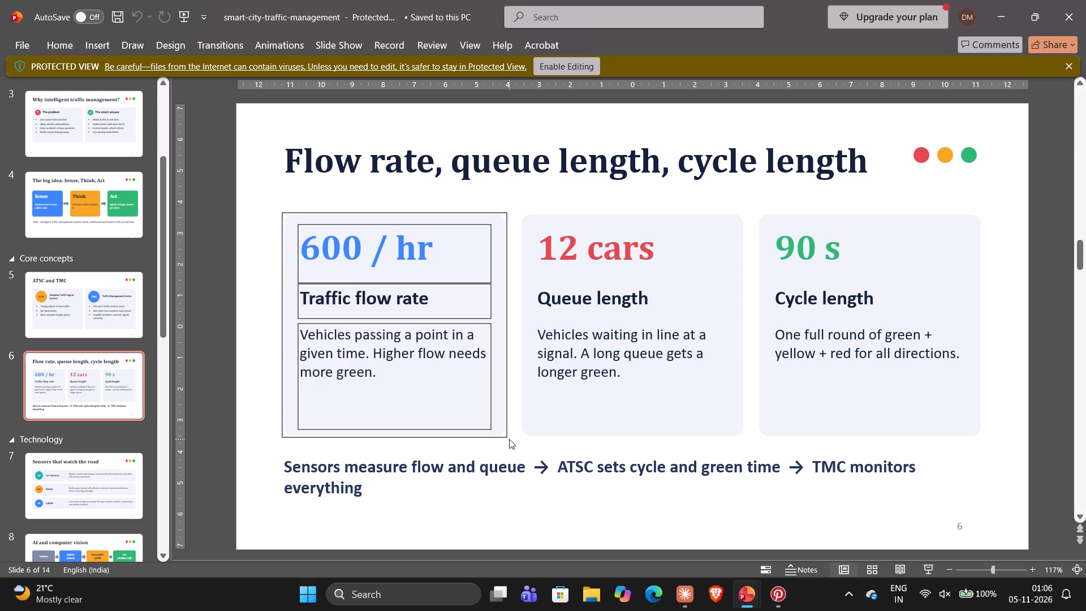
{"action": "key", "text": "ctrl+c"}
{"action": "key", "text": "alt+Tab"}
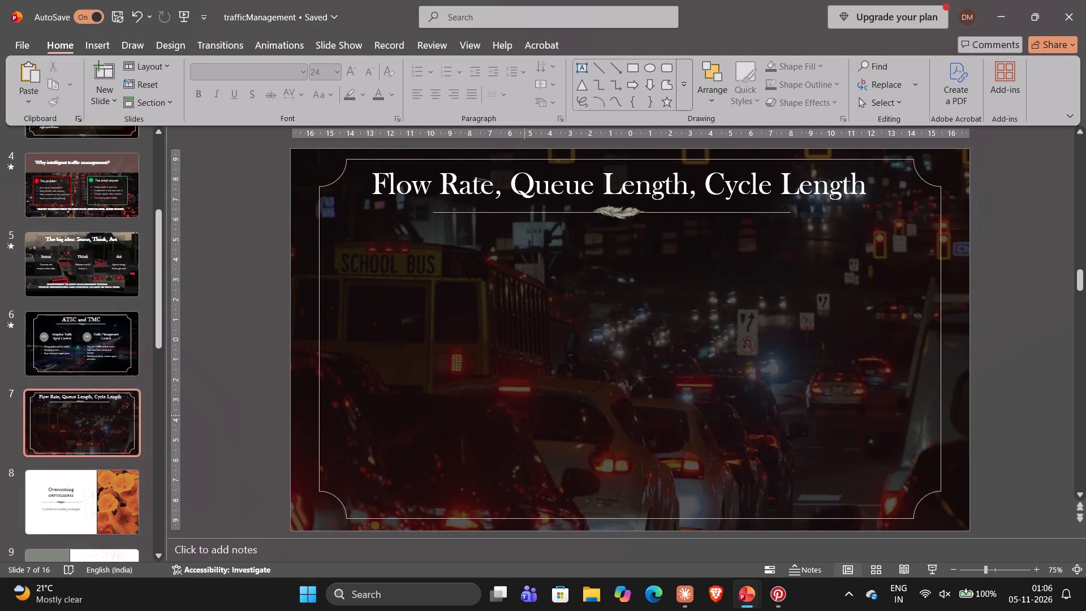
{"action": "key", "text": "ctrl+v"}
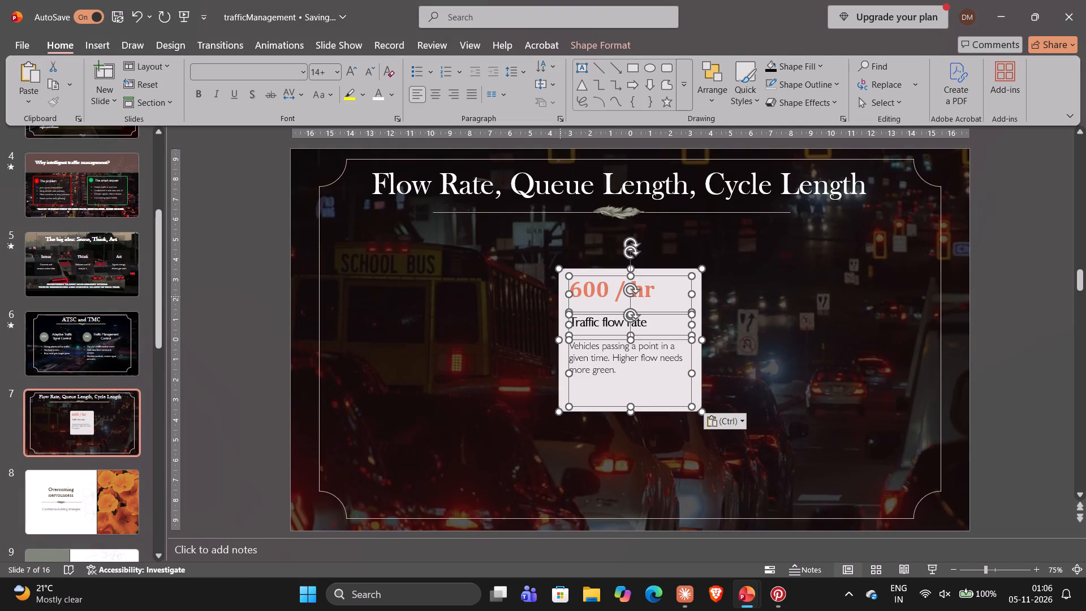
Place the pasted traffic flow rate card at the left inside slide 7's frame and enlarge it in width and height.
{"action": "left_click_drag", "start_coordinate": [559, 296], "coordinate": [344, 278]}
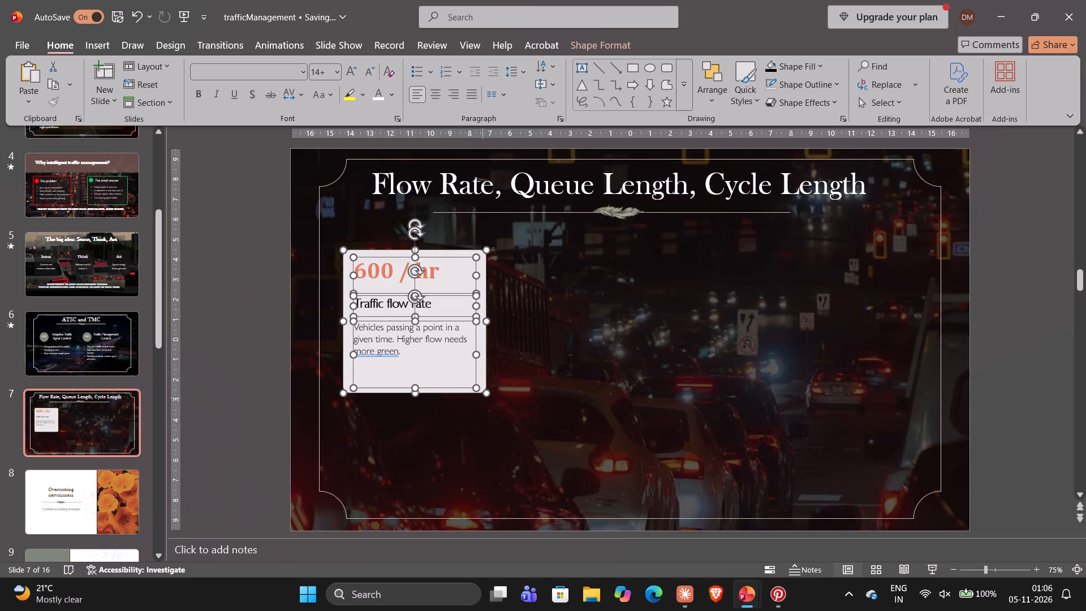
{"action": "left_click_drag", "start_coordinate": [484, 394], "coordinate": [493, 433]}
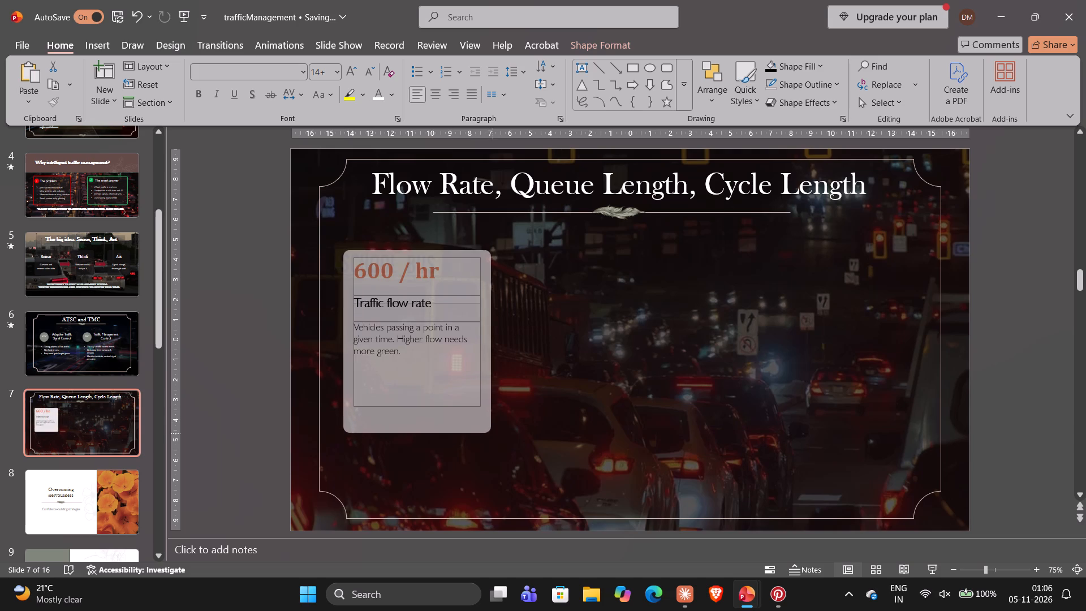
{"action": "left_click_drag", "start_coordinate": [493, 433], "coordinate": [511, 441]}
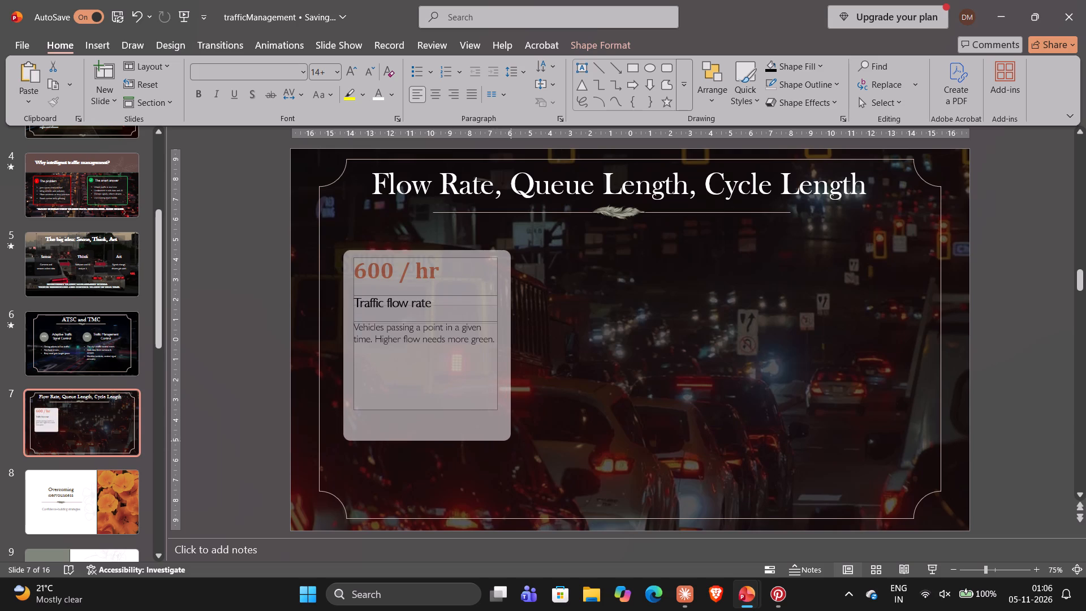
{"action": "left_click_drag", "start_coordinate": [511, 441], "coordinate": [512, 439]}
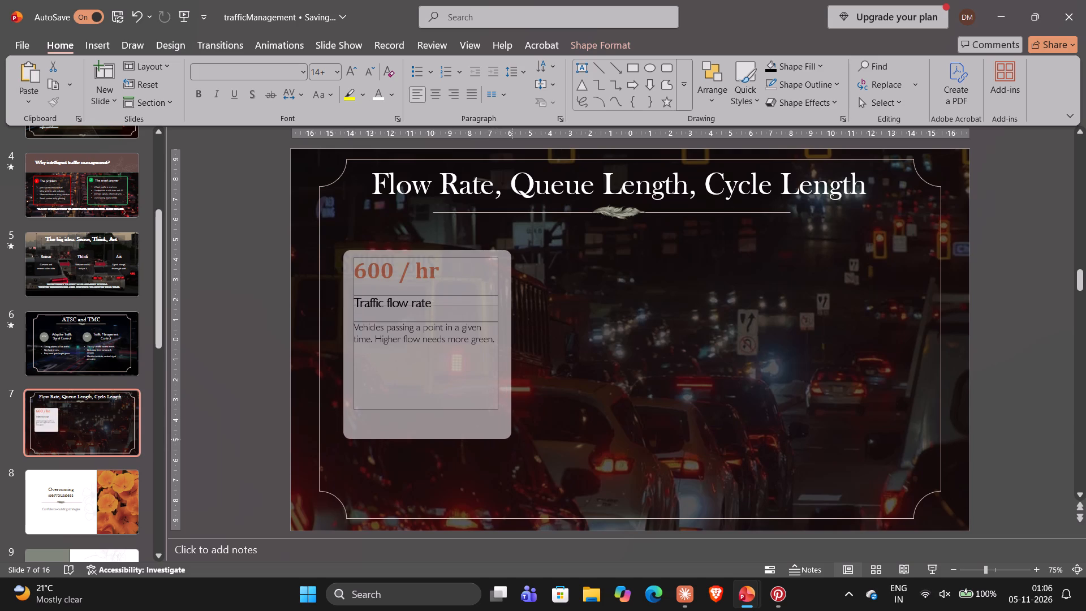
{"action": "left_click_drag", "start_coordinate": [512, 439], "coordinate": [518, 441]}
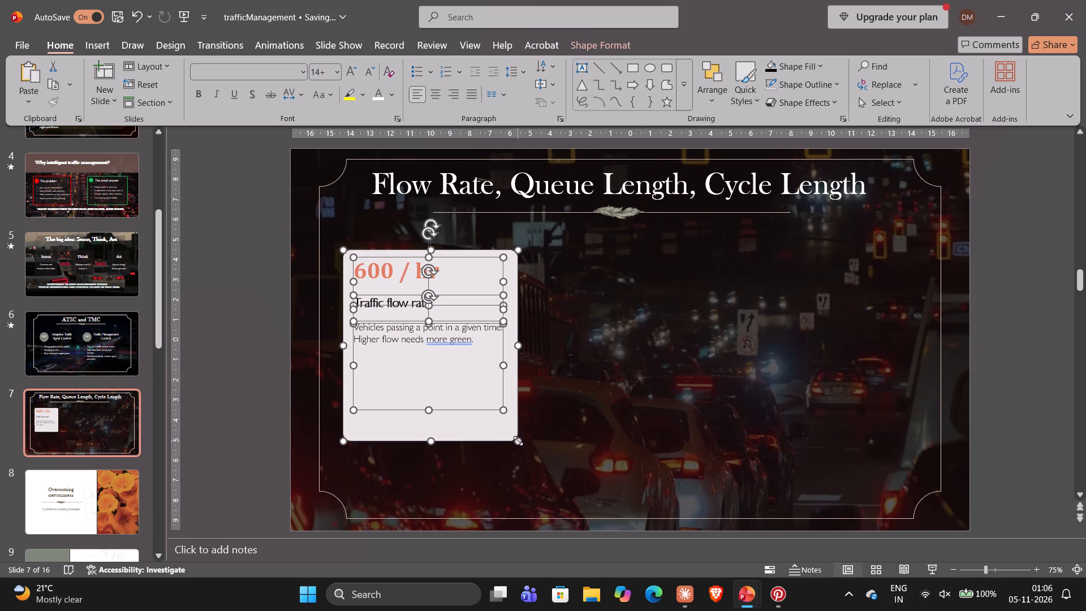
{"action": "left_click", "coordinate": [473, 386]}
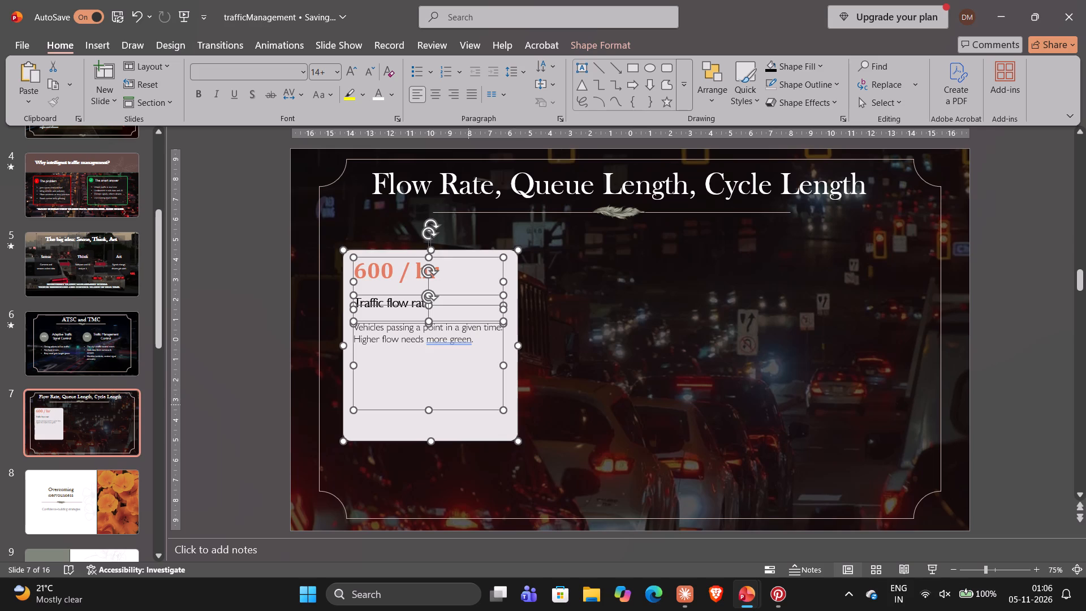
{"action": "left_click", "coordinate": [564, 377]}
Space out the card's text by moving the vehicle description and the "Traffic flow rate" heading lower within the card.
{"action": "left_click", "coordinate": [436, 351]}
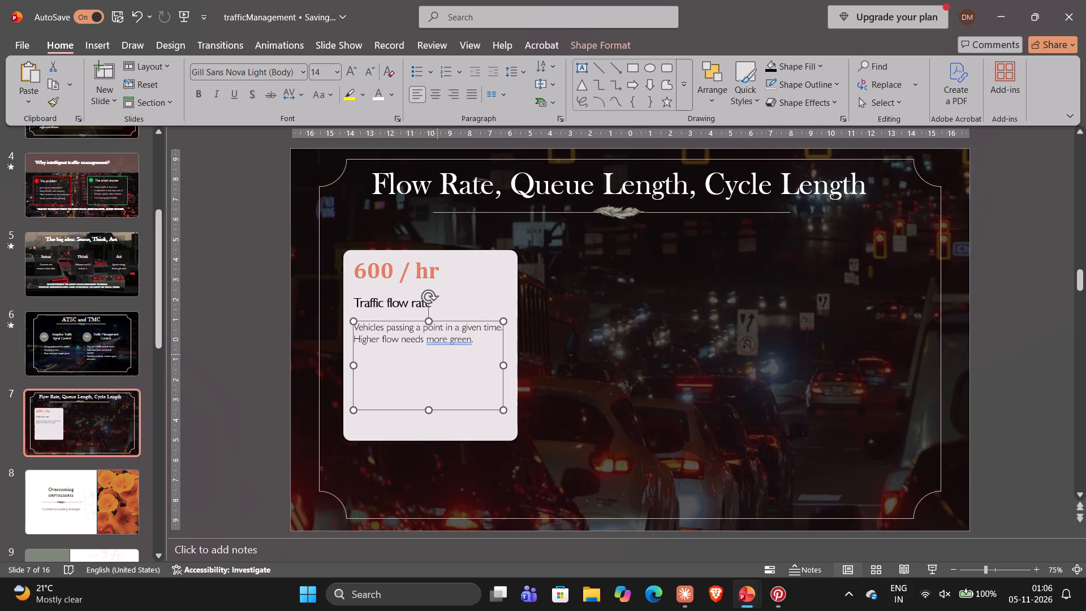
{"action": "left_click_drag", "start_coordinate": [437, 358], "coordinate": [437, 373]}
{"action": "left_click_drag", "start_coordinate": [400, 298], "coordinate": [423, 312]}
{"action": "left_click_drag", "start_coordinate": [446, 324], "coordinate": [446, 331]}
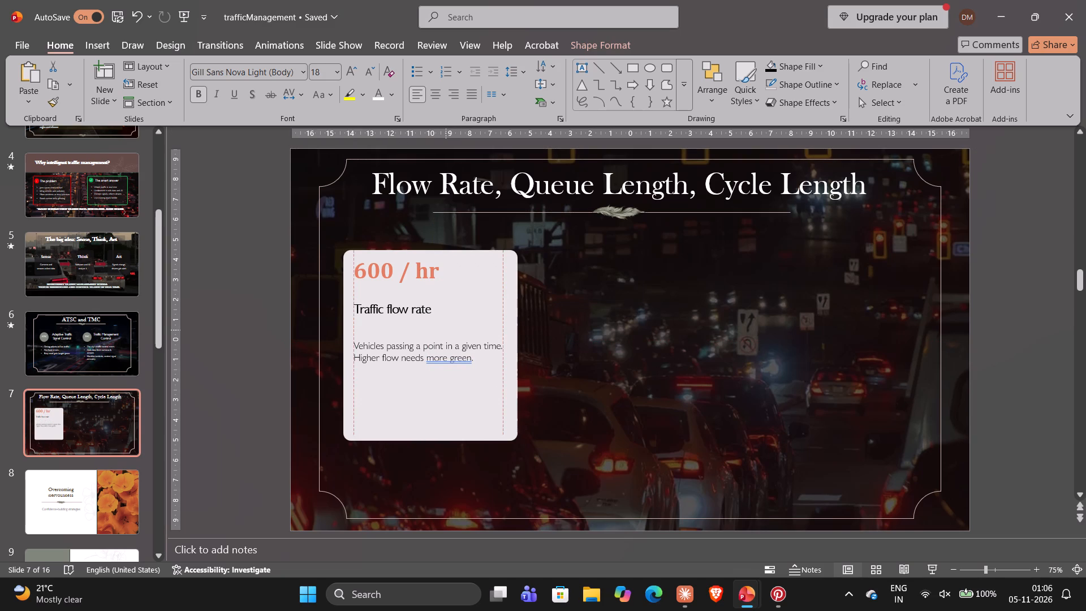
{"action": "left_click_drag", "start_coordinate": [446, 331], "coordinate": [447, 334]}
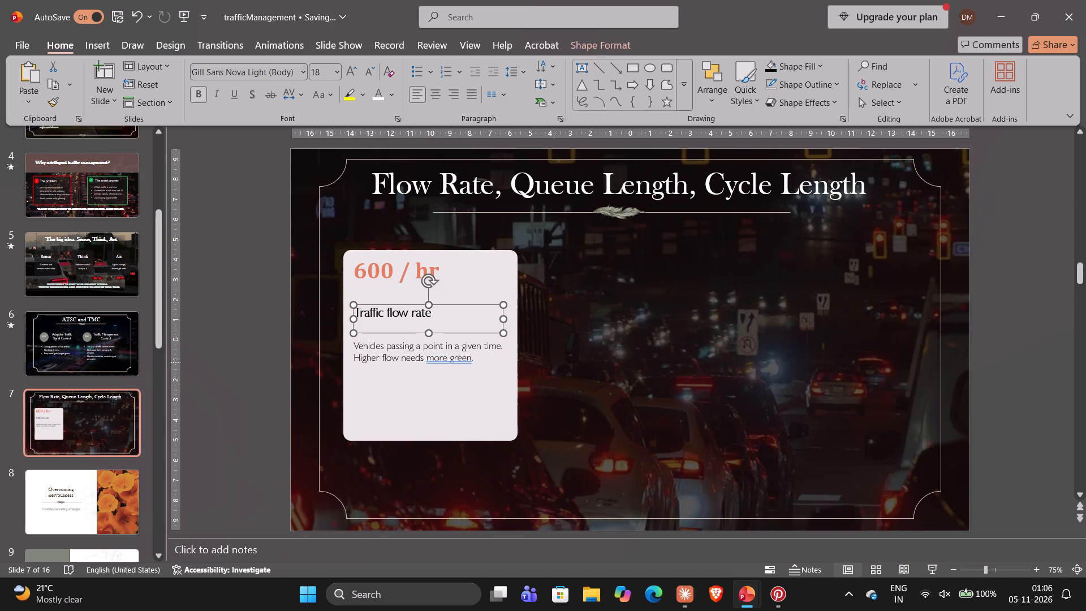
Format the card's "Traffic flow rate" heading as 28 pt Baskerville Old Face and centre it.
{"action": "left_click", "coordinate": [554, 362]}
{"action": "key", "text": "alt+Tab"}
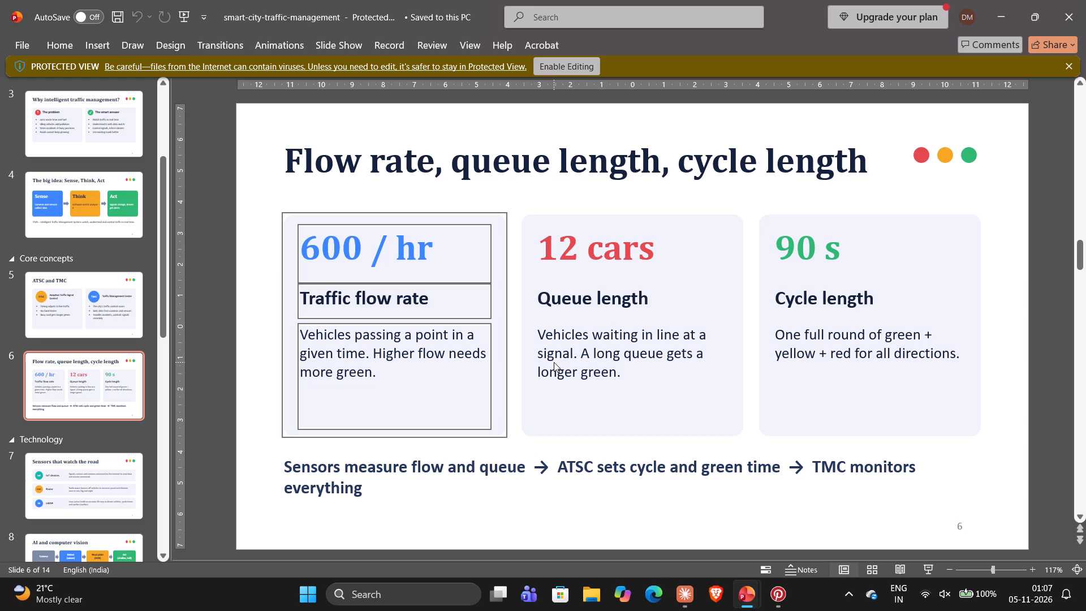
{"action": "key", "text": "alt+Tab"}
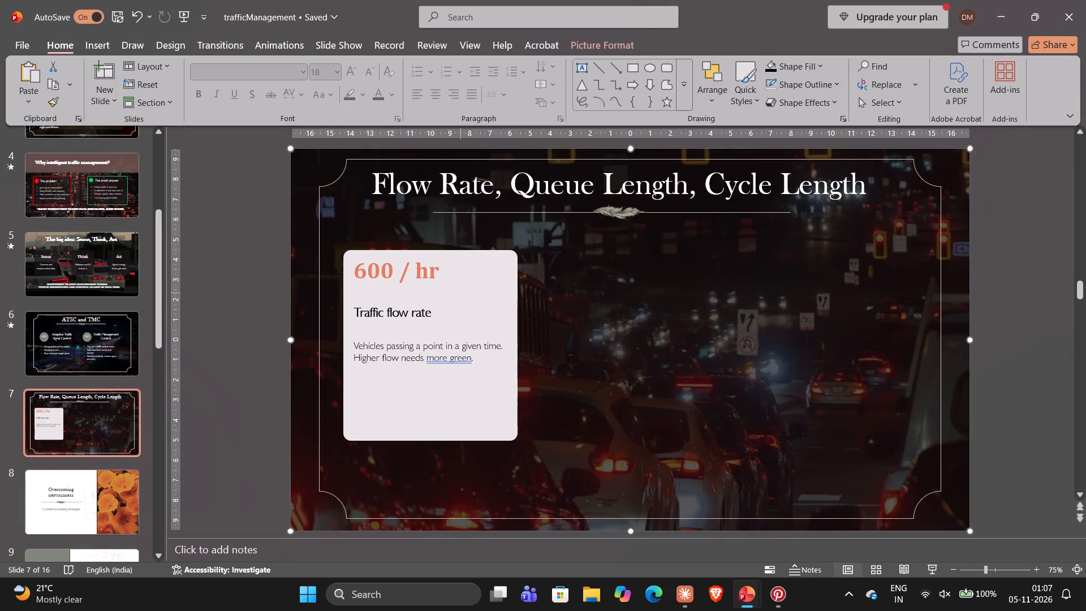
{"action": "left_click", "coordinate": [438, 313]}
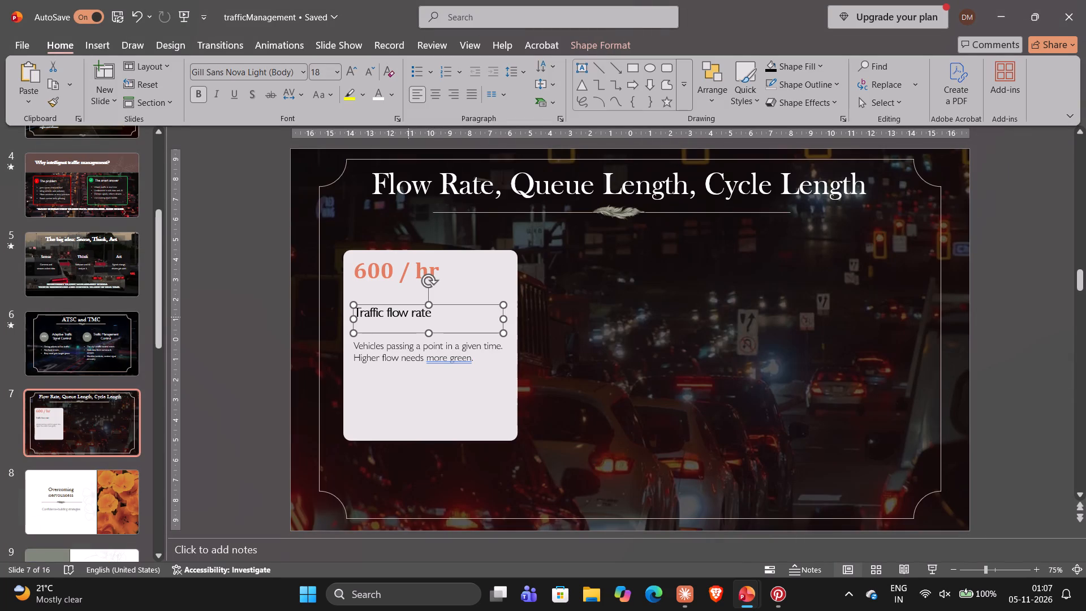
{"action": "left_click_drag", "start_coordinate": [355, 313], "coordinate": [433, 315]}
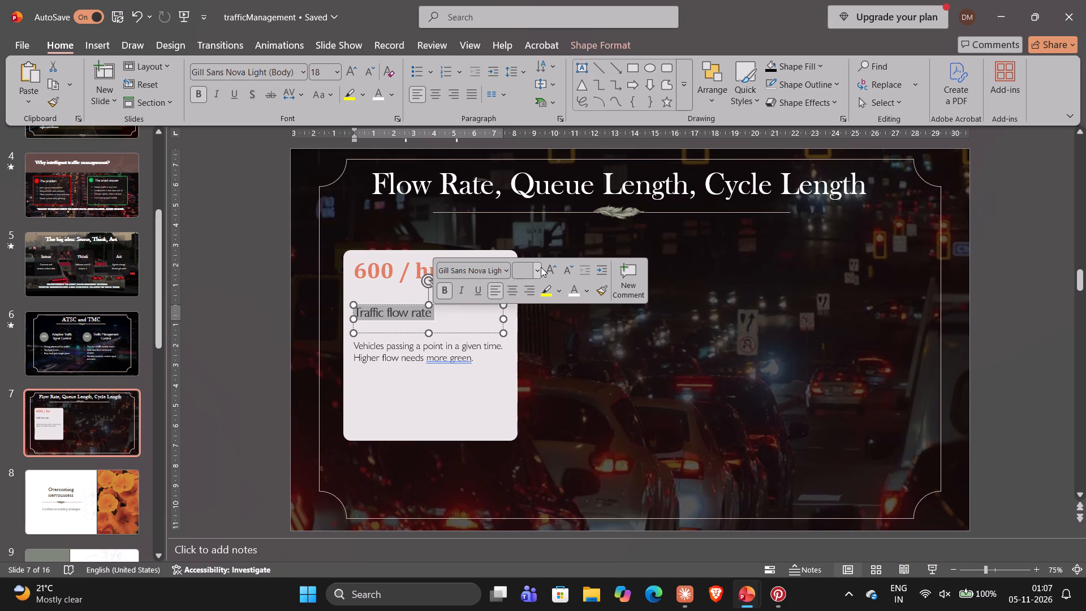
{"action": "left_click", "coordinate": [541, 267]}
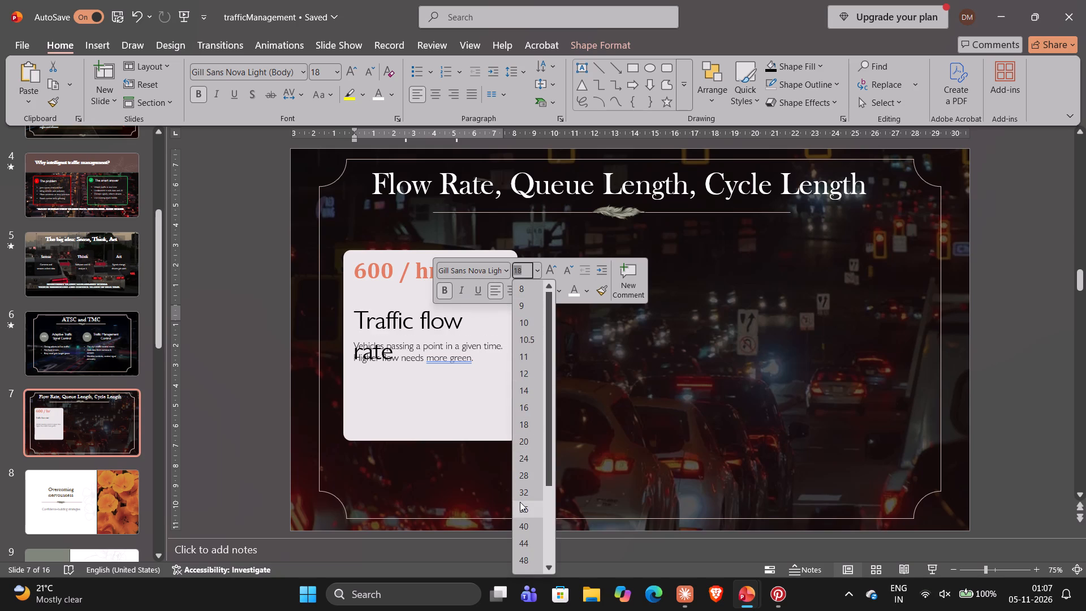
{"action": "left_click", "coordinate": [524, 472]}
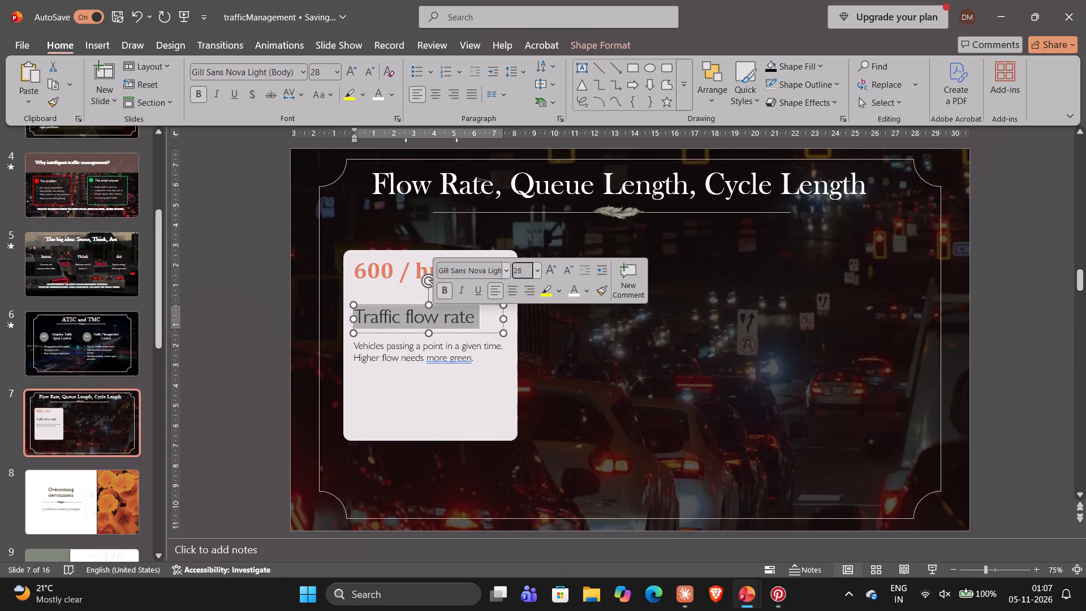
{"action": "left_click", "coordinate": [504, 269]}
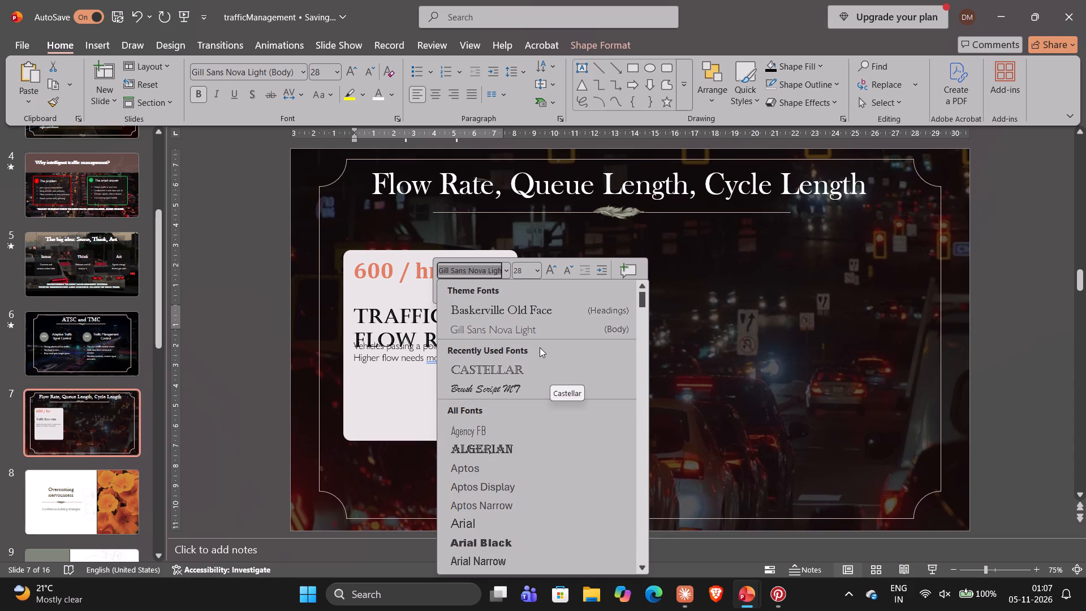
{"action": "left_click", "coordinate": [519, 316]}
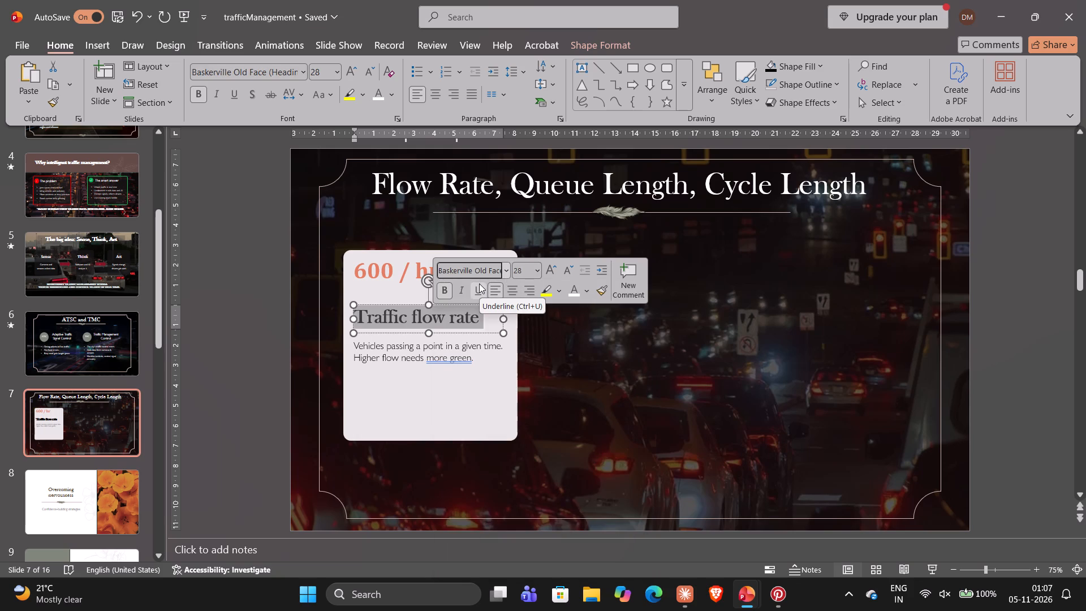
{"action": "left_click", "coordinate": [516, 287]}
{"action": "left_click", "coordinate": [558, 334]}
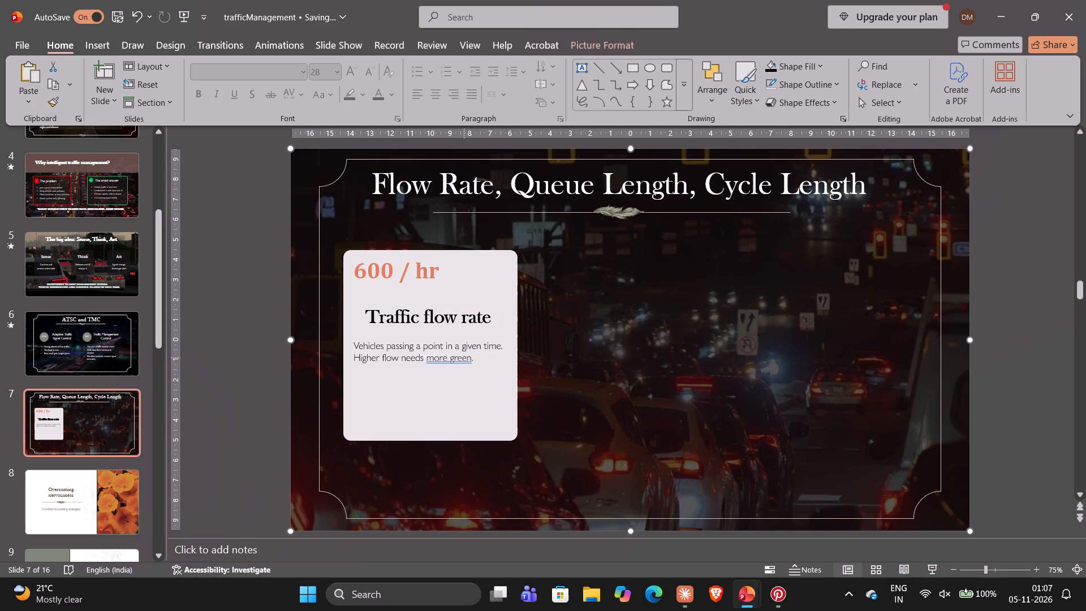
Set the card's vehicle description text to 16 pt and make it bold.
{"action": "double_click", "coordinate": [352, 345]}
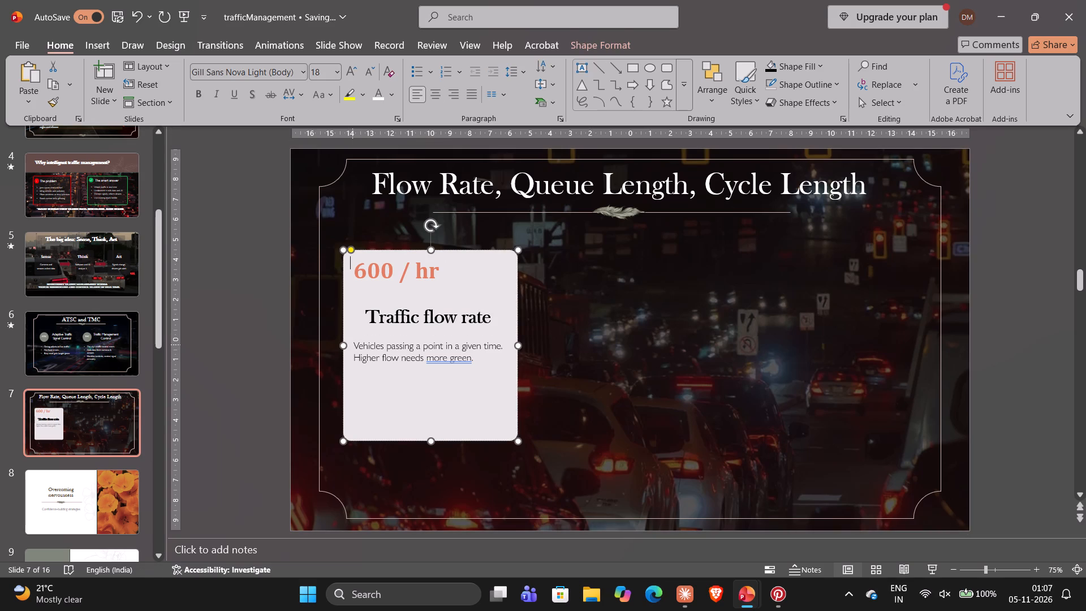
{"action": "left_click", "coordinate": [361, 349]}
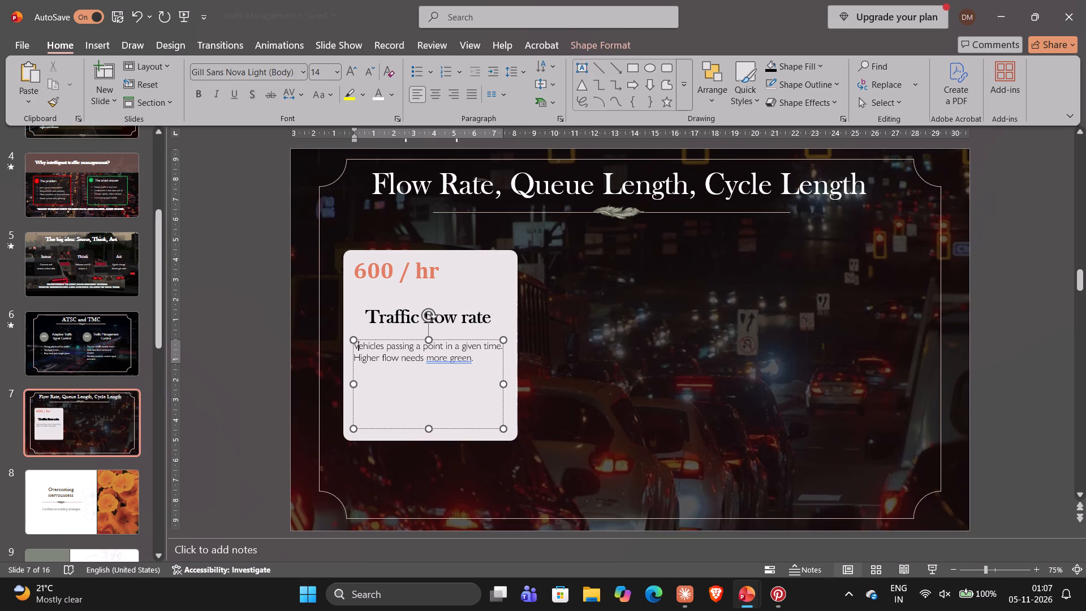
{"action": "left_click_drag", "start_coordinate": [356, 346], "coordinate": [460, 376]}
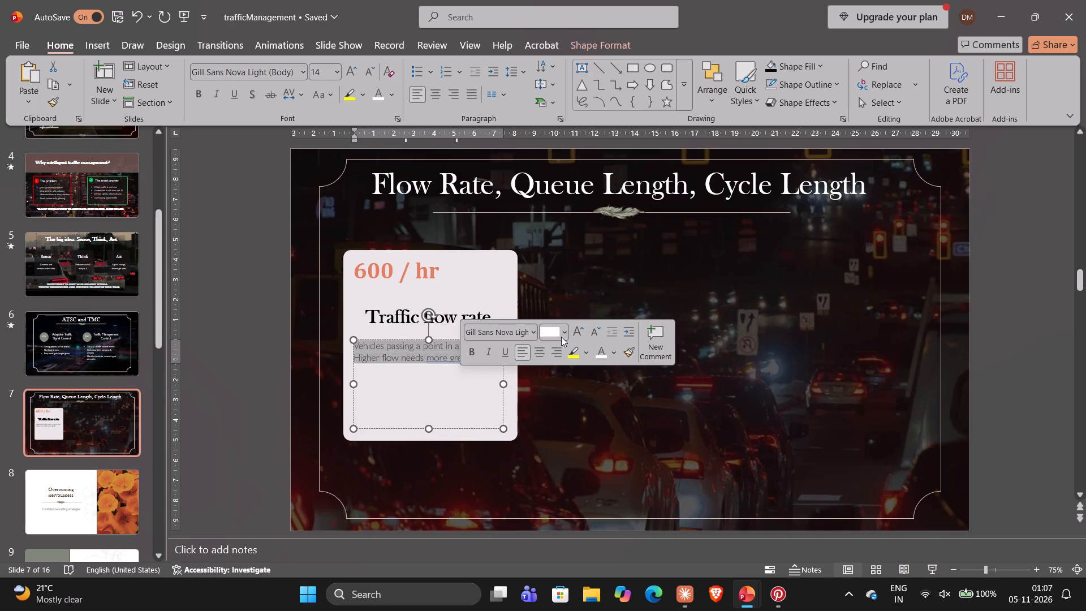
{"action": "left_click", "coordinate": [562, 337]}
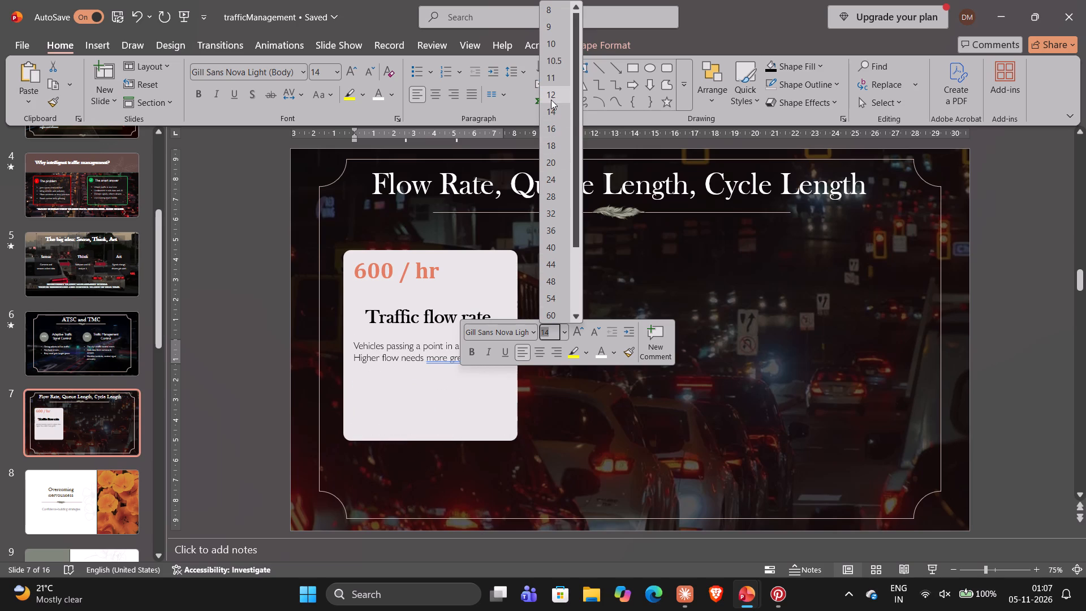
{"action": "left_click", "coordinate": [555, 136]}
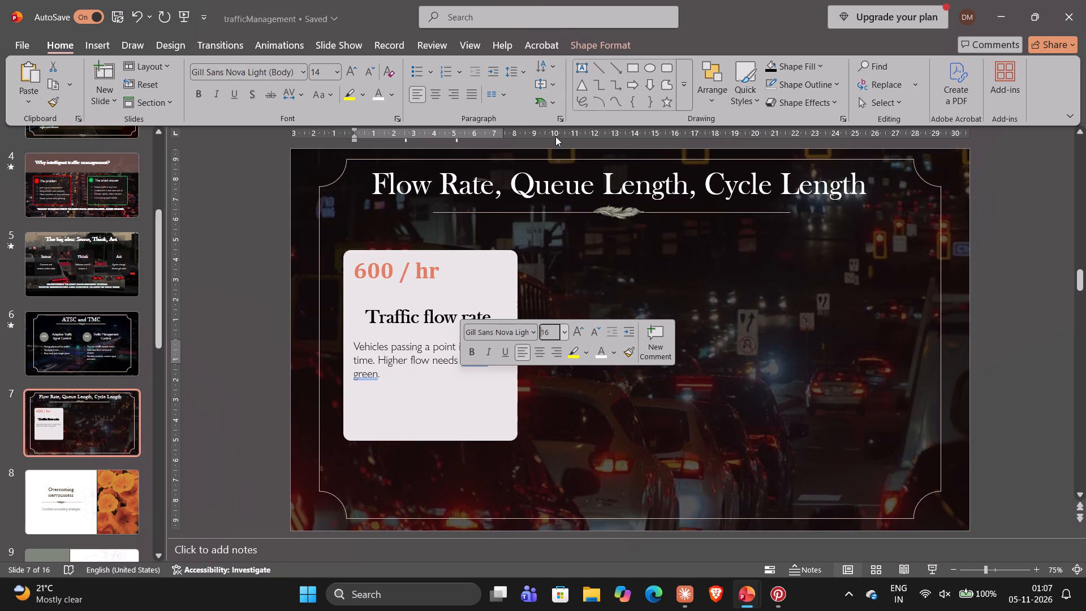
{"action": "left_click", "coordinate": [476, 352]}
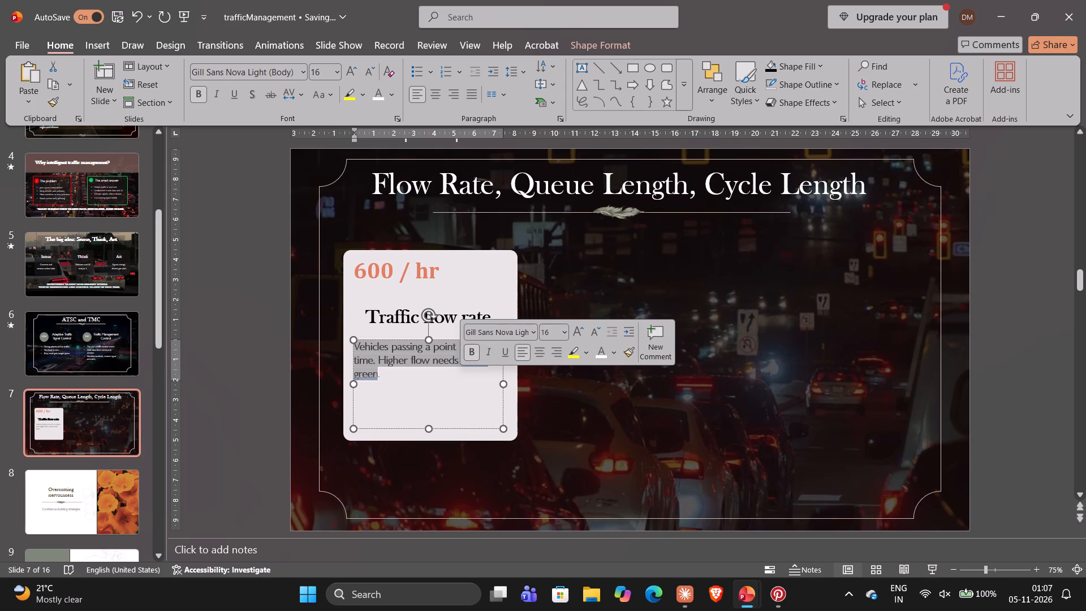
{"action": "left_click", "coordinate": [426, 385]}
Retype the closing word "green." of the vehicle description, checking its ending against the reference deck's card.
{"action": "left_click", "coordinate": [471, 357]}
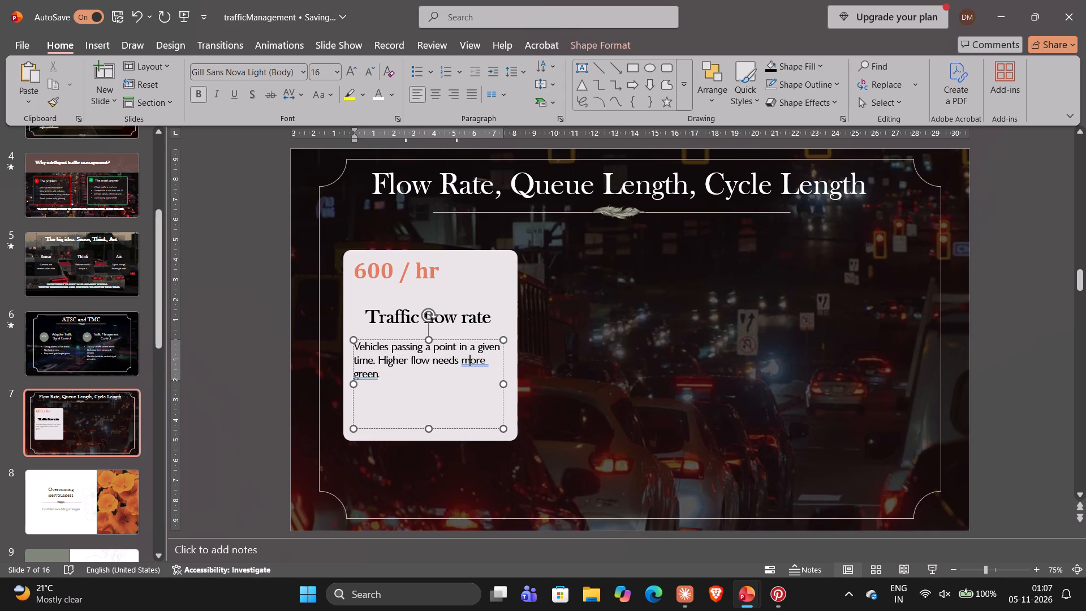
{"action": "right_click", "coordinate": [471, 357]}
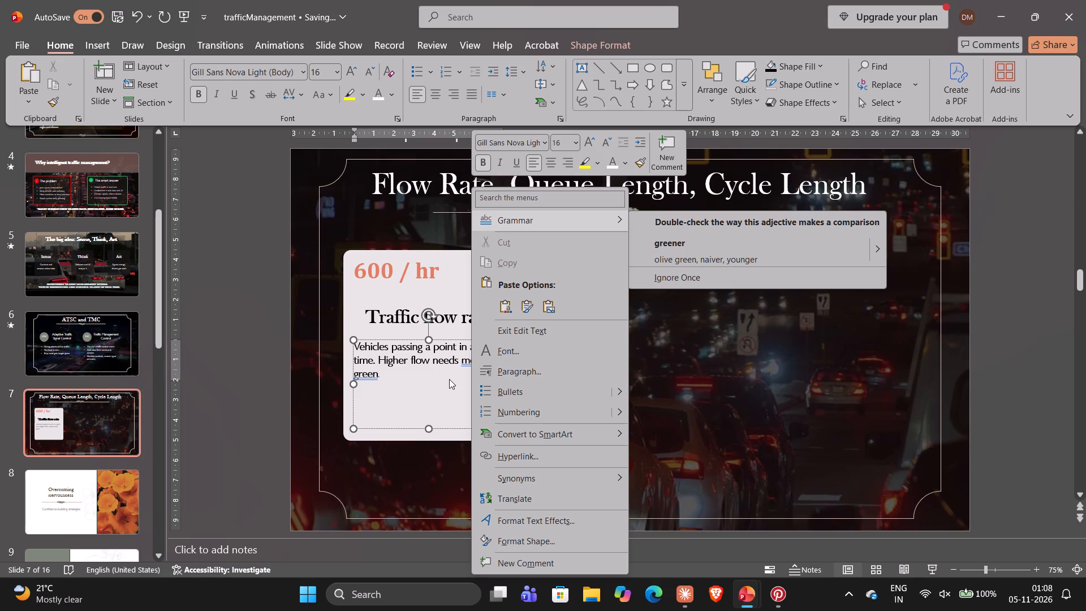
{"action": "left_click", "coordinate": [449, 379]}
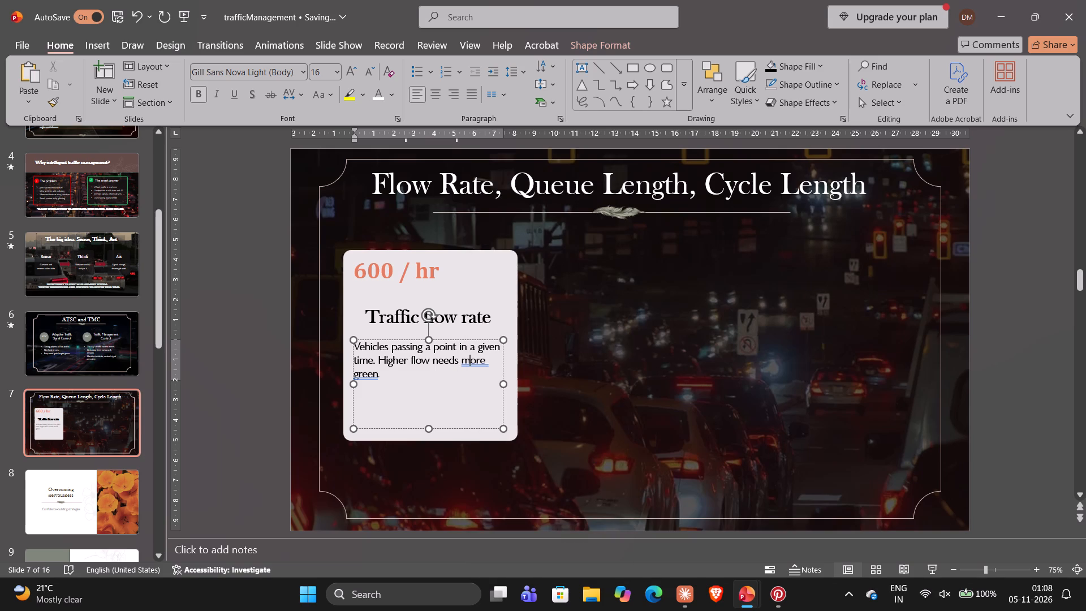
{"action": "left_click", "coordinate": [389, 375]}
{"action": "key", "text": "BackSpace"}
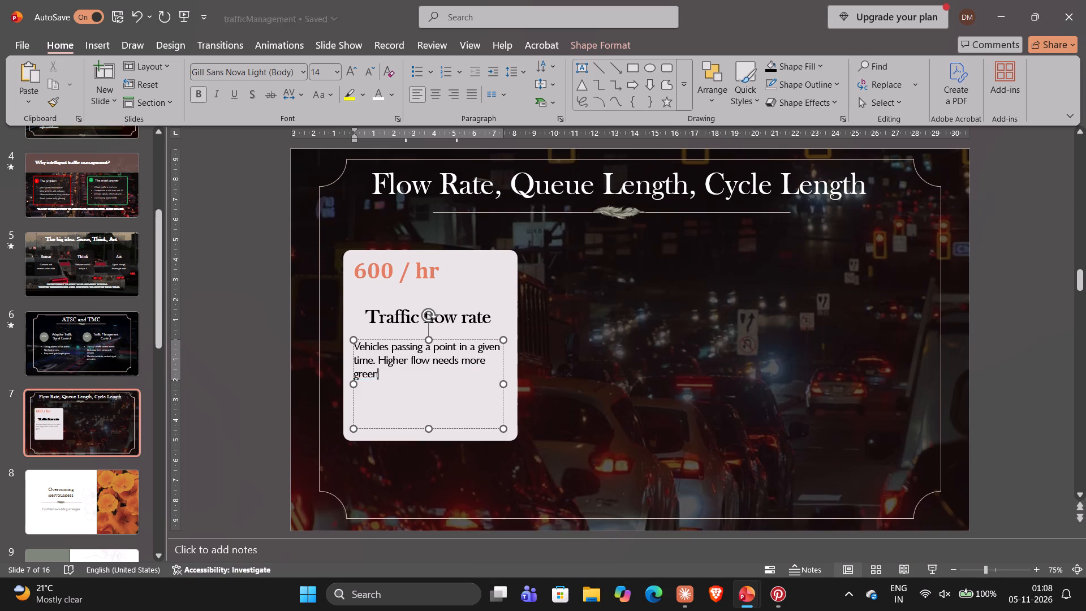
{"action": "key", "text": "BackSpace"}
{"action": "key", "text": "BackSpace"}
{"action": "key", "text": "BackSpace"}
{"action": "key", "text": "BackSpace"}
{"action": "key", "text": "BackSpace"}
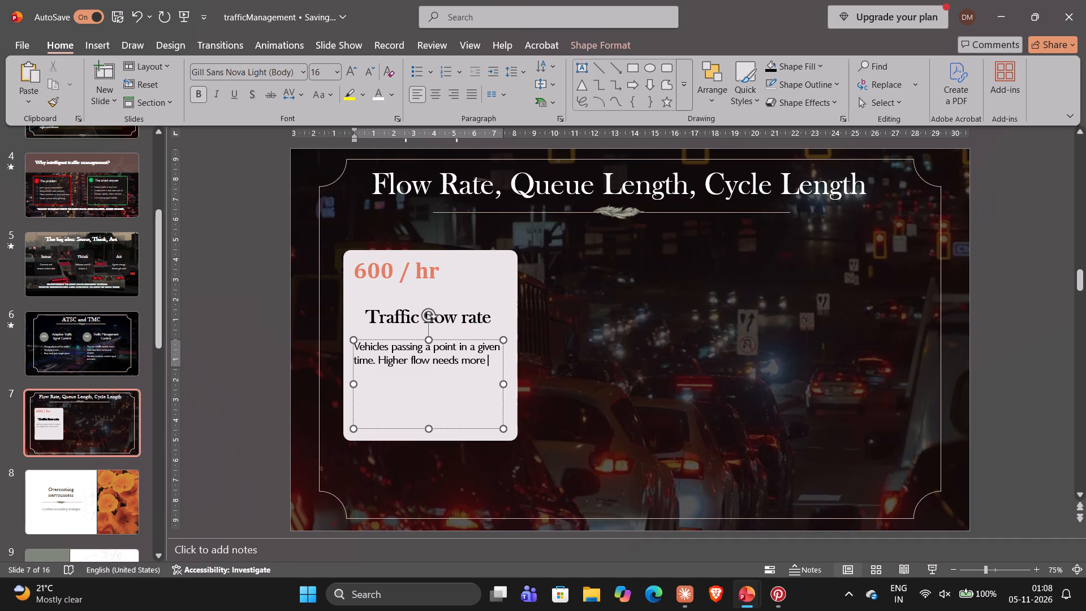
{"action": "type", "text": "green"}
{"action": "key", "text": "space"}
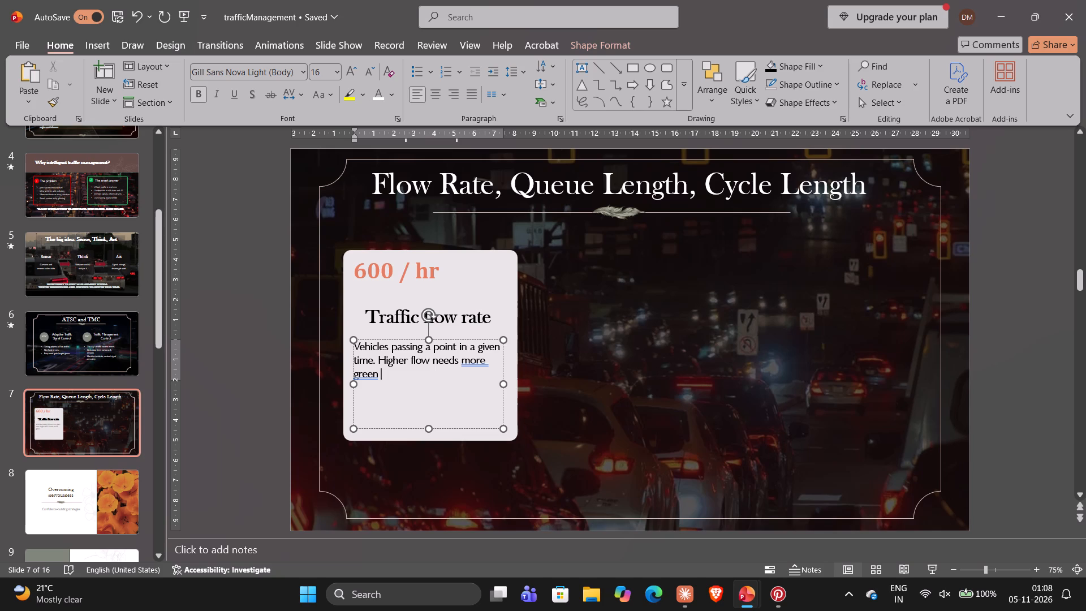
{"action": "key", "text": "alt+Tab"}
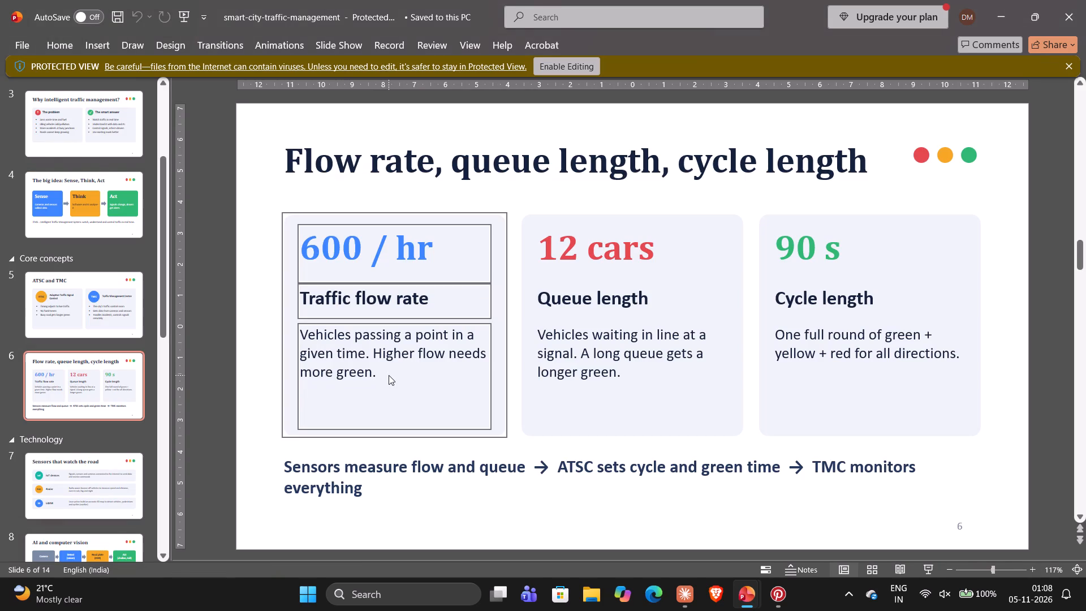
{"action": "key", "text": "alt+Tab"}
{"action": "key", "text": "BackSpace"}
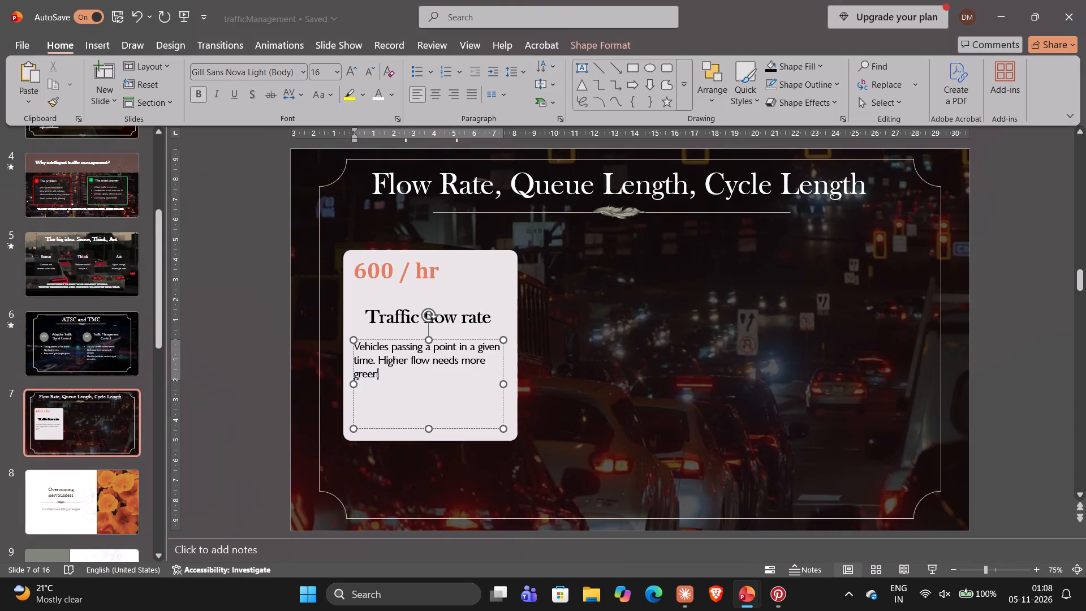
{"action": "type", "text": "."}
{"action": "key", "text": "space"}
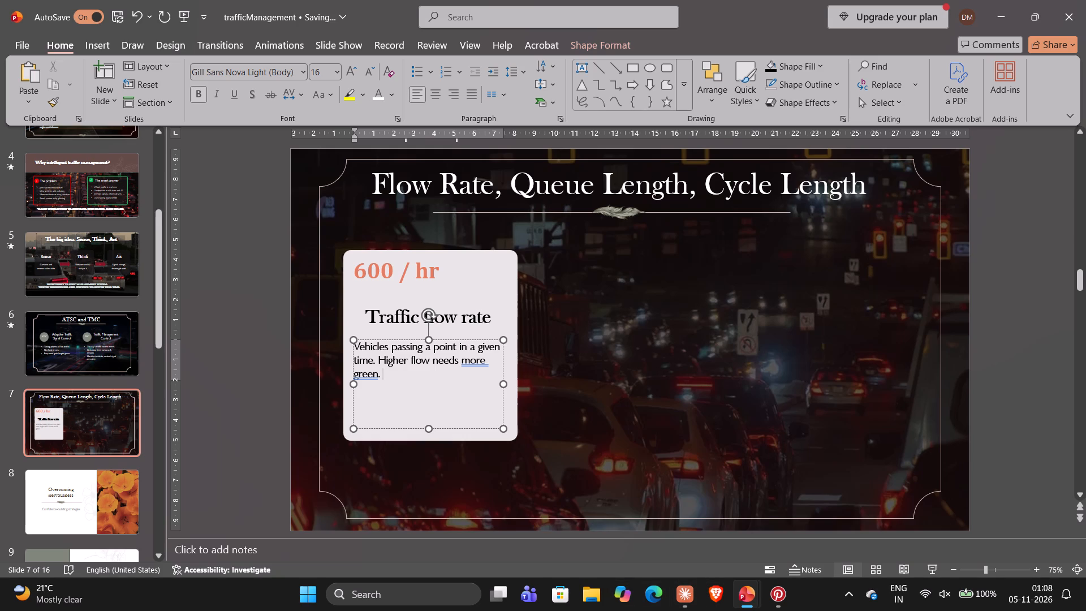
Fill the traffic flow rate card's rounded background shape with the darkest teal theme colour.
{"action": "left_click", "coordinate": [488, 290]}
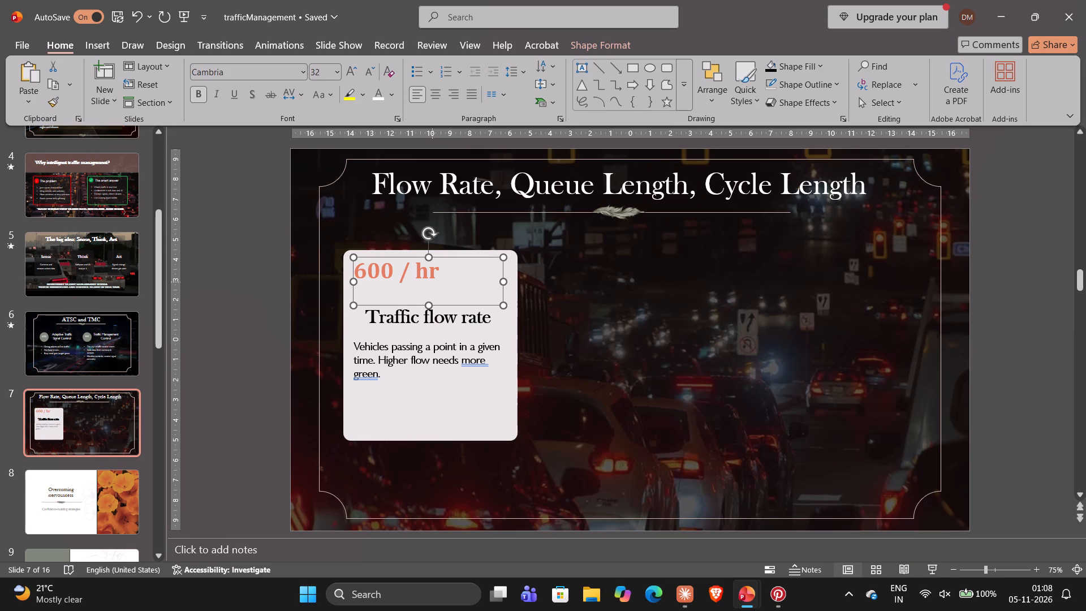
{"action": "left_click", "coordinate": [512, 268]}
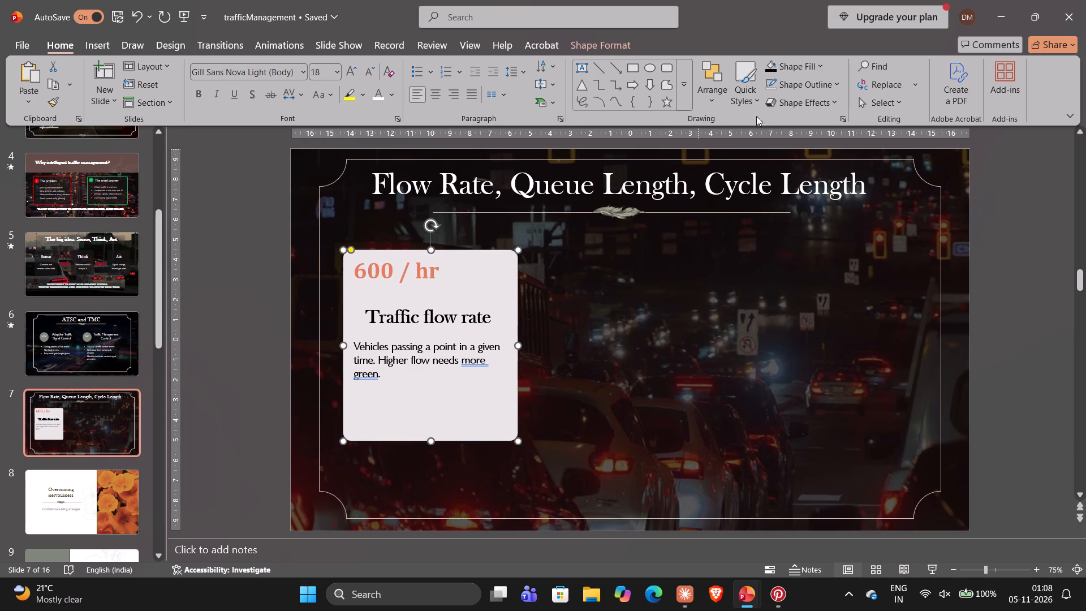
{"action": "left_click", "coordinate": [791, 70]}
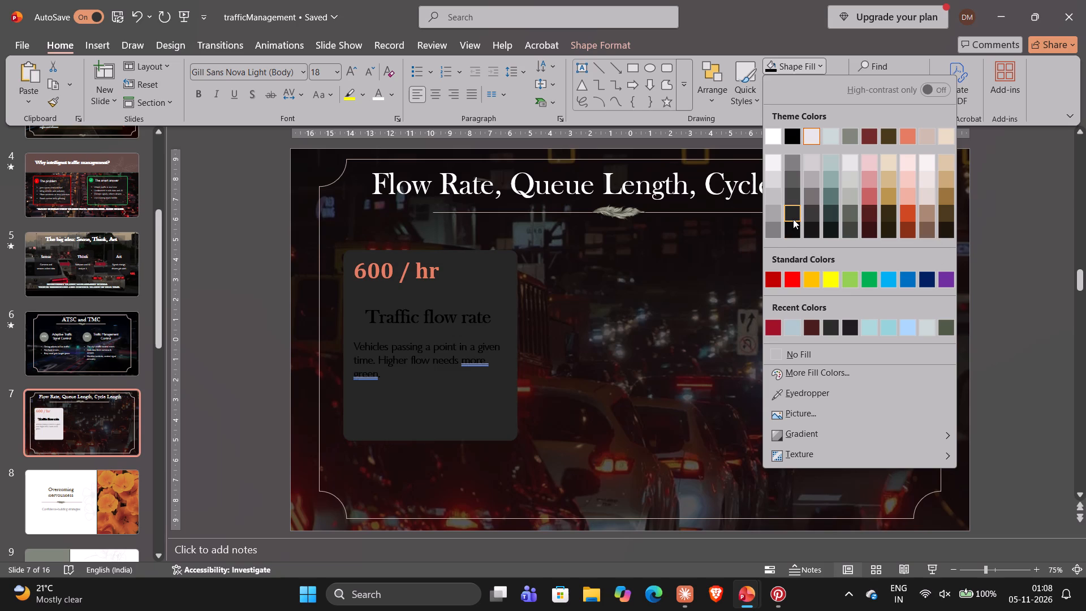
{"action": "left_click", "coordinate": [821, 230]}
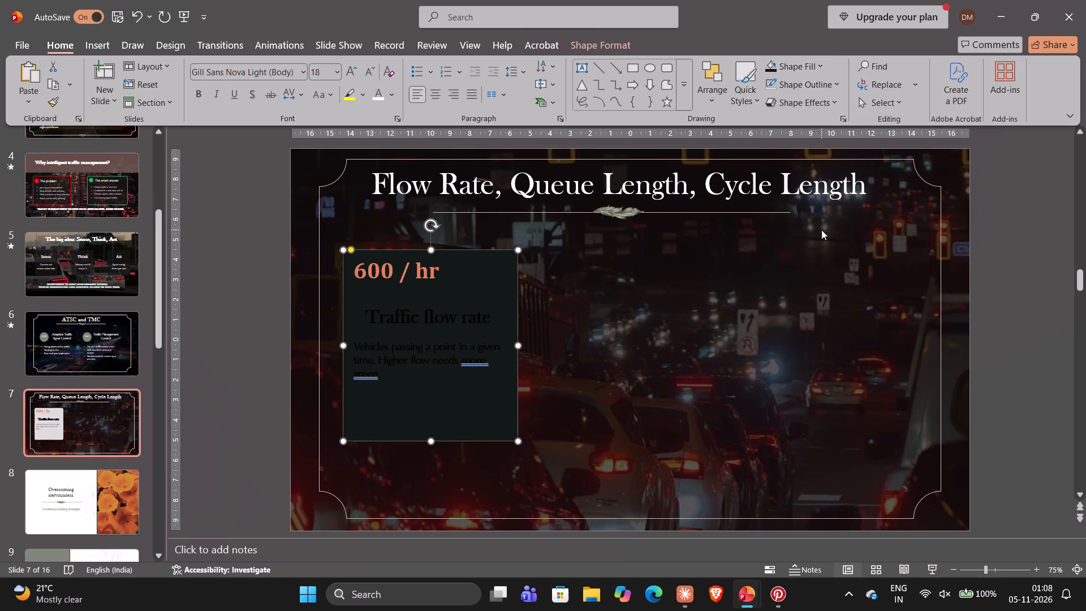
Set the fill transparency of the traffic flow rate card's background shape to 30%.
{"action": "right_click", "coordinate": [497, 272]}
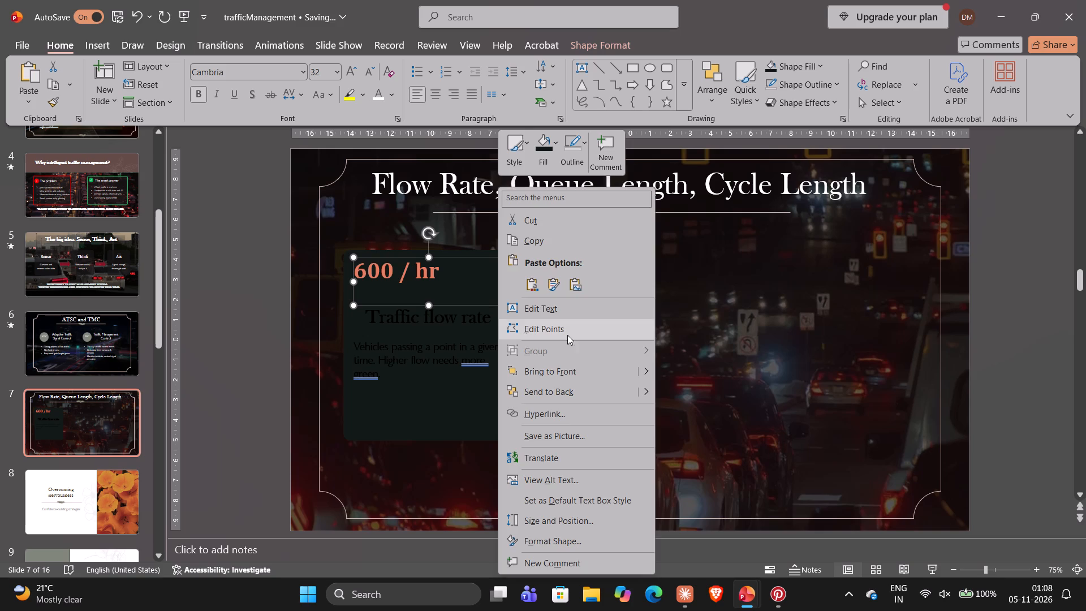
{"action": "left_click", "coordinate": [684, 234]}
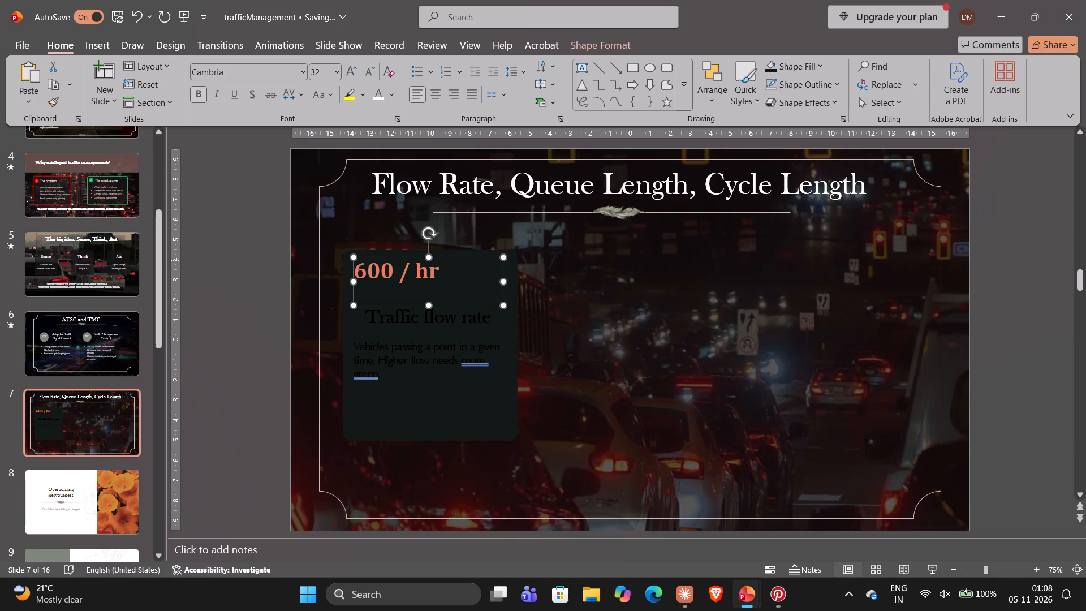
{"action": "left_click", "coordinate": [515, 260]}
{"action": "right_click", "coordinate": [515, 260]}
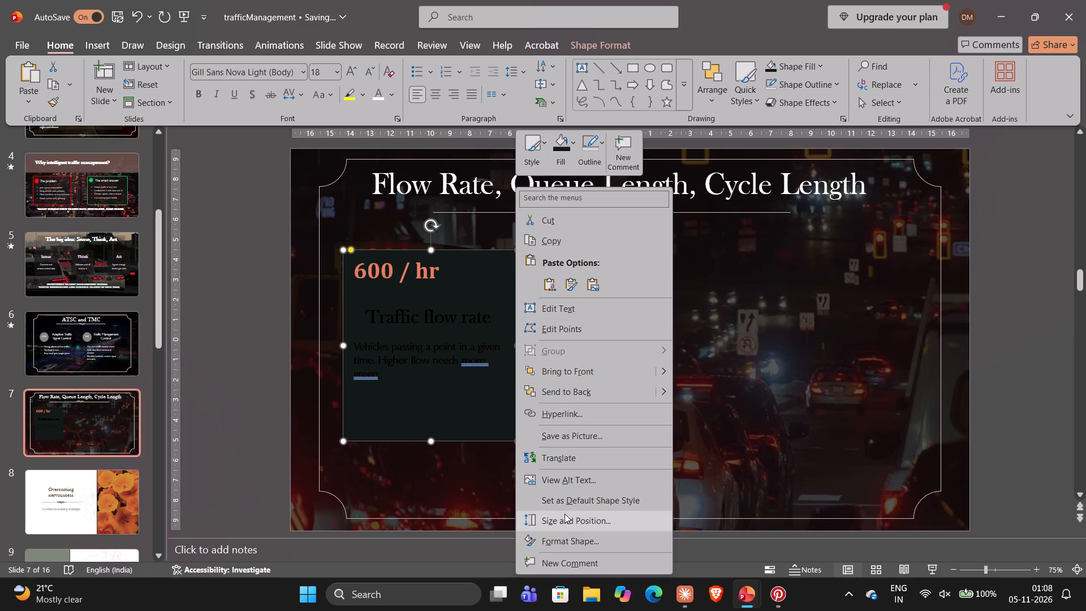
{"action": "left_click", "coordinate": [568, 545]}
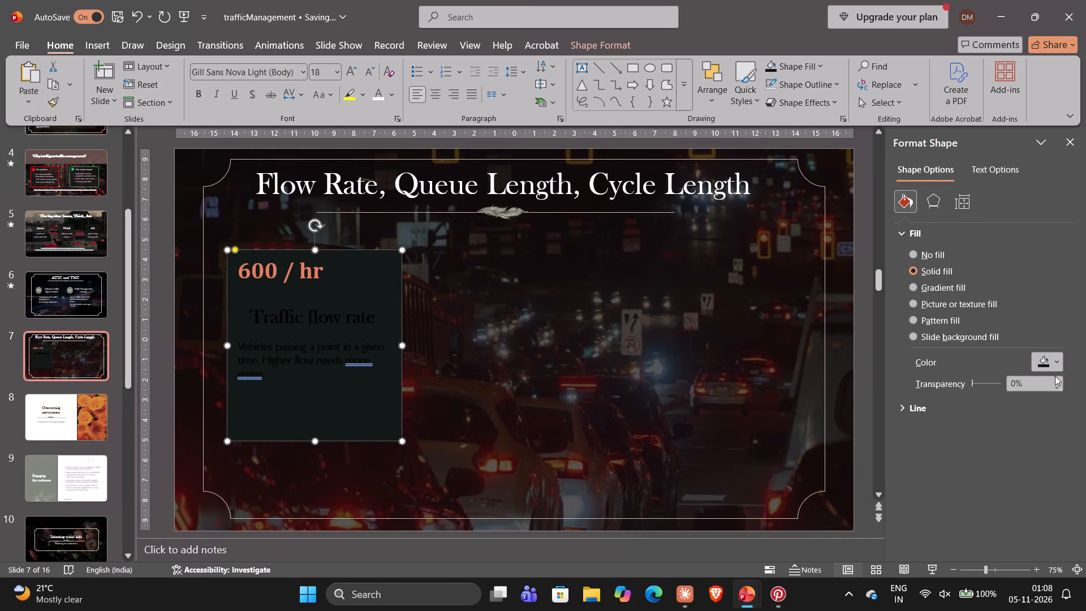
{"action": "triple_click", "coordinate": [1055, 376]}
{"action": "triple_click", "coordinate": [1055, 376]}
{"action": "triple_click", "coordinate": [1055, 376]}
{"action": "triple_click", "coordinate": [1055, 376]}
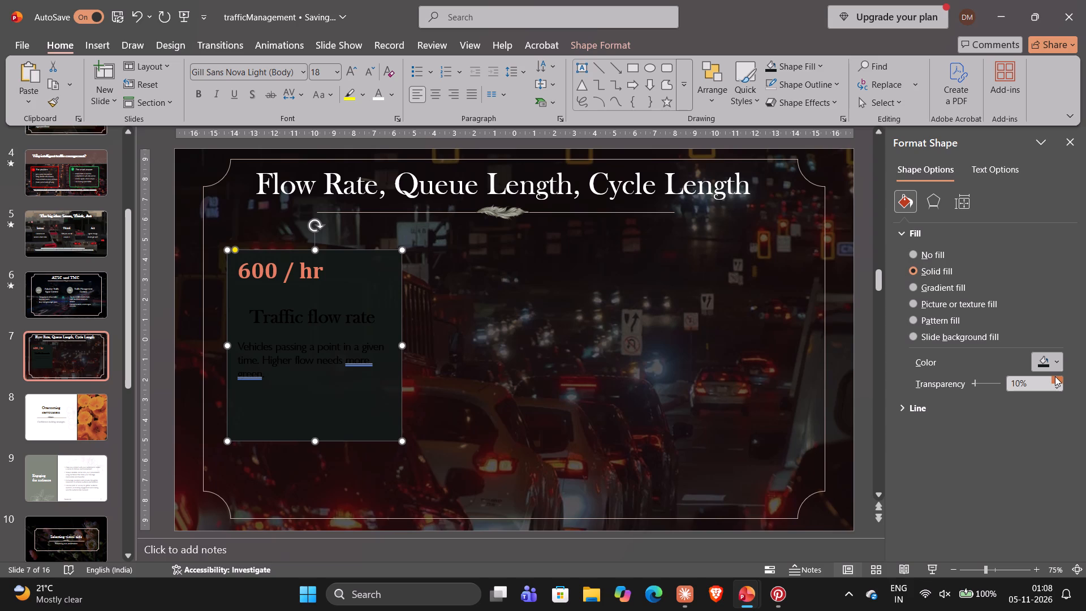
{"action": "triple_click", "coordinate": [1055, 376]}
{"action": "triple_click", "coordinate": [1055, 376]}
{"action": "triple_click", "coordinate": [1055, 376]}
{"action": "triple_click", "coordinate": [1055, 376]}
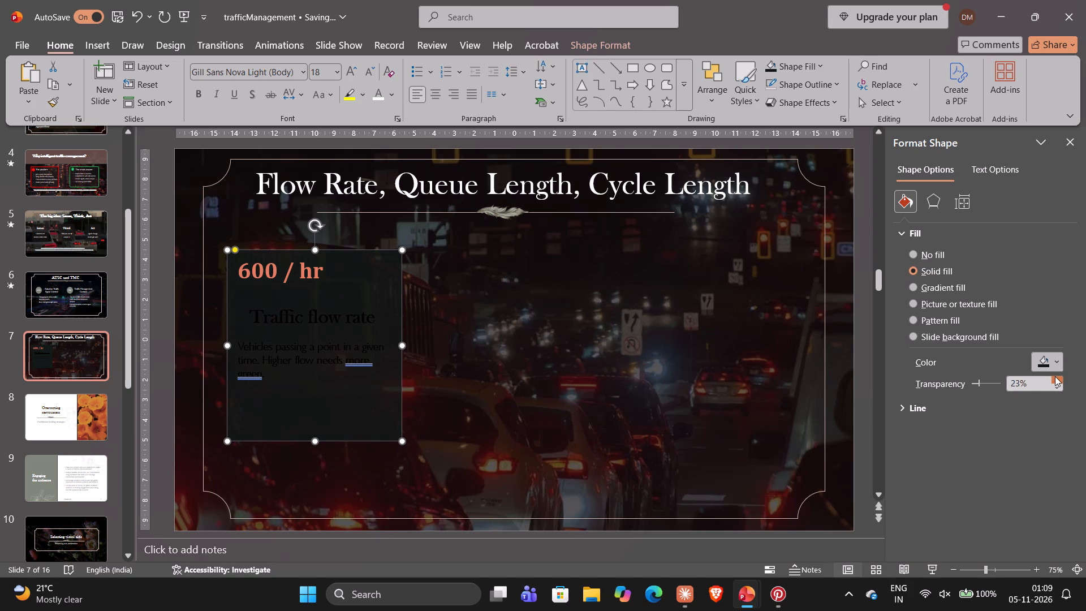
{"action": "triple_click", "coordinate": [1055, 376]}
{"action": "triple_click", "coordinate": [1055, 376]}
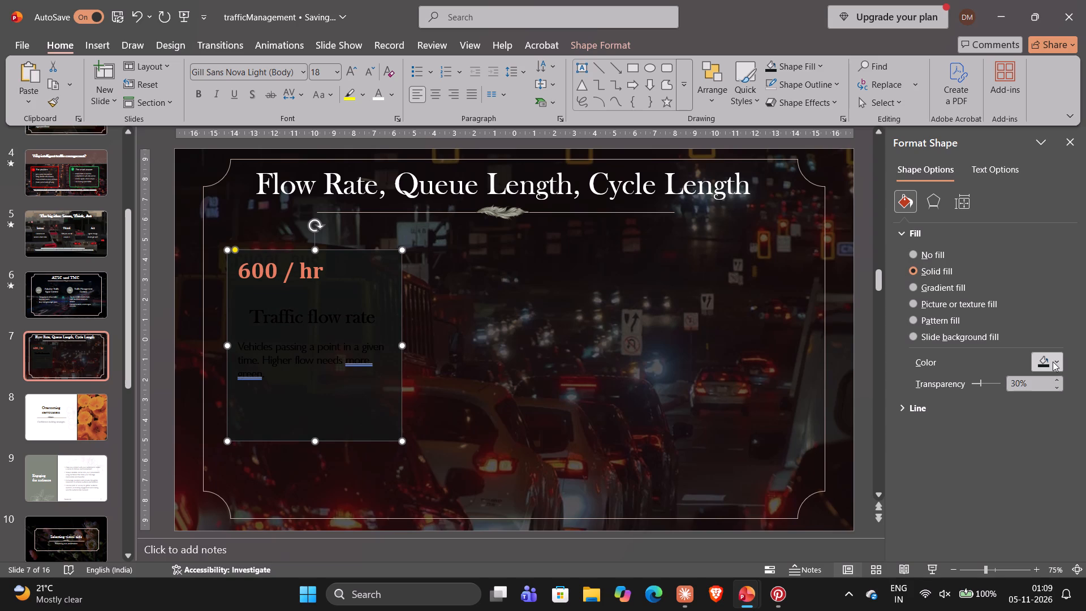
Change the fill of the traffic flow rate card's background shape to the darkest grey theme colour.
{"action": "left_click", "coordinate": [1053, 362]}
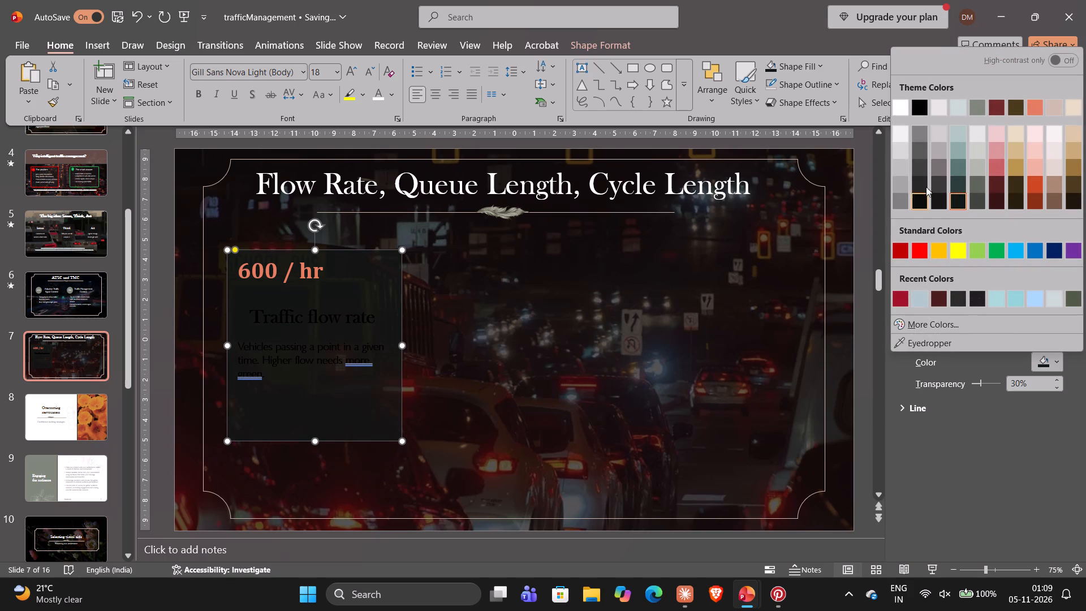
{"action": "left_click", "coordinate": [935, 200]}
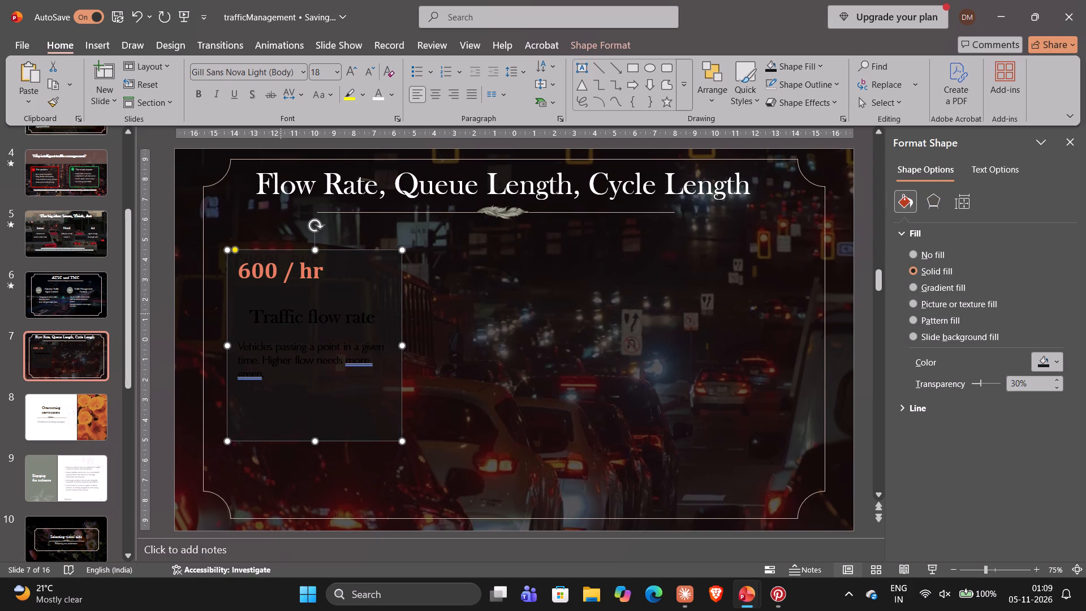
Colour the "Traffic flow rate" heading text white.
{"action": "left_click", "coordinate": [286, 320]}
{"action": "left_click_drag", "start_coordinate": [261, 316], "coordinate": [335, 317]}
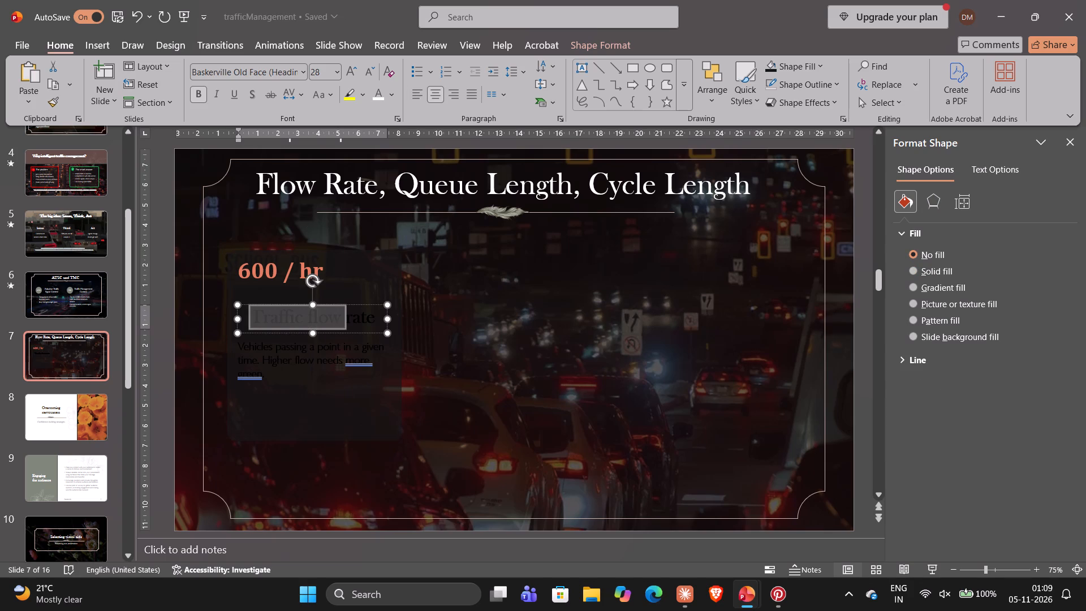
{"action": "left_click_drag", "start_coordinate": [335, 317], "coordinate": [337, 317]}
{"action": "left_click", "coordinate": [356, 312]}
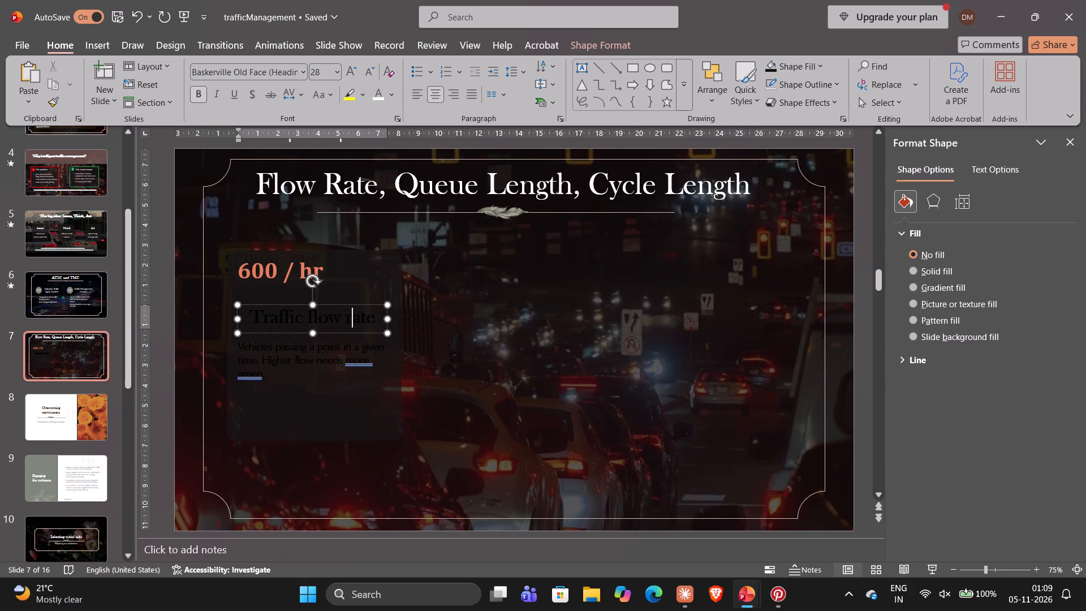
{"action": "left_click_drag", "start_coordinate": [264, 313], "coordinate": [368, 317]}
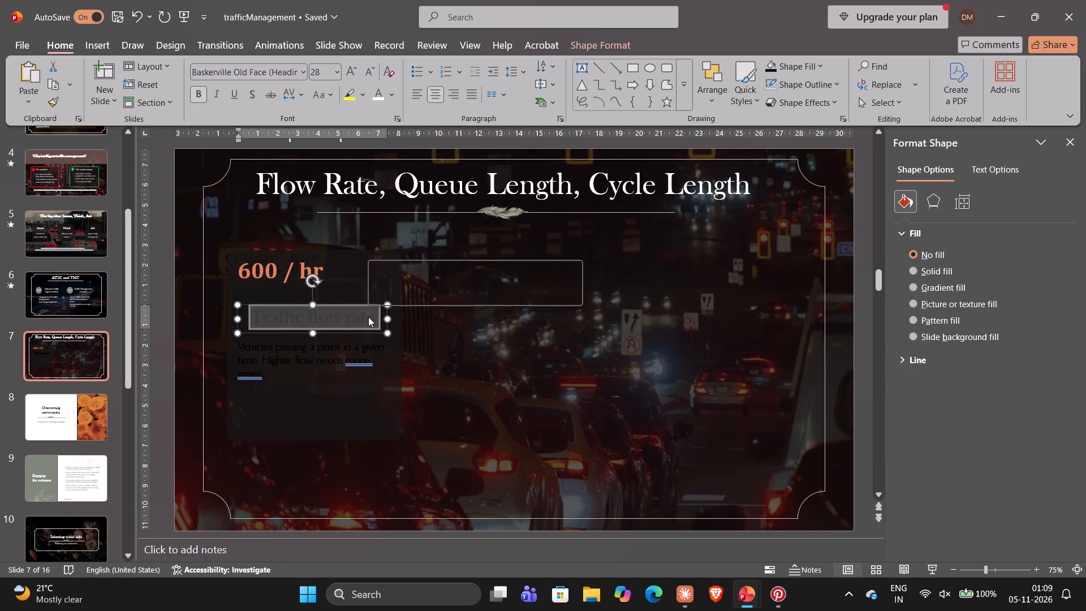
{"action": "left_click", "coordinate": [504, 298]}
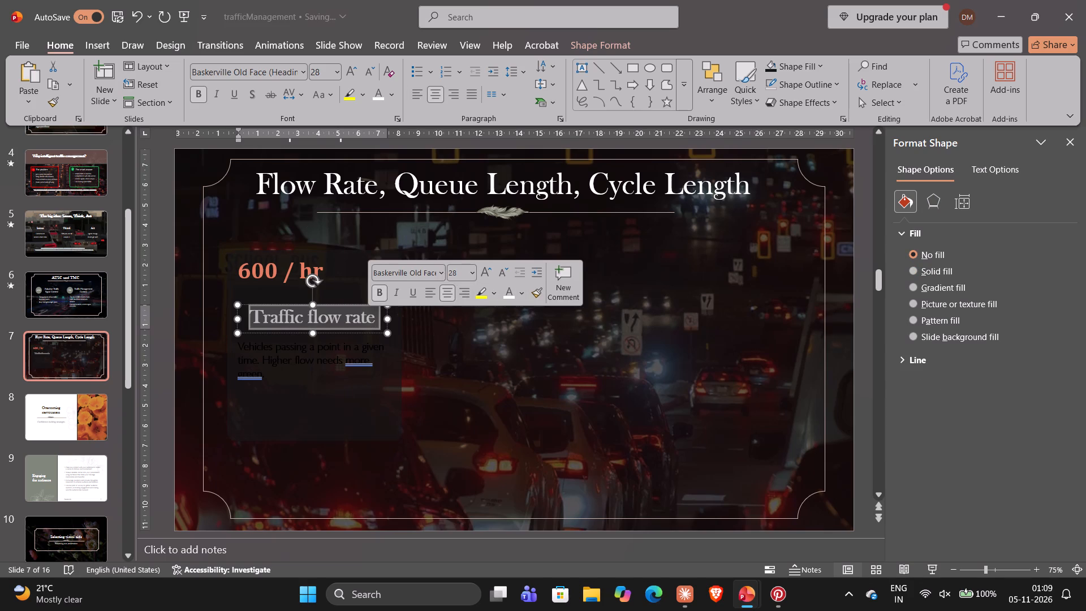
Colour the whole vehicle description text on the traffic flow rate card white.
{"action": "left_click_drag", "start_coordinate": [240, 345], "coordinate": [266, 377]}
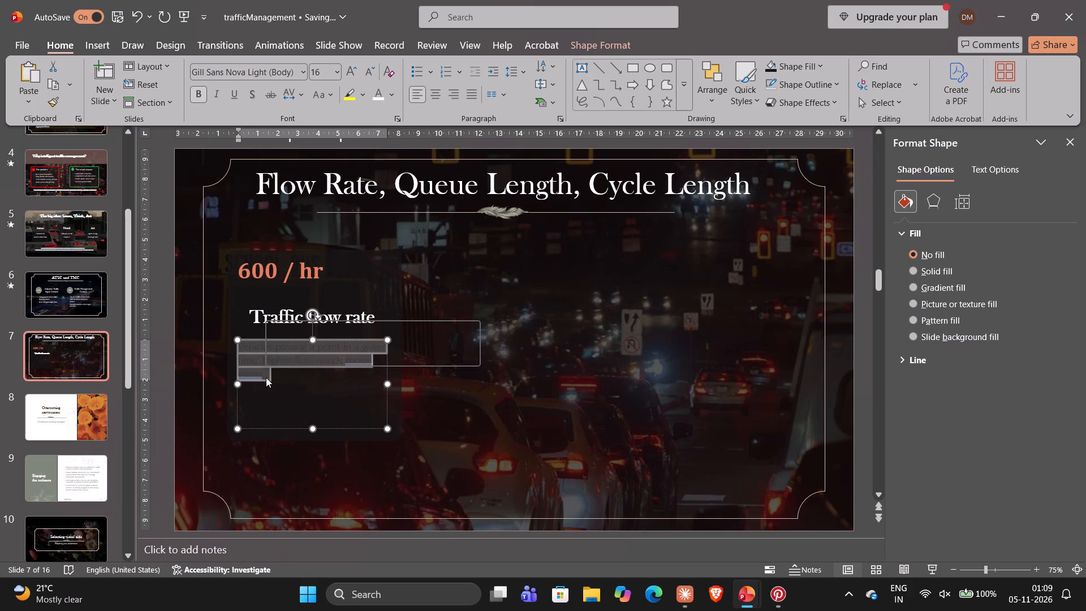
{"action": "left_click", "coordinate": [411, 355]}
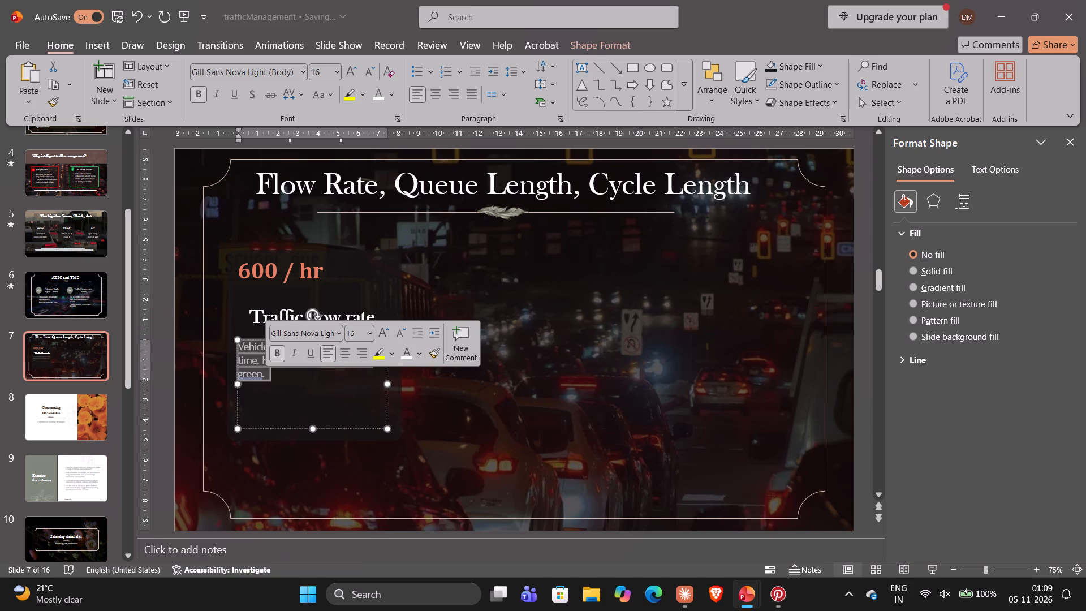
{"action": "left_click", "coordinate": [562, 337]}
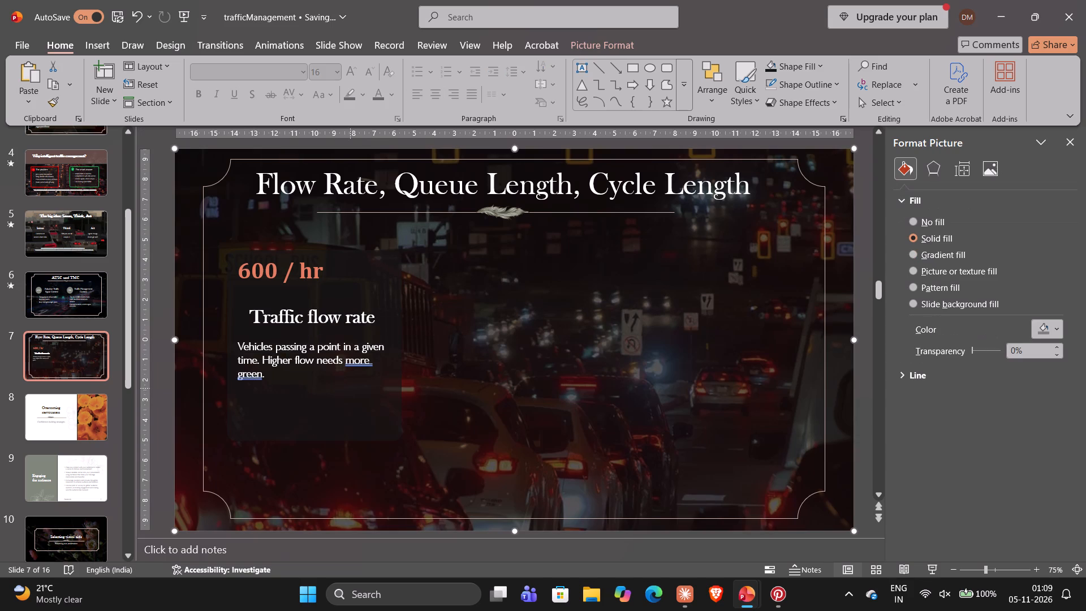
Move the vehicle description text box slightly down, widening the gap below the "Traffic flow rate" heading.
{"action": "left_click", "coordinate": [346, 385]}
{"action": "left_click_drag", "start_coordinate": [346, 385], "coordinate": [355, 415]}
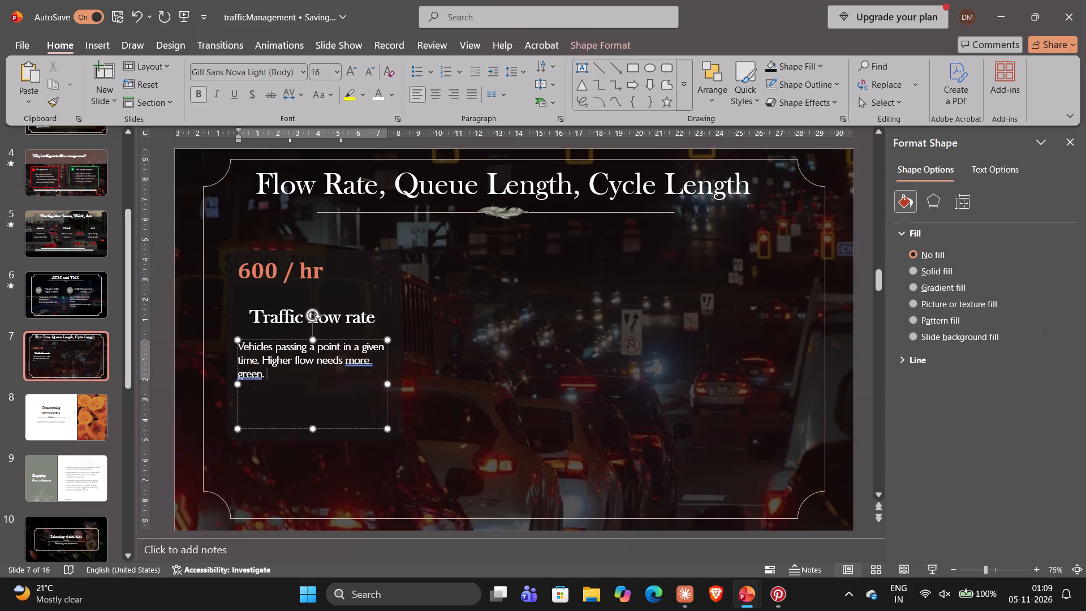
{"action": "left_click_drag", "start_coordinate": [343, 427], "coordinate": [343, 433]}
{"action": "left_click", "coordinate": [467, 373]}
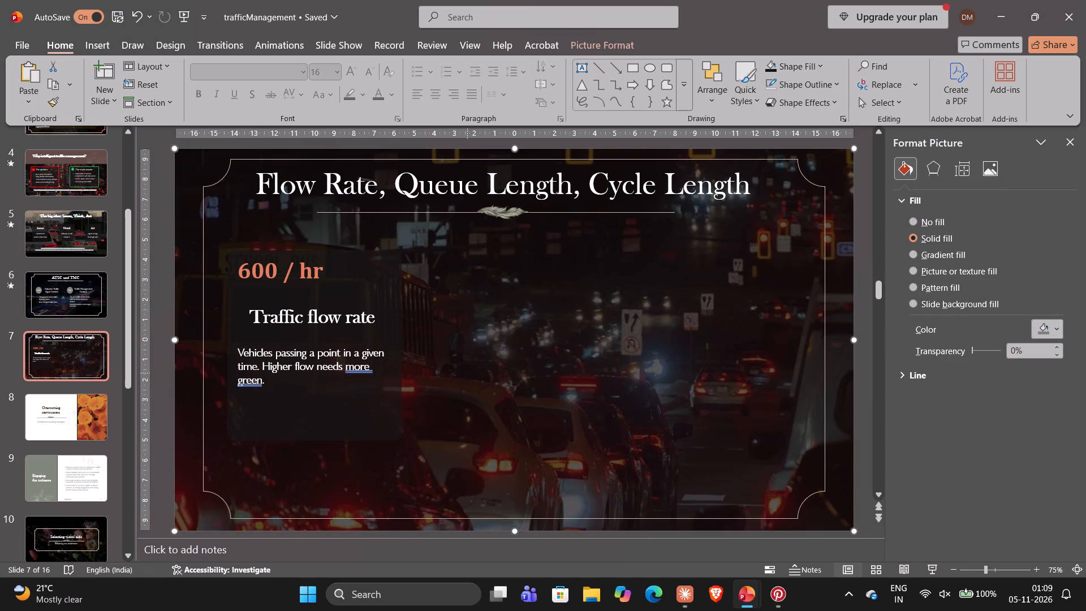
{"action": "left_click", "coordinate": [467, 373]}
Centre the "600 / hr" text within its text box on the traffic flow rate card.
{"action": "left_click", "coordinate": [248, 271]}
{"action": "left_click_drag", "start_coordinate": [243, 271], "coordinate": [249, 269]}
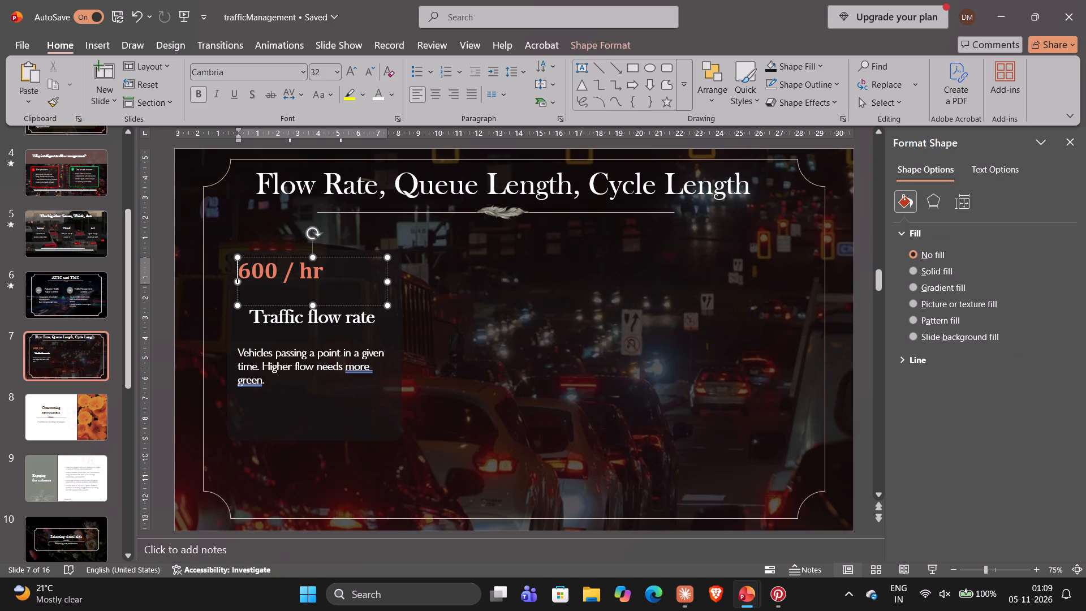
{"action": "left_click_drag", "start_coordinate": [249, 269], "coordinate": [325, 273]}
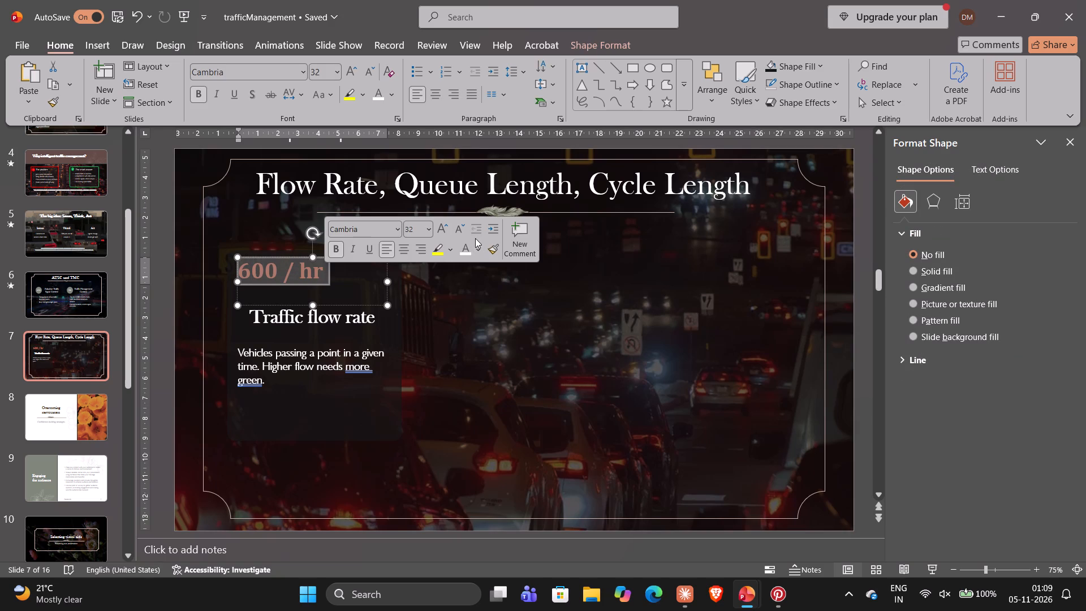
{"action": "left_click", "coordinate": [410, 251]}
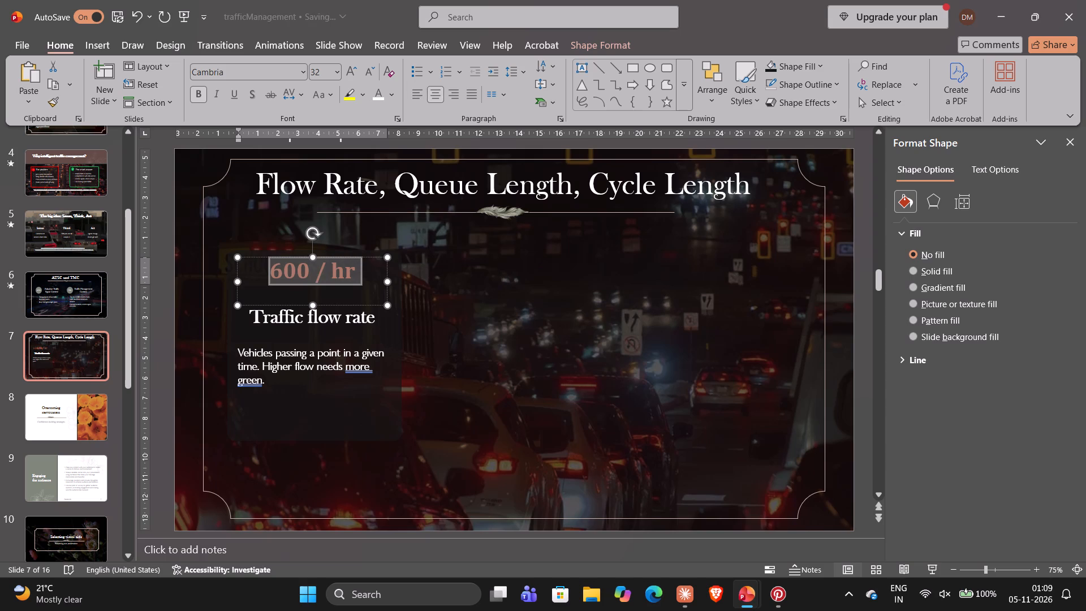
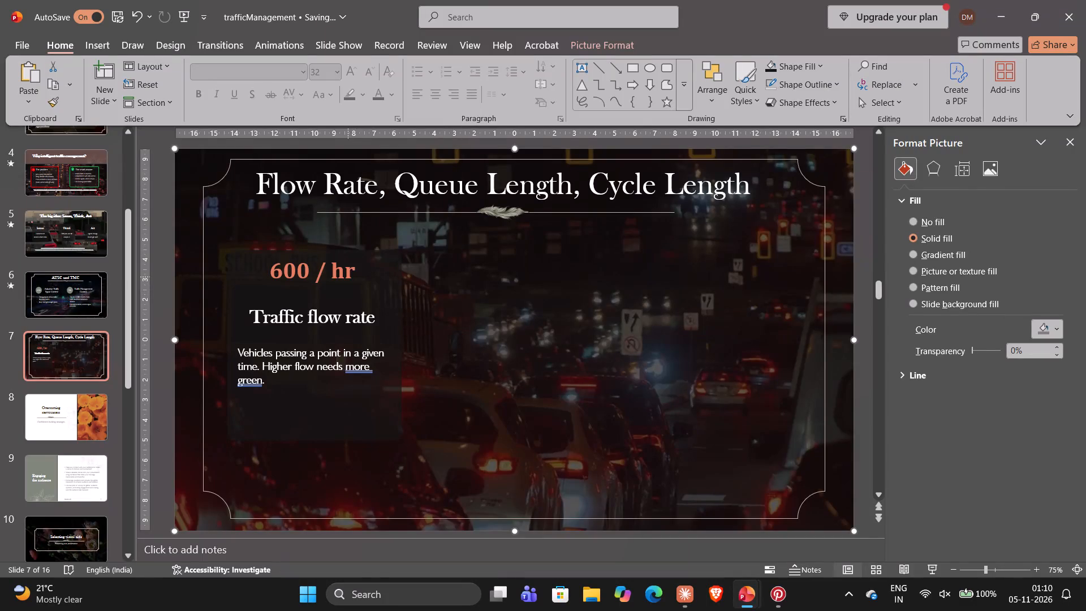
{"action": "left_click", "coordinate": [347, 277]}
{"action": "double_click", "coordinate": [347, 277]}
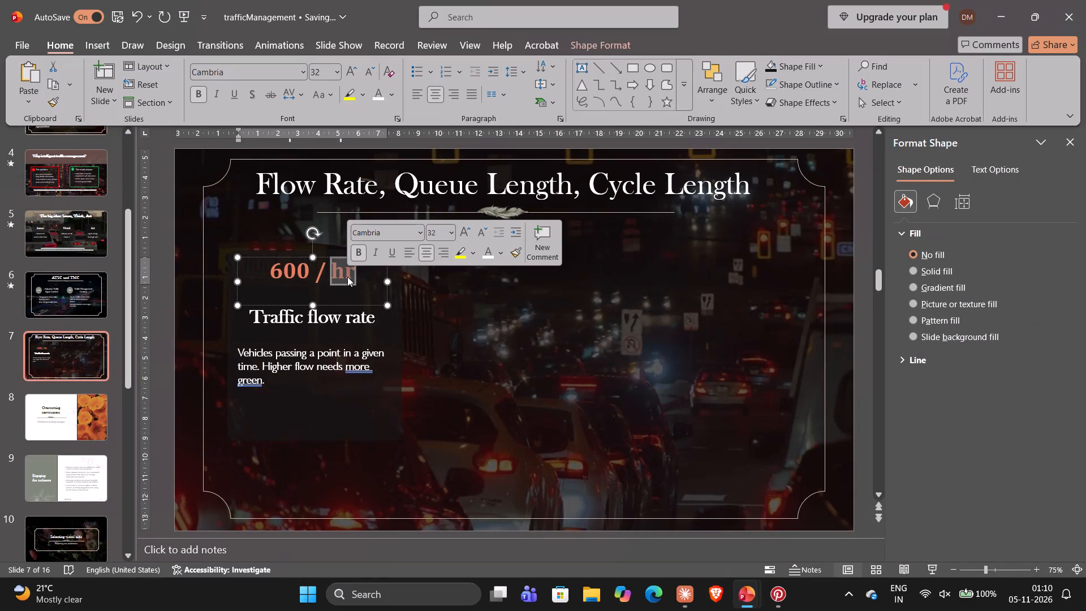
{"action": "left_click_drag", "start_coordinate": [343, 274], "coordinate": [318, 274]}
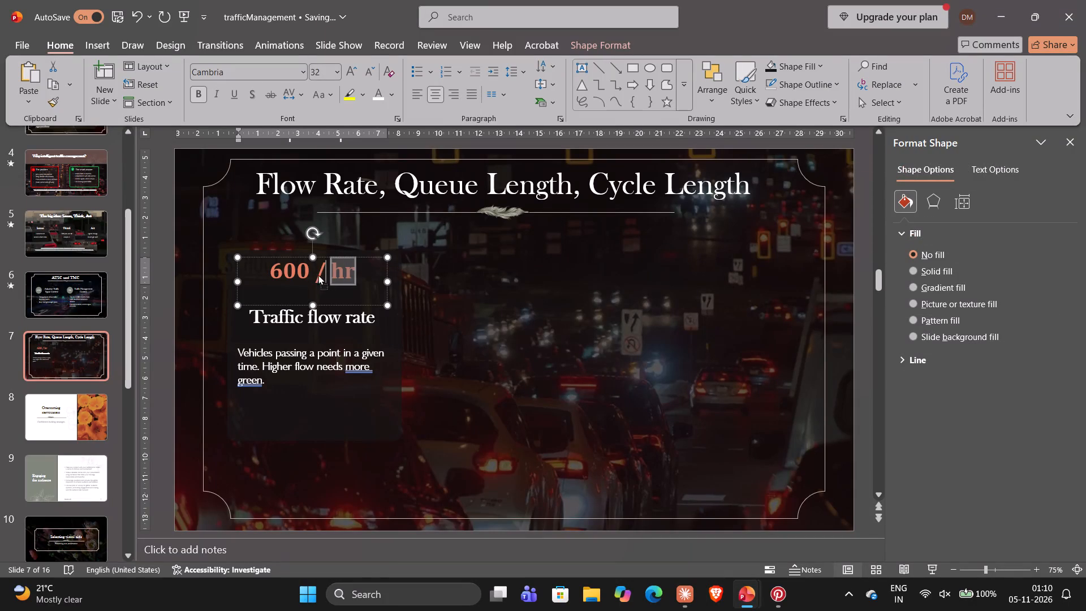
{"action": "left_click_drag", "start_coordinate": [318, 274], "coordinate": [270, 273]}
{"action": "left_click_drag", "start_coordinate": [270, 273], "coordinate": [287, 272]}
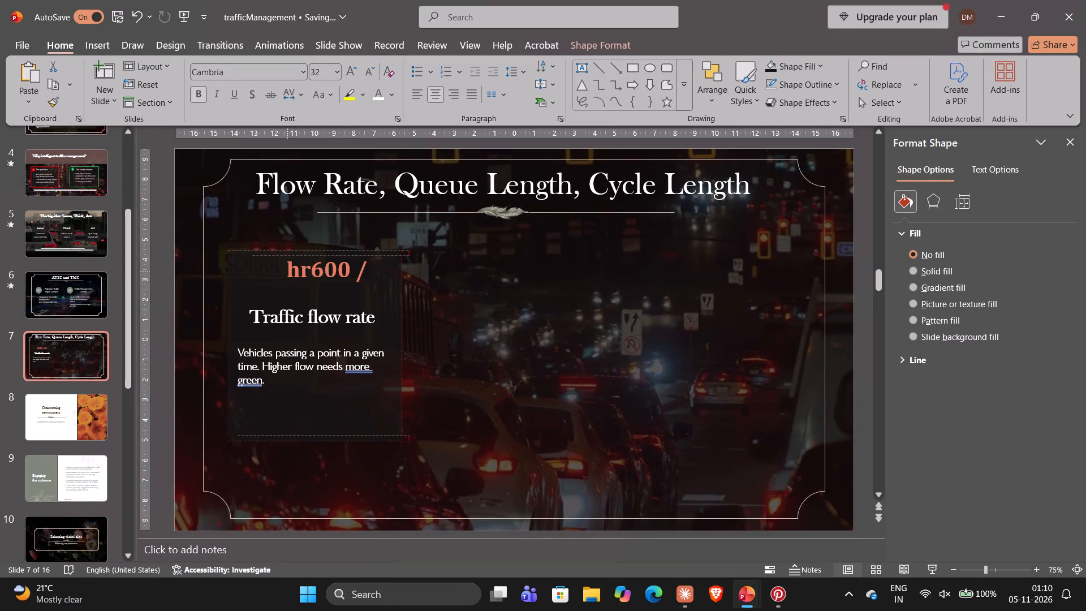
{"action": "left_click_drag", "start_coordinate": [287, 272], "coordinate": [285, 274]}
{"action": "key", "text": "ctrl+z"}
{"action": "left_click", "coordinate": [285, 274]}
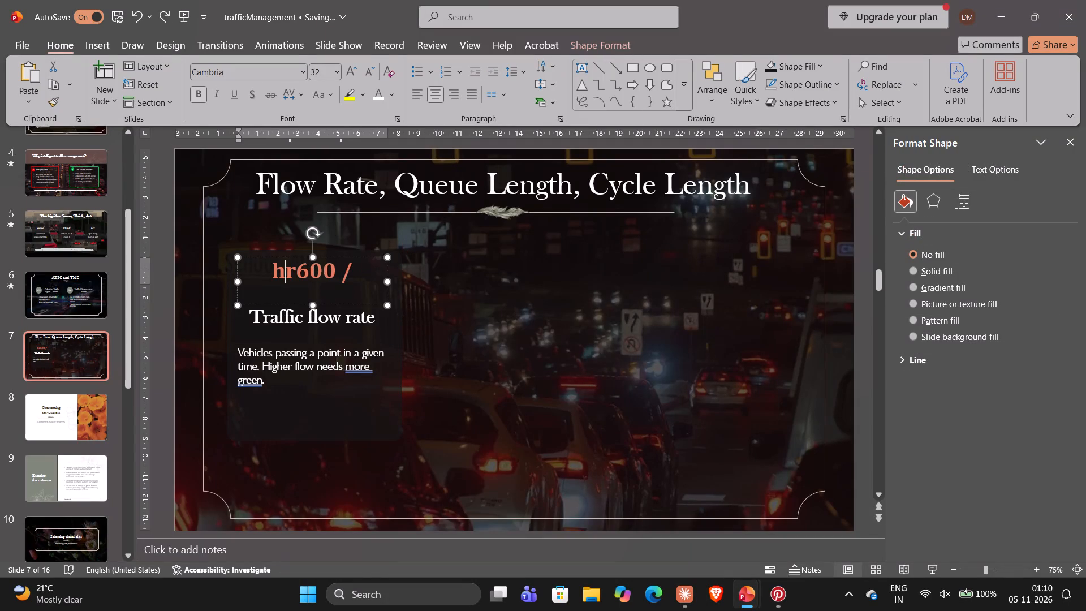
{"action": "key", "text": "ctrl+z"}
Set the line spacing of the whole "600 / hr" text on the traffic flow rate card to 1.5.
{"action": "left_click_drag", "start_coordinate": [274, 273], "coordinate": [348, 272]}
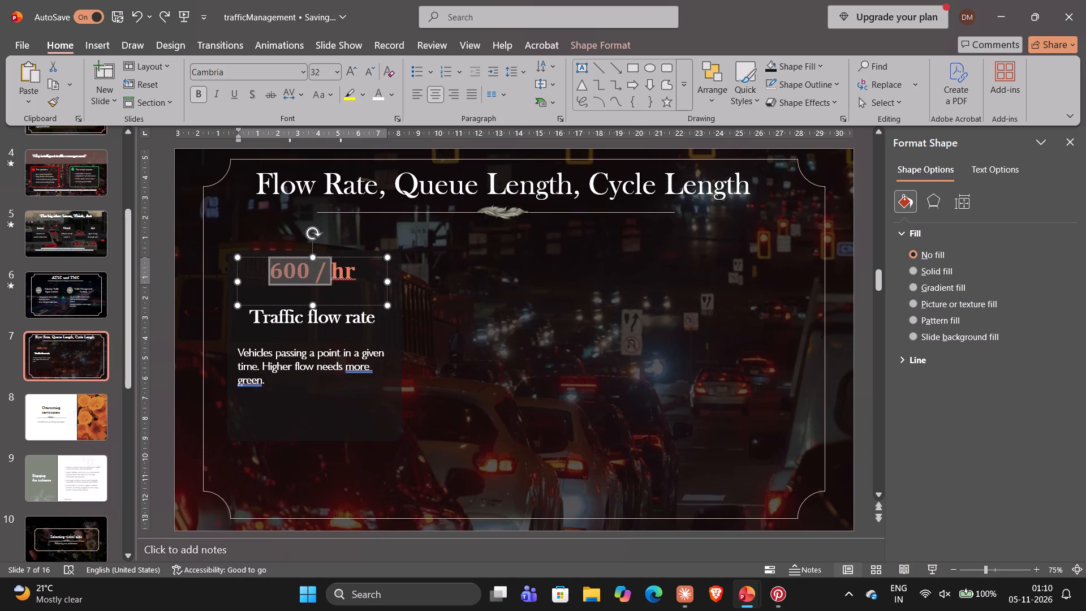
{"action": "left_click_drag", "start_coordinate": [348, 272], "coordinate": [361, 272]}
{"action": "left_click", "coordinate": [506, 70]}
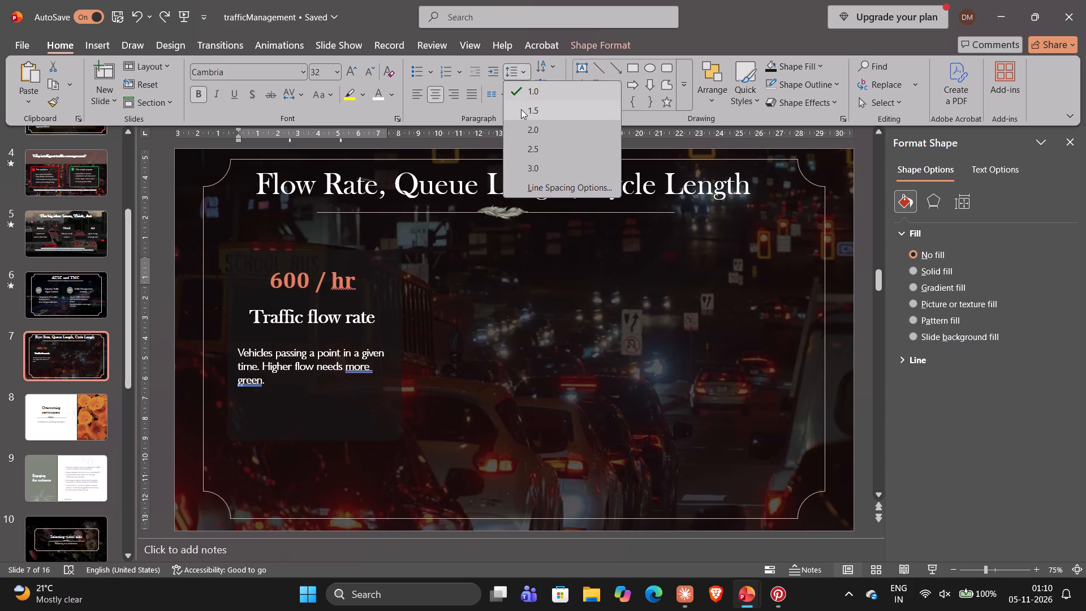
{"action": "left_click", "coordinate": [521, 109]}
Retype the final "r" of "600 / hr" on the traffic flow rate card and leave the text box.
{"action": "left_click", "coordinate": [361, 281]}
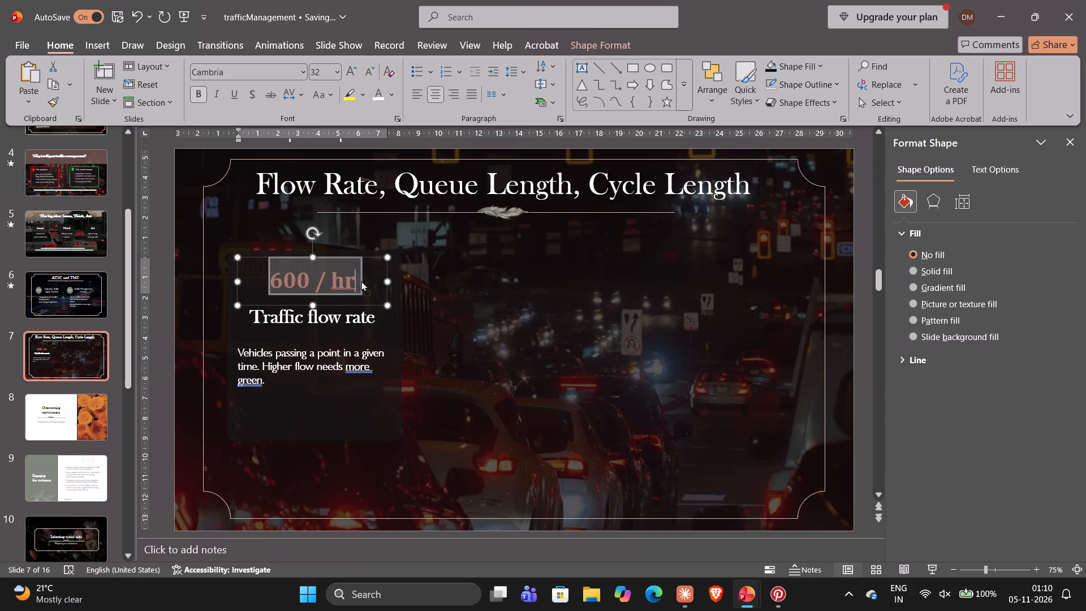
{"action": "key", "text": "BackSpace"}
{"action": "key", "text": "r"}
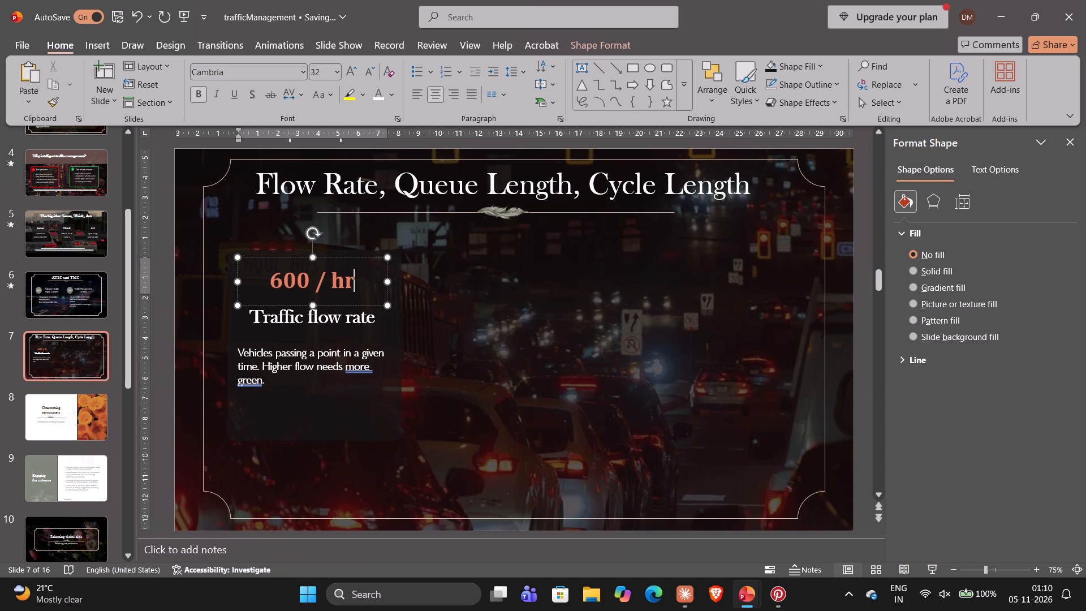
{"action": "left_click", "coordinate": [475, 301]}
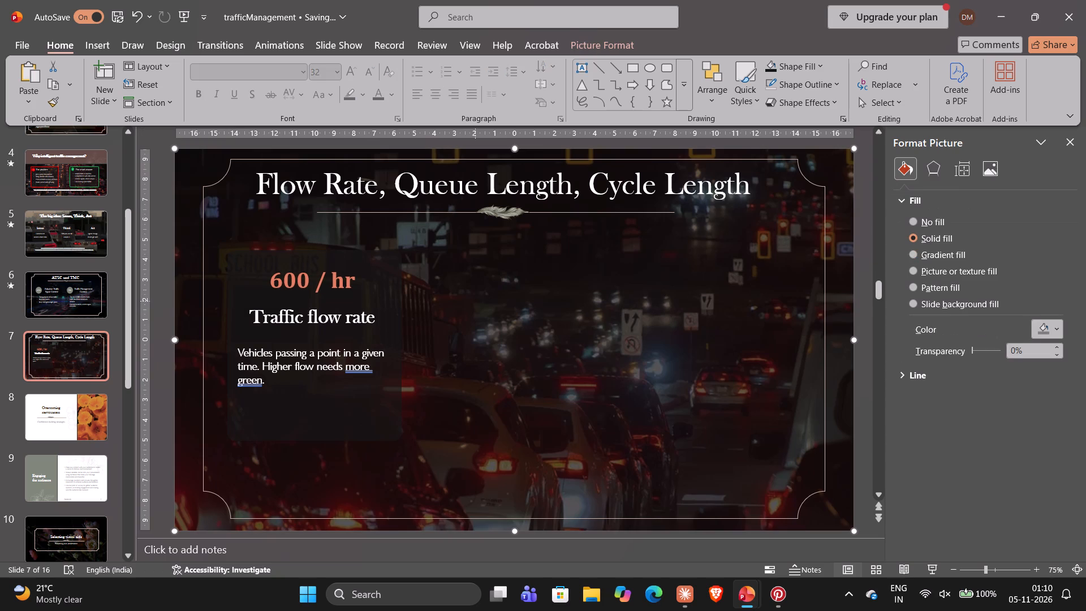
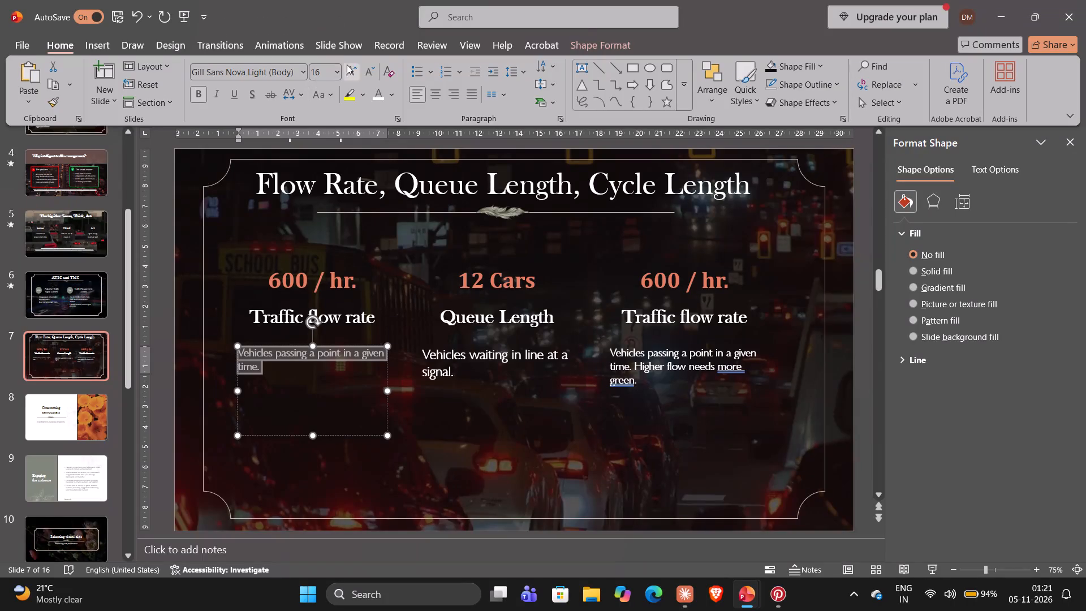
Set the font size of the traffic flow rate card's description to 20.
{"action": "left_click", "coordinate": [338, 70]}
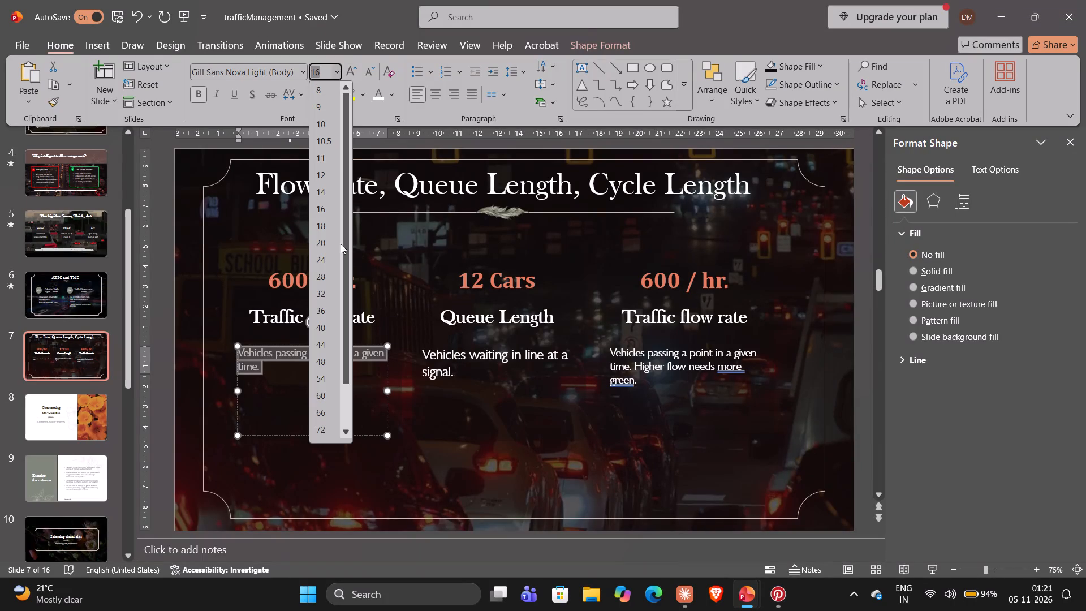
{"action": "left_click", "coordinate": [331, 248]}
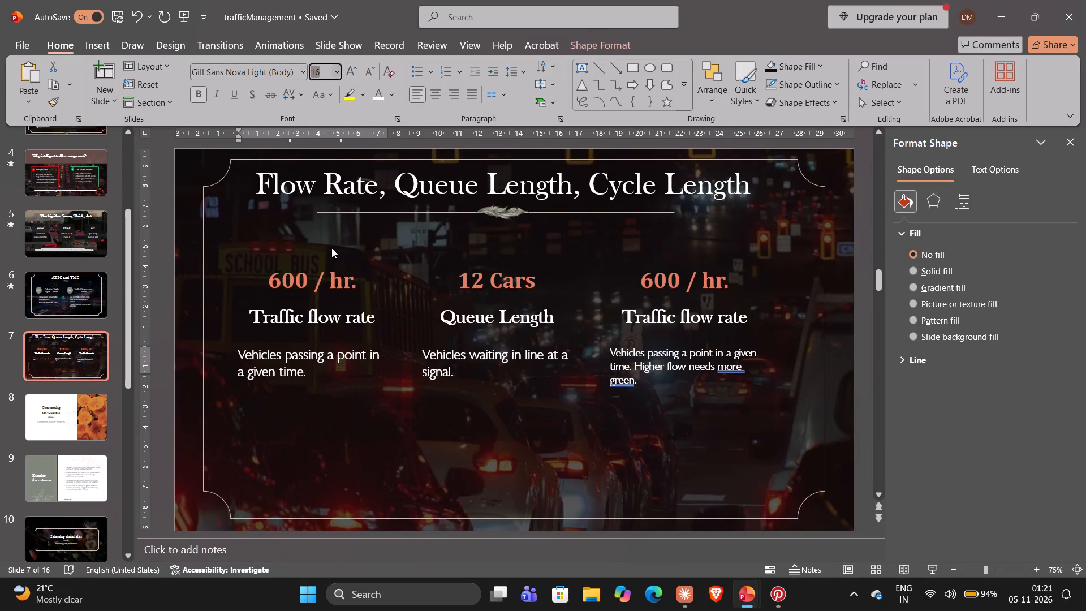
{"action": "left_click", "coordinate": [163, 186]}
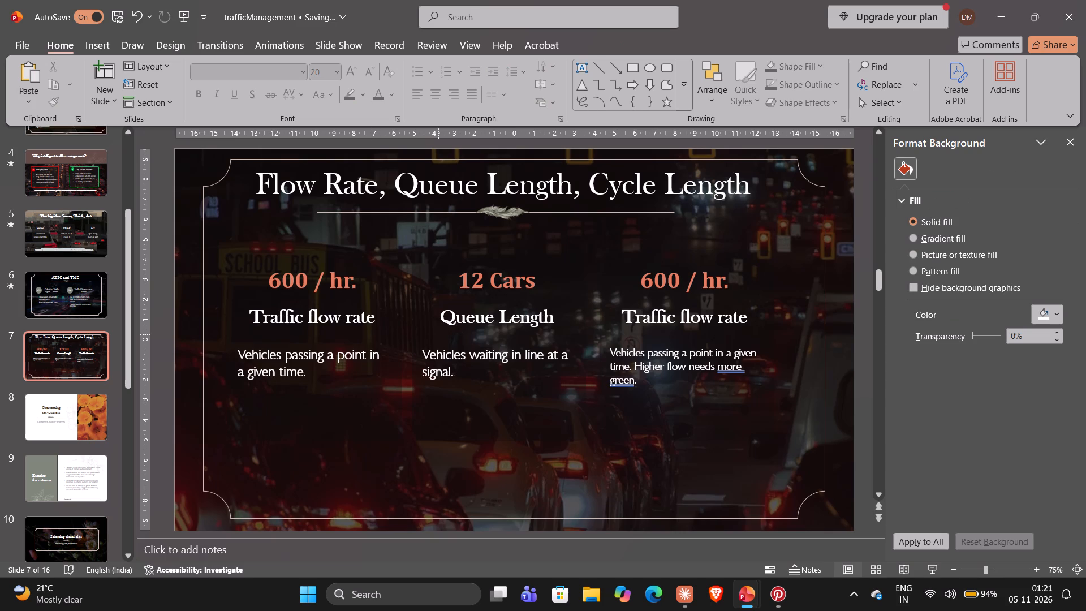
Insert "a" before "line" in the queue length card's description so it reads "Vehicles waiting in a line at a signal.".
{"action": "left_click", "coordinate": [522, 355]}
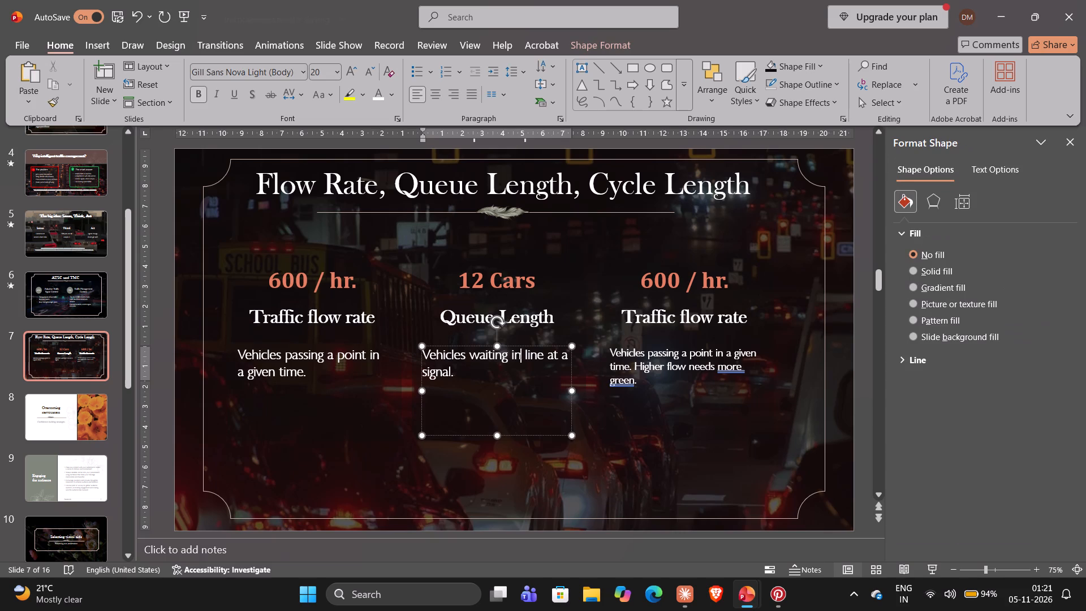
{"action": "key", "text": "space"}
{"action": "type", "text": "a"}
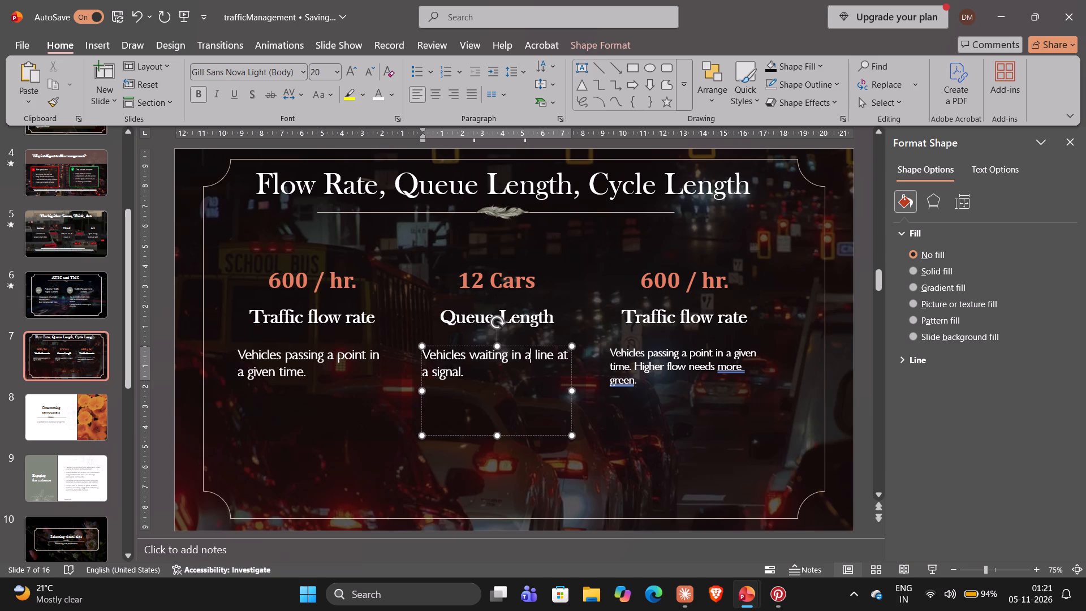
Replace the third card's "600 / hr." figure with "90 s".
{"action": "left_click", "coordinate": [731, 280]}
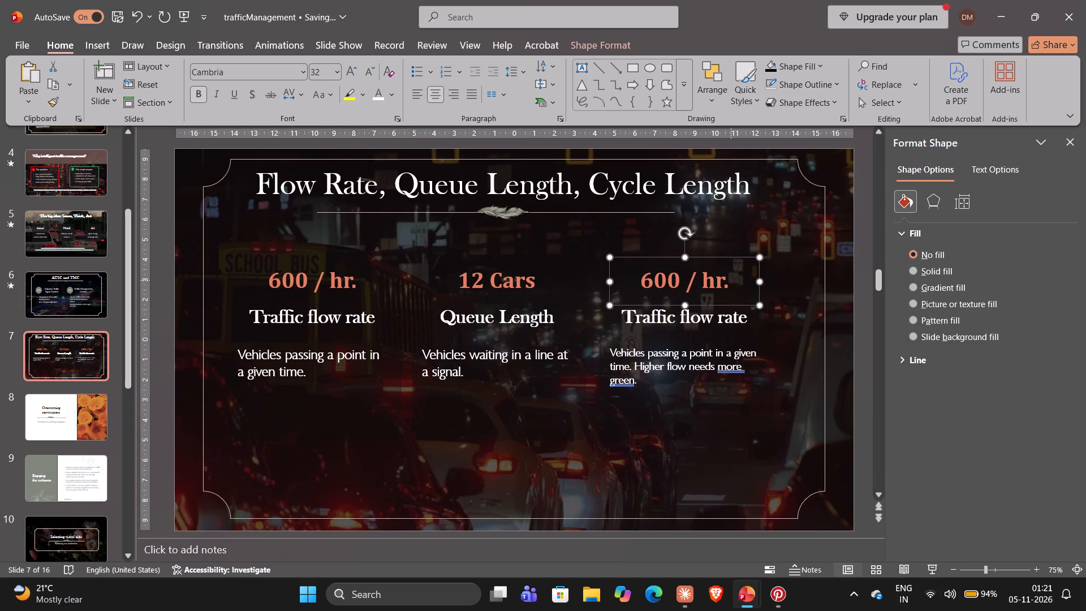
{"action": "key", "text": "alt+Tab"}
{"action": "key", "text": "alt+Tab"}
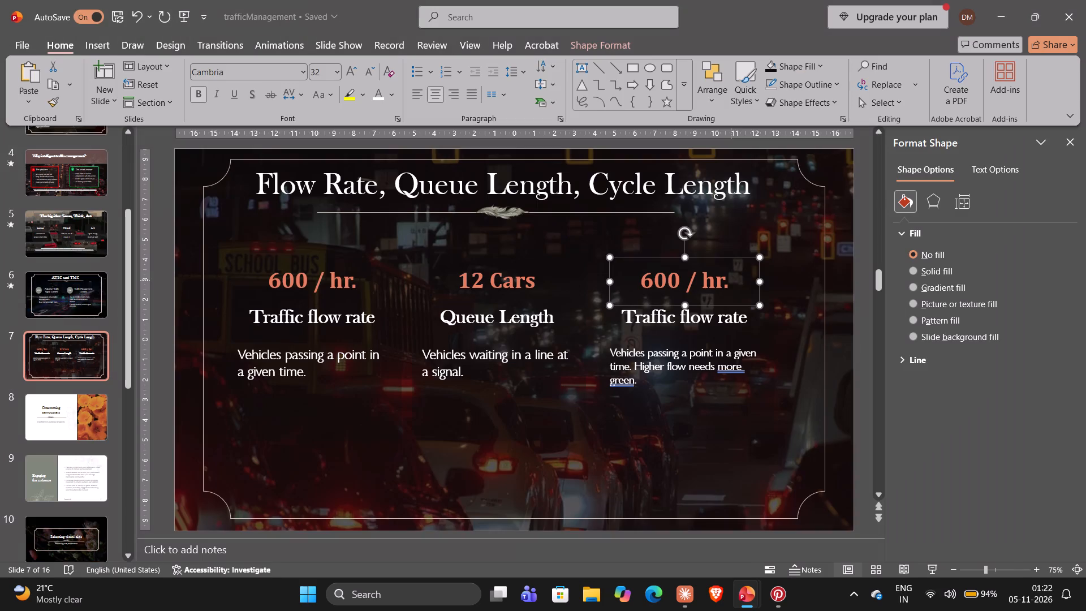
{"action": "left_click", "coordinate": [730, 283]}
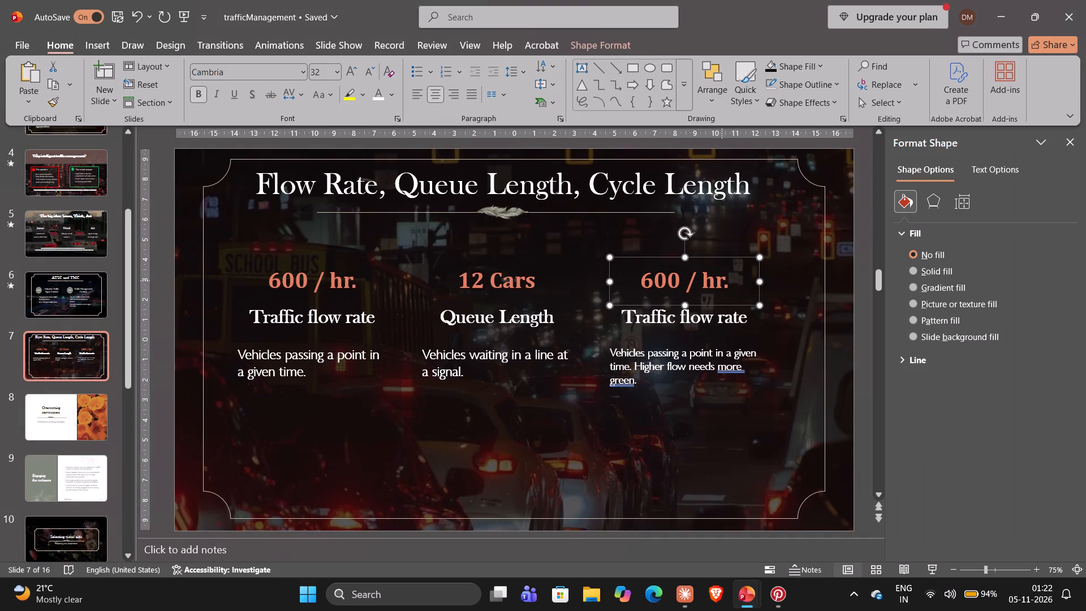
{"action": "left_click", "coordinate": [721, 281]}
{"action": "key", "text": "Right"}
{"action": "key", "text": "backslash"}
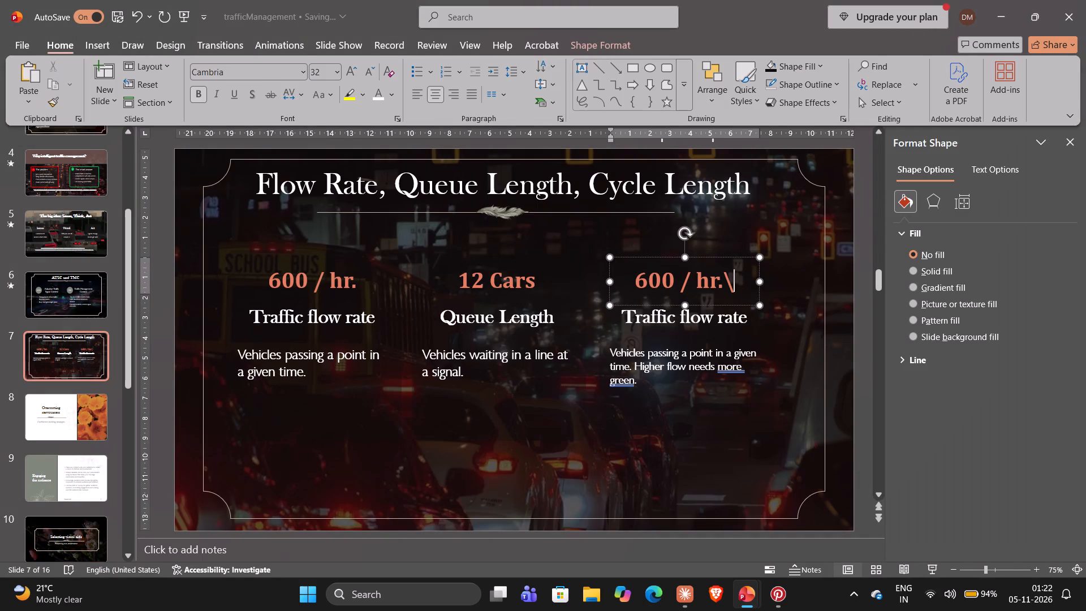
{"action": "key", "text": "BackSpace"}
{"action": "key", "text": "BackSpace"}
{"action": "key", "text": "BackSpace"}
{"action": "key", "text": "BackSpace"}
{"action": "key", "text": "BackSpace"}
{"action": "key", "text": "BackSpace"}
{"action": "key", "text": "BackSpace"}
{"action": "key", "text": "BackSpace"}
{"action": "key", "text": "BackSpace"}
{"action": "key", "text": "BackSpace"}
{"action": "key", "text": "BackSpace"}
{"action": "key", "text": "BackSpace"}
{"action": "key", "text": "BackSpace"}
{"action": "key", "text": "BackSpace"}
{"action": "key", "text": "BackSpace"}
{"action": "key", "text": "BackSpace"}
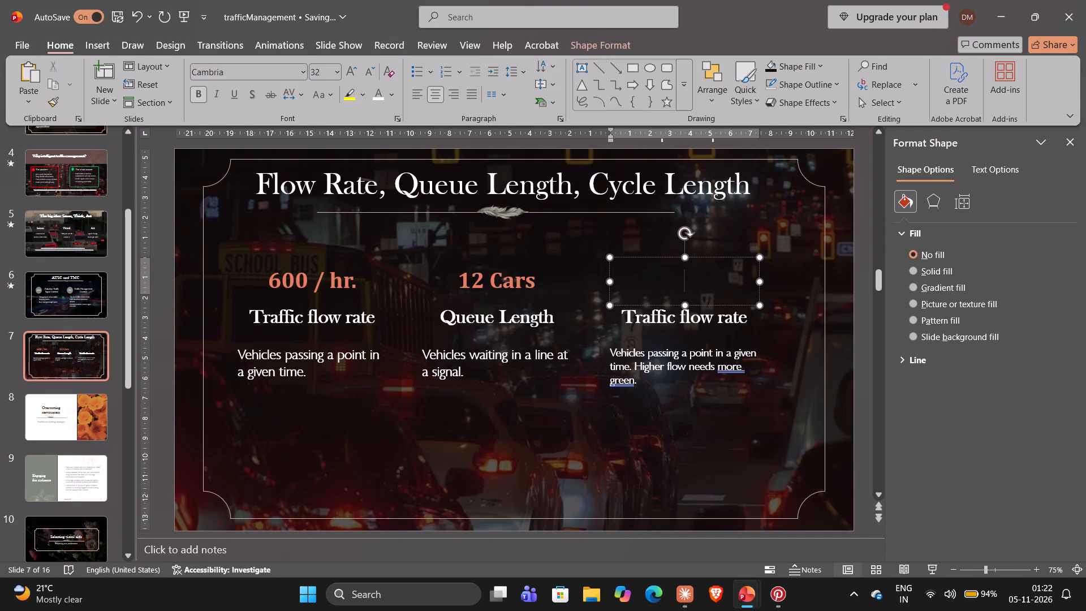
{"action": "type", "text": "90 s"}
Check the reference deck and replace the third card's "Traffic flow rate" heading with "Cycle Length".
{"action": "key", "text": "alt+Tab"}
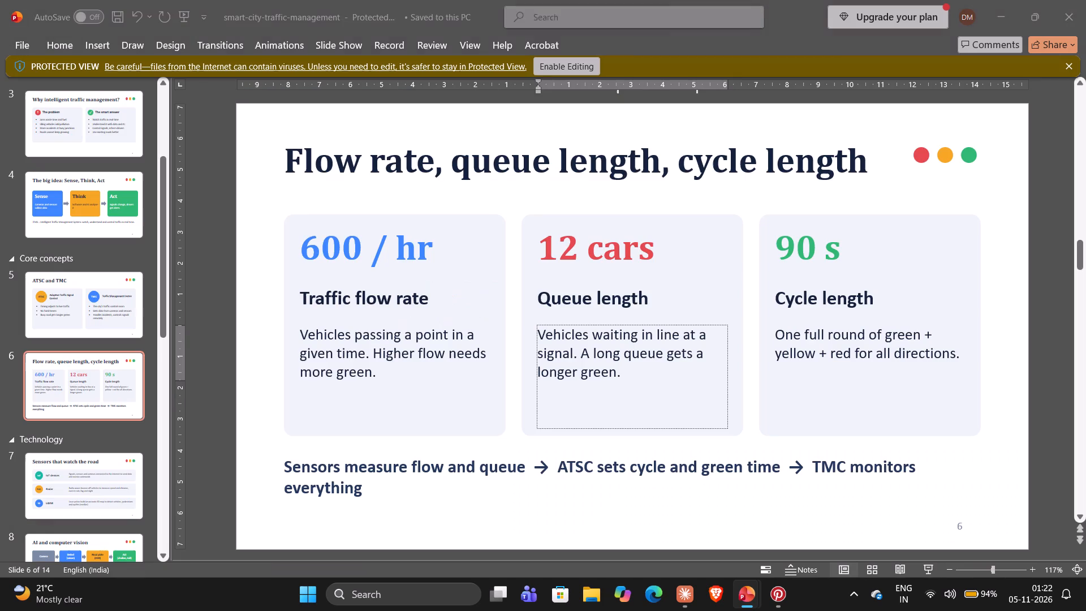
{"action": "key", "text": "alt+Tab"}
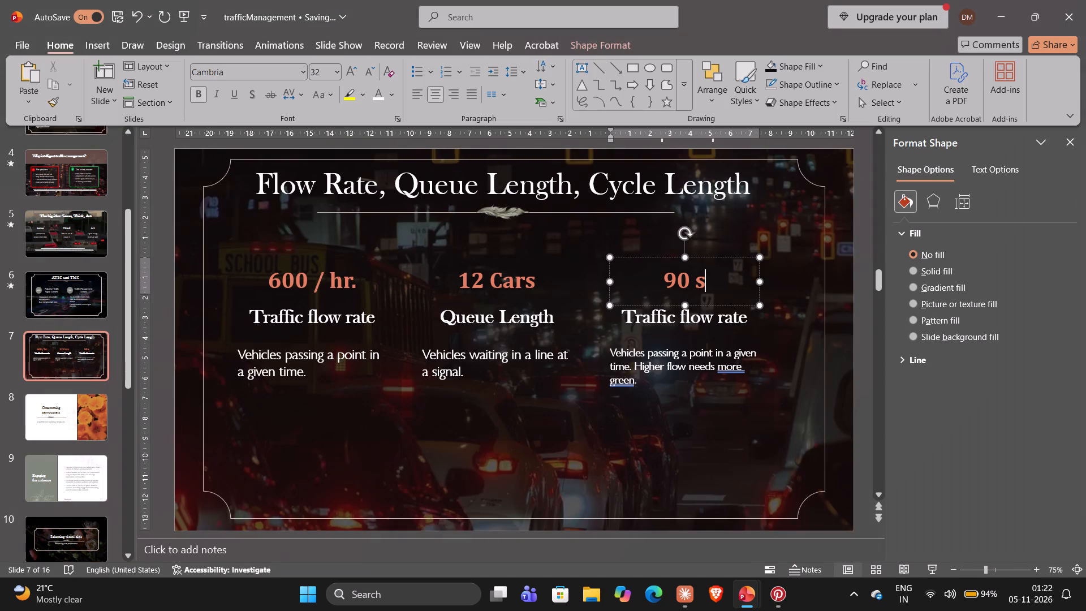
{"action": "left_click", "coordinate": [742, 315]}
{"action": "key", "text": "Right"}
{"action": "key", "text": "BackSpace"}
{"action": "key", "text": "BackSpace"}
{"action": "key", "text": "BackSpace"}
{"action": "key", "text": "BackSpace"}
{"action": "key", "text": "BackSpace"}
{"action": "key", "text": "BackSpace"}
{"action": "key", "text": "BackSpace"}
{"action": "key", "text": "BackSpace"}
{"action": "key", "text": "BackSpace"}
{"action": "key", "text": "BackSpace"}
{"action": "key", "text": "BackSpace"}
{"action": "key", "text": "BackSpace"}
{"action": "key", "text": "BackSpace"}
{"action": "key", "text": "BackSpace"}
{"action": "key", "text": "BackSpace"}
{"action": "key", "text": "BackSpace"}
{"action": "key", "text": "BackSpace"}
{"action": "key", "text": "BackSpace"}
{"action": "key", "text": "BackSpace"}
{"action": "key", "text": "BackSpace"}
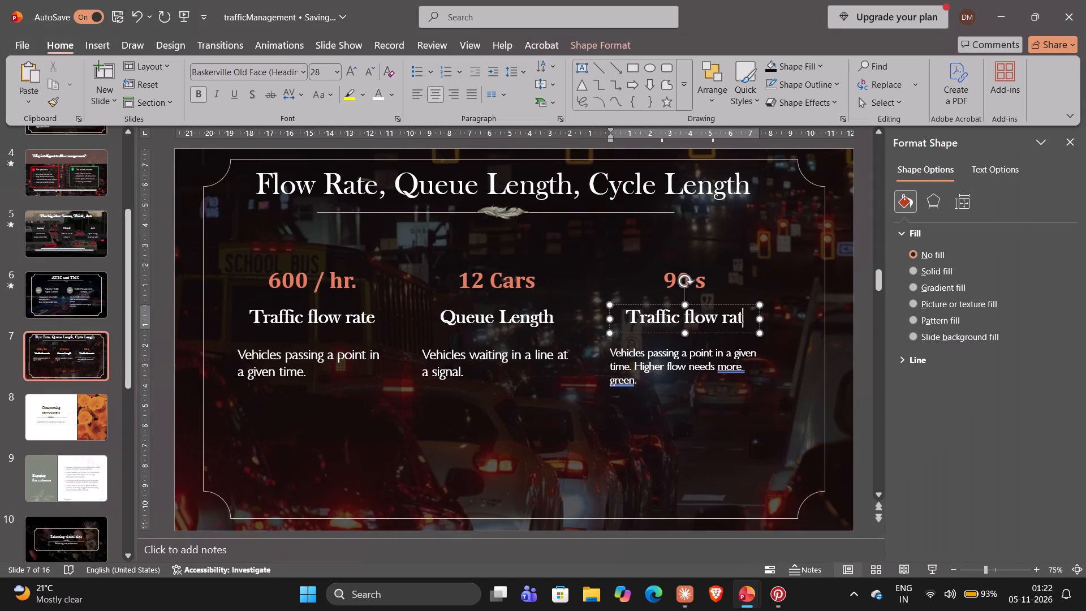
{"action": "type", "text": "Cycle"}
{"action": "key", "text": "space"}
{"action": "type", "text": "Le"}
{"action": "type", "text": "nght"}
{"action": "key", "text": "BackSpace"}
{"action": "key", "text": "BackSpace"}
{"action": "type", "text": "th"}
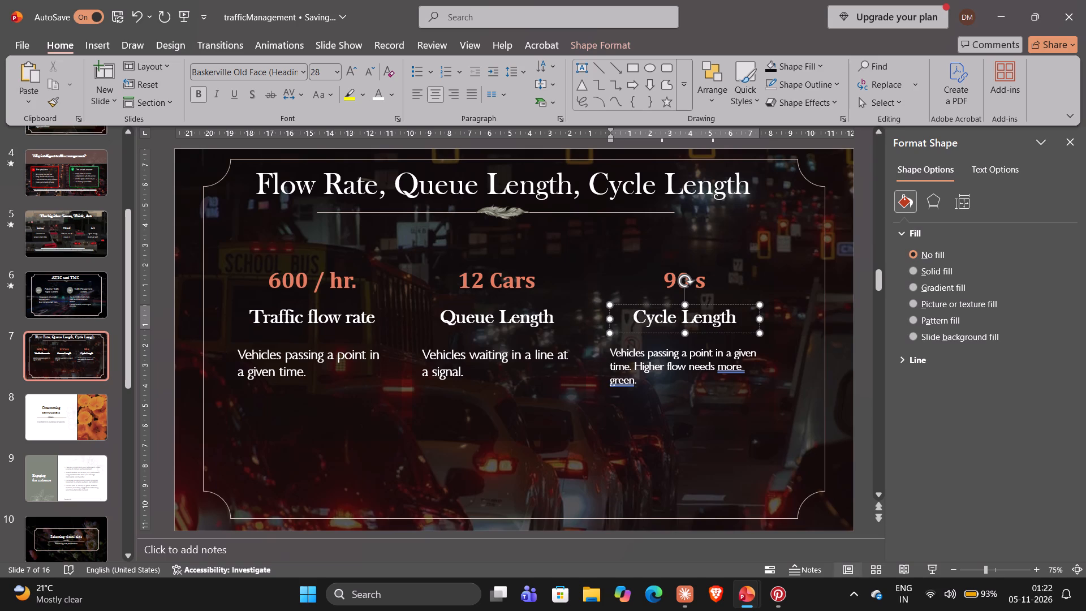
Replace the cycle length card's description with "One full round of green + yellow + red signals for all directions.", consulting the reference deck.
{"action": "left_click", "coordinate": [656, 384]}
{"action": "key", "text": "backslash"}
{"action": "key", "text": "BackSpace"}
{"action": "key", "text": "BackSpace"}
{"action": "key", "text": "BackSpace"}
{"action": "key", "text": "BackSpace"}
{"action": "key", "text": "BackSpace"}
{"action": "key", "text": "BackSpace"}
{"action": "key", "text": "BackSpace"}
{"action": "key", "text": "BackSpace"}
{"action": "key", "text": "BackSpace"}
{"action": "key", "text": "BackSpace"}
{"action": "key", "text": "BackSpace"}
{"action": "key", "text": "BackSpace"}
{"action": "key", "text": "BackSpace"}
{"action": "key", "text": "BackSpace"}
{"action": "key", "text": "BackSpace"}
{"action": "key", "text": "BackSpace"}
{"action": "key", "text": "BackSpace"}
{"action": "key", "text": "BackSpace"}
{"action": "key", "text": "BackSpace"}
{"action": "key", "text": "BackSpace"}
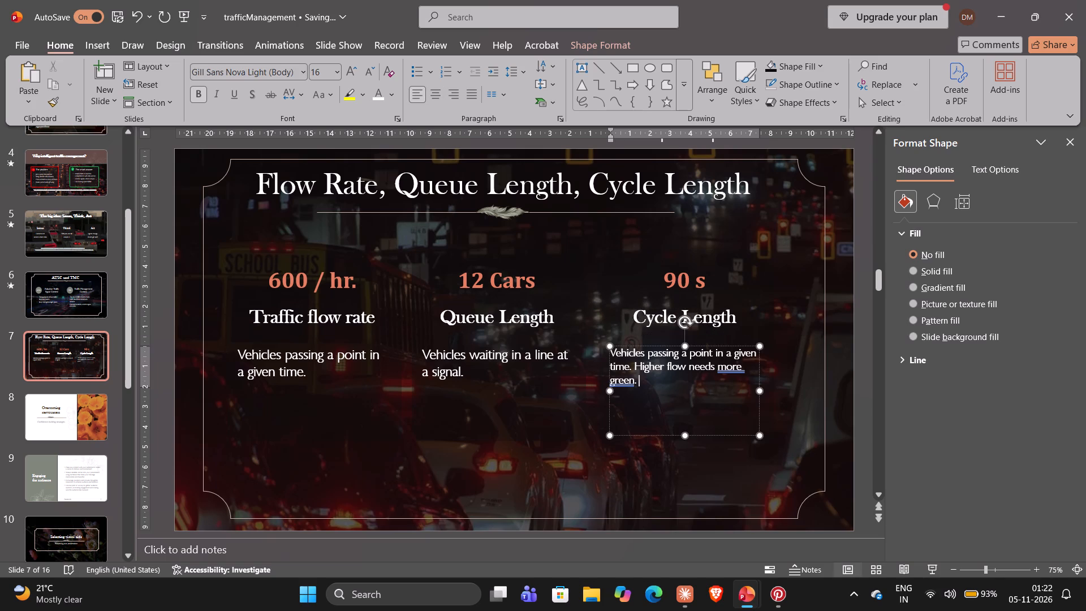
{"action": "key", "text": "BackSpace"}
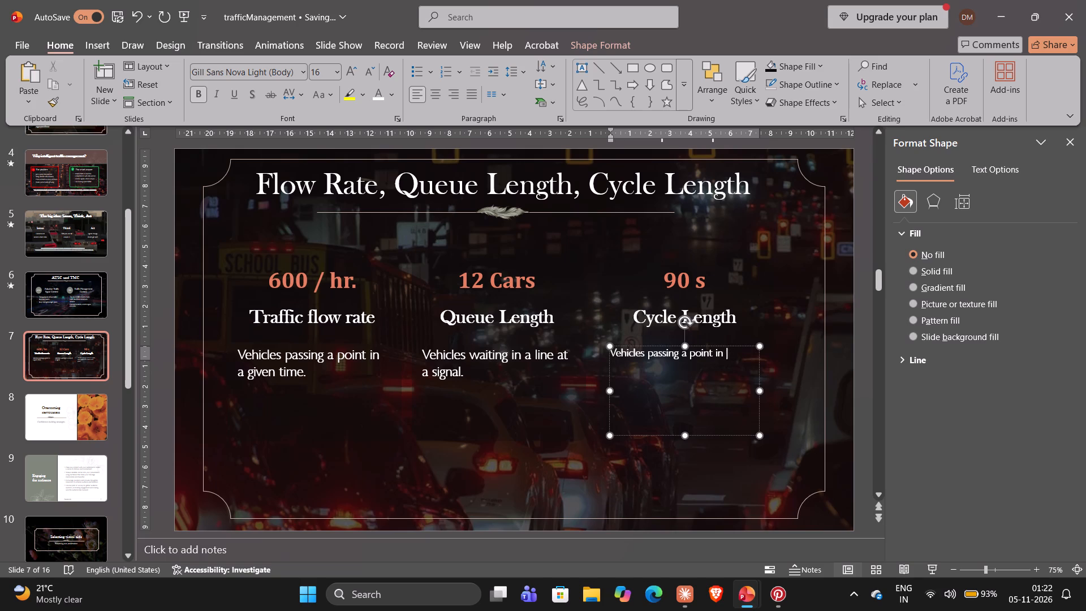
{"action": "key", "text": "BackSpace"}
{"action": "key", "text": "alt+Tab"}
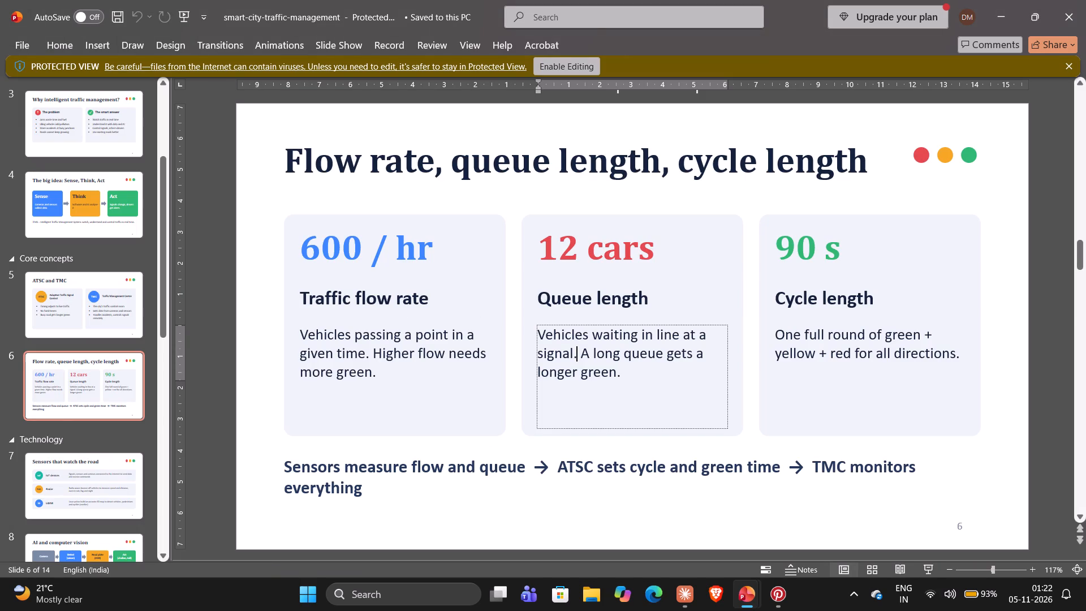
{"action": "key", "text": "alt+Tab"}
{"action": "key", "text": "BackSpace"}
{"action": "key", "text": "BackSpace"}
{"action": "key", "text": "BackSpace"}
{"action": "key", "text": "BackSpace"}
{"action": "key", "text": "BackSpace"}
{"action": "key", "text": "BackSpace"}
{"action": "key", "text": "BackSpace"}
{"action": "key", "text": "BackSpace"}
{"action": "key", "text": "BackSpace"}
{"action": "key", "text": "BackSpace"}
{"action": "key", "text": "BackSpace"}
{"action": "key", "text": "BackSpace"}
{"action": "key", "text": "BackSpace"}
{"action": "key", "text": "BackSpace"}
{"action": "key", "text": "BackSpace"}
{"action": "key", "text": "BackSpace"}
{"action": "key", "text": "BackSpace"}
{"action": "key", "text": "BackSpace"}
{"action": "key", "text": "BackSpace"}
{"action": "key", "text": "BackSpace"}
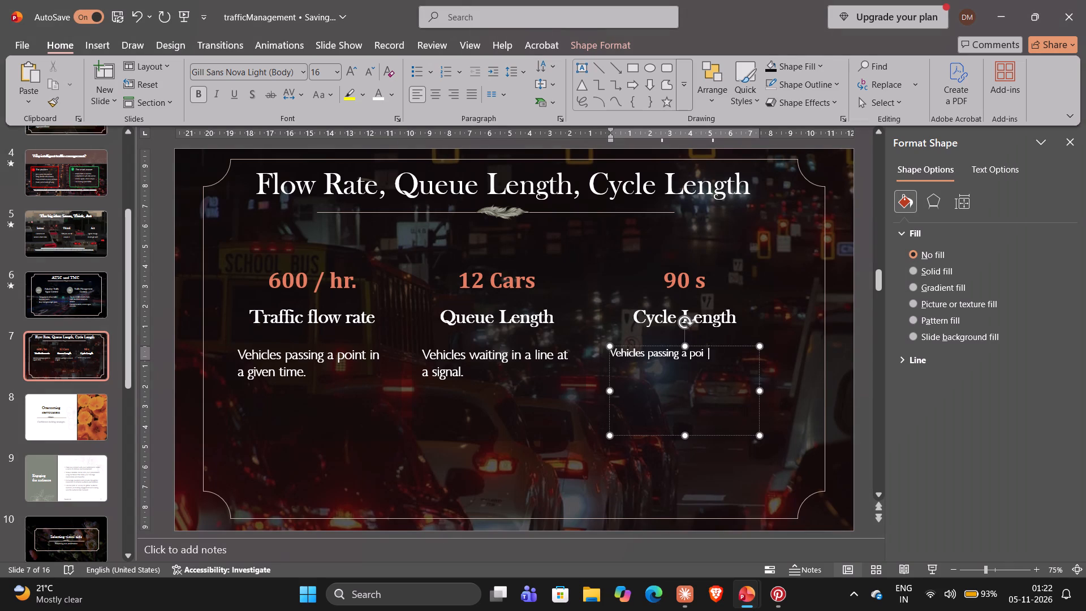
{"action": "type", "text": "One"}
{"action": "key", "text": "space"}
{"action": "type", "text": "full rounf"}
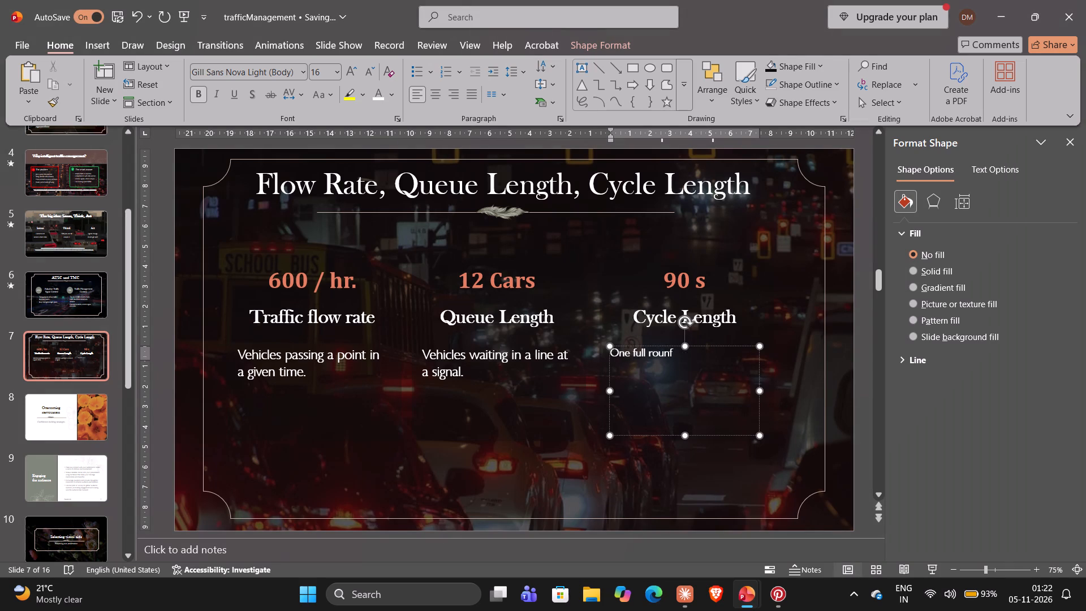
{"action": "key", "text": "BackSpace"}
{"action": "type", "text": "d of grre"}
{"action": "key", "text": "BackSpace"}
{"action": "key", "text": "BackSpace"}
{"action": "type", "text": "een"}
{"action": "key", "text": "space"}
{"action": "type", "text": "+"}
{"action": "key", "text": "space"}
{"action": "type", "text": "yellow +"}
{"action": "key", "text": "space"}
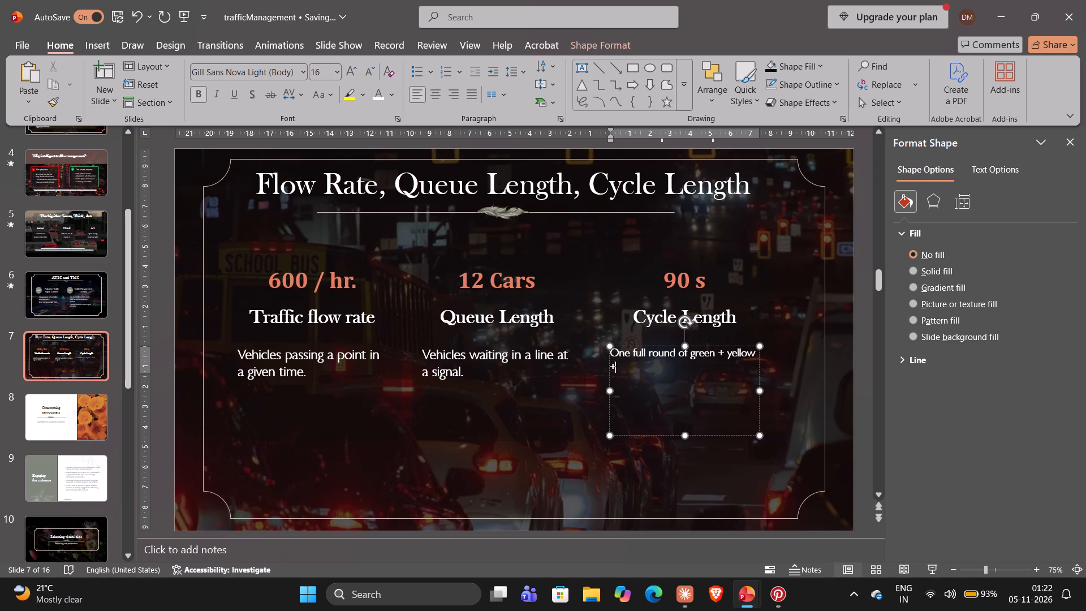
{"action": "type", "text": "red"}
{"action": "key", "text": "space"}
{"action": "key", "text": "alt+Tab"}
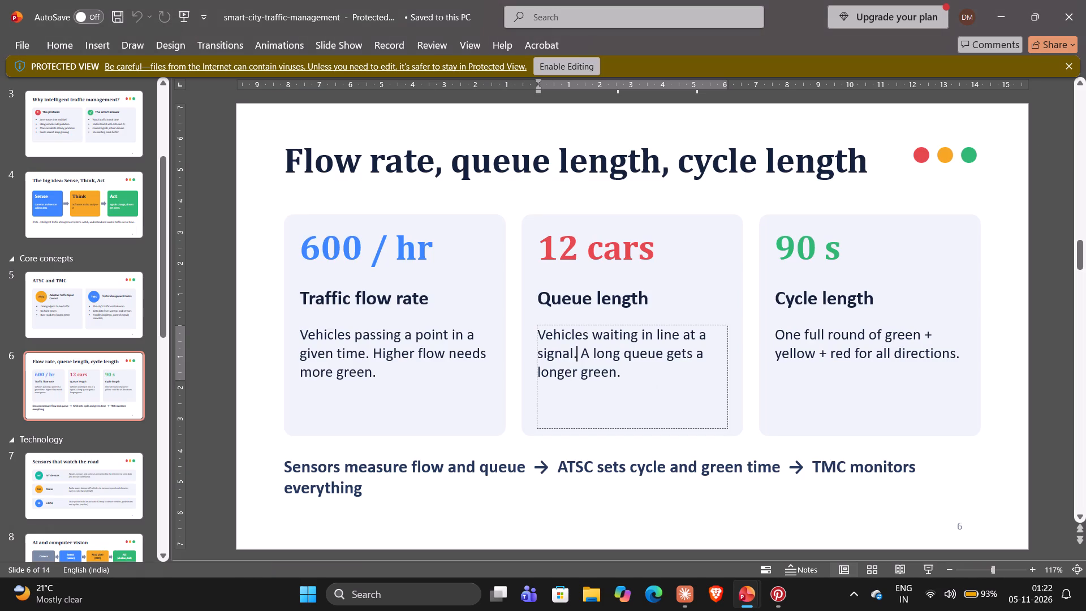
{"action": "key", "text": "alt+Tab"}
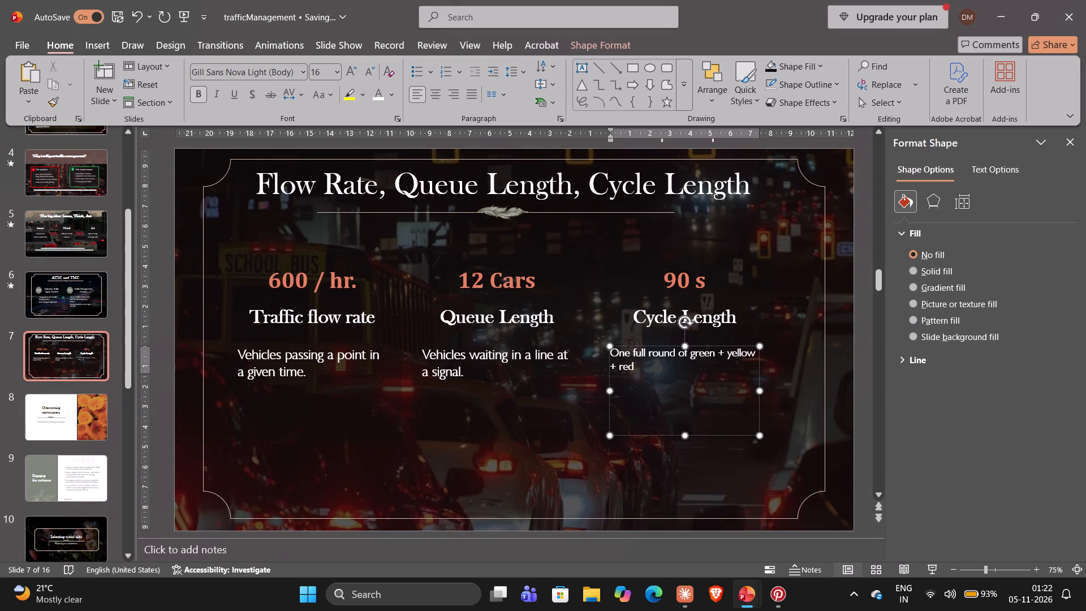
{"action": "type", "text": "signals for all f"}
{"action": "key", "text": "BackSpace"}
{"action": "type", "text": "directions"}
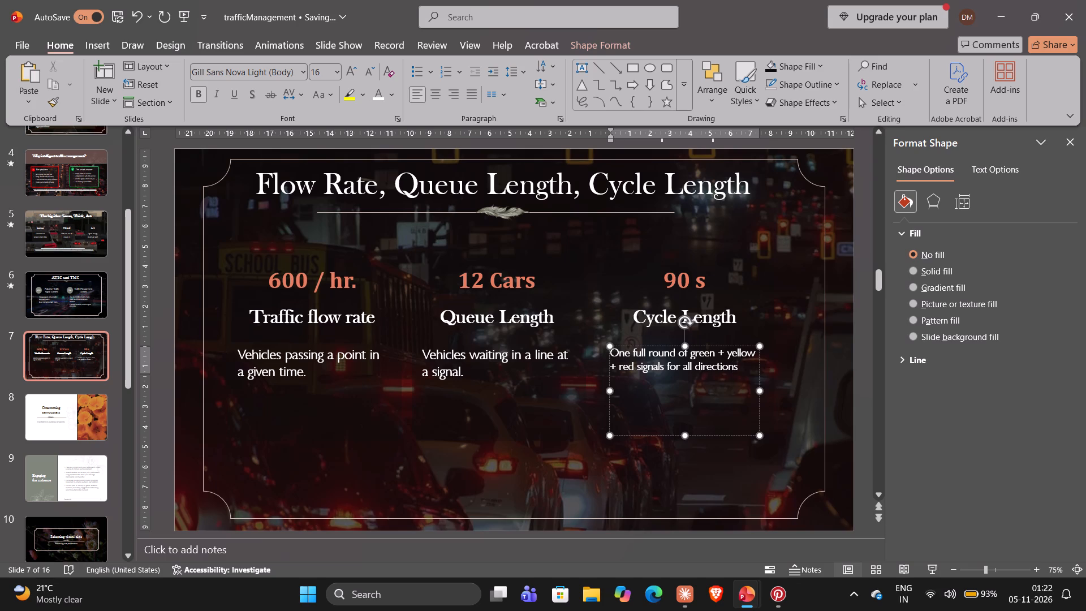
{"action": "key", "text": "period"}
Set the font size of the cycle length card's whole description to 20.
{"action": "key", "text": "shift+Up"}
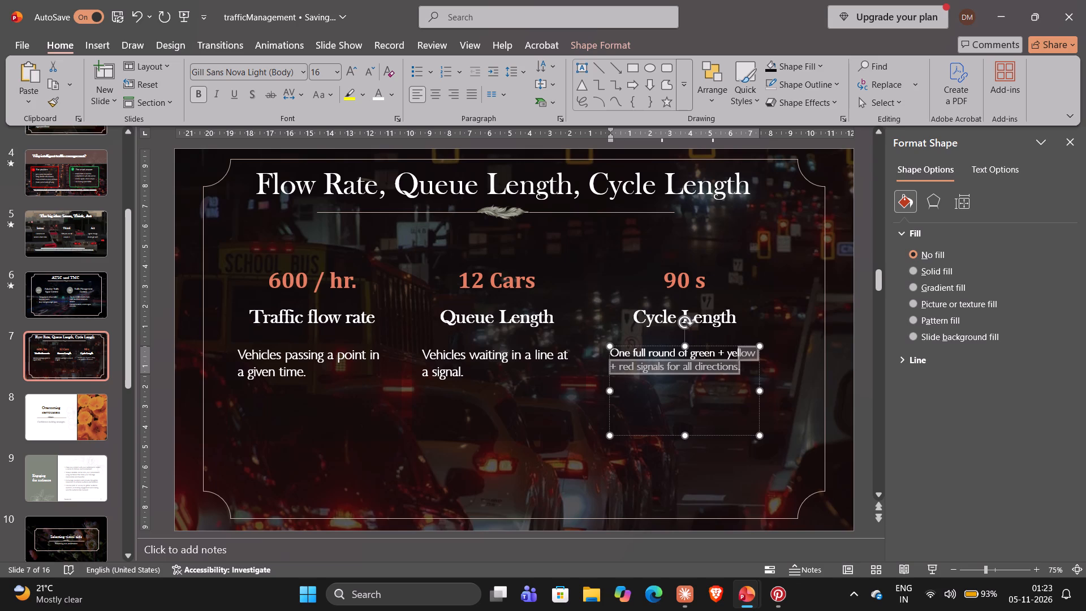
{"action": "key", "text": "shift+Left"}
{"action": "key", "text": "shift+Left"}
{"action": "key", "text": "shift+Left"}
{"action": "key", "text": "shift+Left"}
{"action": "key", "text": "shift+Left"}
{"action": "key", "text": "shift+Left"}
{"action": "key", "text": "shift+Left"}
{"action": "key", "text": "shift+Left"}
{"action": "key", "text": "shift+Left"}
{"action": "key", "text": "shift+Left"}
{"action": "key", "text": "shift+Left"}
{"action": "key", "text": "shift+Left"}
{"action": "key", "text": "shift+Left"}
{"action": "key", "text": "shift+Left"}
{"action": "key", "text": "shift+Left"}
{"action": "key", "text": "shift+Left"}
{"action": "key", "text": "shift+Left"}
{"action": "key", "text": "shift+Left"}
{"action": "key", "text": "shift+Left"}
{"action": "key", "text": "shift+Left"}
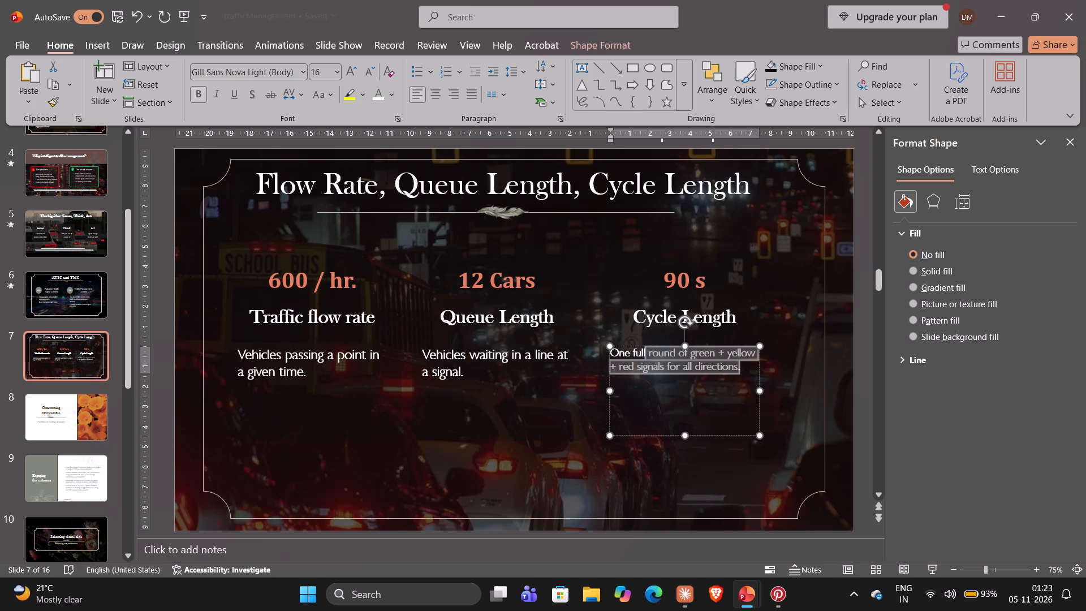
{"action": "left_click", "coordinate": [335, 66]}
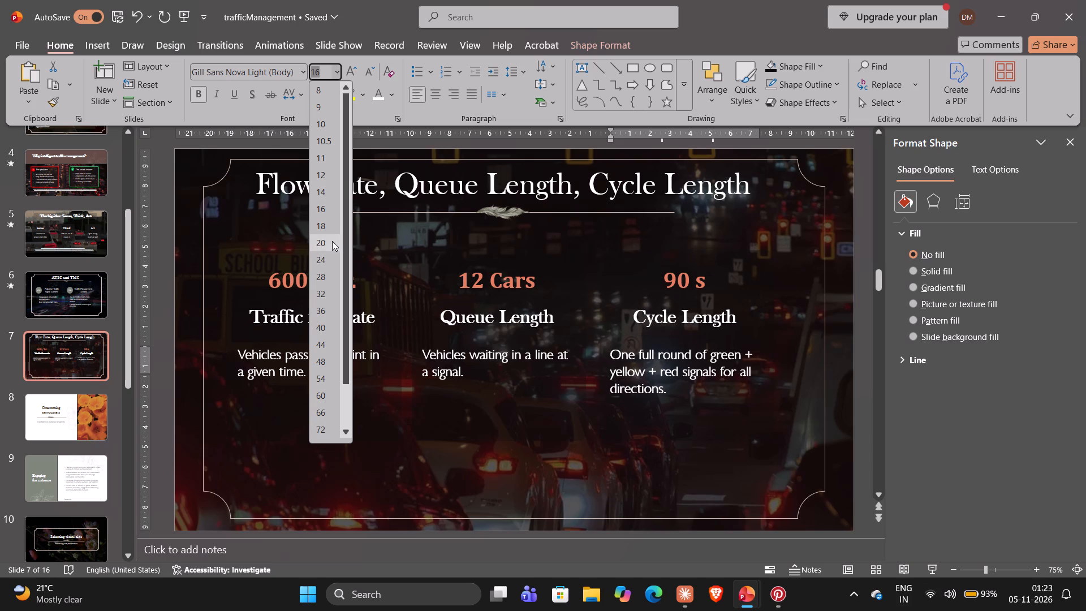
{"action": "left_click", "coordinate": [332, 241]}
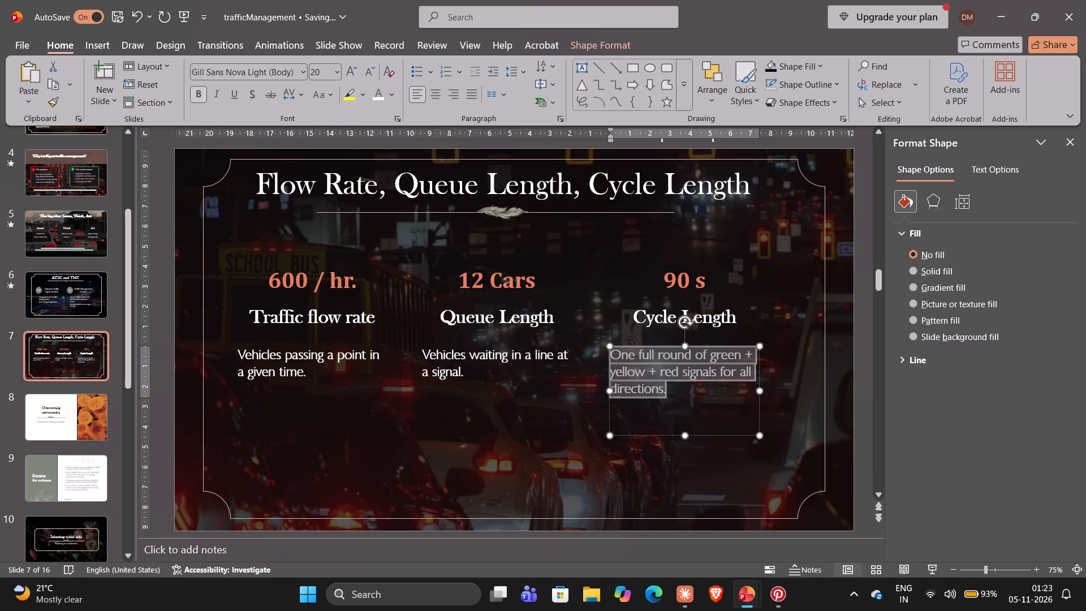
{"action": "left_click", "coordinate": [703, 398]}
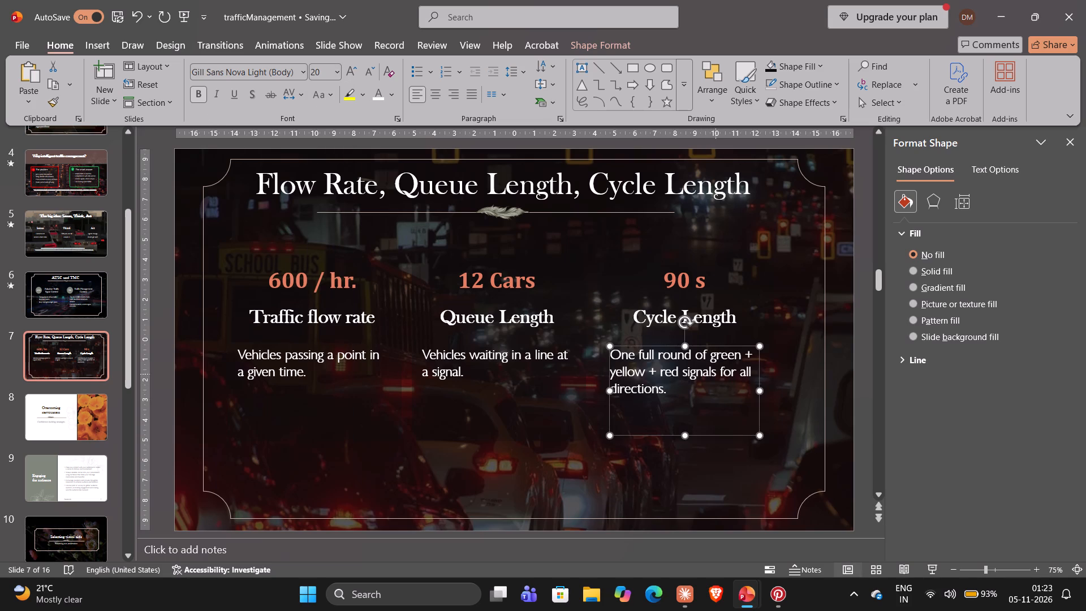
Delete the word "signals" from the cycle length card's description on slide 7.
{"action": "left_click", "coordinate": [716, 374]}
{"action": "key", "text": "BackSpace"}
{"action": "key", "text": "BackSpace"}
{"action": "key", "text": "BackSpace"}
{"action": "key", "text": "BackSpace"}
{"action": "key", "text": "BackSpace"}
{"action": "key", "text": "BackSpace"}
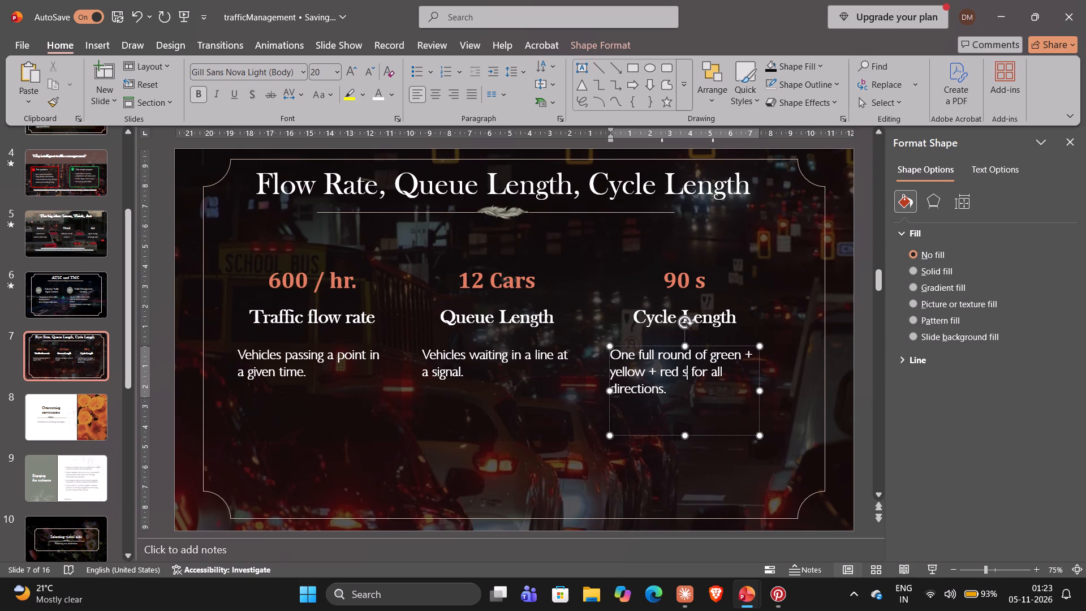
{"action": "key", "text": "BackSpace"}
{"action": "key", "text": "Right"}
{"action": "key", "text": "BackSpace"}
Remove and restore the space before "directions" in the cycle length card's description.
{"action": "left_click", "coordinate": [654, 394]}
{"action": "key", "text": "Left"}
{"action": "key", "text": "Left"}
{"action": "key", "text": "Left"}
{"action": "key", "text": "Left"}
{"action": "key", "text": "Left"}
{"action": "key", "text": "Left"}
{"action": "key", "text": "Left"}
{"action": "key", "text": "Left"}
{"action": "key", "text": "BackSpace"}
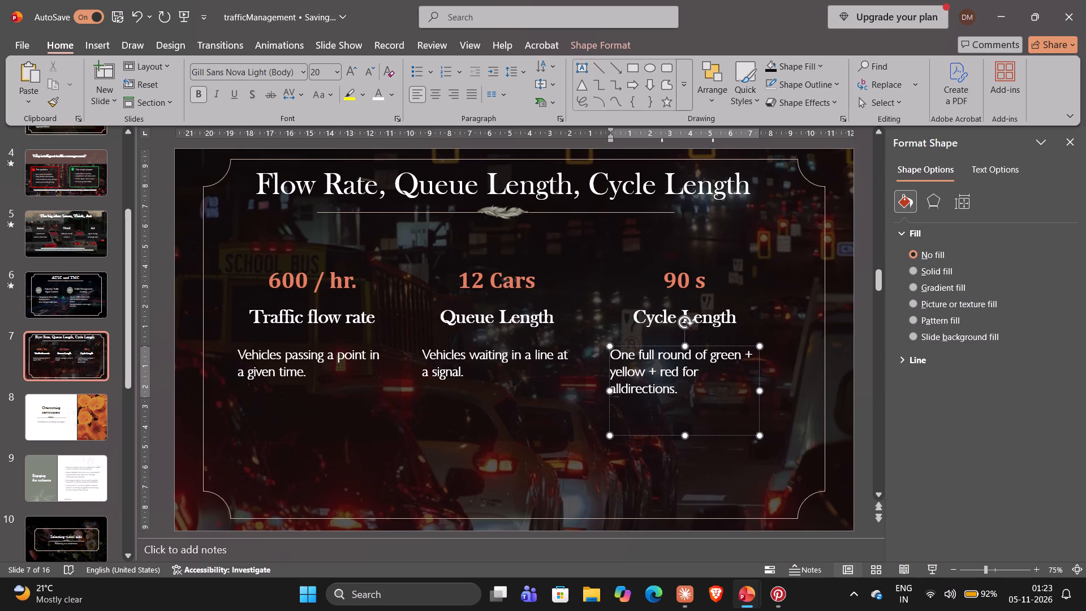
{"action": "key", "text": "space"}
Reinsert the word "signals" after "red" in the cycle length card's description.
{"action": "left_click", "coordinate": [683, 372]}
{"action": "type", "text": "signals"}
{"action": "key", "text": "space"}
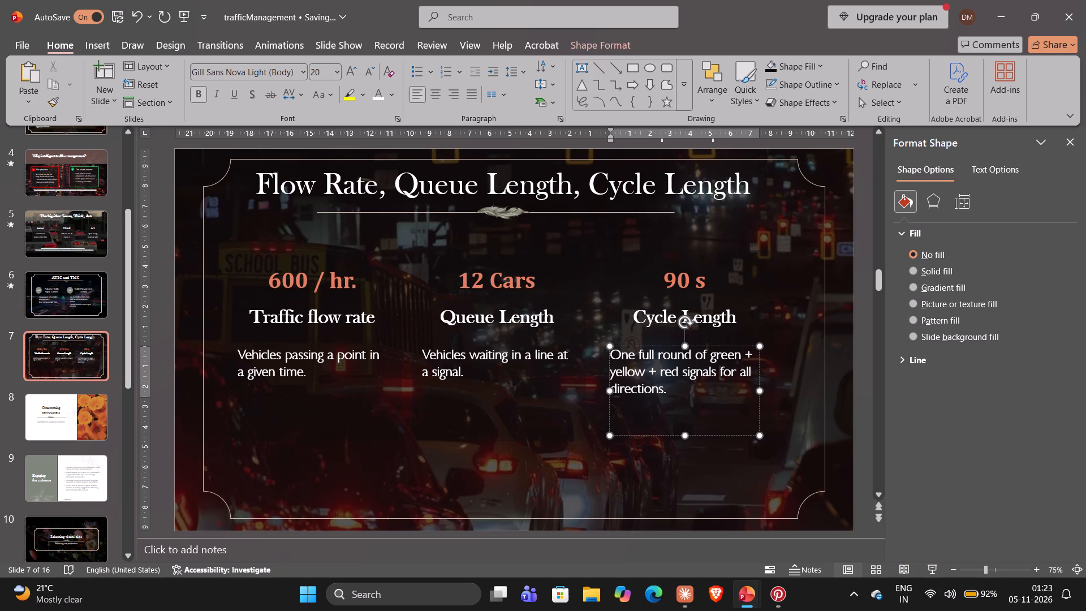
Close the formatting pane and clear the selection on the slide.
{"action": "left_click", "coordinate": [572, 488]}
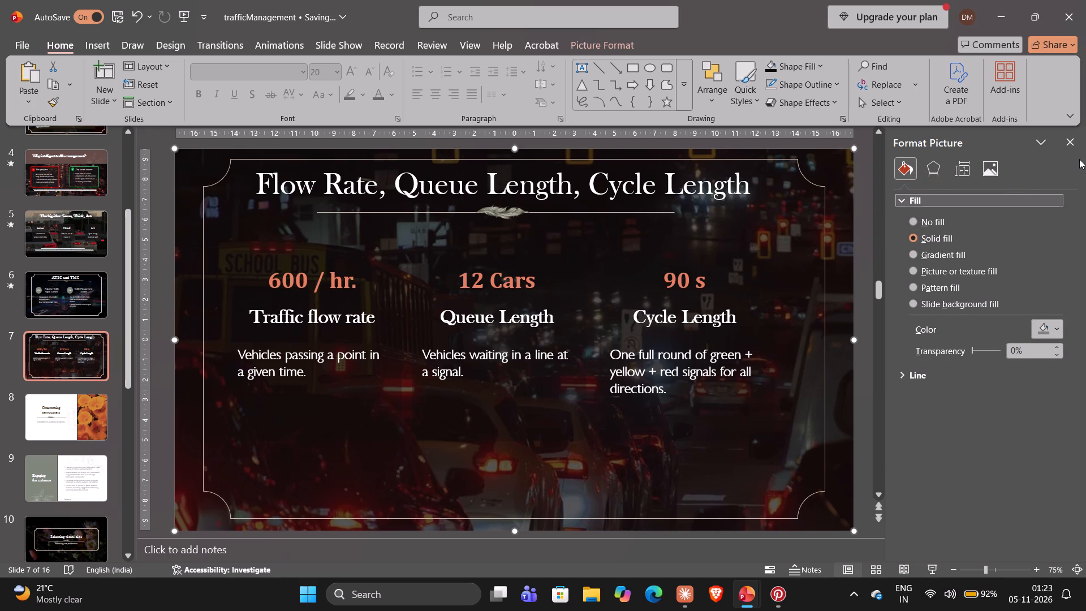
{"action": "left_click", "coordinate": [1066, 134]}
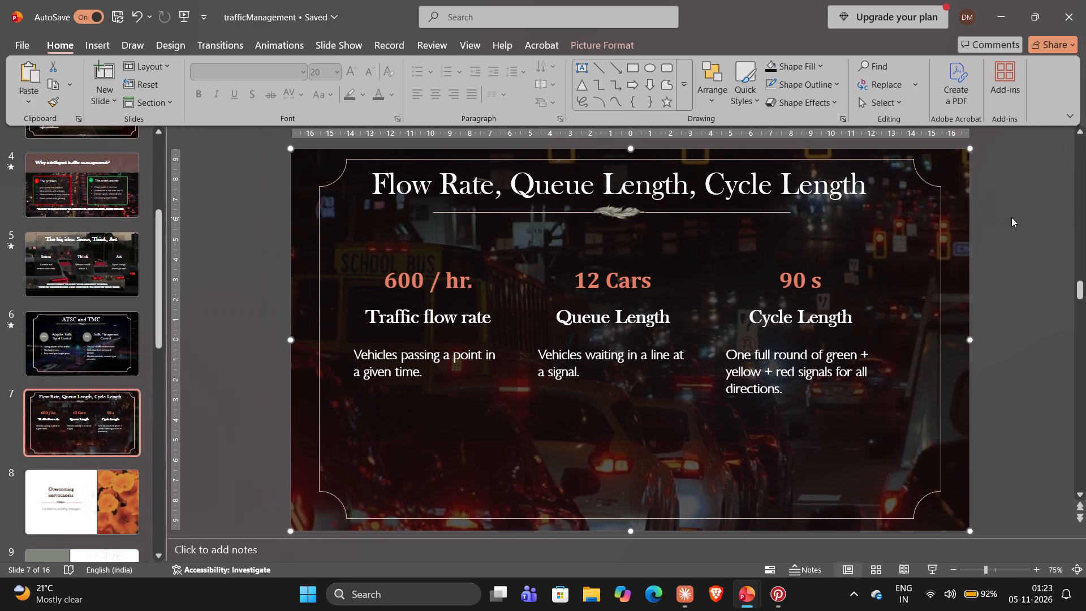
{"action": "left_click", "coordinate": [1011, 217]}
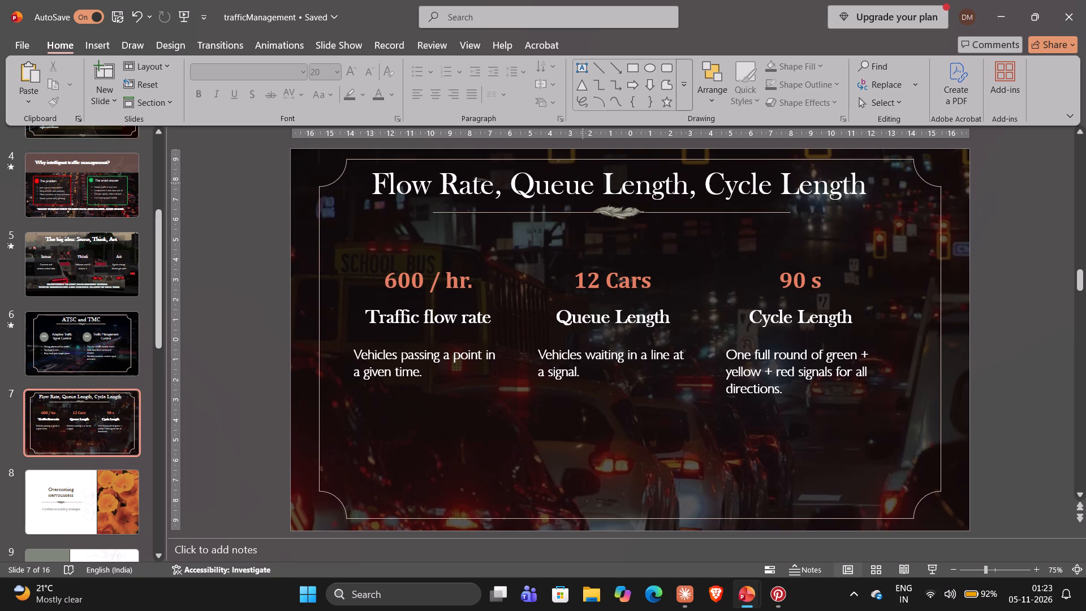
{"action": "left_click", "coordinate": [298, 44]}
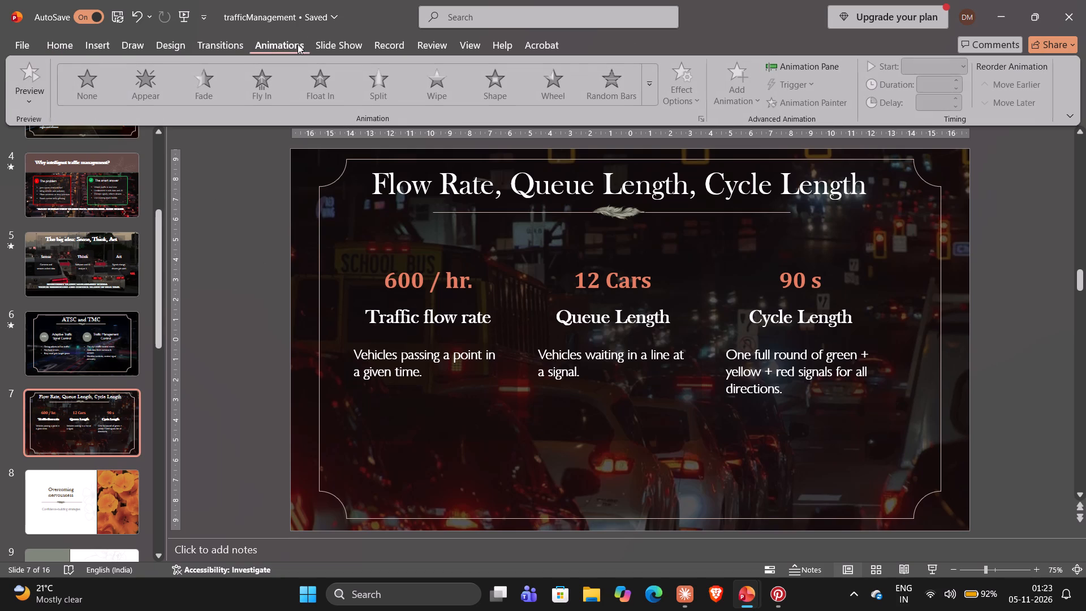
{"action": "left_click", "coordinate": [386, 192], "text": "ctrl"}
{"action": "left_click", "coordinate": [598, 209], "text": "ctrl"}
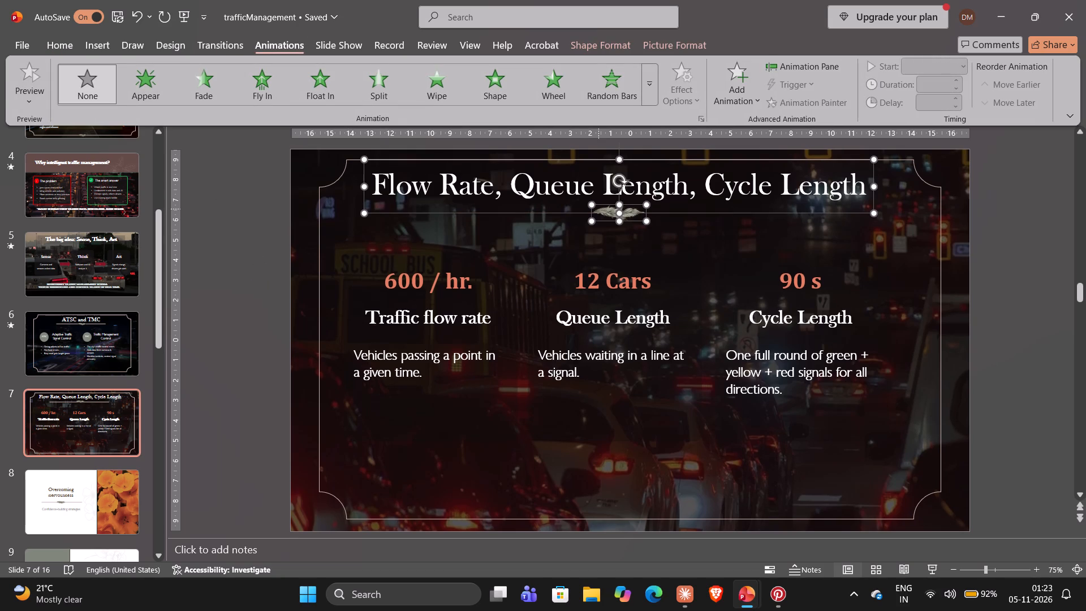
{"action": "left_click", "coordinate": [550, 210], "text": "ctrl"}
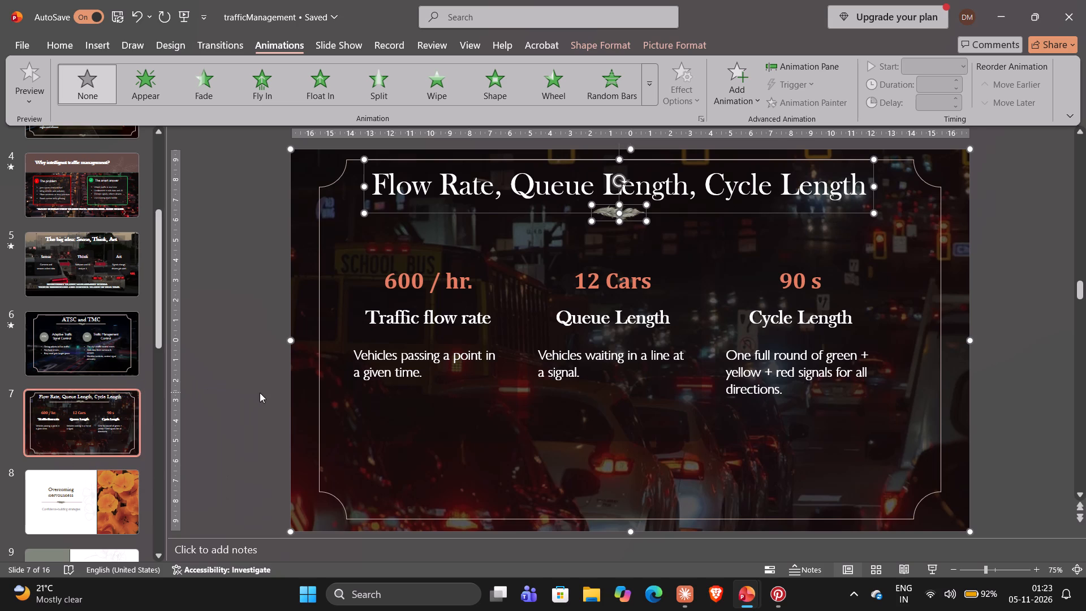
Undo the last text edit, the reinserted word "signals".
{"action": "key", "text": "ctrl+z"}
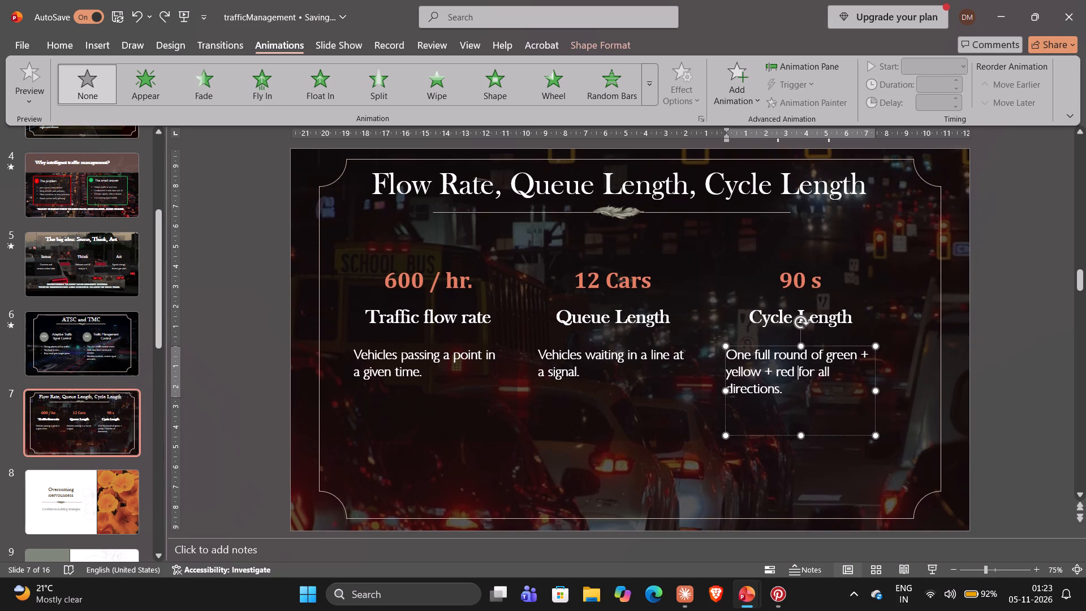
Apply a Fade animation with a 0.75 s duration to the title, its divider line, the feather ornament and the cycle length description.
{"action": "left_click", "coordinate": [566, 213], "text": "ctrl"}
{"action": "left_click", "coordinate": [561, 199], "text": "ctrl"}
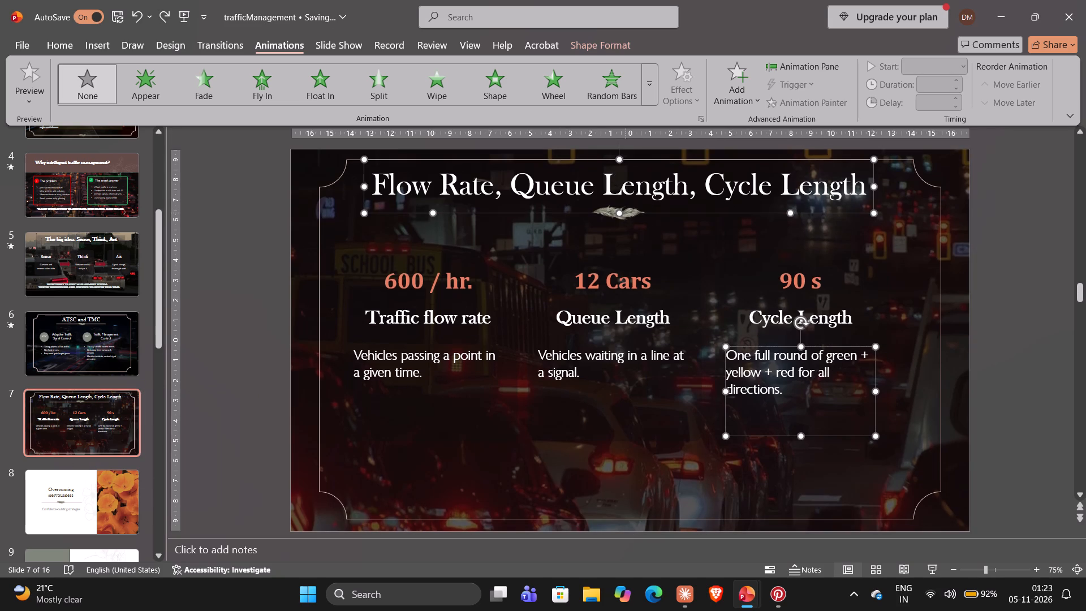
{"action": "left_click", "coordinate": [625, 213], "text": "ctrl"}
{"action": "left_click", "coordinate": [625, 213], "text": "ctrl"}
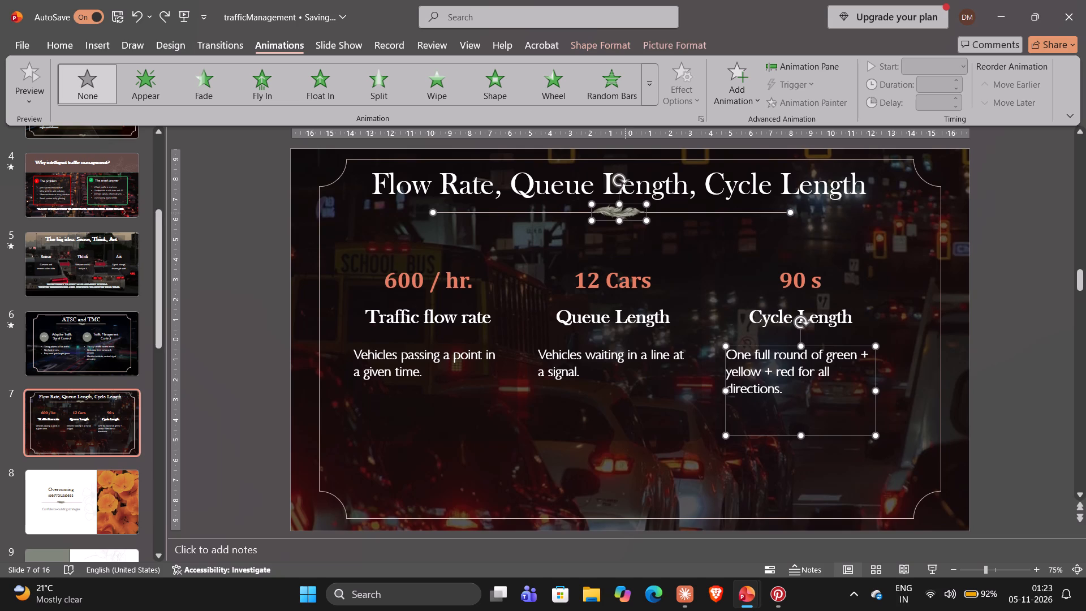
{"action": "left_click", "coordinate": [536, 186], "text": "ctrl"}
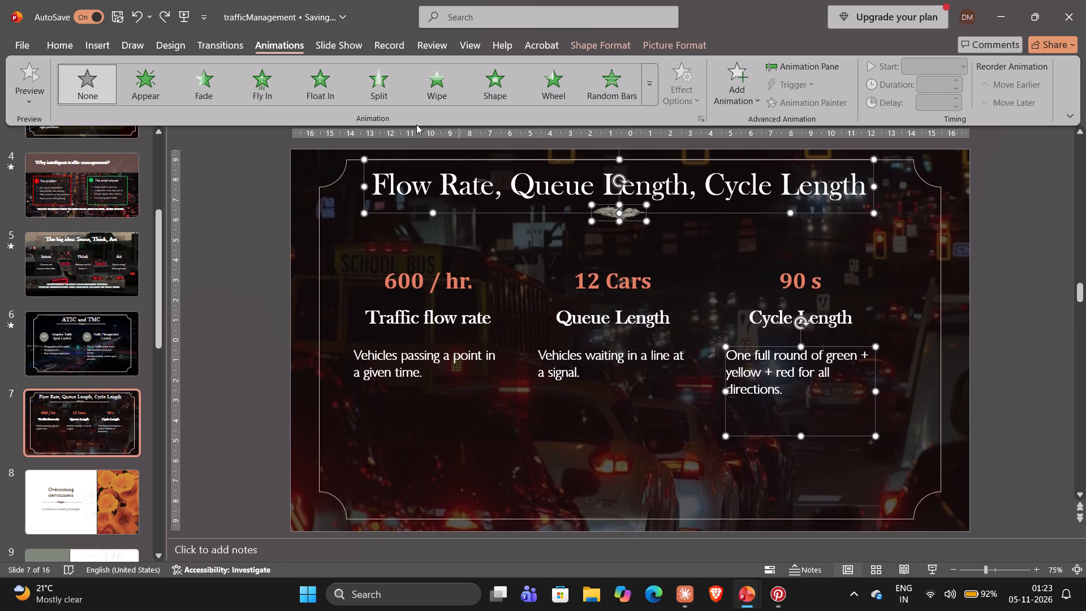
{"action": "left_click", "coordinate": [222, 87]}
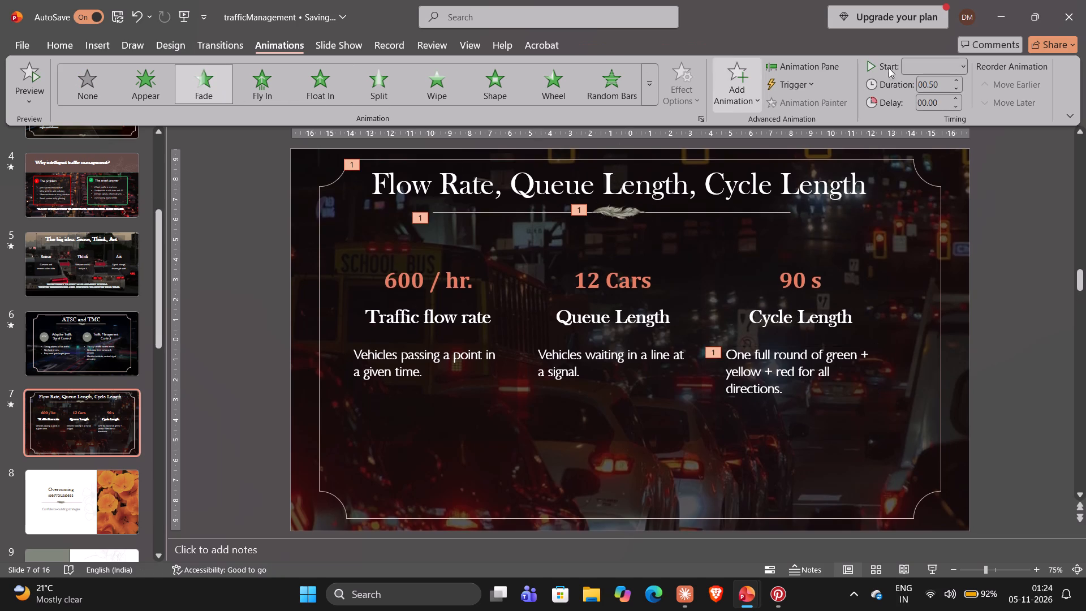
{"action": "left_click", "coordinate": [955, 78]}
{"action": "left_click", "coordinate": [955, 78]}
{"action": "left_click", "coordinate": [1008, 208]}
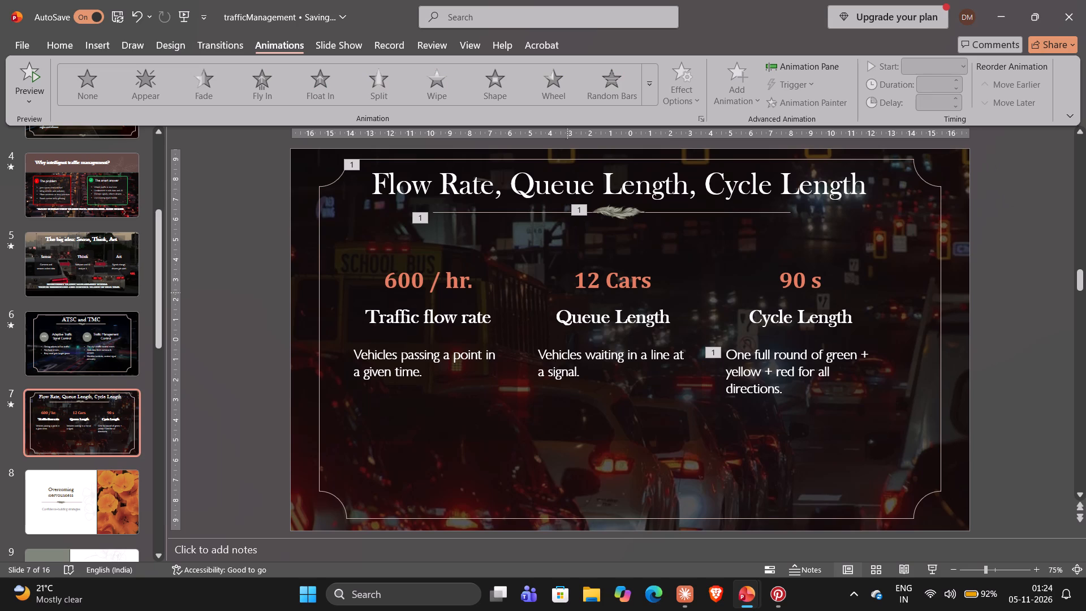
Apply the Appear animation to the first card's frame and its "Traffic flow rate" heading together.
{"action": "left_click", "coordinate": [492, 287], "text": "ctrl"}
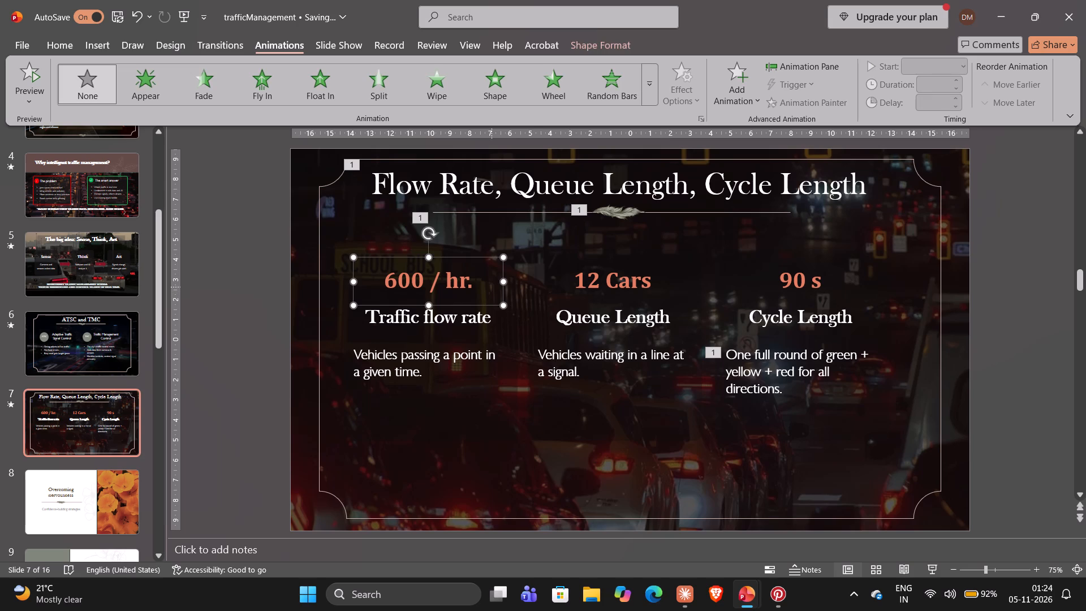
{"action": "left_click", "coordinate": [512, 332], "text": "ctrl"}
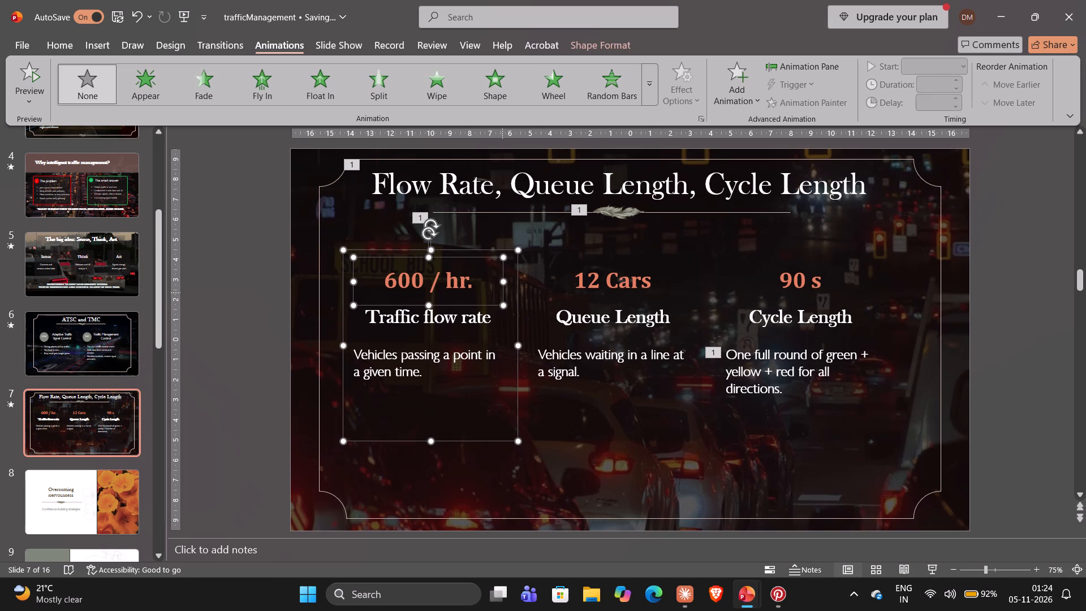
{"action": "left_click", "coordinate": [501, 291], "text": "ctrl"}
{"action": "left_click", "coordinate": [490, 312], "text": "ctrl"}
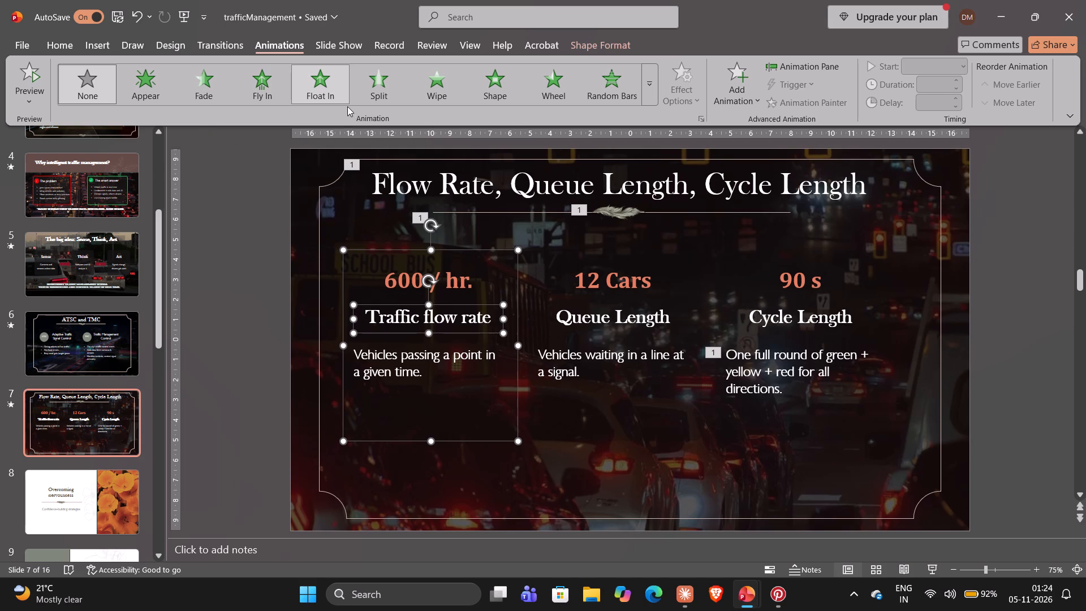
{"action": "left_click", "coordinate": [158, 98]}
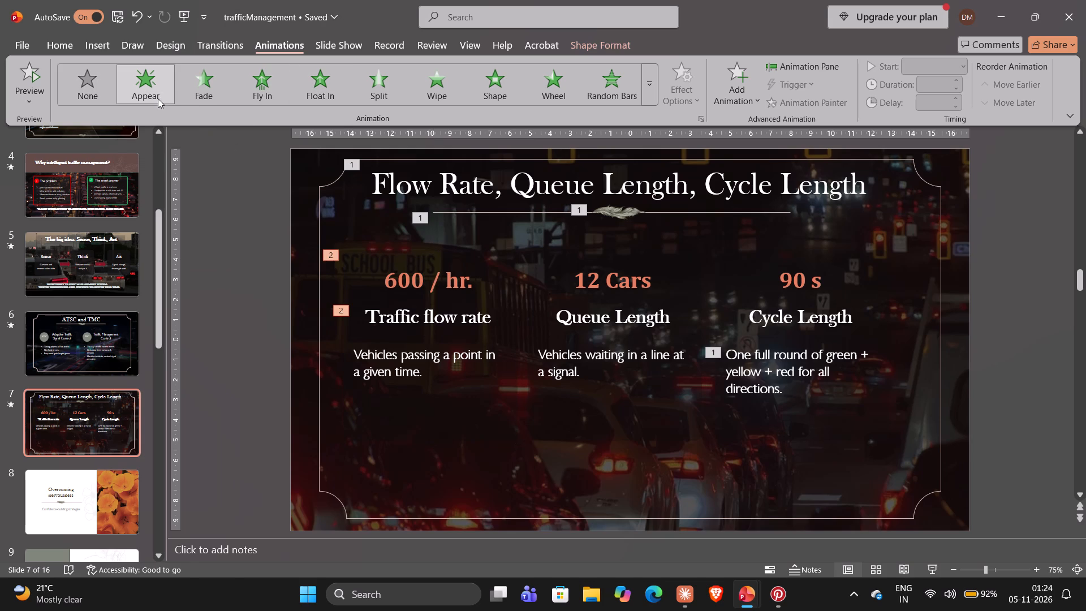
Apply the Split animation to the first card's "600 / hr." figure and its description together.
{"action": "left_click", "coordinate": [378, 368], "text": "ctrl"}
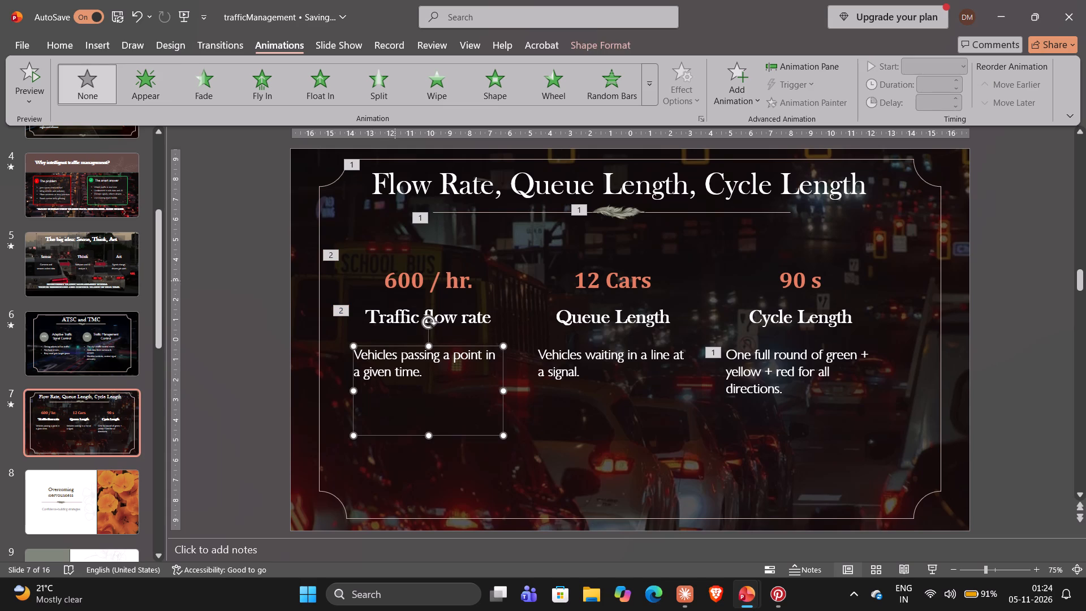
{"action": "left_click", "coordinate": [394, 279], "text": "ctrl"}
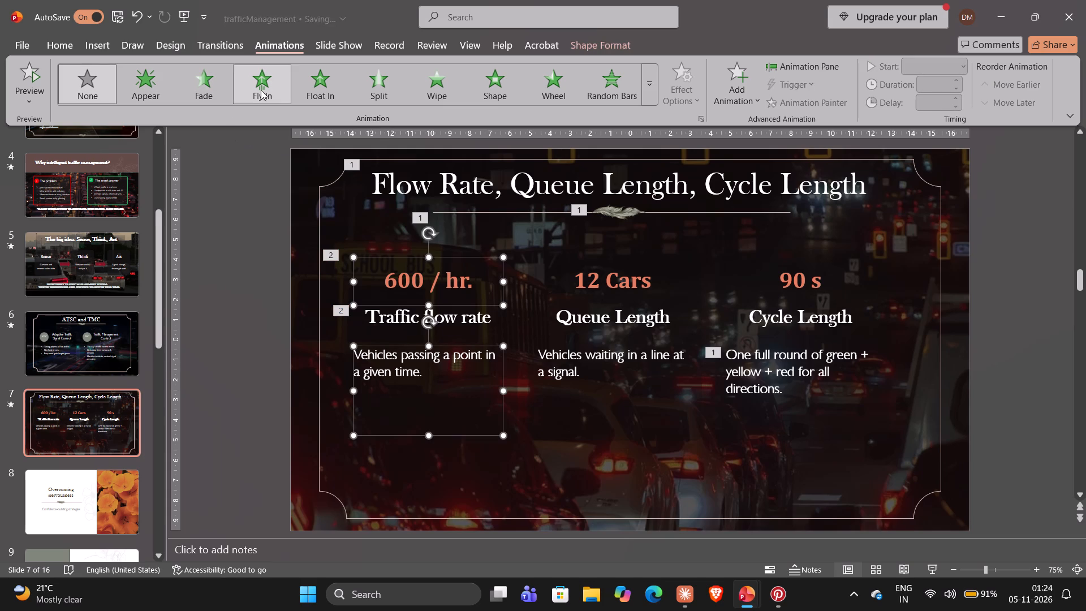
{"action": "left_click", "coordinate": [370, 84]}
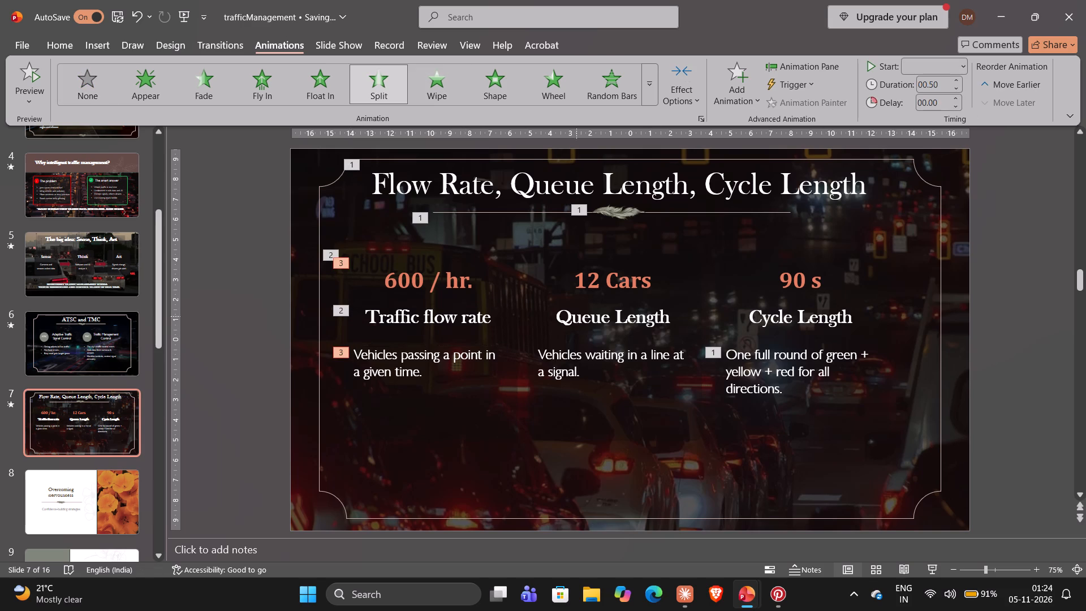
Apply the Appear animation to the second card's frame and its "Queue Length" heading together.
{"action": "left_click", "coordinate": [581, 416], "text": "ctrl"}
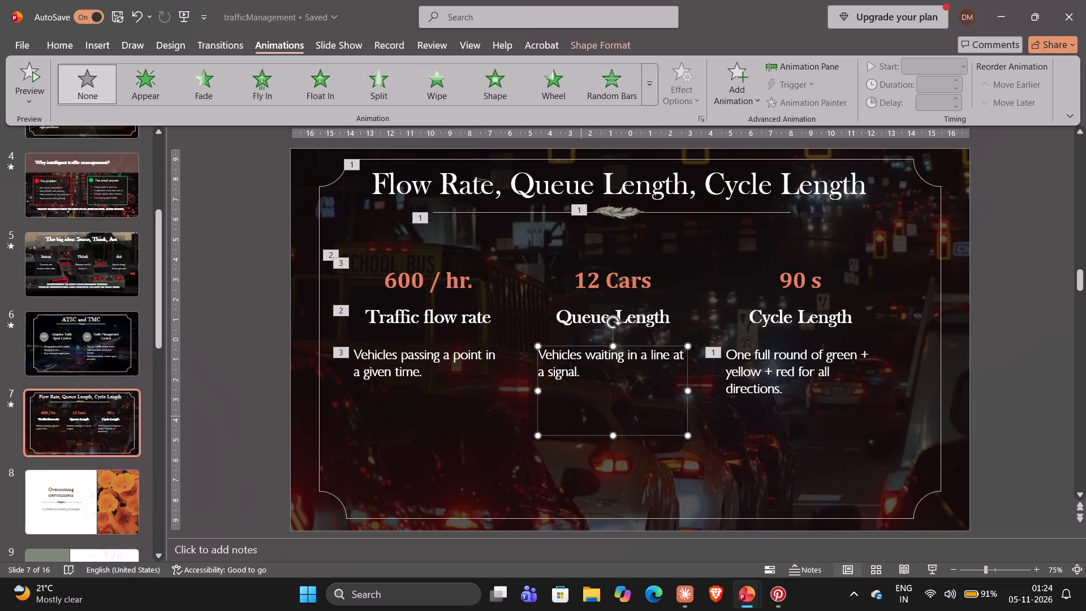
{"action": "left_click", "coordinate": [1021, 318]}
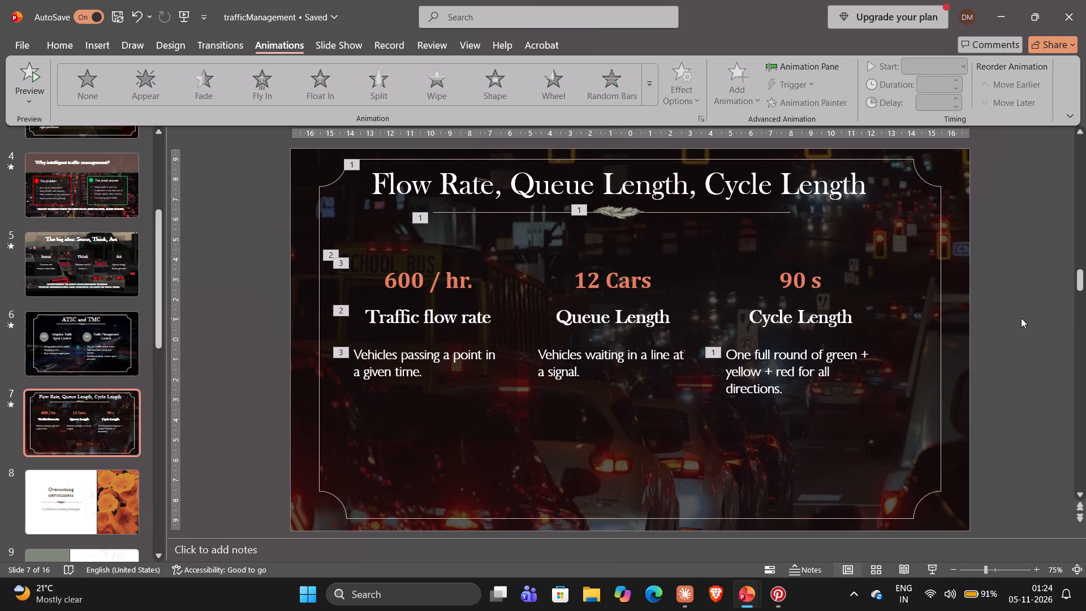
{"action": "left_click", "coordinate": [679, 283], "text": "ctrl"}
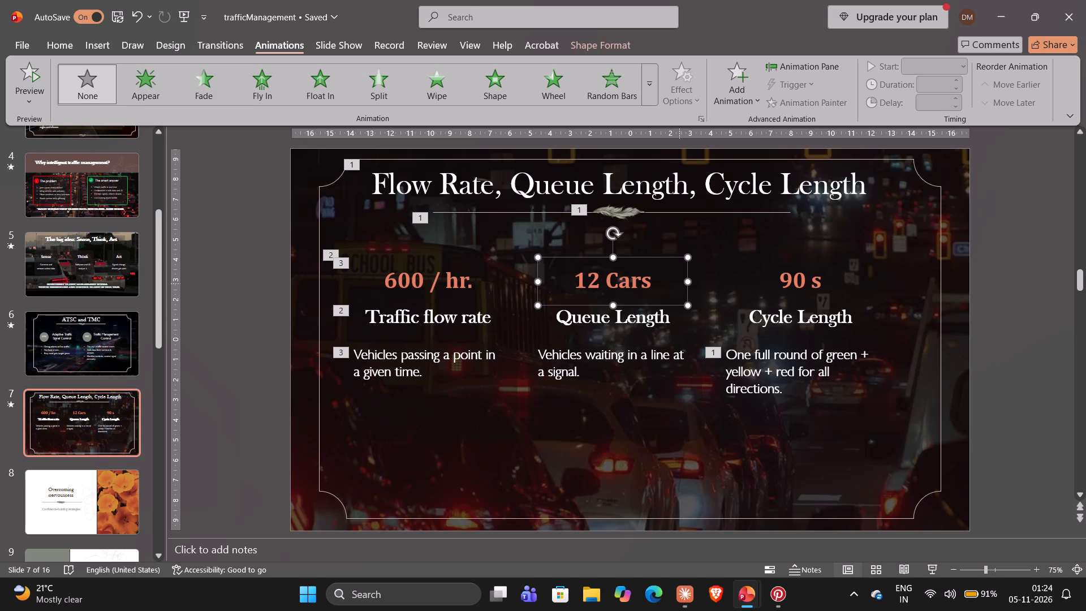
{"action": "left_click", "coordinate": [1072, 203]}
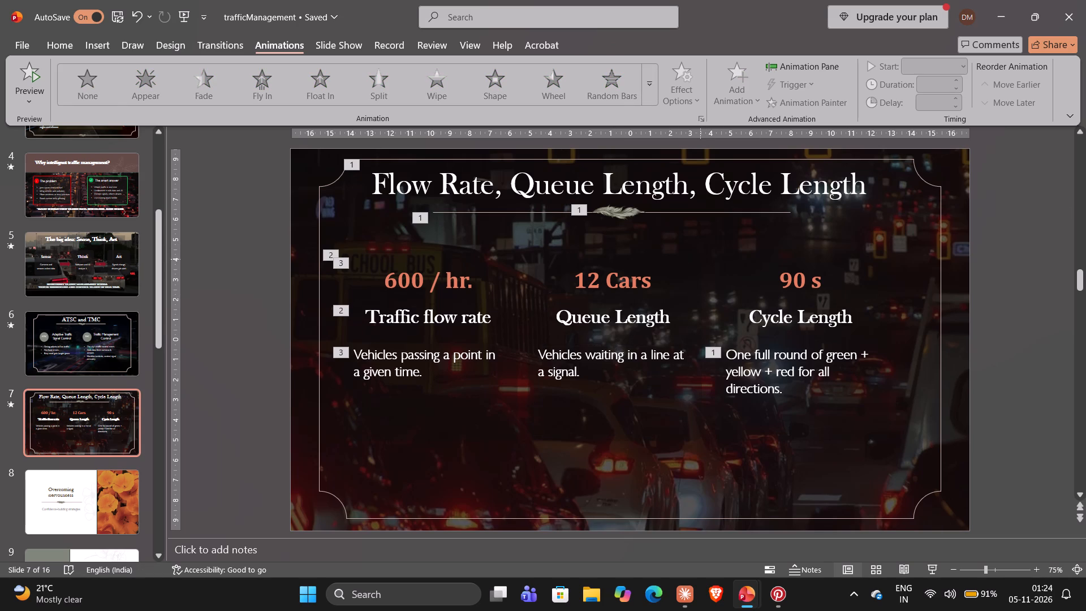
{"action": "left_click", "coordinate": [690, 261], "text": "ctrl"}
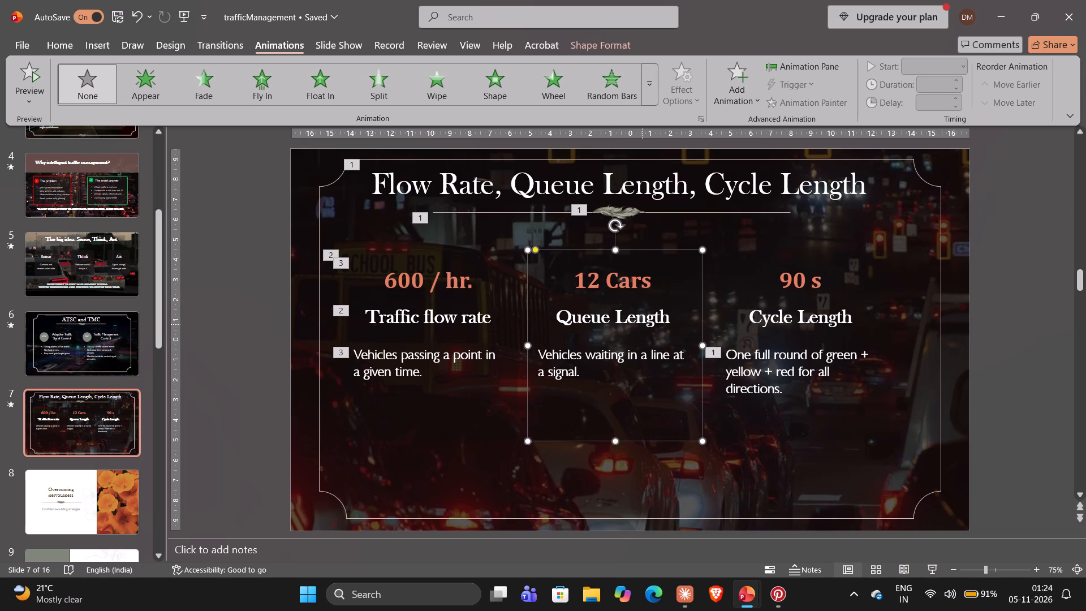
{"action": "left_click", "coordinate": [642, 324], "text": "ctrl"}
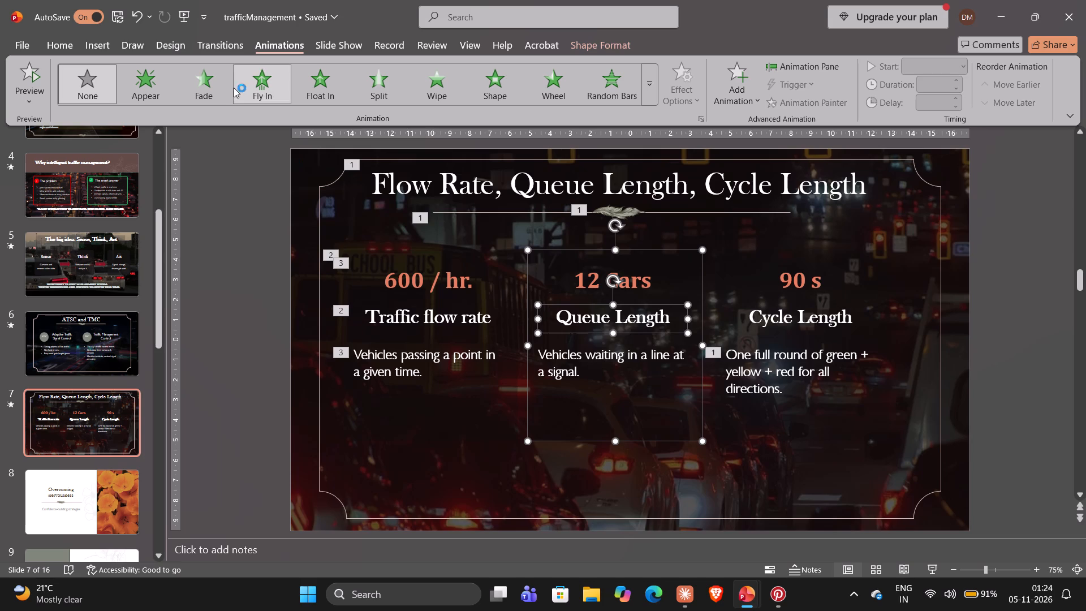
{"action": "left_click", "coordinate": [169, 98]}
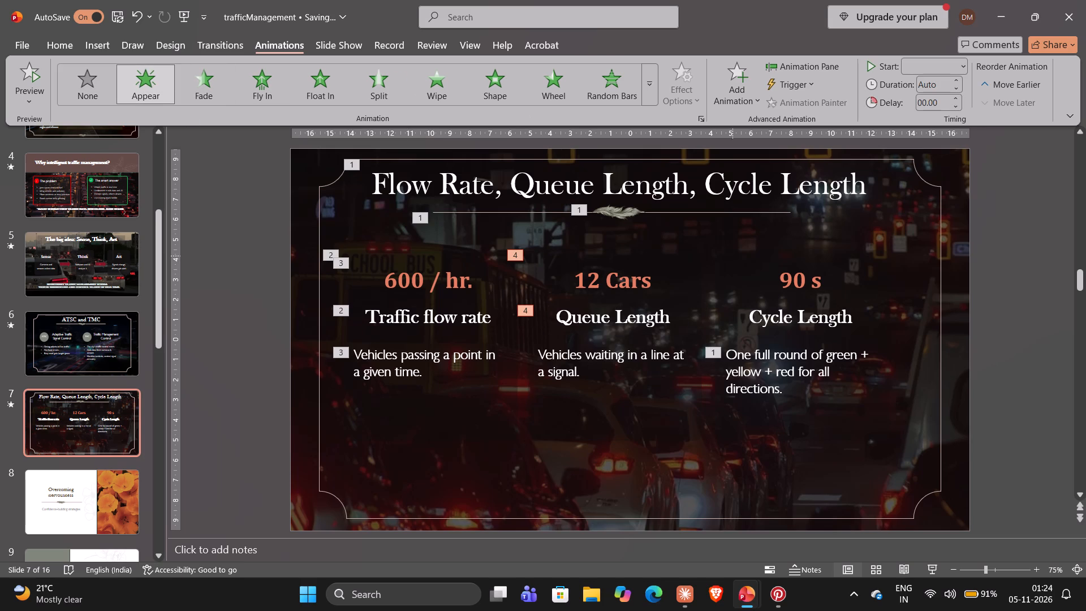
Apply the Split animation to the second card's "12 Cars" figure and its description together.
{"action": "left_click", "coordinate": [636, 354], "text": "ctrl"}
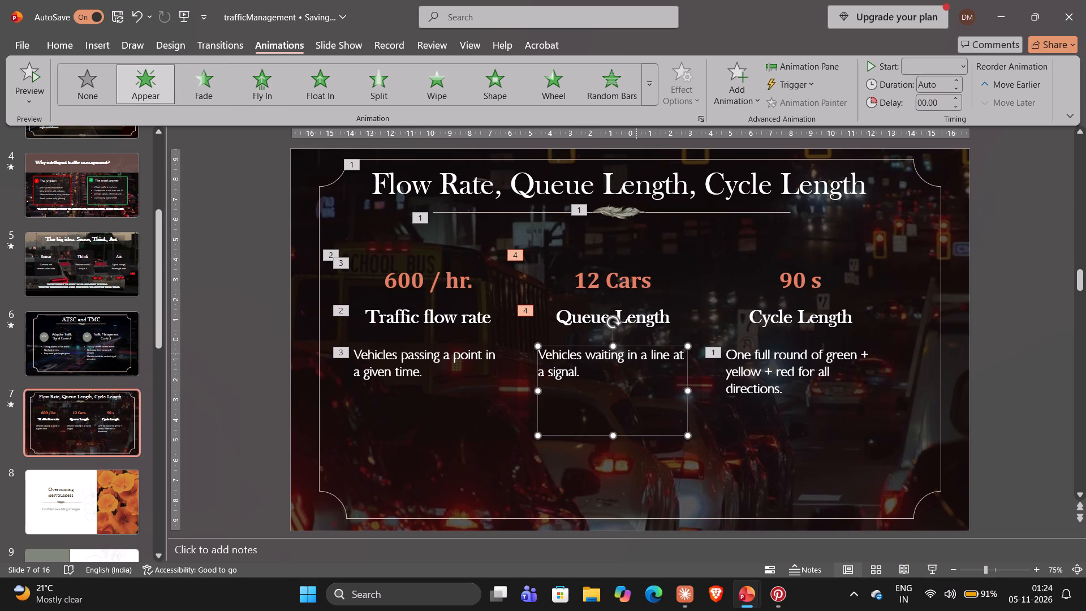
{"action": "left_click", "coordinate": [610, 287], "text": "ctrl"}
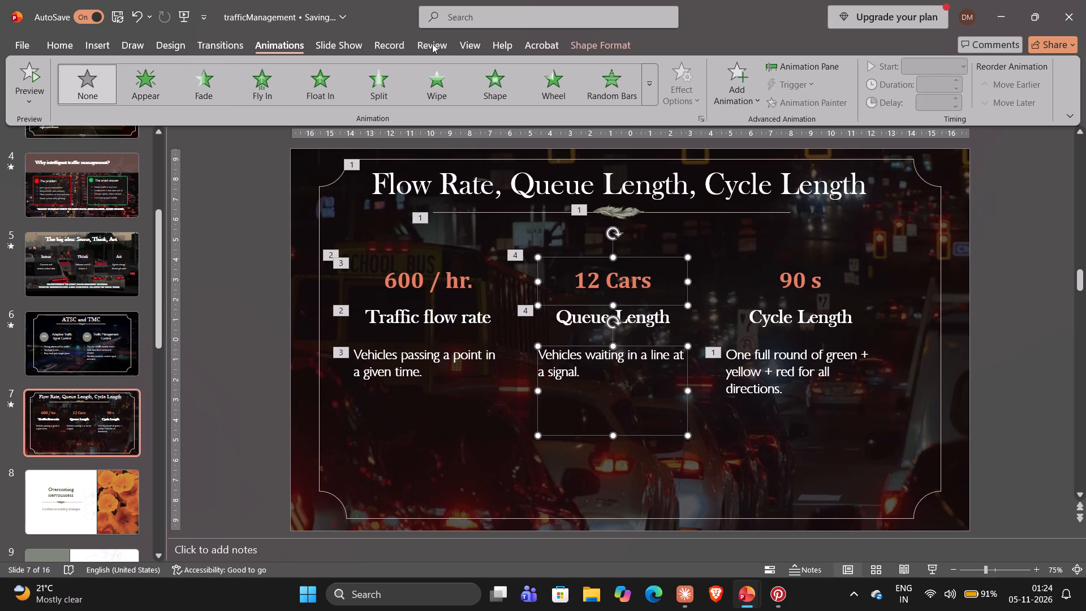
{"action": "left_click", "coordinate": [374, 74]}
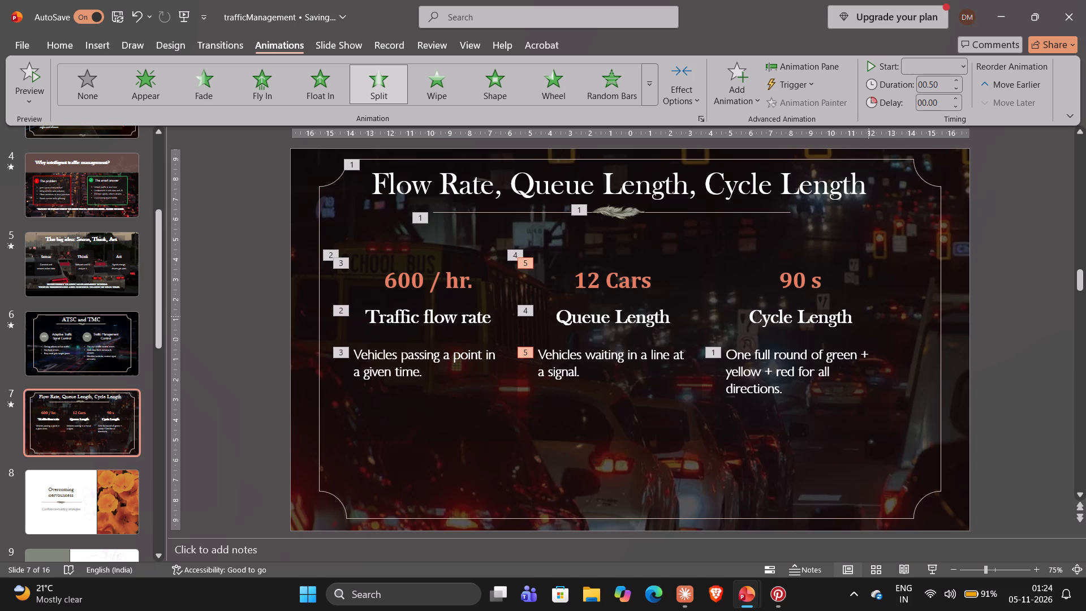
Apply the Appear animation to the third card's frame and its "Cycle Length" heading together.
{"action": "left_click", "coordinate": [854, 257], "text": "ctrl"}
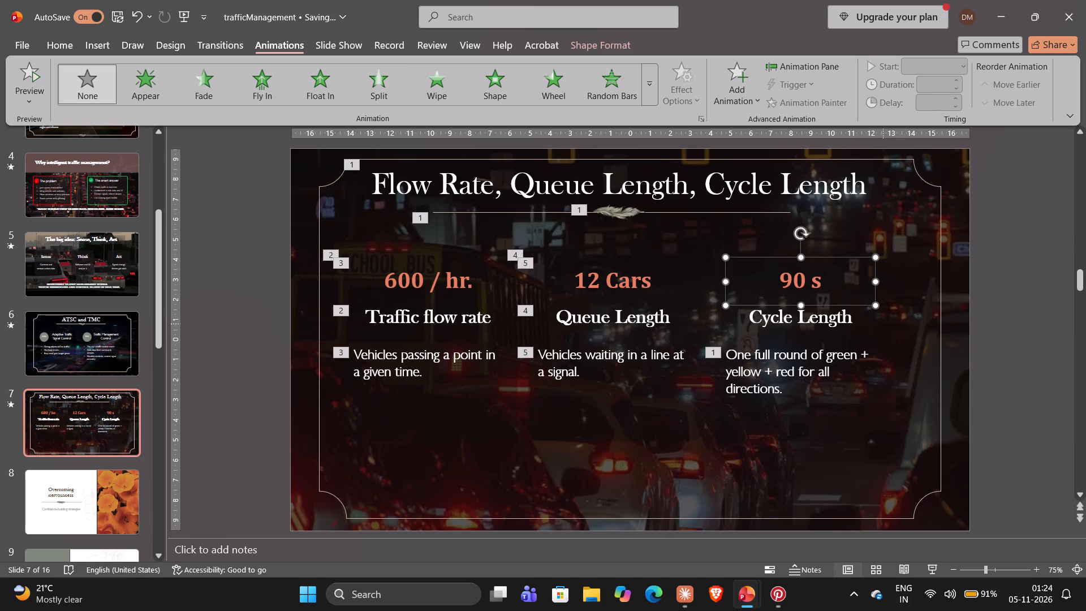
{"action": "left_click", "coordinate": [1025, 319]}
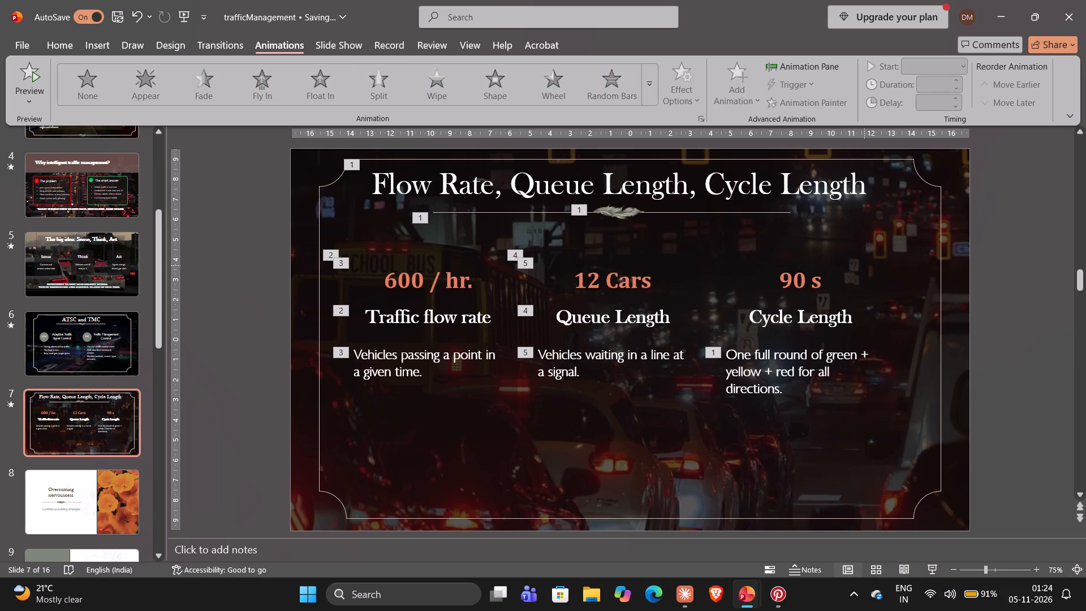
{"action": "left_click", "coordinate": [864, 265], "text": "ctrl"}
{"action": "left_click", "coordinate": [1028, 235]}
{"action": "left_click", "coordinate": [868, 395], "text": "ctrl"}
{"action": "left_click", "coordinate": [1036, 226]}
{"action": "left_click", "coordinate": [861, 271], "text": "ctrl"}
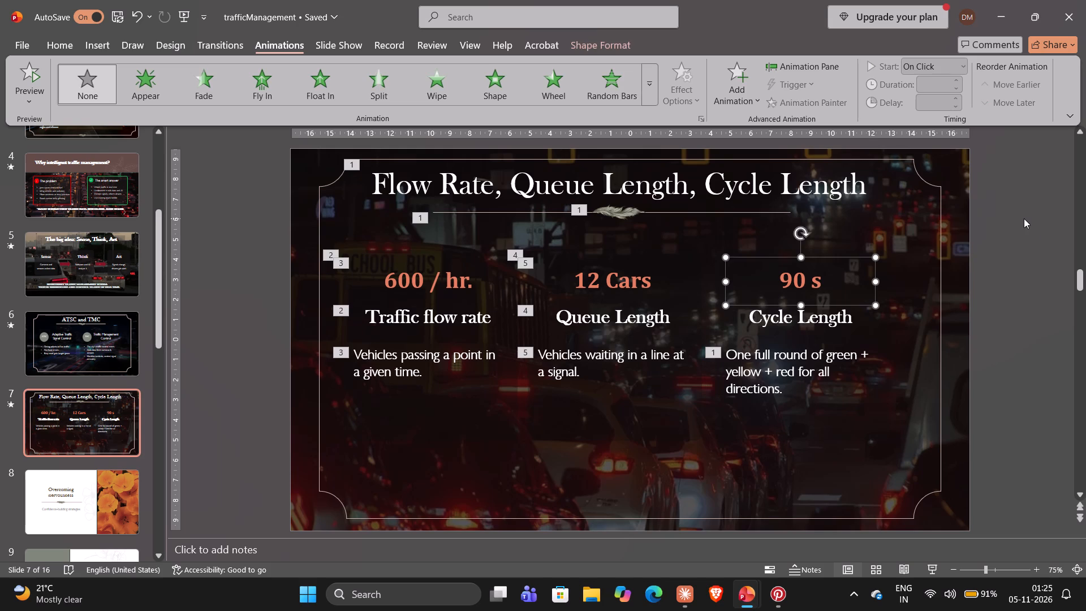
{"action": "left_click", "coordinate": [1024, 218]}
{"action": "left_click", "coordinate": [878, 258], "text": "ctrl"}
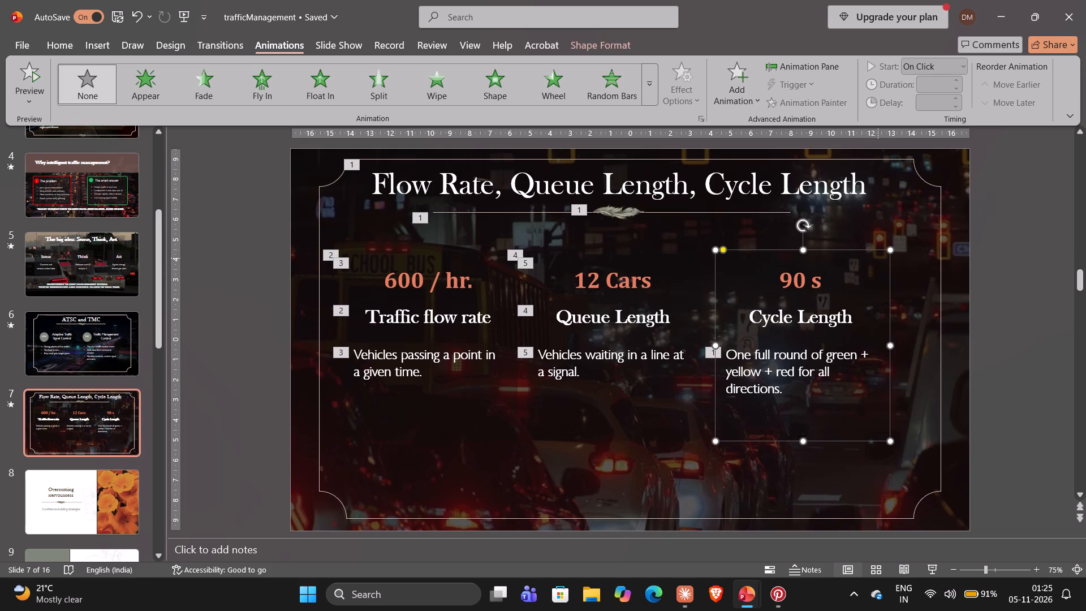
{"action": "left_click", "coordinate": [842, 305], "text": "ctrl"}
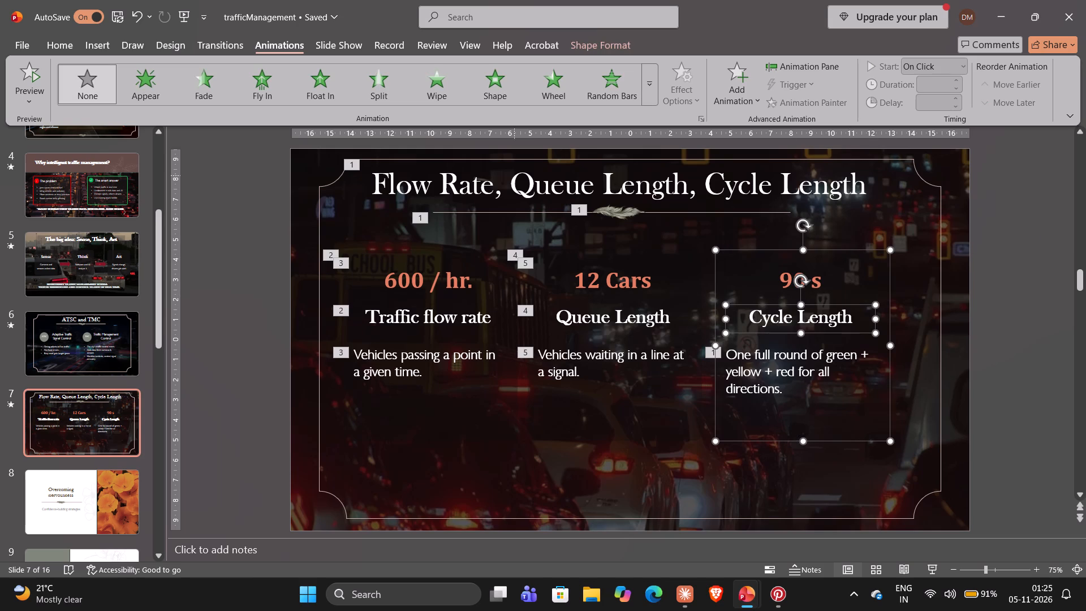
{"action": "left_click", "coordinate": [147, 93]}
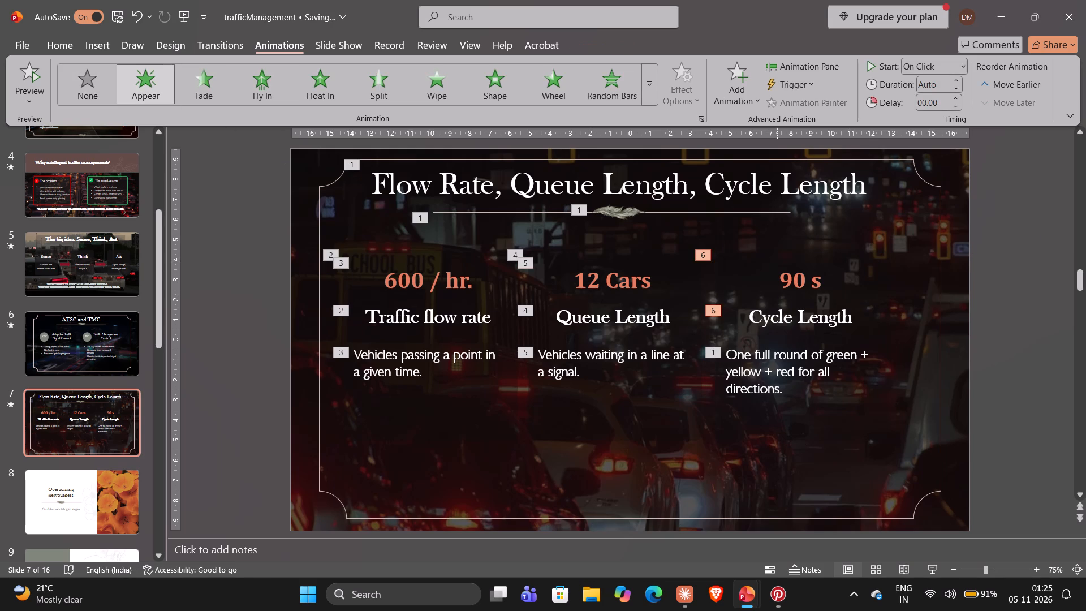
Apply the Split animation to the third card's "90 s" figure and its description together.
{"action": "left_click", "coordinate": [782, 265], "text": "ctrl"}
{"action": "left_click", "coordinate": [794, 362], "text": "ctrl"}
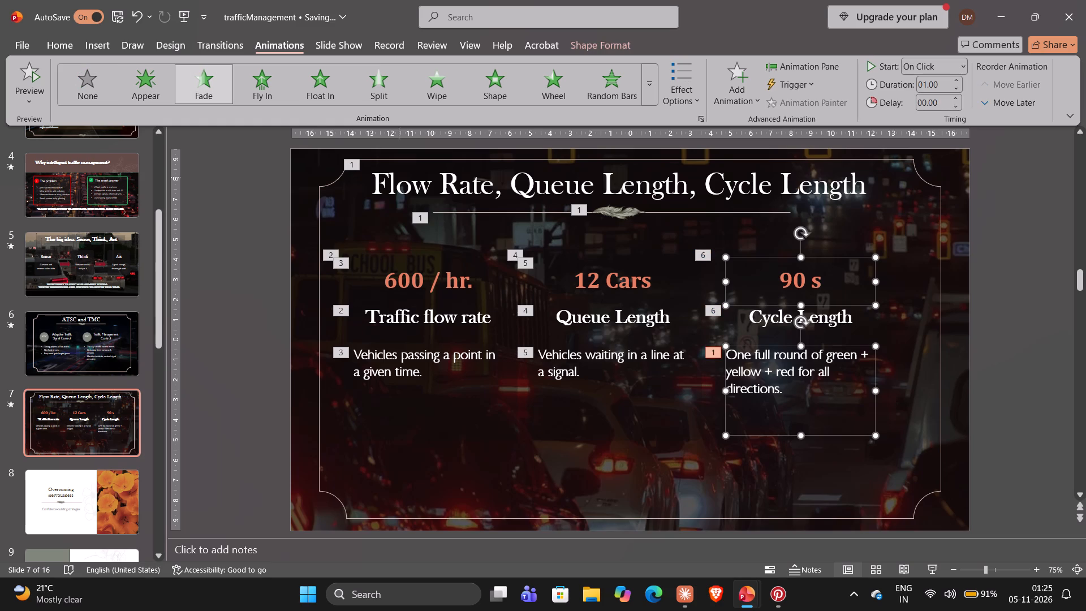
{"action": "left_click", "coordinate": [378, 81]}
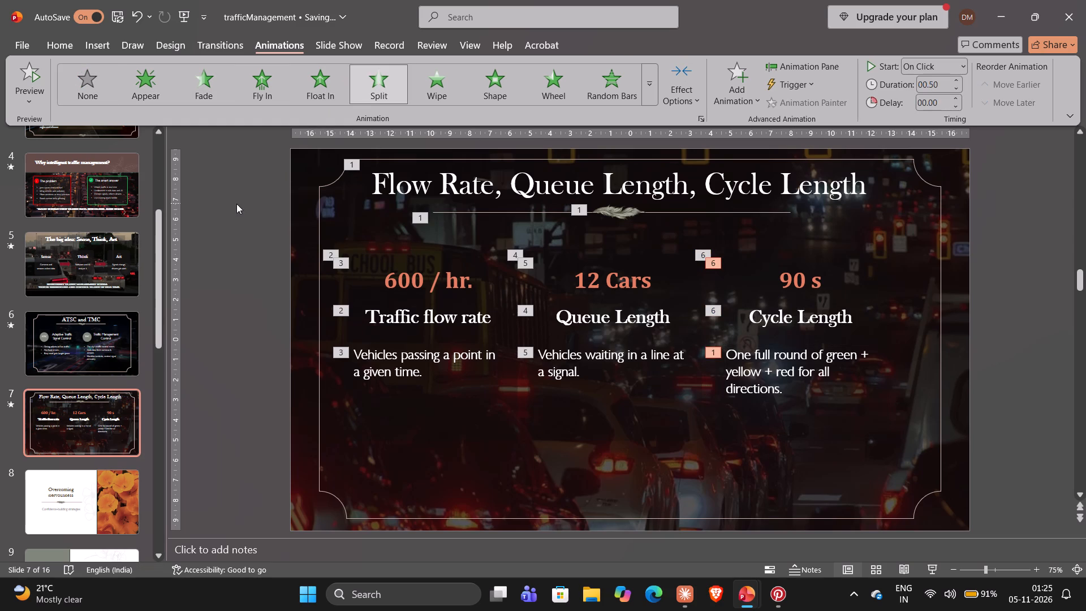
{"action": "left_click", "coordinate": [236, 204]}
Play the slide show from the beginning, advancing through every animation up to slide 7's title.
{"action": "key", "text": "F5"}
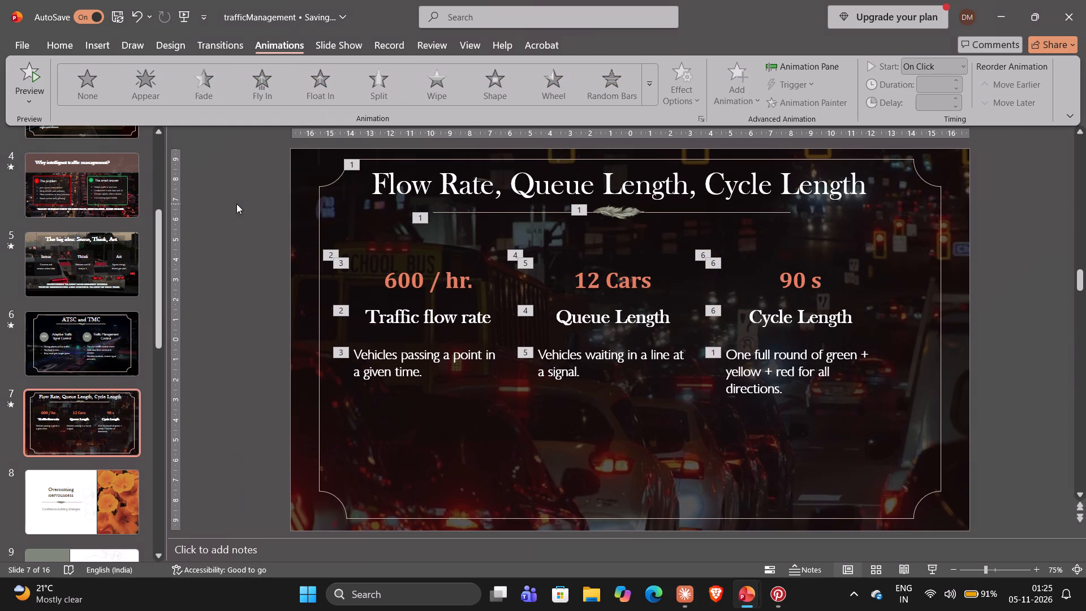
{"action": "key", "text": "space"}
{"action": "key", "text": "space"}
{"action": "key", "text": "space"}
{"action": "key", "text": "space"}
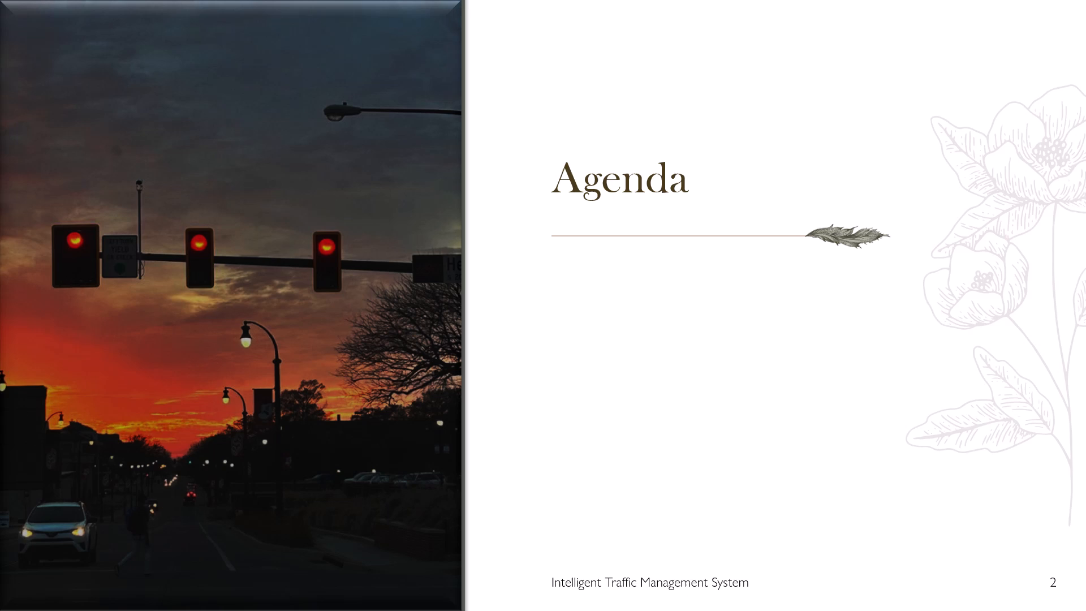
{"action": "key", "text": "space"}
{"action": "key", "text": "space"}
{"action": "key", "text": "space"}
{"action": "key", "text": "space"}
{"action": "key", "text": "space"}
{"action": "key", "text": "space"}
{"action": "key", "text": "space"}
{"action": "key", "text": "space"}
{"action": "key", "text": "space"}
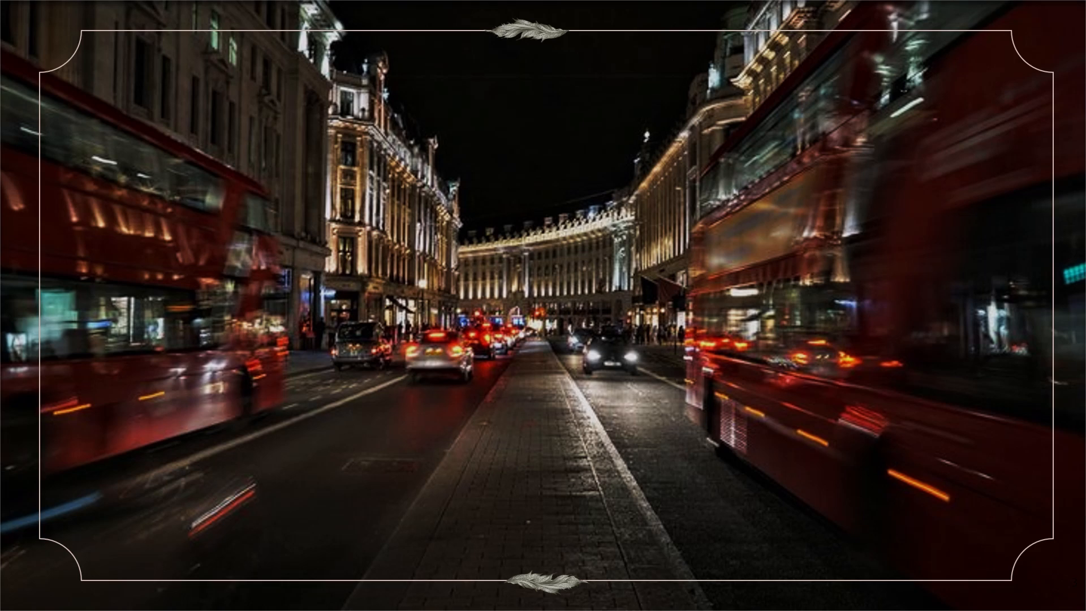
{"action": "key", "text": "space"}
{"action": "key", "text": "space"}
{"action": "key", "text": "space"}
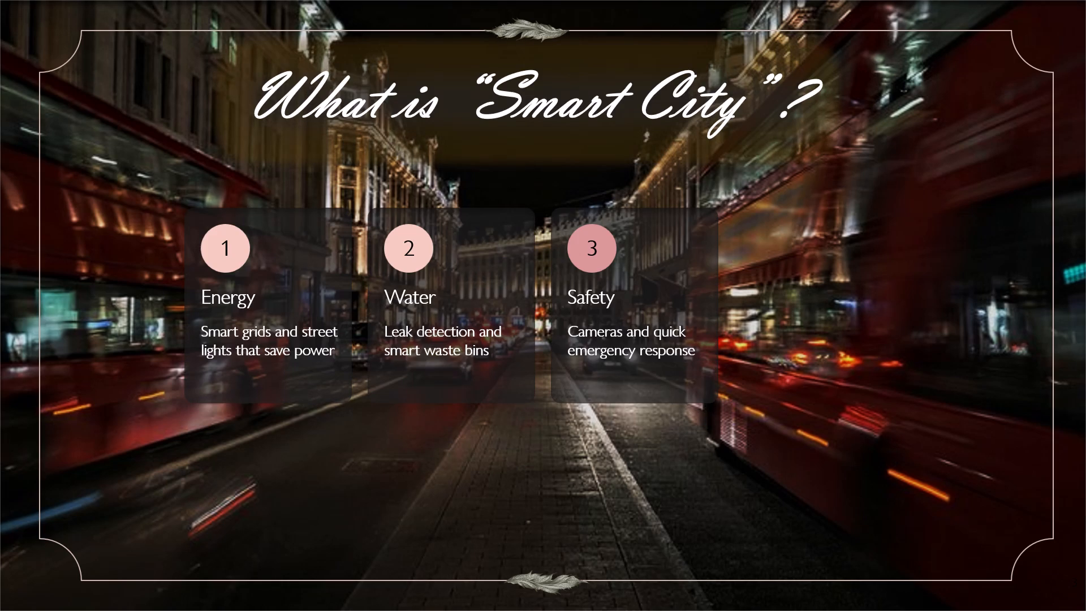
{"action": "key", "text": "space"}
{"action": "key", "text": "space"}
{"action": "key", "text": "space"}
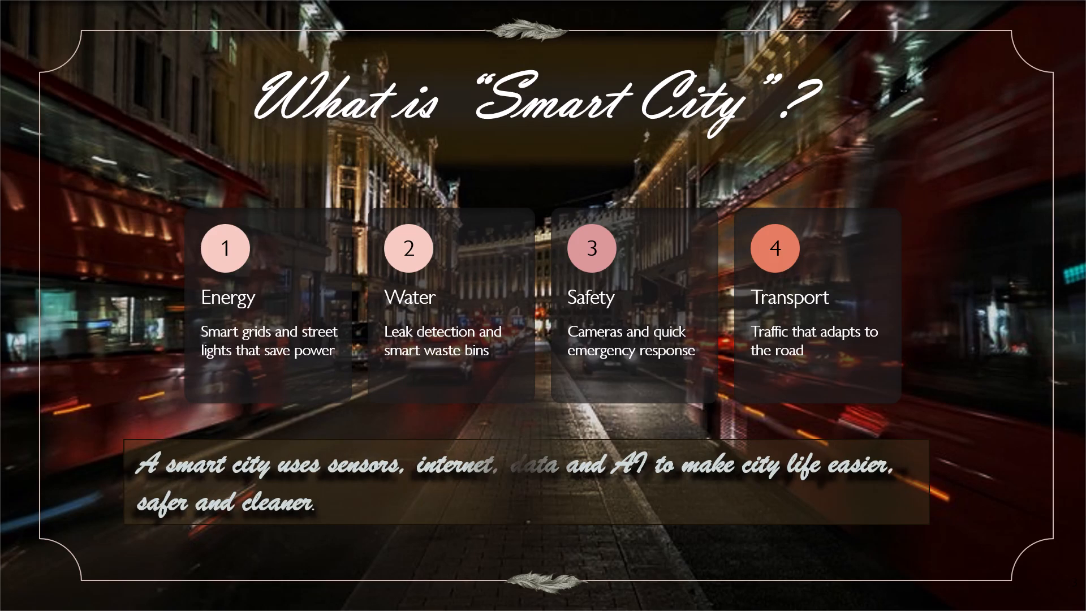
{"action": "key", "text": "space"}
{"action": "key", "text": "space"}
{"action": "key", "text": "space"}
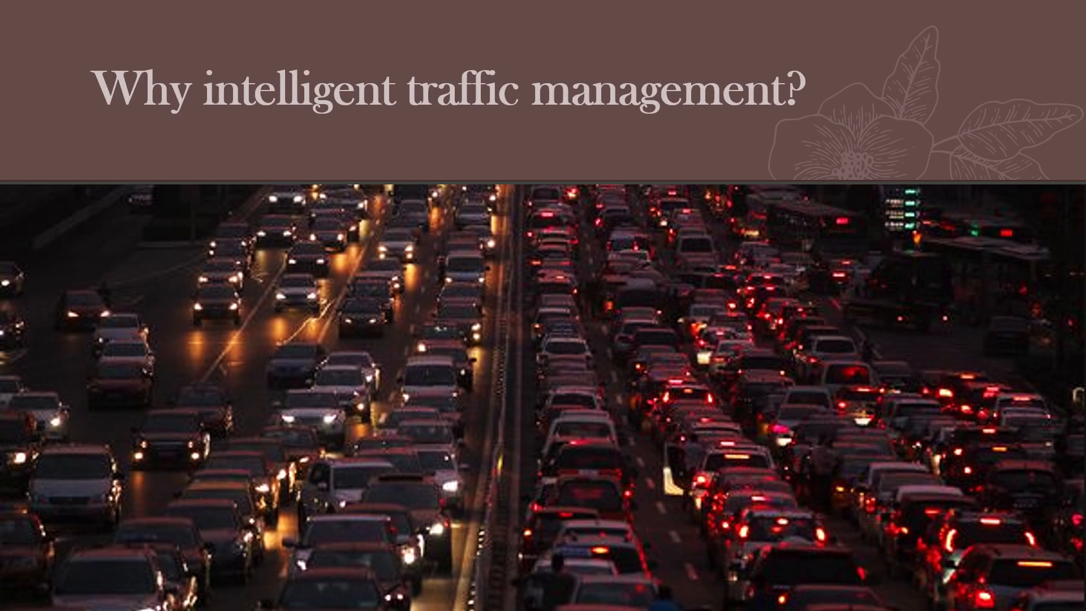
{"action": "key", "text": "space"}
{"action": "key", "text": "space"}
{"action": "key", "text": "space"}
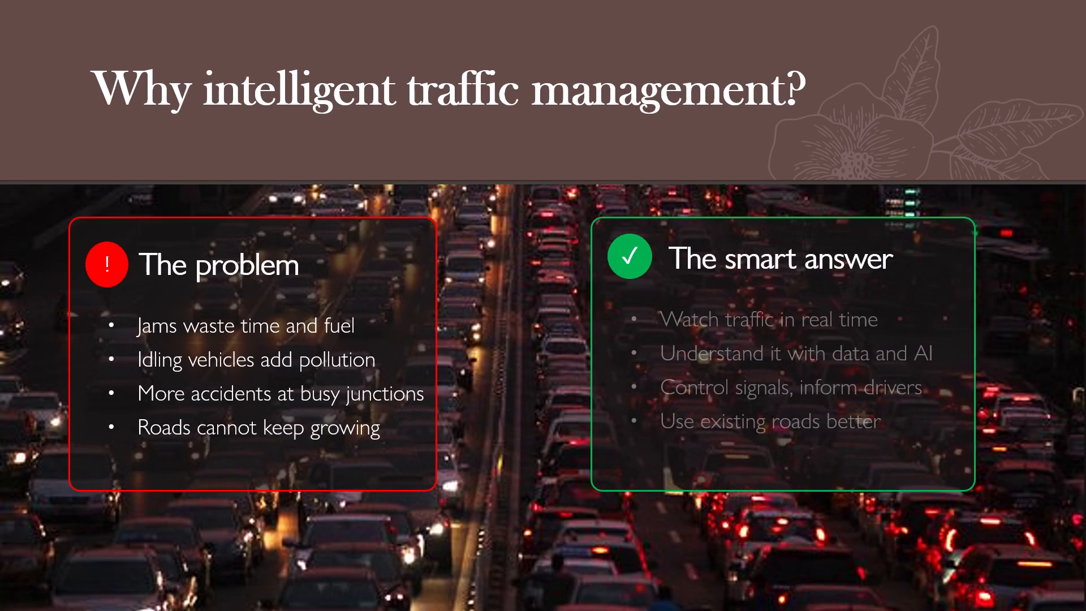
{"action": "key", "text": "space"}
{"action": "key", "text": "space"}
{"action": "key", "text": "space"}
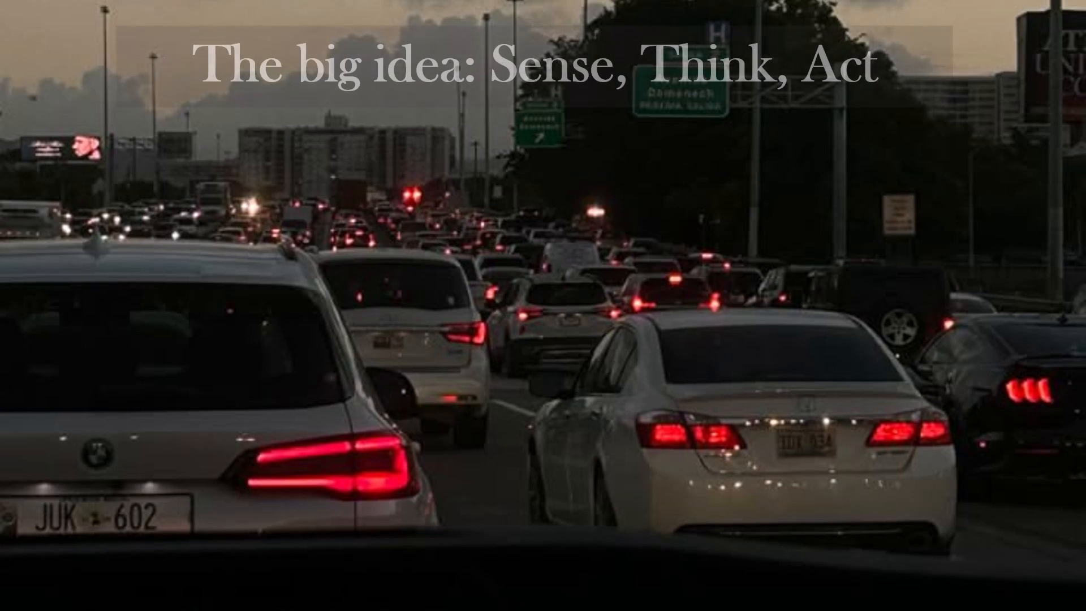
{"action": "key", "text": "space"}
{"action": "key", "text": "space"}
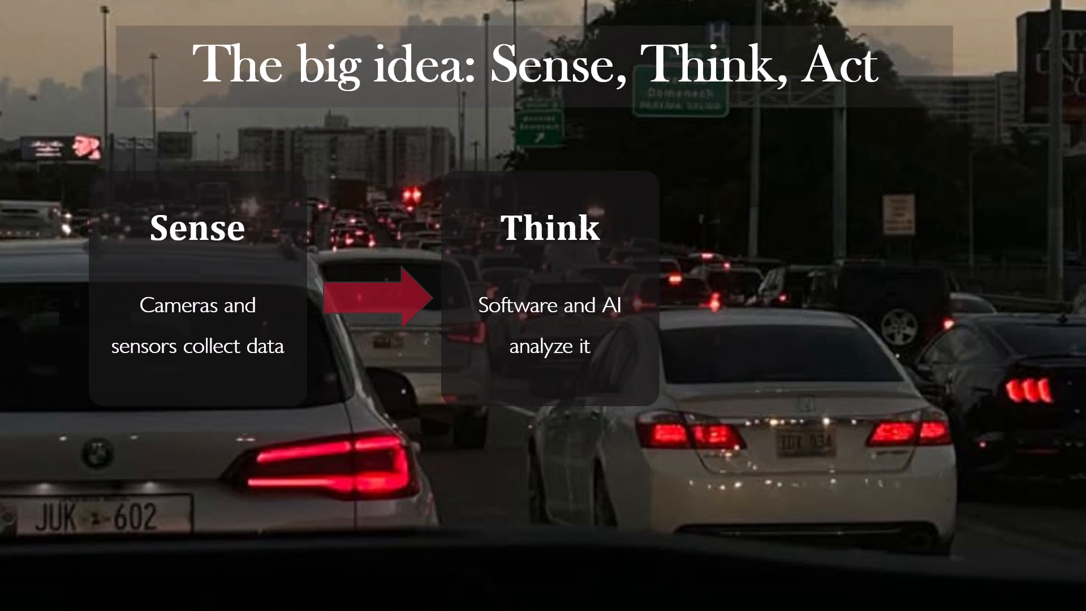
{"action": "key", "text": "space"}
{"action": "key", "text": "space"}
{"action": "key", "text": "space"}
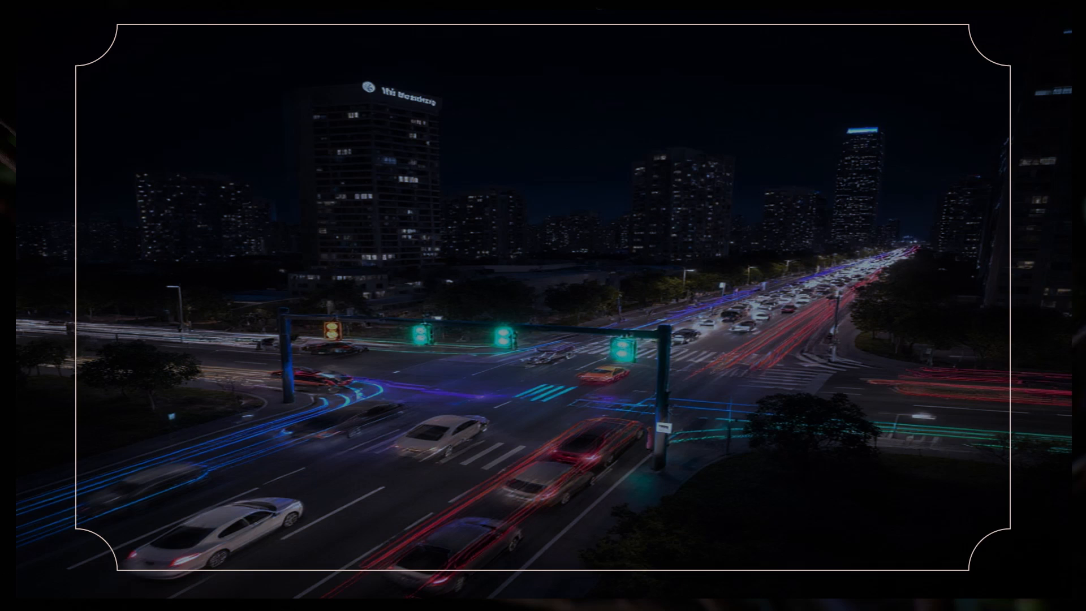
{"action": "key", "text": "space"}
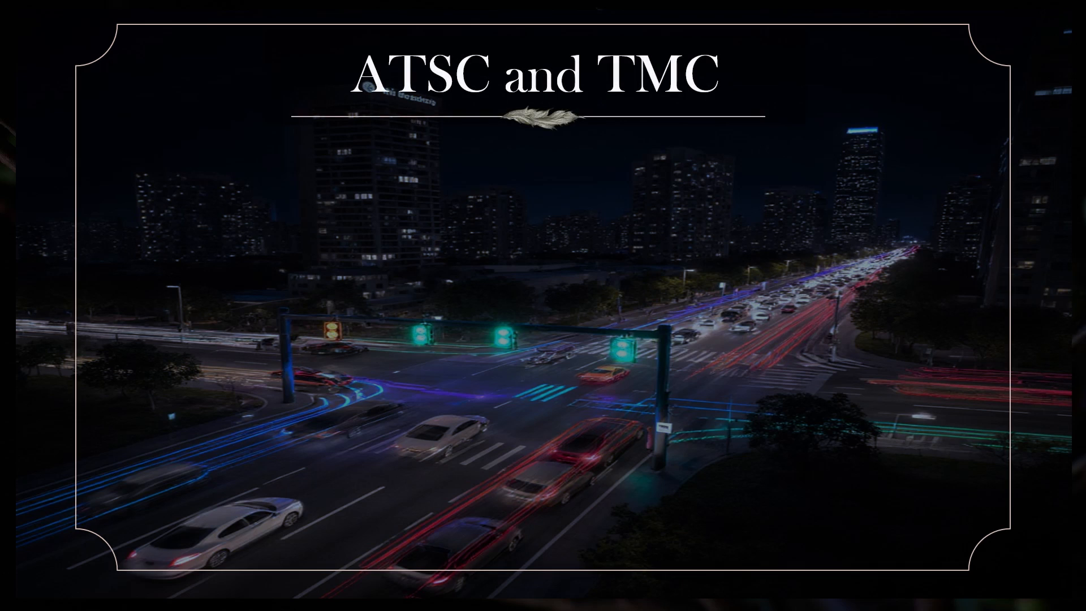
{"action": "key", "text": "space"}
{"action": "key", "text": "space"}
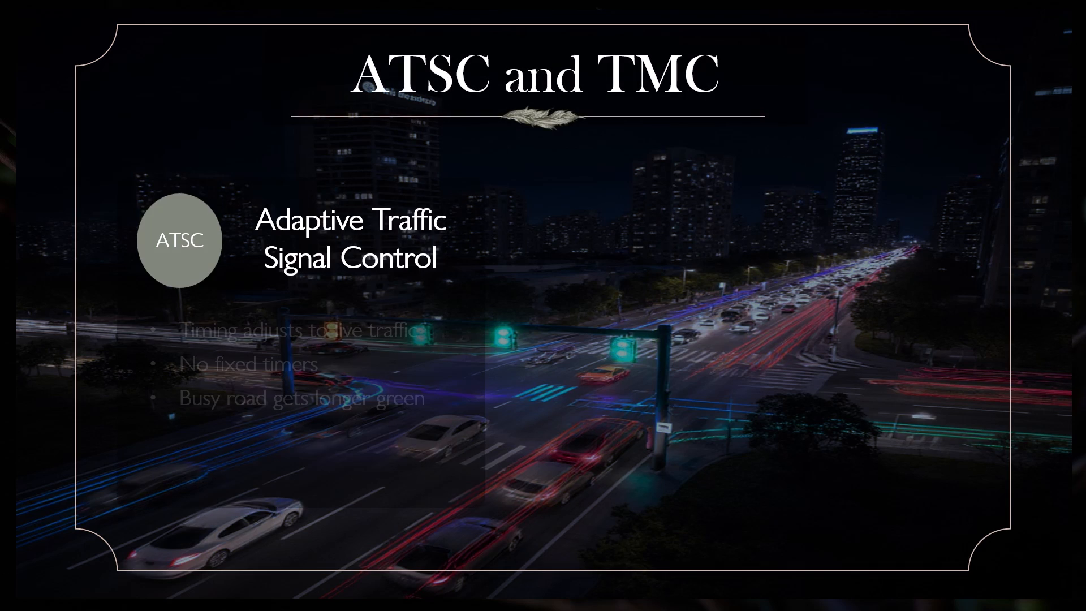
{"action": "key", "text": "space"}
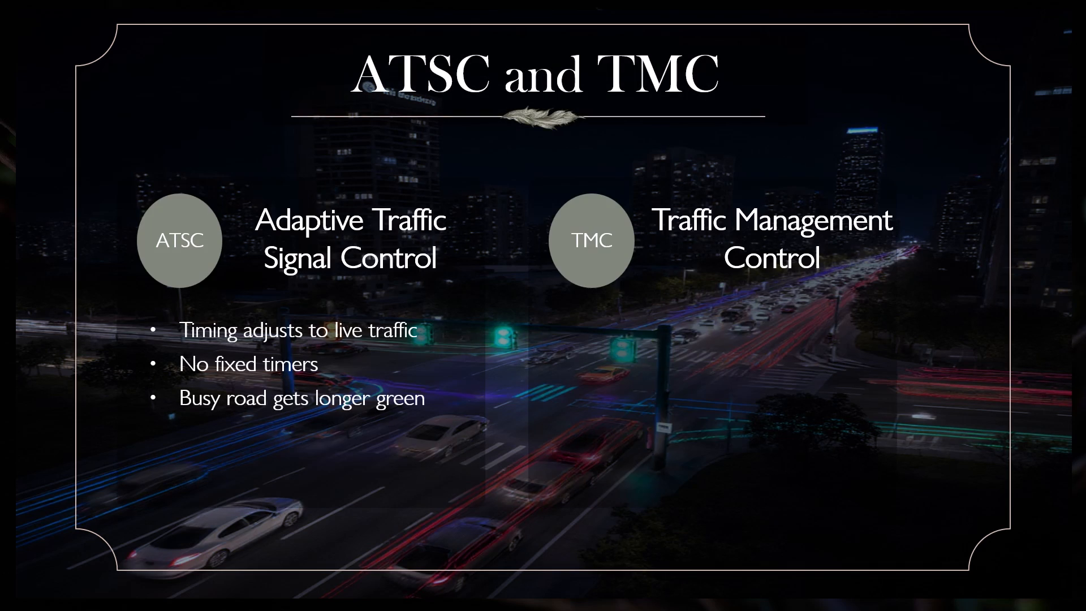
{"action": "key", "text": "space"}
{"action": "key", "text": "space"}
{"action": "key", "text": "space"}
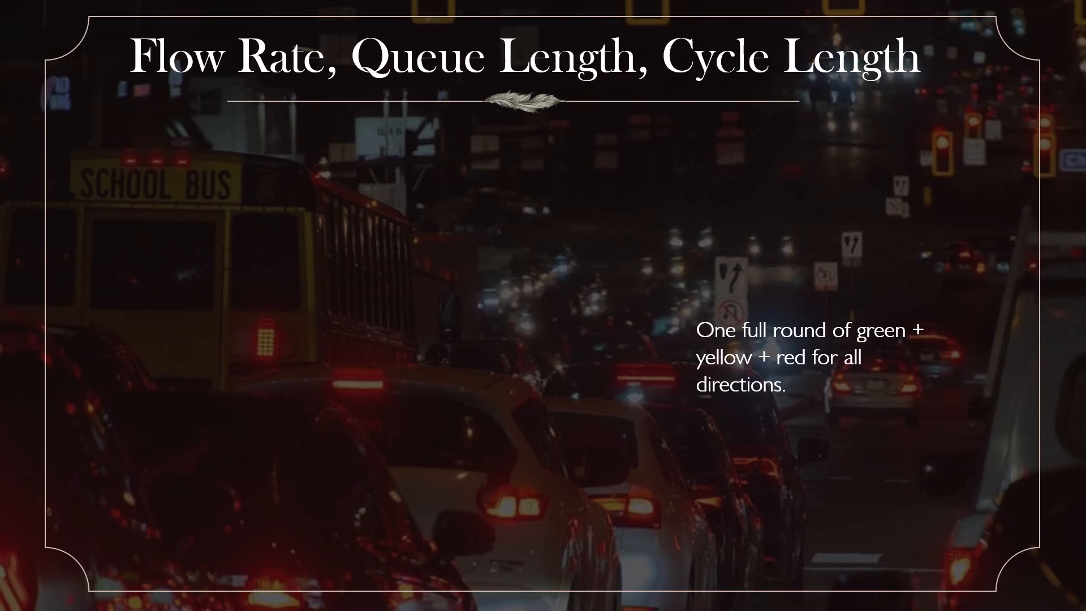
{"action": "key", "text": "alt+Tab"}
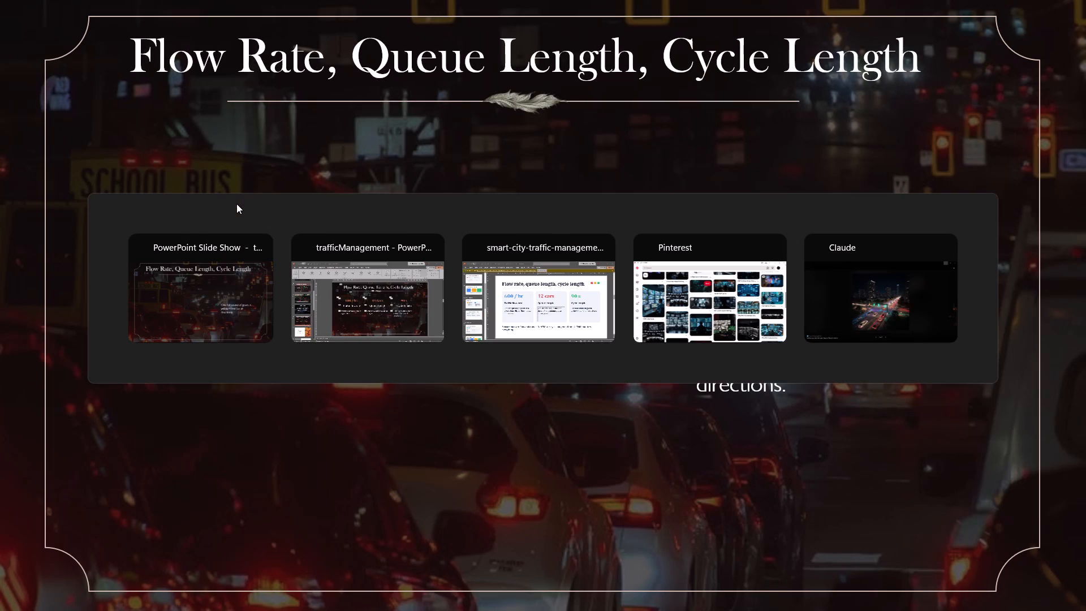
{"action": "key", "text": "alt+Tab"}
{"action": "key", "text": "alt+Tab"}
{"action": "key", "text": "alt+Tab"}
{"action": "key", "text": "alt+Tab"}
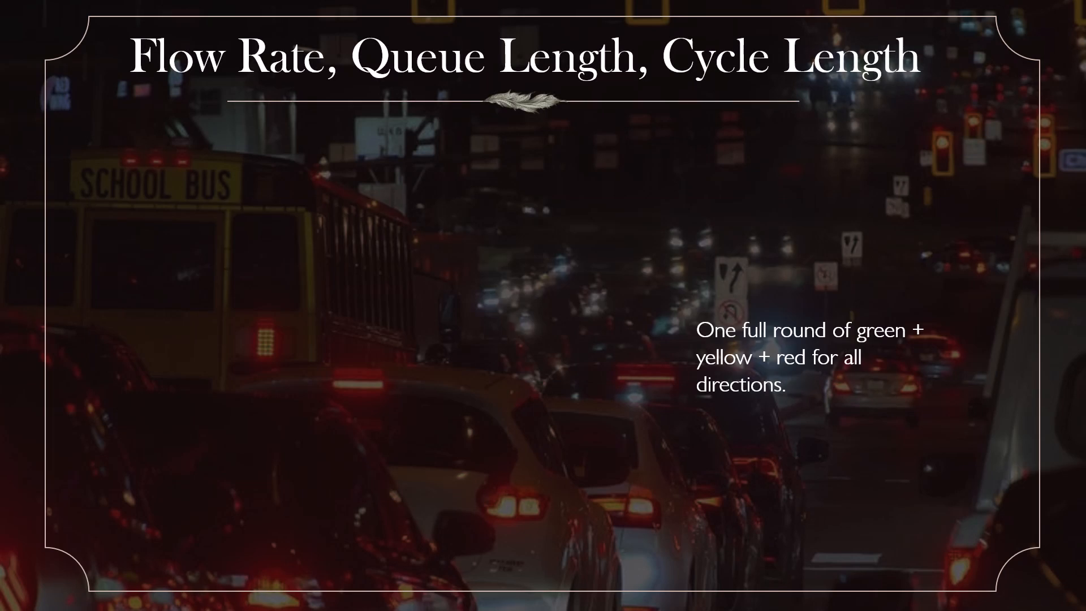
Replay slide 7's animations from its title through all three metric cards, and exit the slide show.
{"action": "key", "text": "Left"}
{"action": "key", "text": "space"}
{"action": "key", "text": "space"}
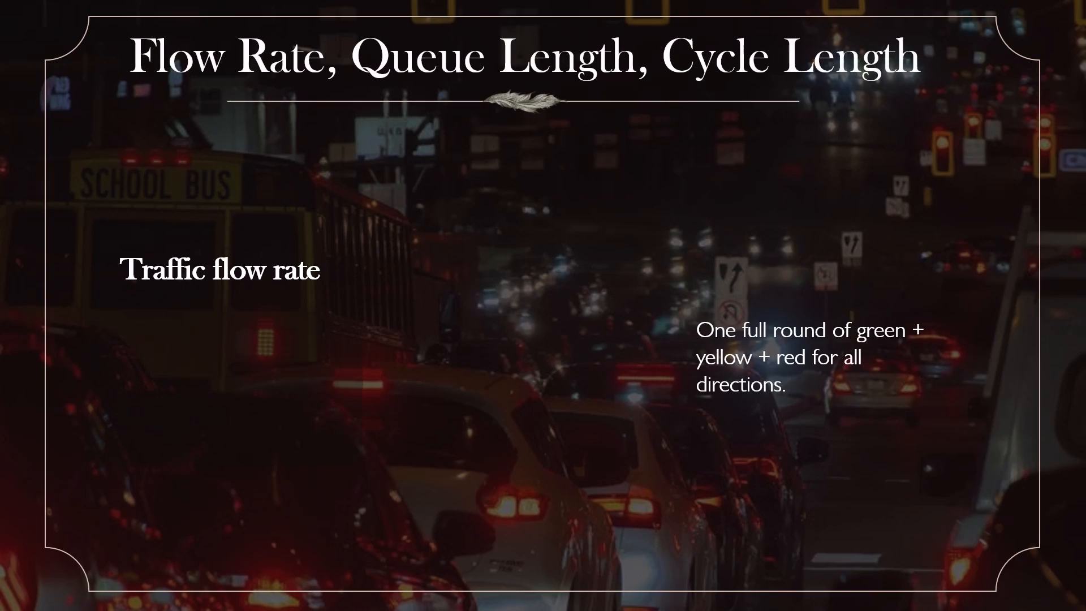
{"action": "key", "text": "space"}
{"action": "key", "text": "space"}
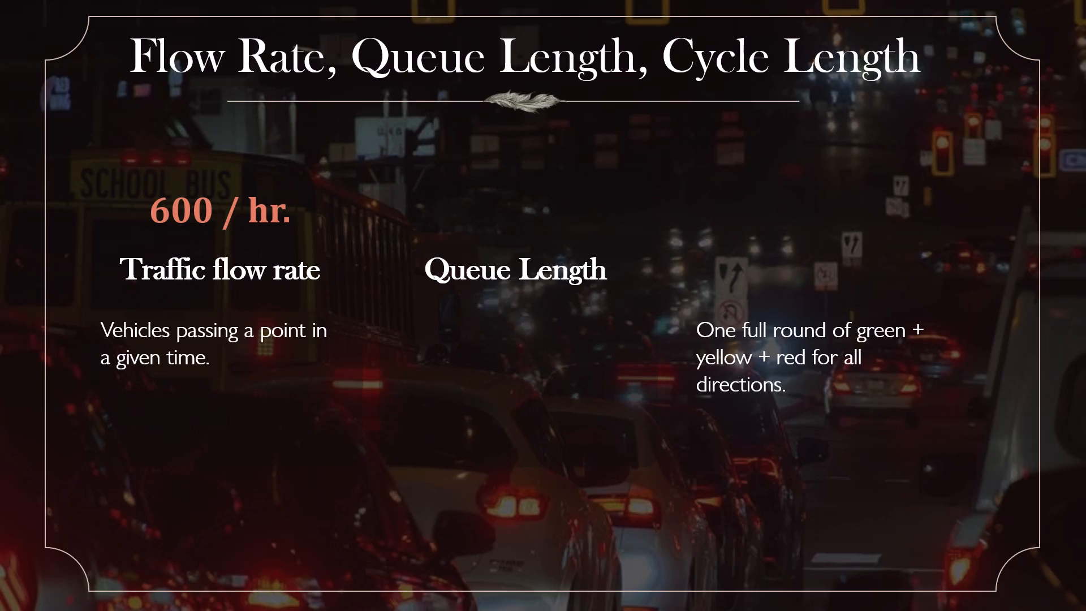
{"action": "key", "text": "space"}
{"action": "key", "text": "space"}
{"action": "key", "text": "space"}
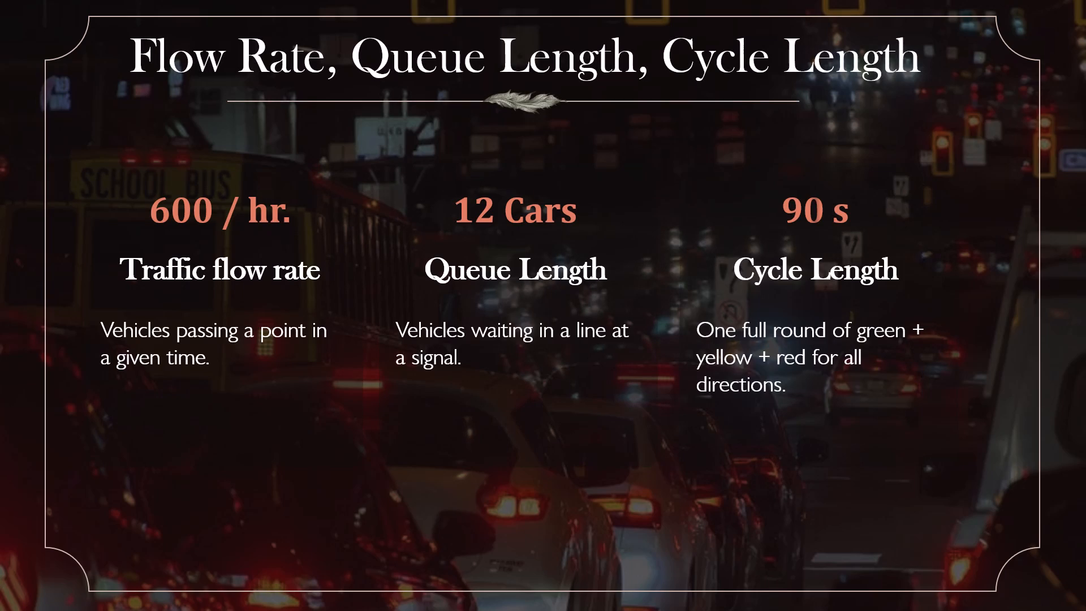
{"action": "key", "text": "Escape"}
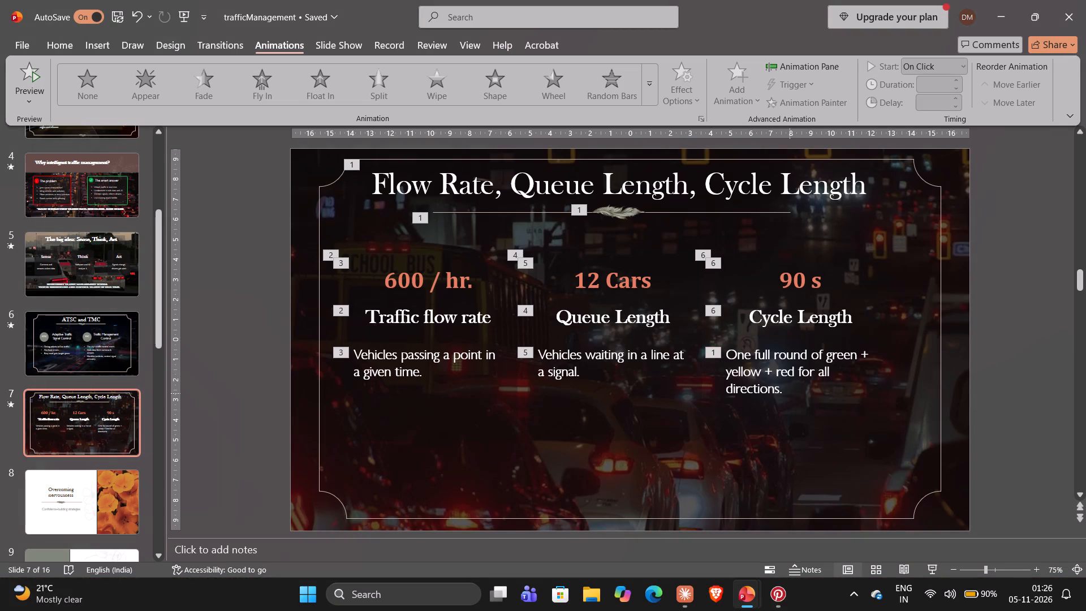
Remove the animation from the third card's cycle length description.
{"action": "left_click", "coordinate": [712, 354]}
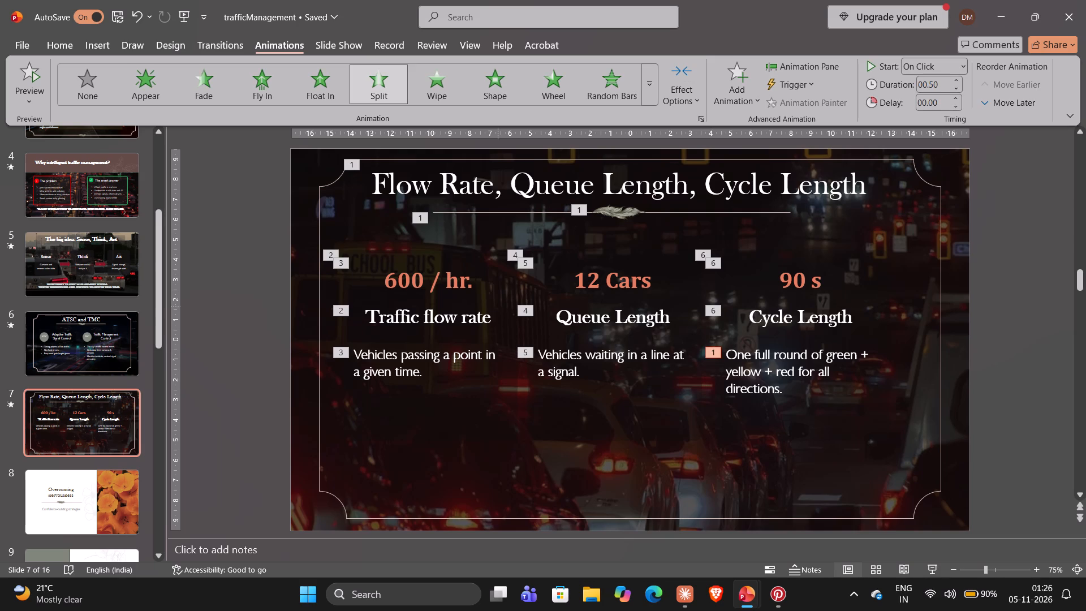
{"action": "left_click", "coordinate": [86, 97]}
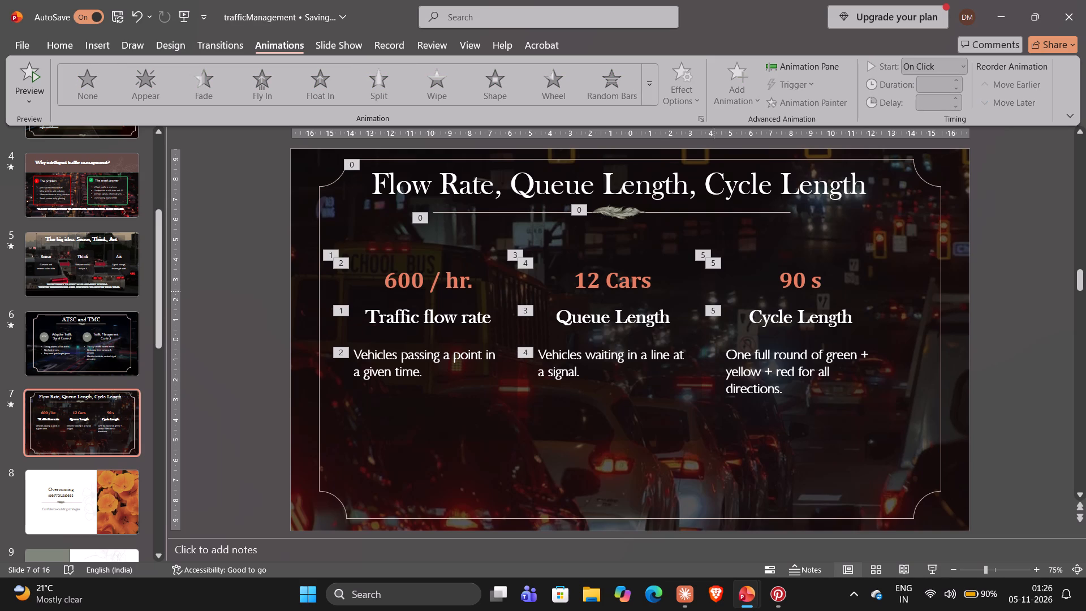
Remove the animation from the third card's "90 s" figure on slide 7.
{"action": "left_click", "coordinate": [717, 305]}
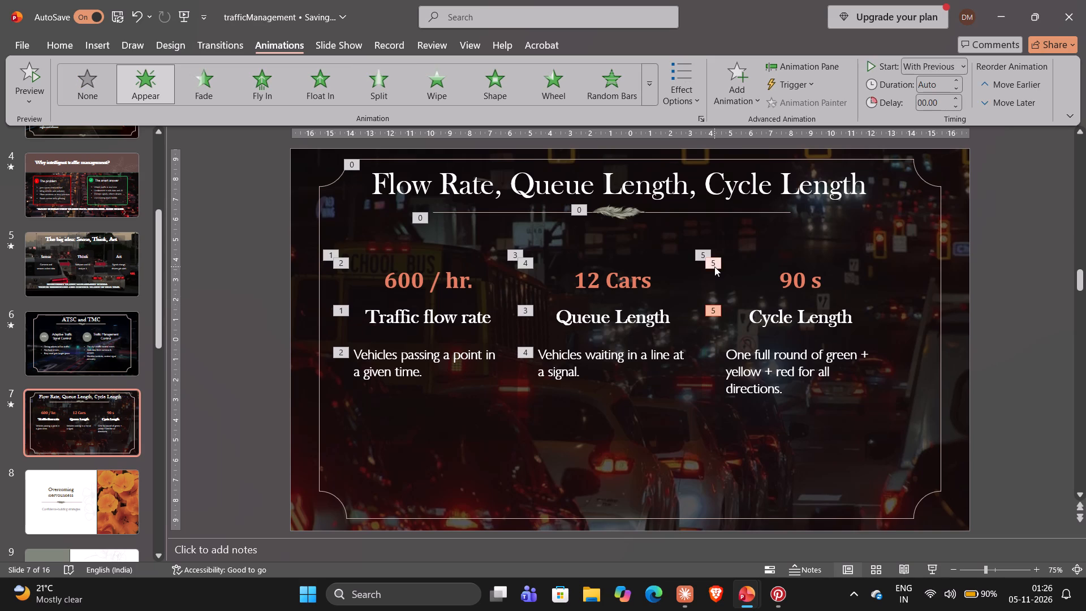
{"action": "left_click", "coordinate": [714, 266]}
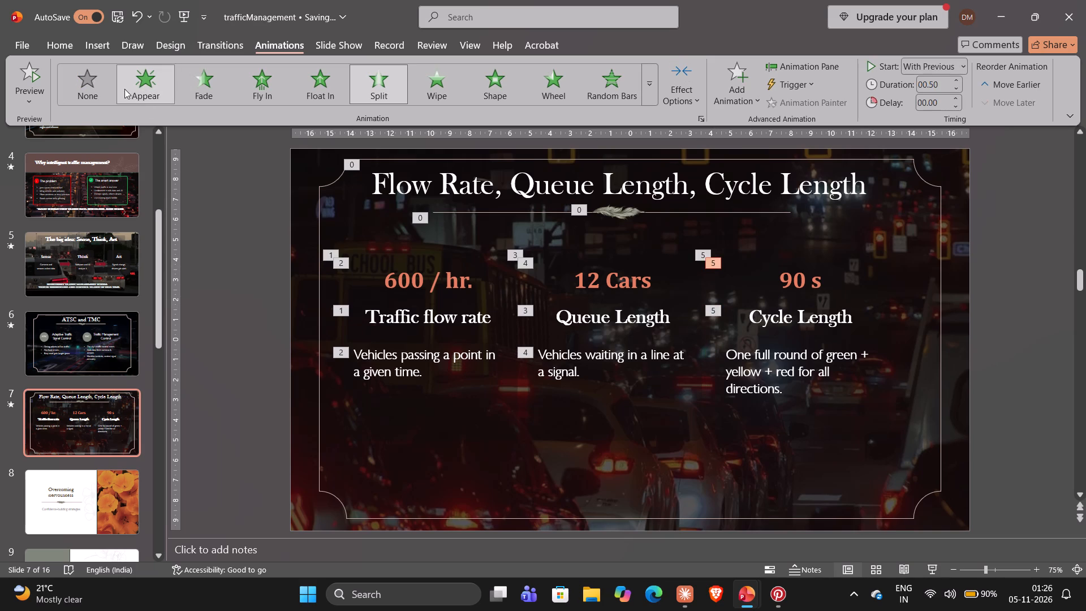
{"action": "left_click", "coordinate": [80, 85]}
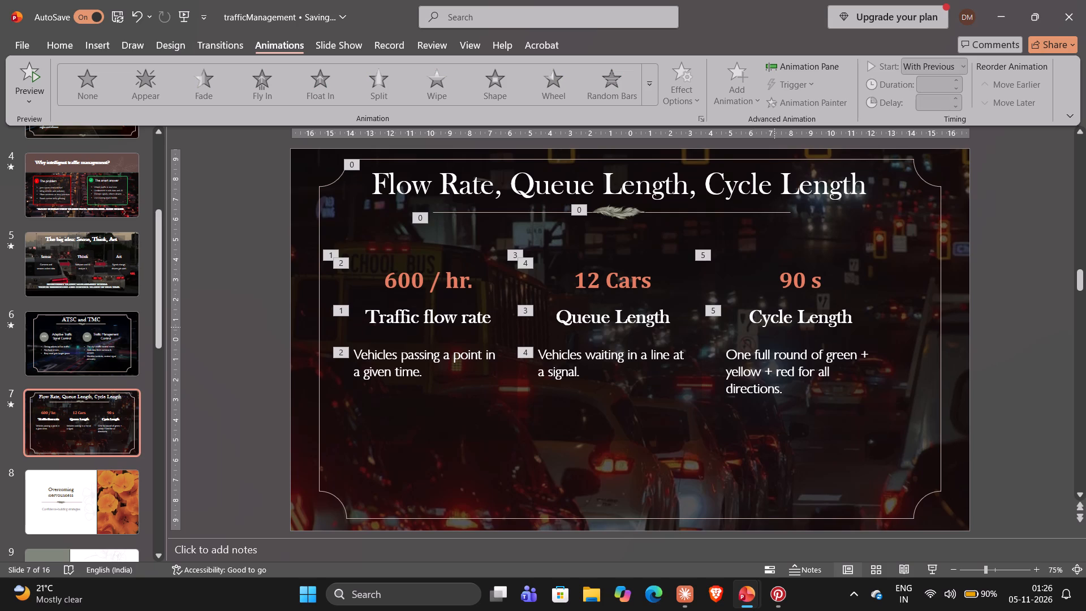
Apply the Split animation to the third card's "90 s" figure and its cycle length description together.
{"action": "left_click", "coordinate": [812, 291], "text": "ctrl"}
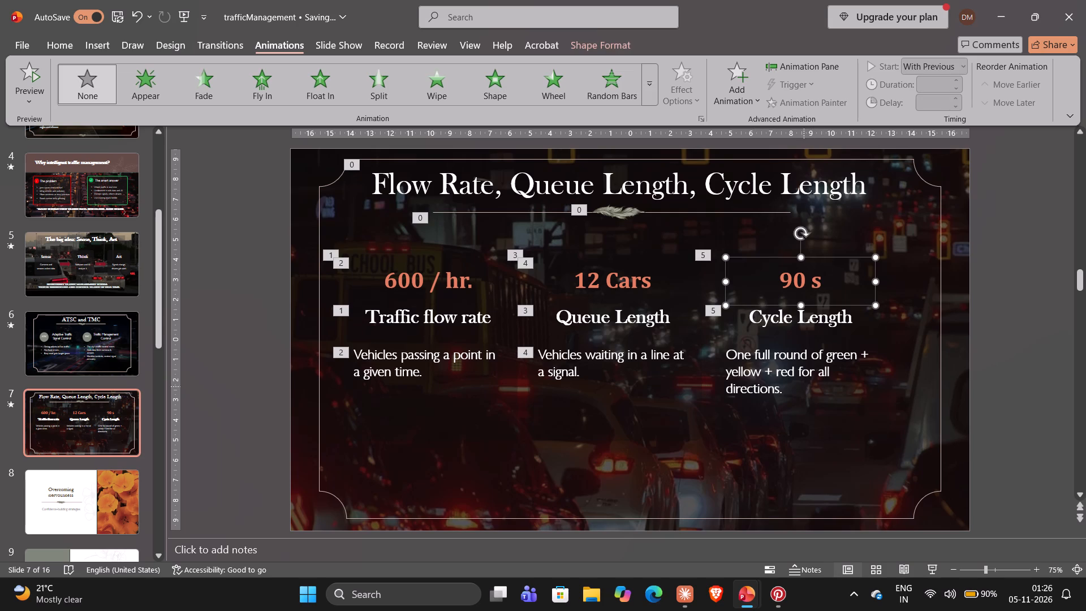
{"action": "left_click", "coordinate": [800, 393], "text": "ctrl"}
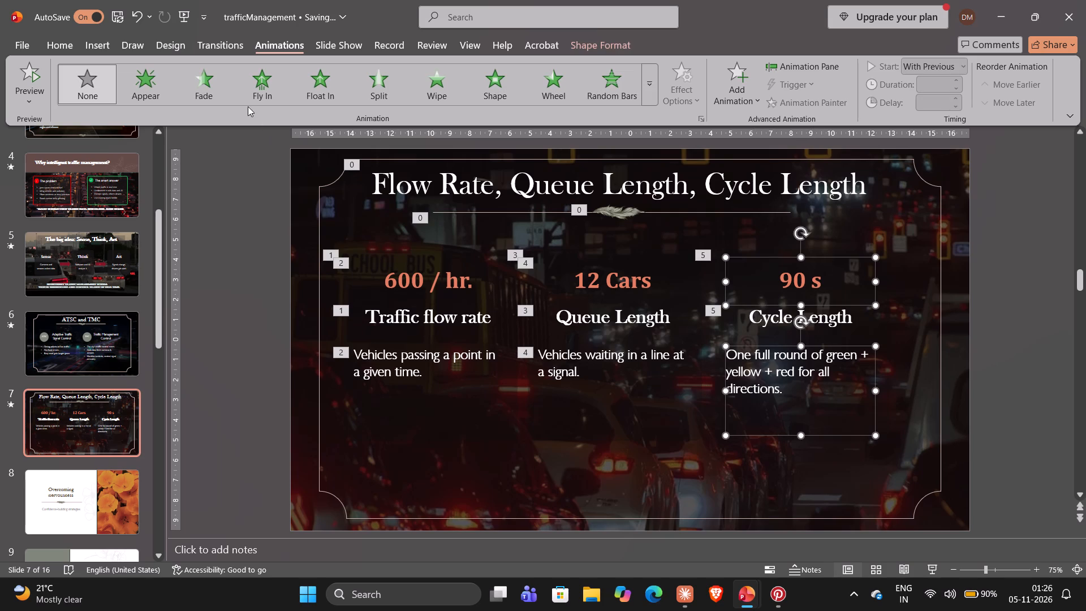
{"action": "left_click", "coordinate": [363, 91]}
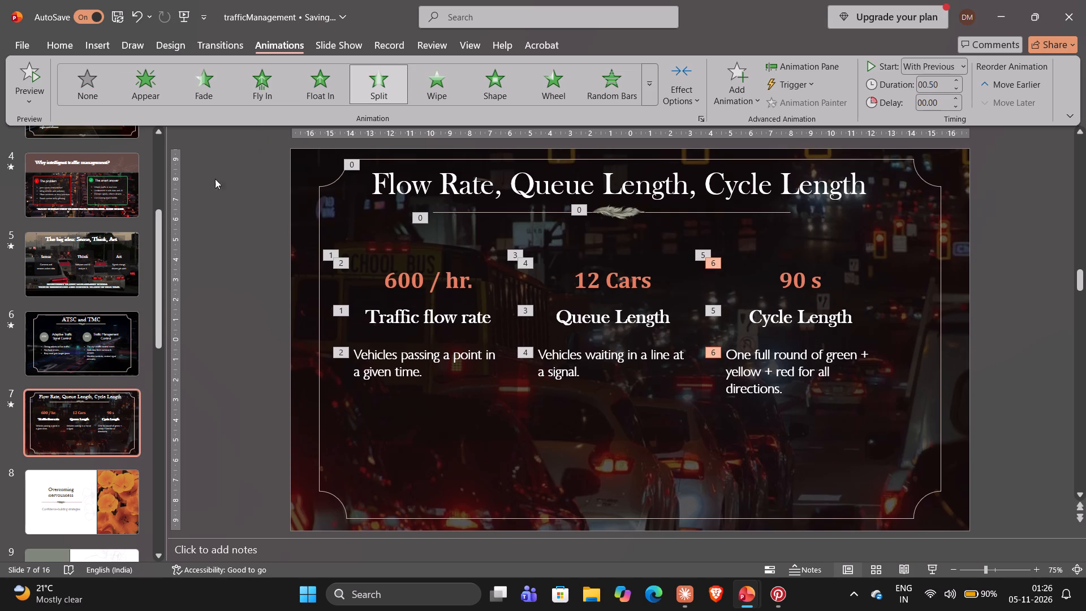
{"action": "left_click", "coordinate": [236, 184]}
Play the slide show from the beginning, advancing through every animation up to slide 7's title.
{"action": "key", "text": "F5"}
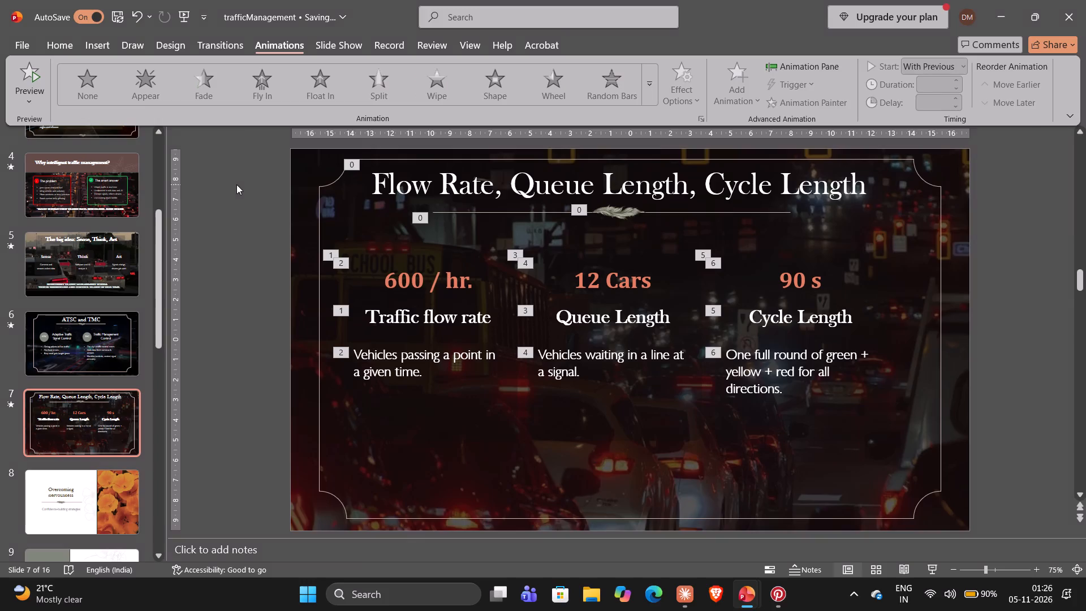
{"action": "key", "text": "F5"}
{"action": "key", "text": "space"}
{"action": "key", "text": "space"}
{"action": "key", "text": "space"}
{"action": "key", "text": "space"}
{"action": "key", "text": "space"}
{"action": "key", "text": "space"}
{"action": "key", "text": "space"}
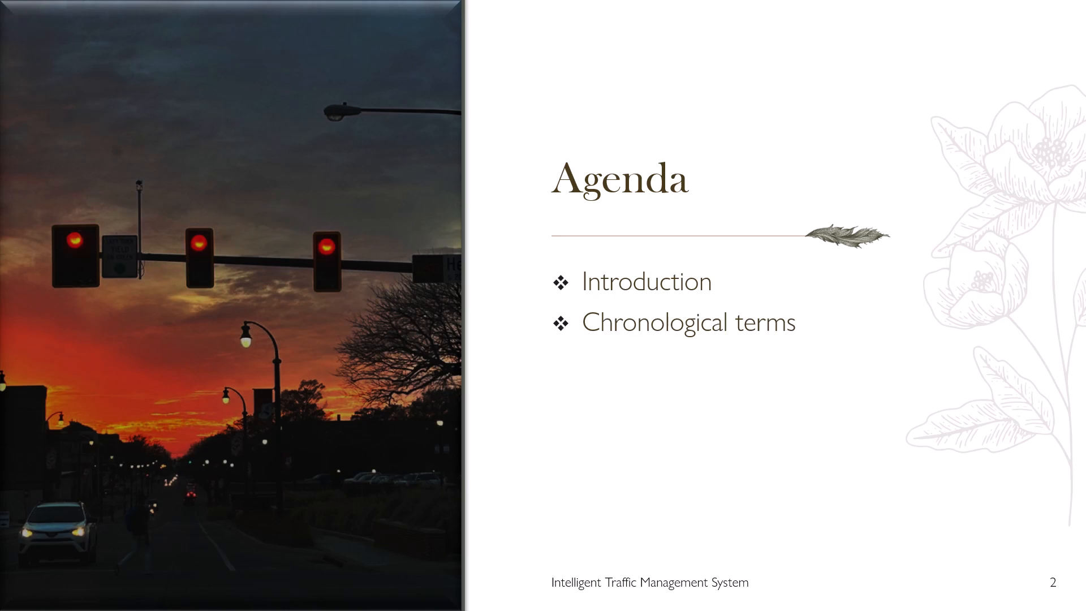
{"action": "key", "text": "space"}
{"action": "key", "text": "space"}
{"action": "key", "text": "space"}
{"action": "key", "text": "space"}
{"action": "key", "text": "space"}
{"action": "key", "text": "space"}
{"action": "key", "text": "space"}
{"action": "key", "text": "space"}
{"action": "key", "text": "space"}
{"action": "key", "text": "space"}
{"action": "key", "text": "space"}
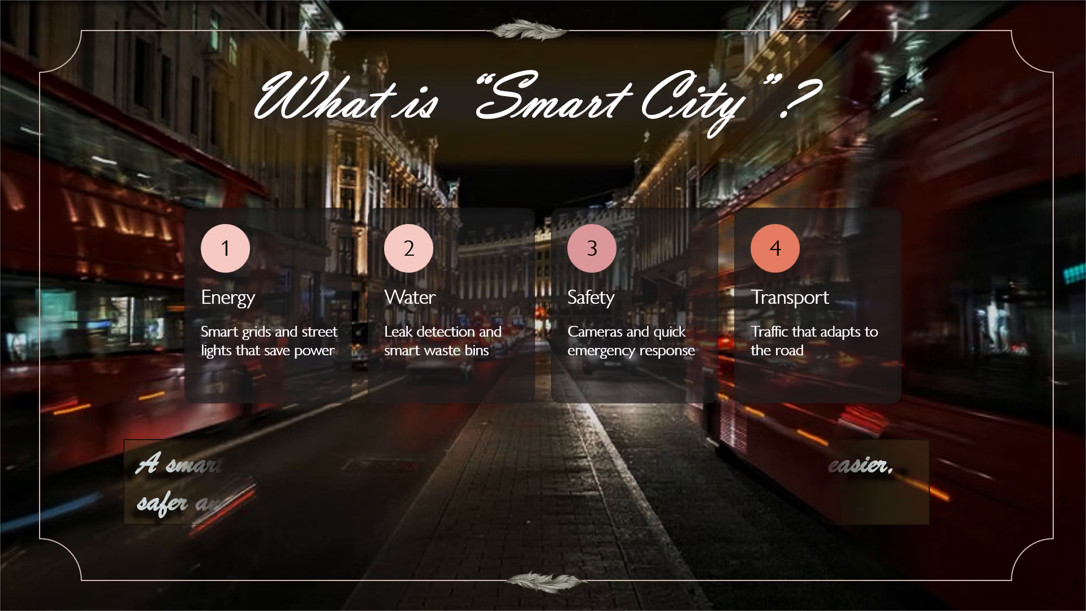
{"action": "key", "text": "space"}
{"action": "key", "text": "space"}
{"action": "key", "text": "space"}
{"action": "key", "text": "space"}
{"action": "key", "text": "space"}
{"action": "key", "text": "space"}
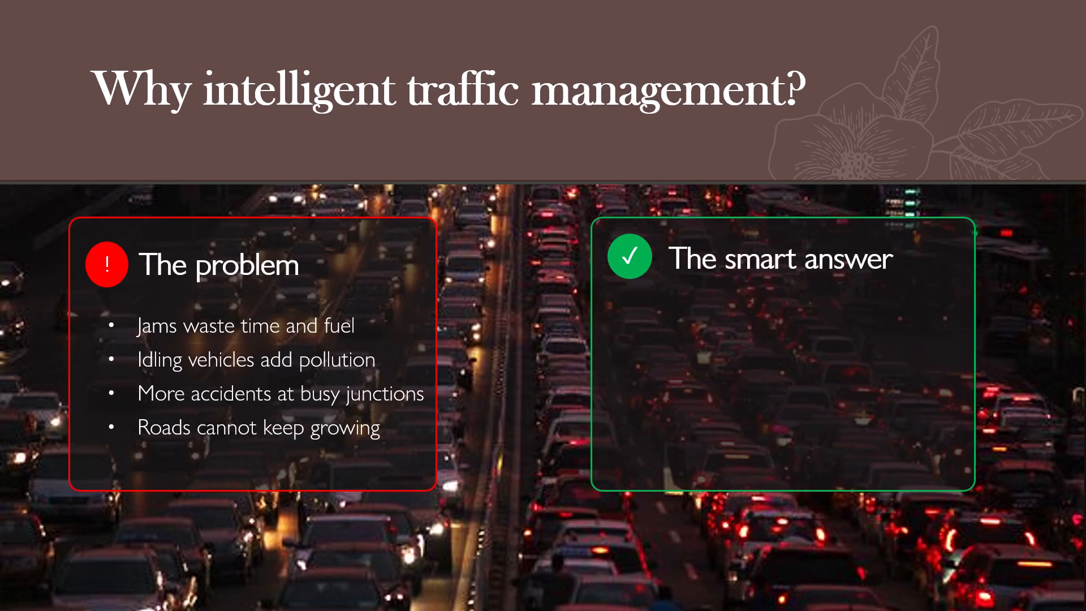
{"action": "key", "text": "space"}
{"action": "key", "text": "space"}
{"action": "key", "text": "space"}
{"action": "key", "text": "space"}
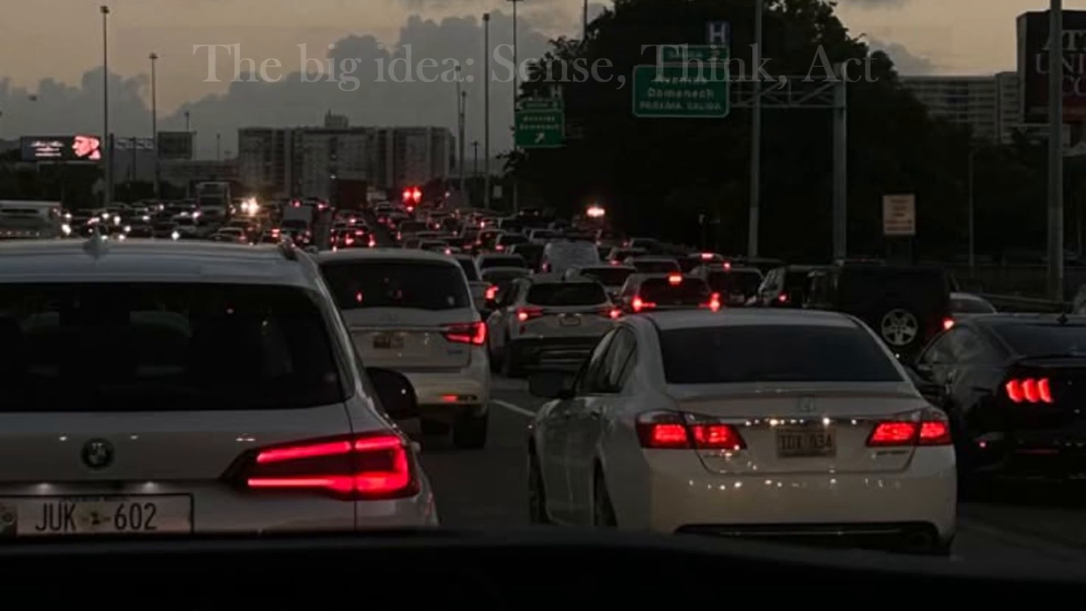
{"action": "key", "text": "space"}
{"action": "key", "text": "space"}
{"action": "key", "text": "space"}
{"action": "key", "text": "space"}
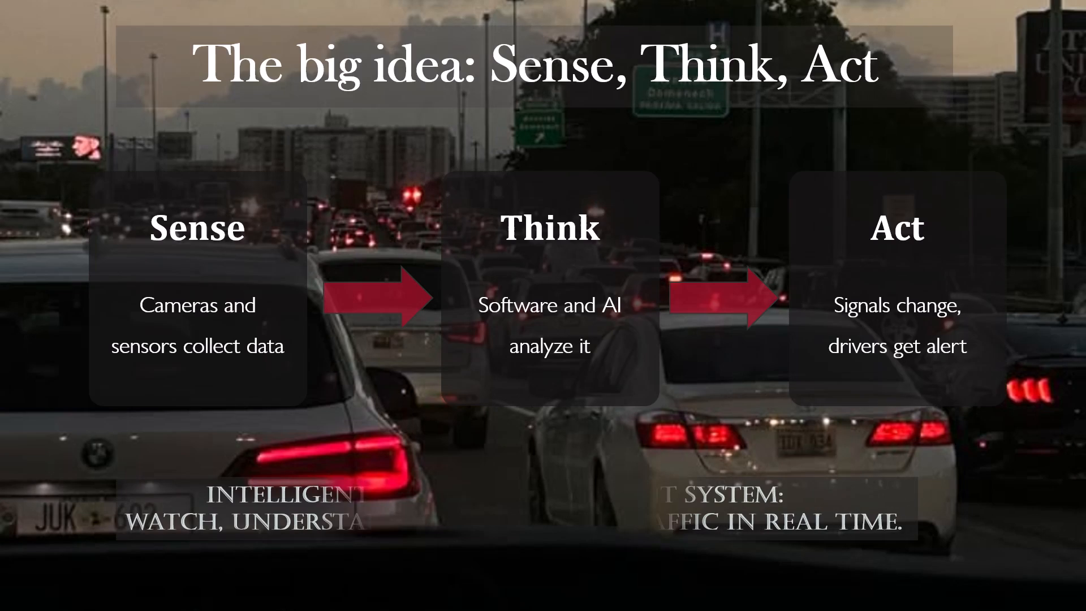
{"action": "key", "text": "space"}
{"action": "key", "text": "space"}
{"action": "key", "text": "space"}
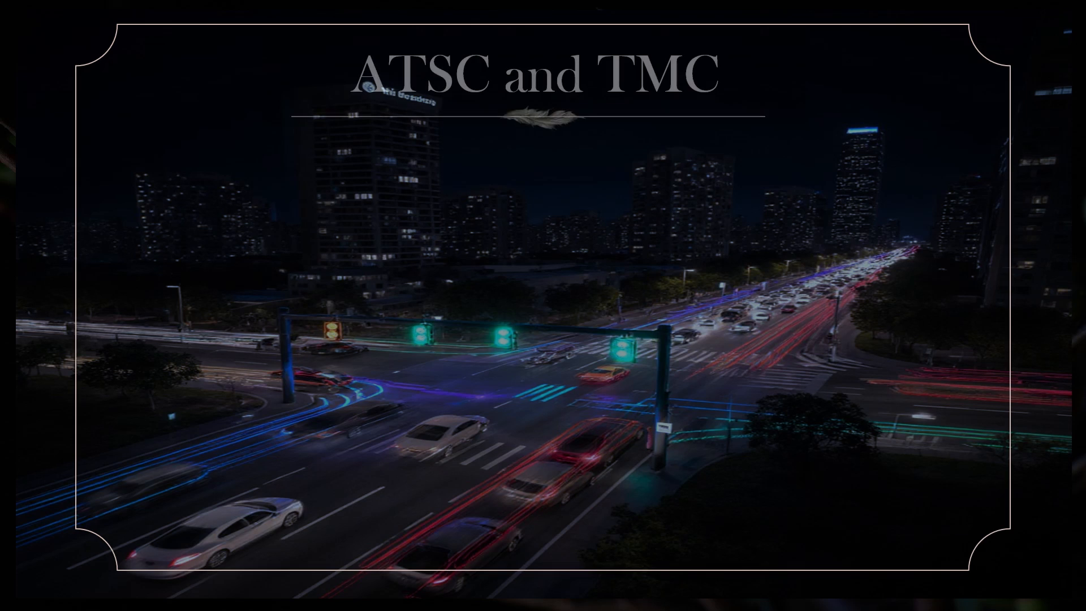
{"action": "key", "text": "space"}
{"action": "key", "text": "space"}
{"action": "key", "text": "space"}
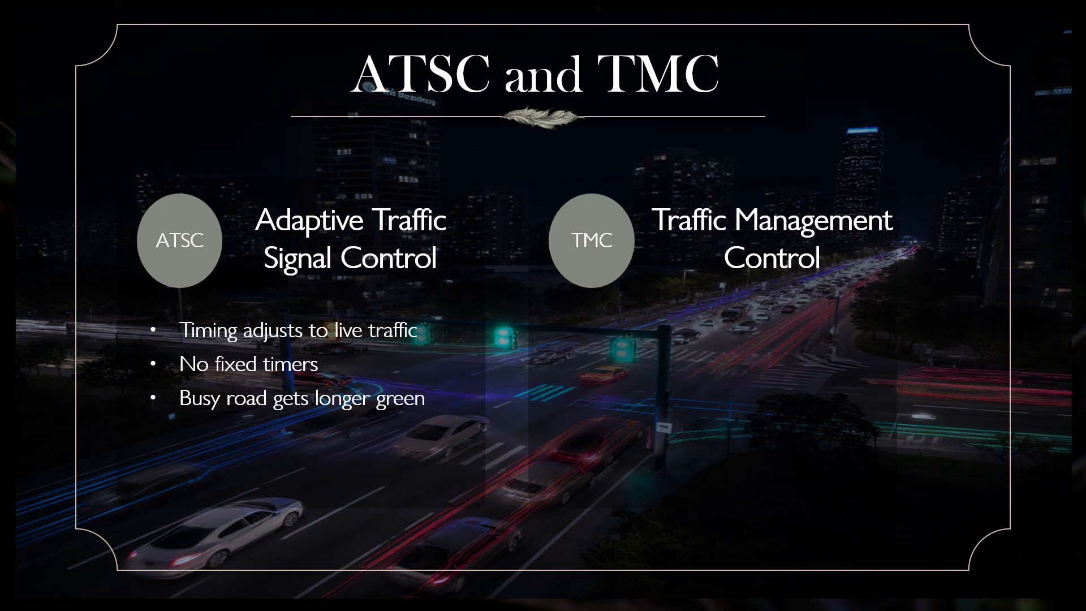
{"action": "key", "text": "space"}
{"action": "key", "text": "space"}
{"action": "key", "text": "space"}
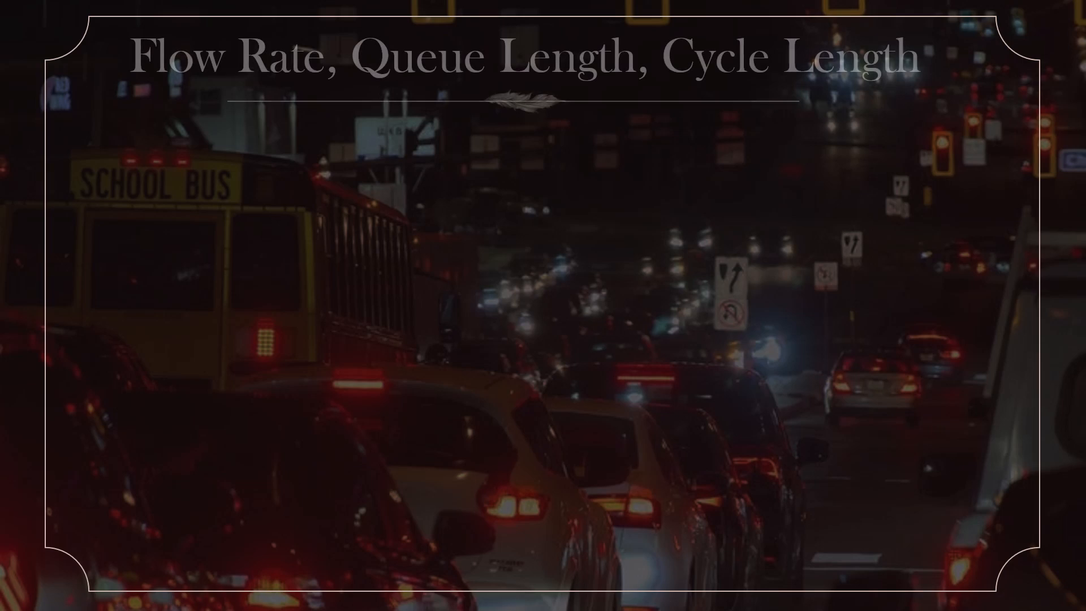
Advance slide 7's animations through the traffic flow rate card and into the queue length card to check their order.
{"action": "key", "text": "space"}
{"action": "key", "text": "space"}
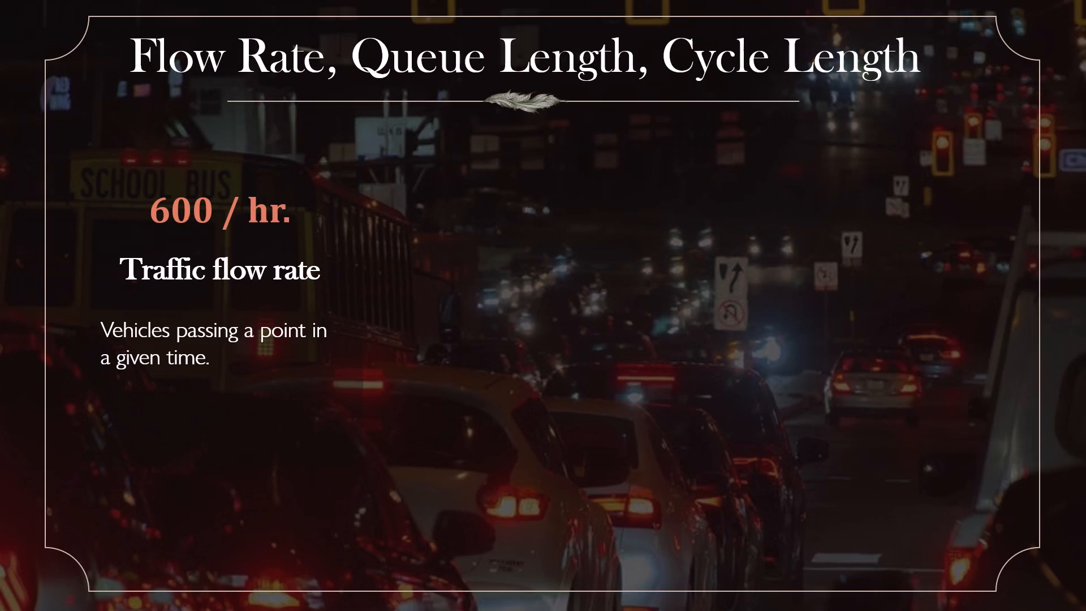
{"action": "key", "text": "space"}
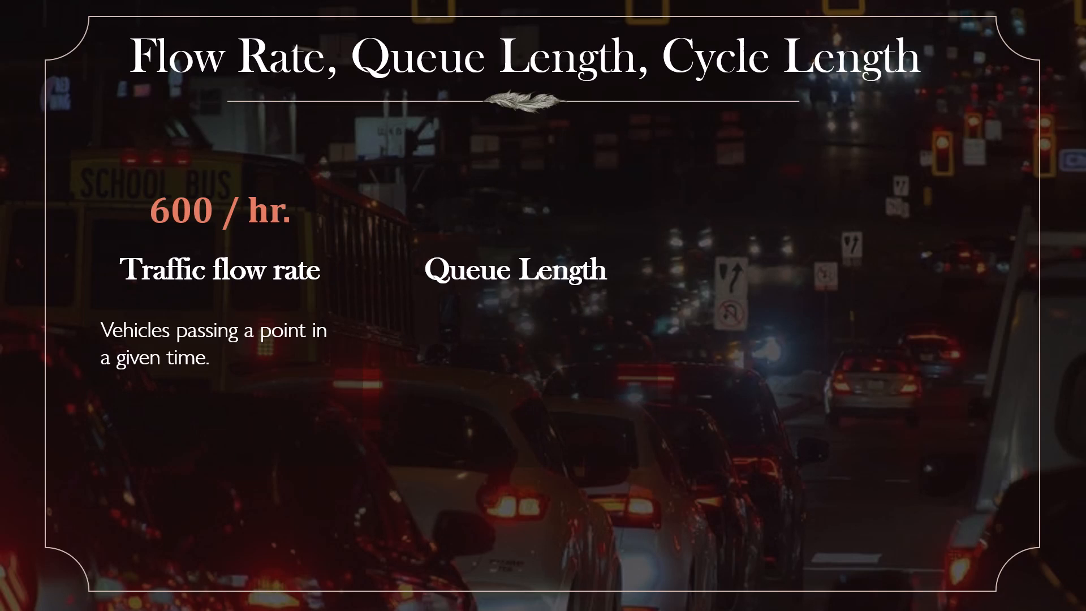
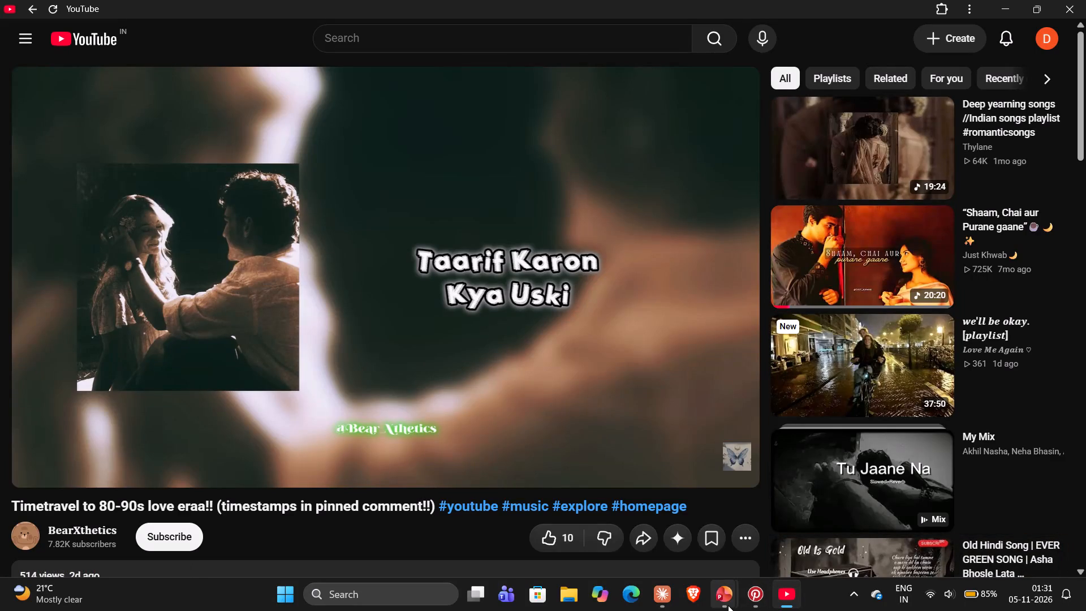
In the smart-city-traffic-management reference deck, copy slide 6's closing sentence beginning "Sensors measure flow and queue".
{"action": "left_click", "coordinate": [728, 605]}
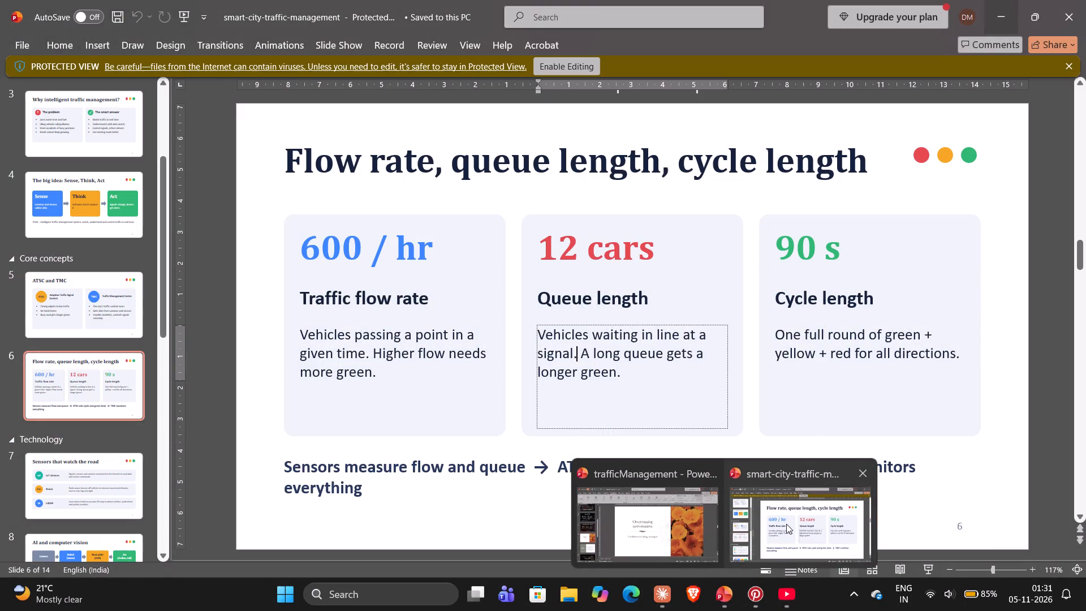
{"action": "left_click", "coordinate": [786, 524]}
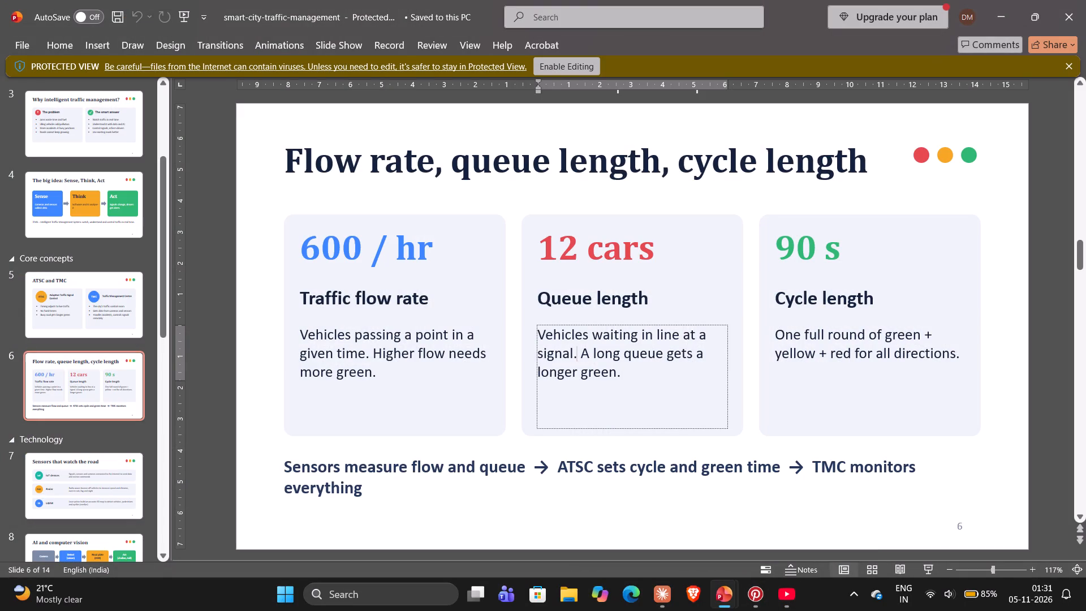
{"action": "left_click_drag", "start_coordinate": [283, 465], "coordinate": [287, 465]}
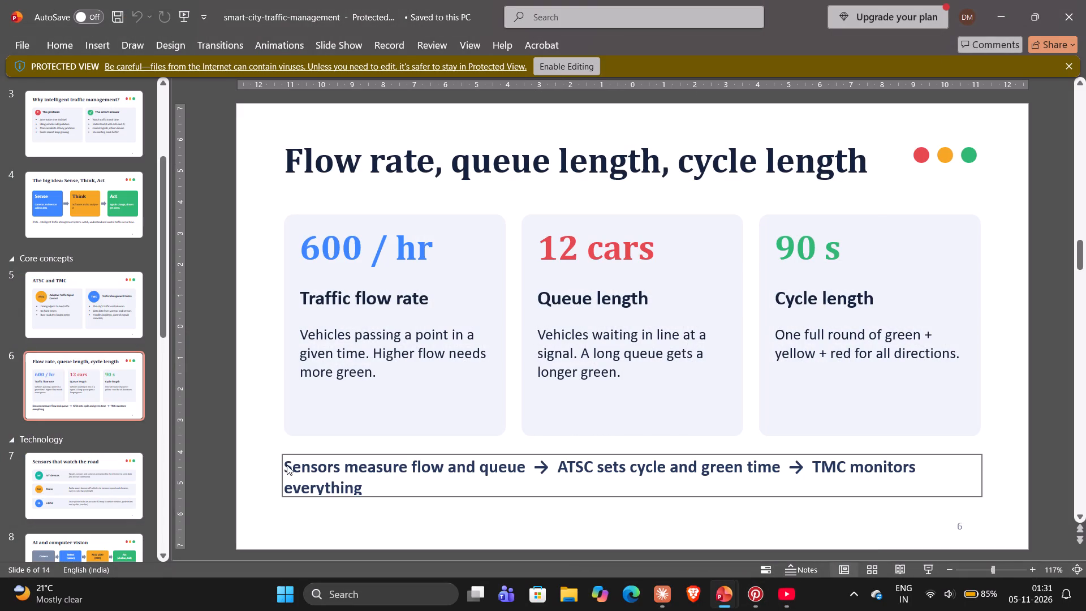
{"action": "left_click_drag", "start_coordinate": [287, 465], "coordinate": [288, 465]}
{"action": "left_click", "coordinate": [288, 465]}
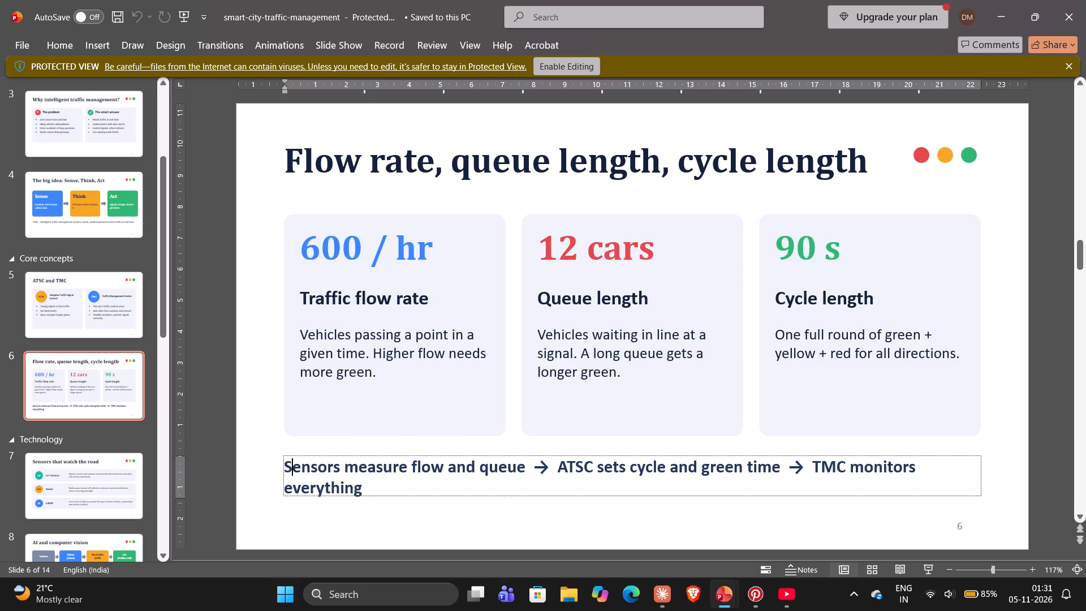
{"action": "left_click", "coordinate": [286, 465]}
{"action": "left_click_drag", "start_coordinate": [286, 465], "coordinate": [365, 487]}
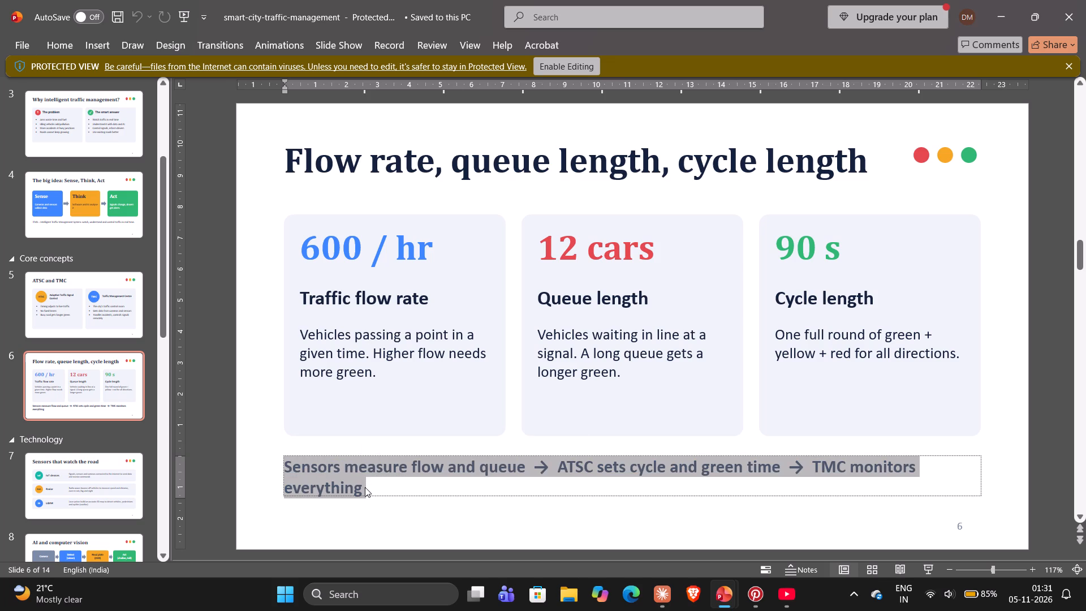
{"action": "key", "text": "ctrl+c"}
Switch back to the trafficManagement presentation and open slide 7.
{"action": "key", "text": "alt+Tab"}
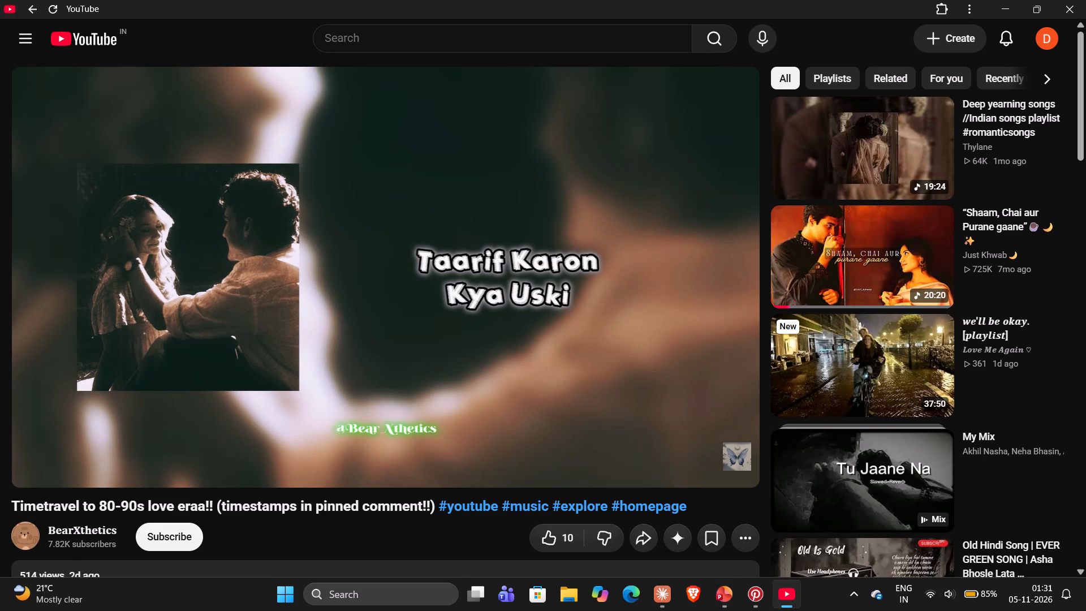
{"action": "key", "text": "alt+Tab"}
{"action": "key", "text": "alt+Tab"}
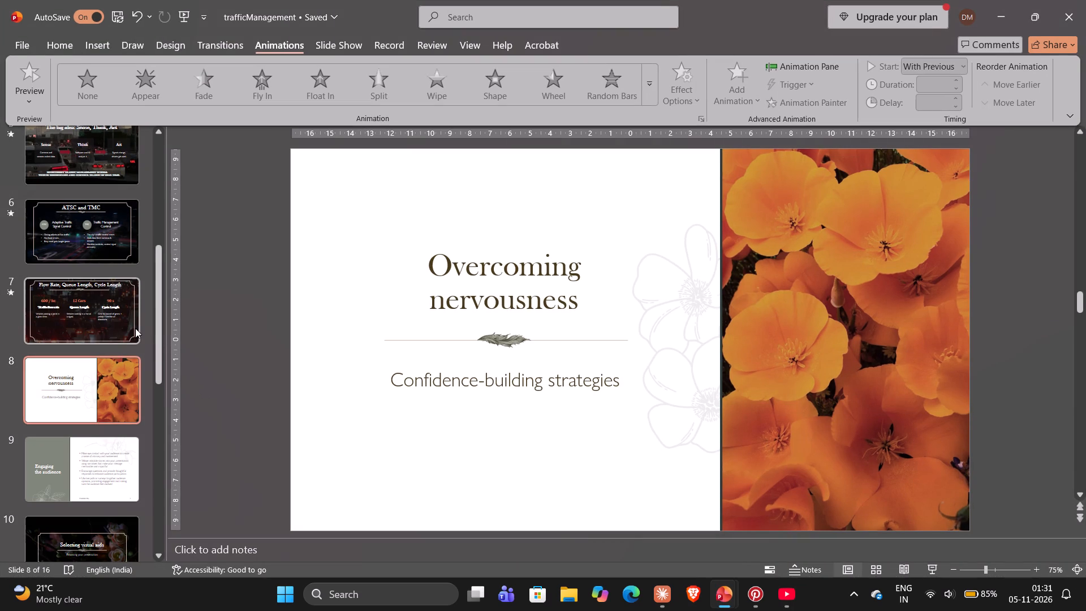
{"action": "left_click", "coordinate": [135, 328]}
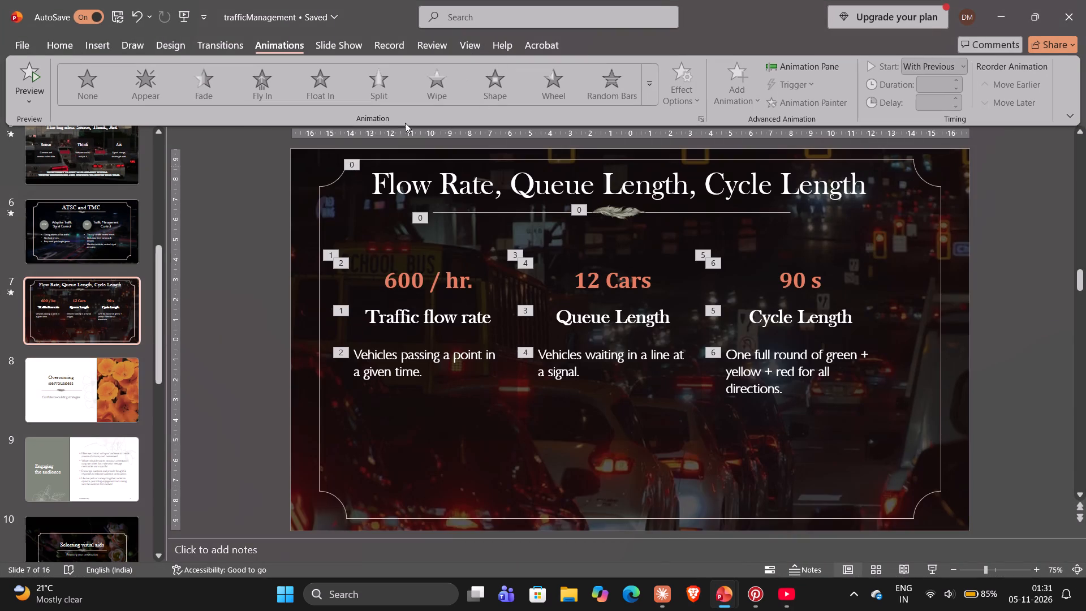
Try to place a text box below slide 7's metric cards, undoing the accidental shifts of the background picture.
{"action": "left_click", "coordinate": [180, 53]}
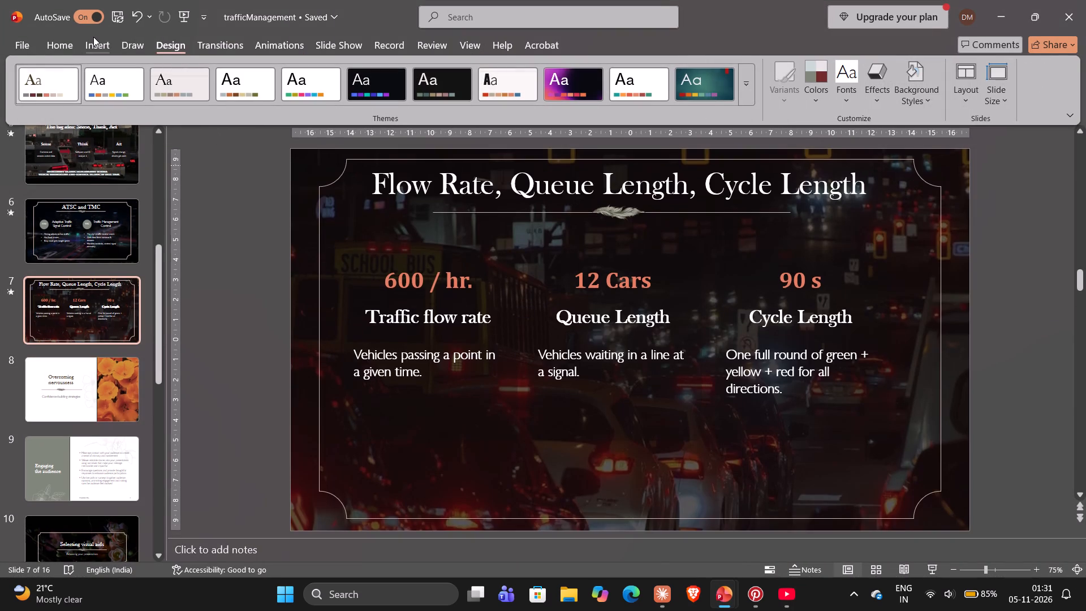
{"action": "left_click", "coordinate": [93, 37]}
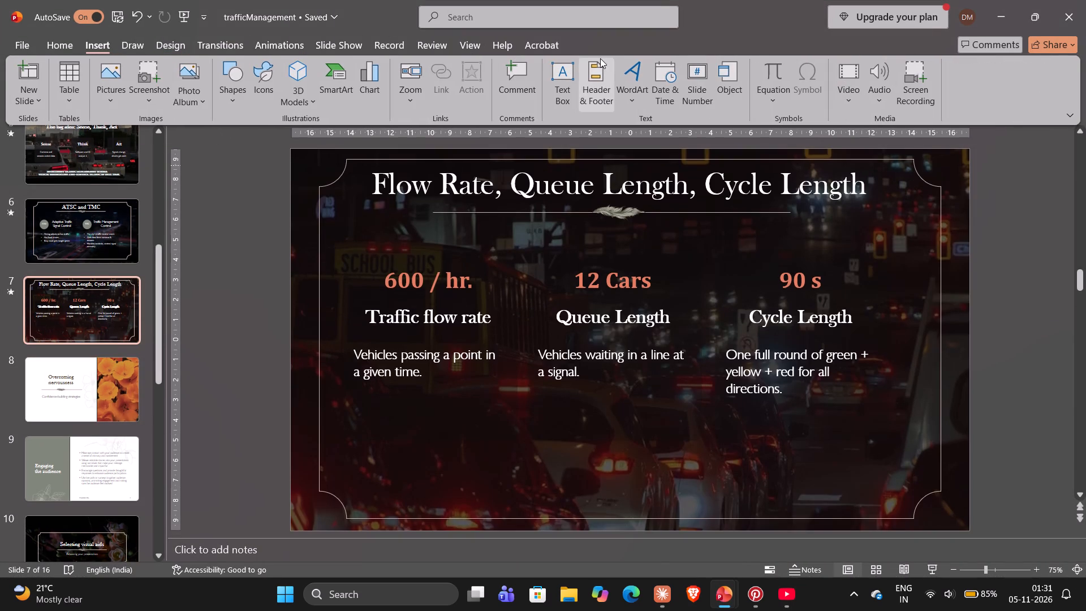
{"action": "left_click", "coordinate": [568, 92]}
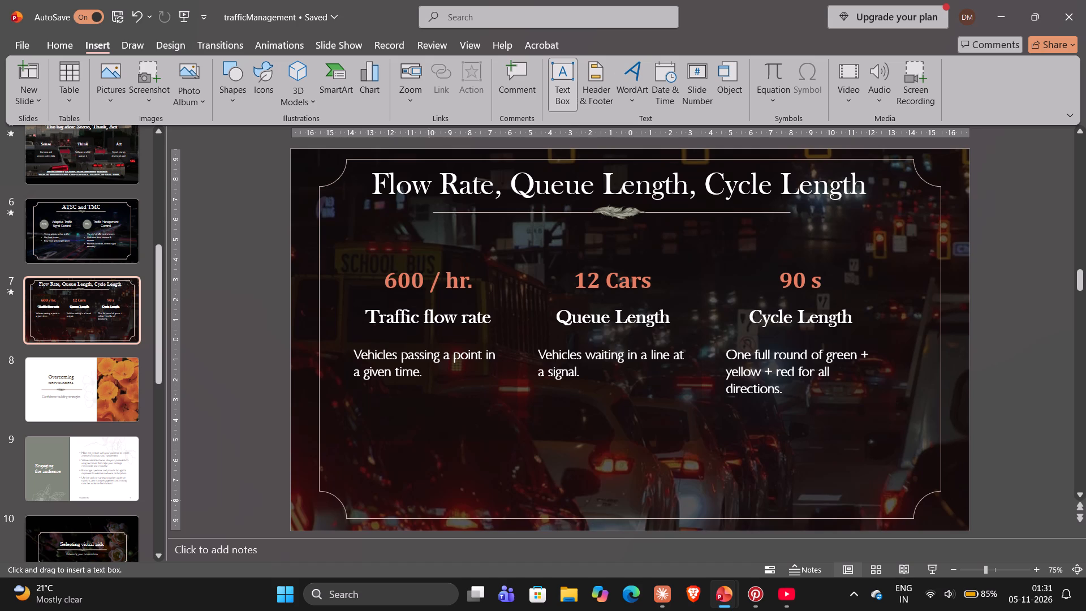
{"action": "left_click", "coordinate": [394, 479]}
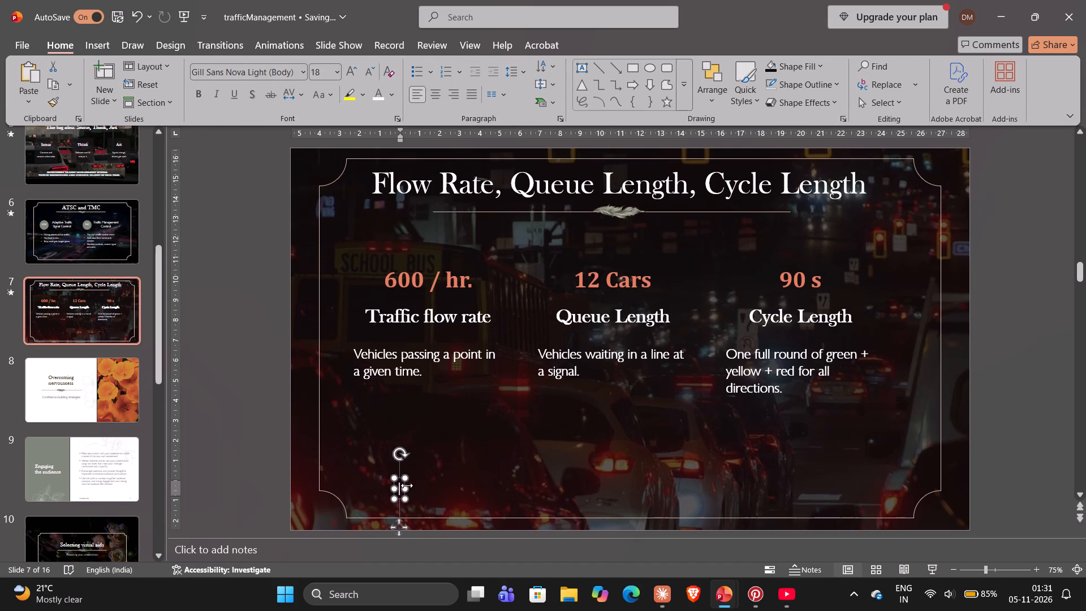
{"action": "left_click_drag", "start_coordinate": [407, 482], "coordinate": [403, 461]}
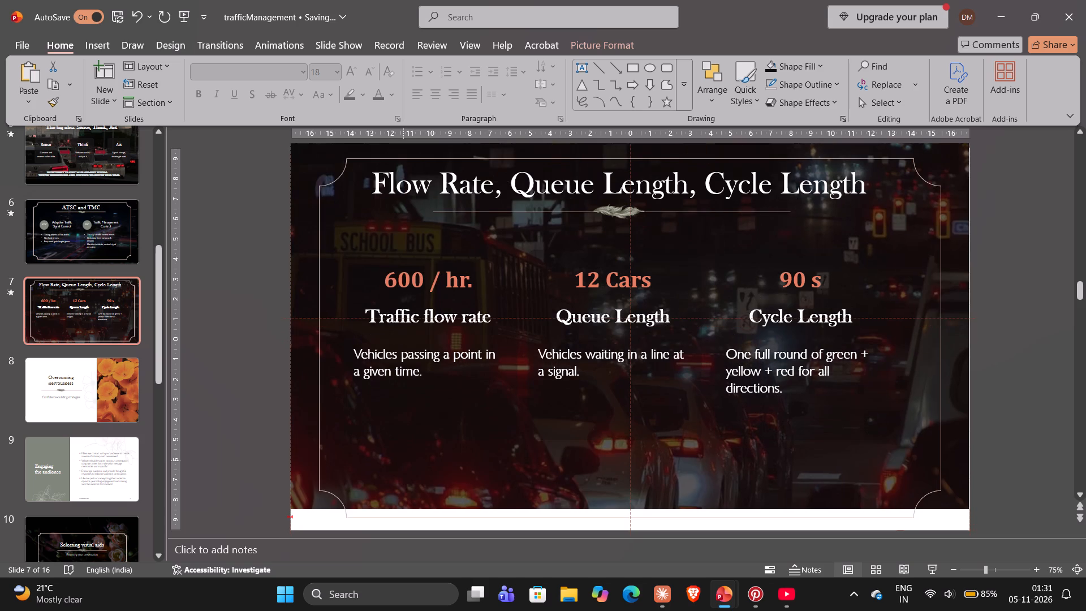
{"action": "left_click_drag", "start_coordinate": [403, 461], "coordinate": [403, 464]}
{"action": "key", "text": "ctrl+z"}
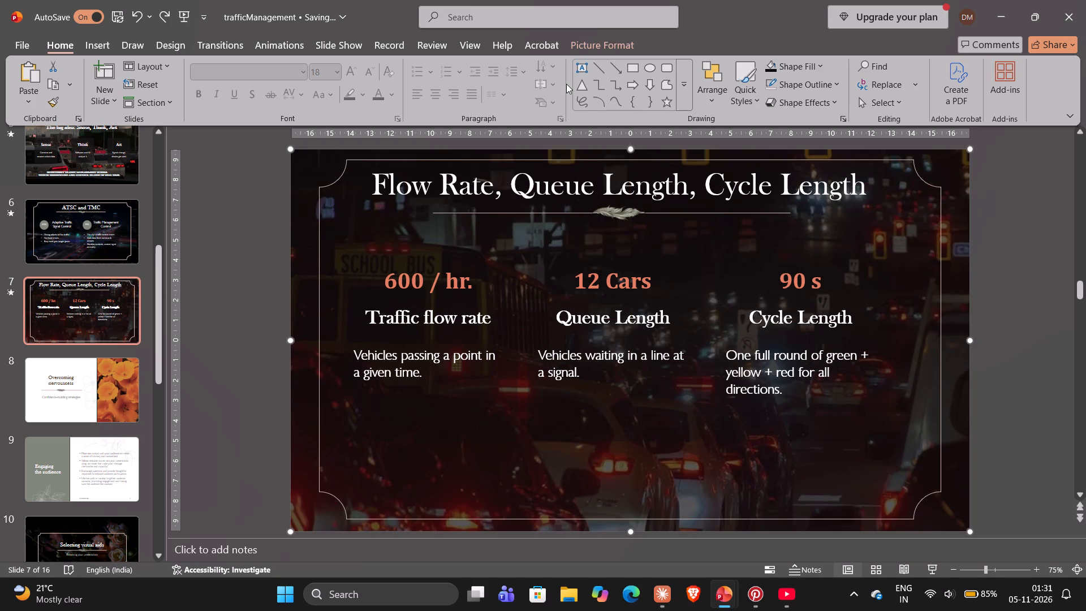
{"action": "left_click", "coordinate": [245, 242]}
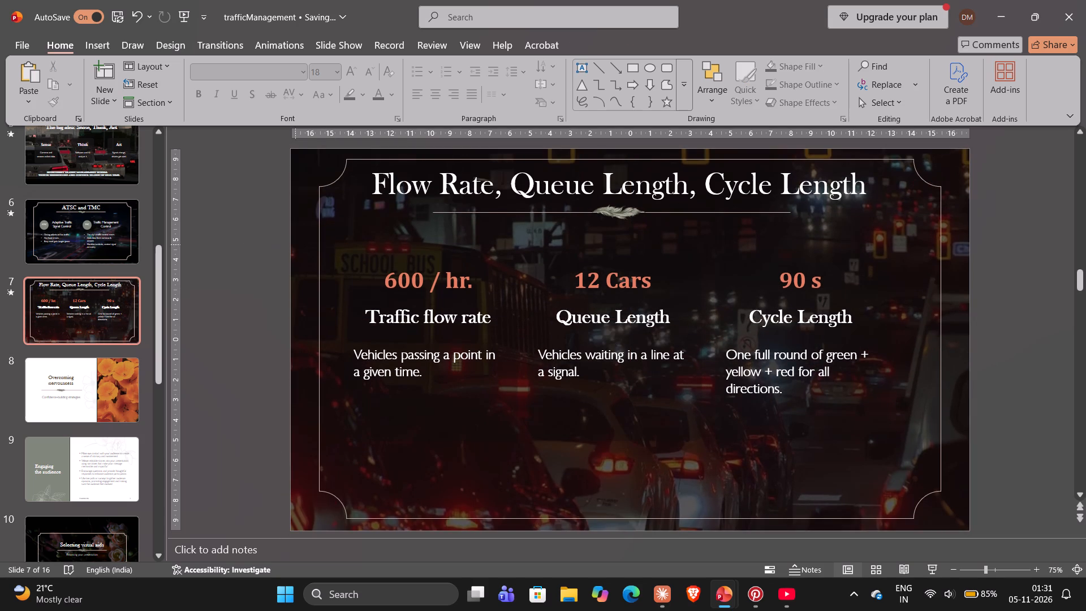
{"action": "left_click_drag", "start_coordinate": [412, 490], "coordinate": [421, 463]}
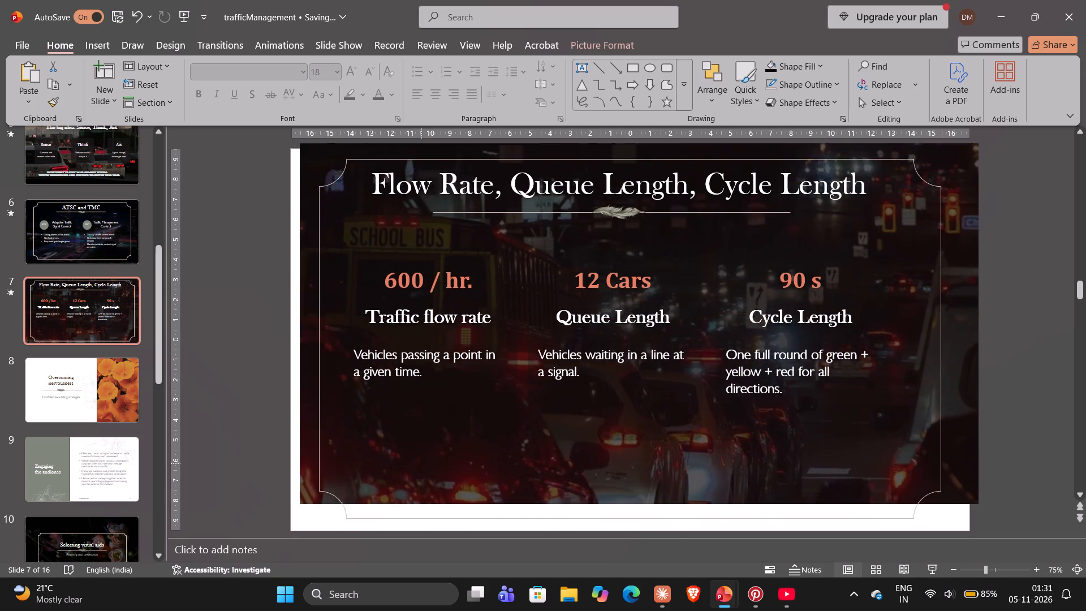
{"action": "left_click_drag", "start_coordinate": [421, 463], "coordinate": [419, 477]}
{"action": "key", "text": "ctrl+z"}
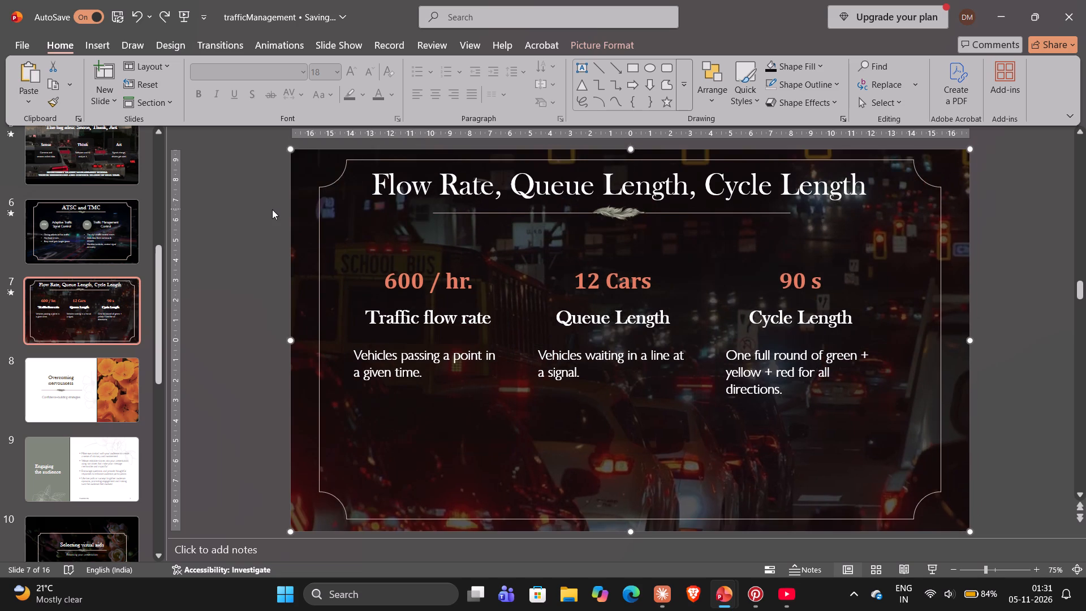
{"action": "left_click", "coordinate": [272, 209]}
Insert a text box below slide 7's metric cards and paste the copied "Sensors measure flow and queue" sentence into it.
{"action": "left_click", "coordinate": [102, 40]}
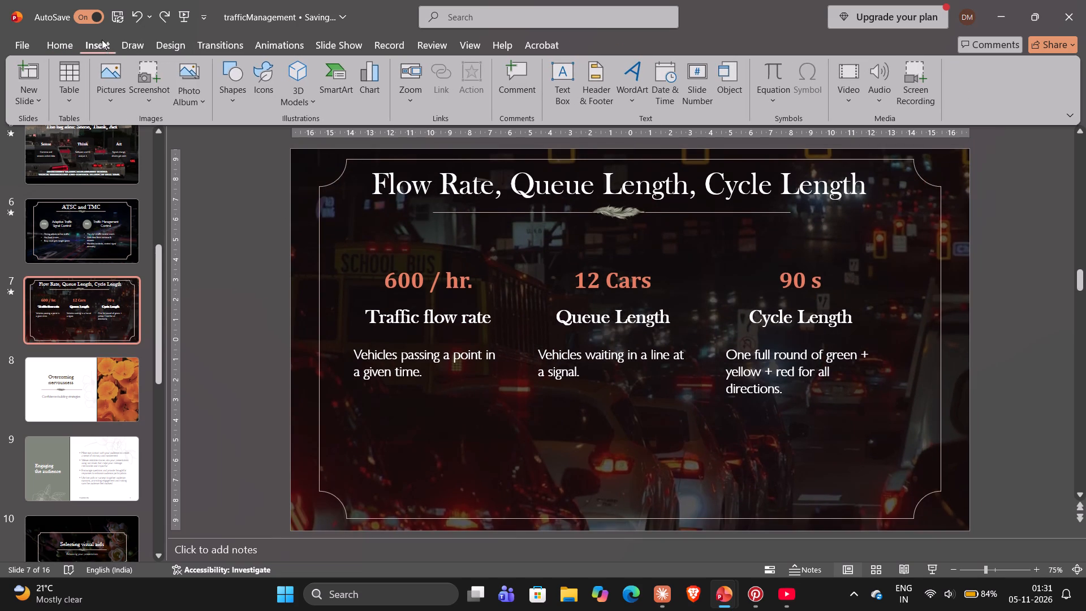
{"action": "left_click", "coordinate": [568, 69]}
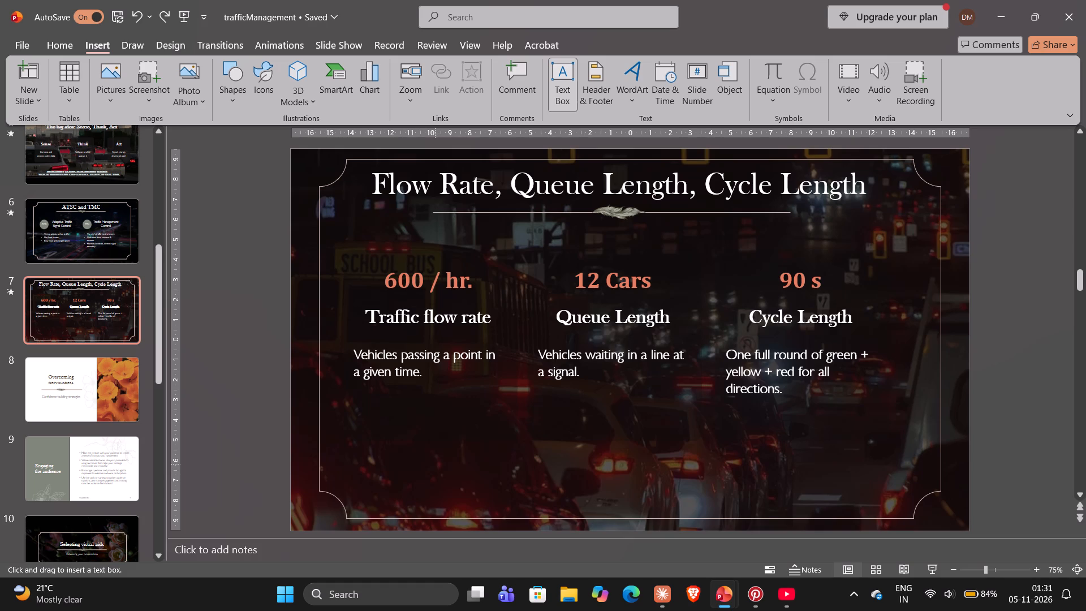
{"action": "left_click", "coordinate": [403, 457]}
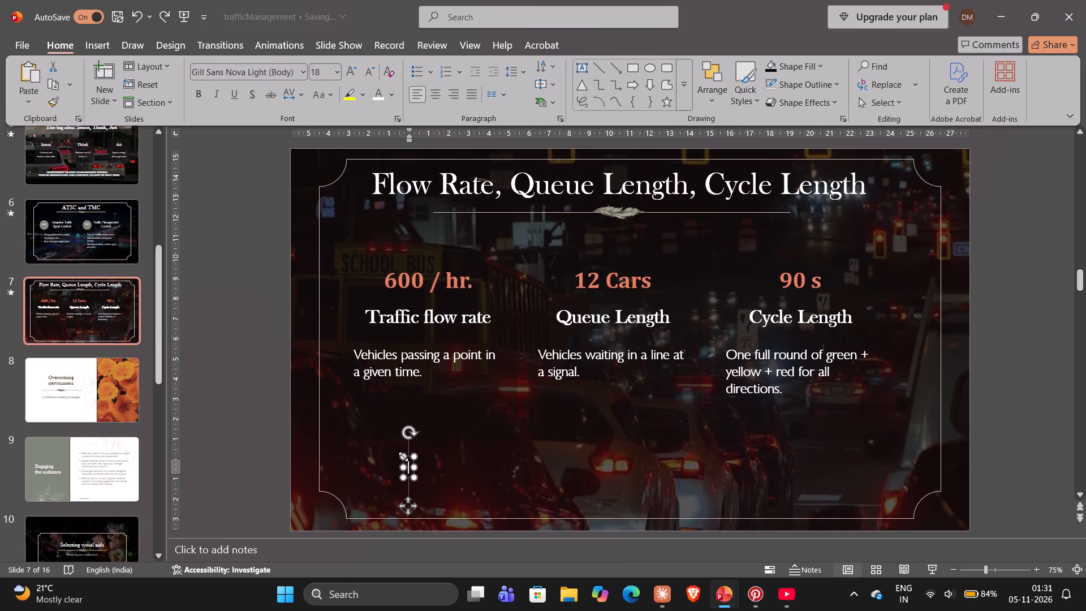
{"action": "key", "text": "ctrl+v"}
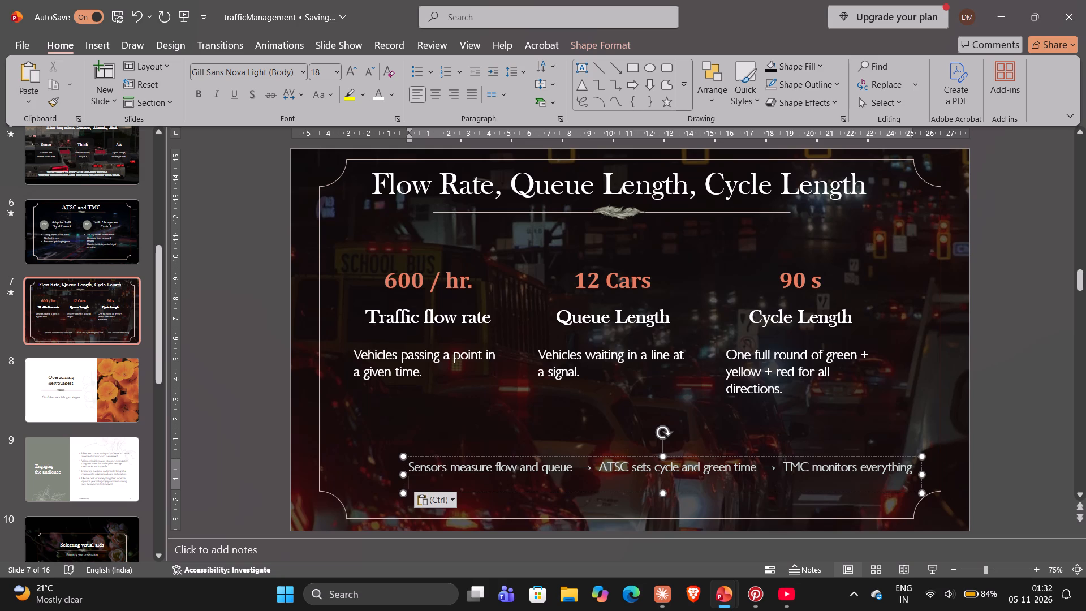
Extend the pasted sentence's text box leftward to begin under the first card, and try to reduce its height.
{"action": "left_click_drag", "start_coordinate": [403, 473], "coordinate": [378, 472]}
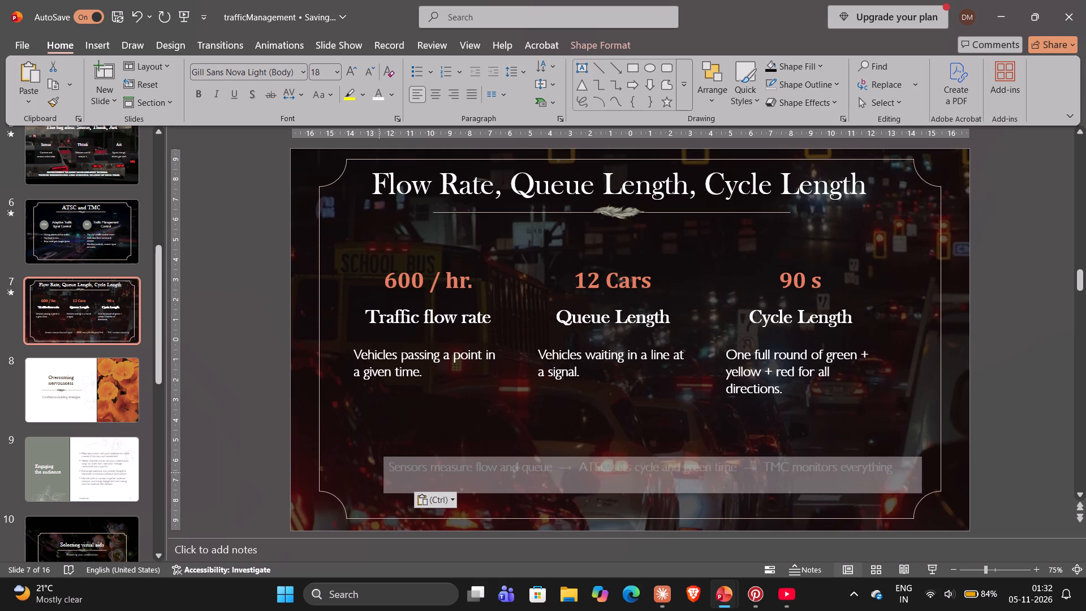
{"action": "left_click_drag", "start_coordinate": [378, 472], "coordinate": [357, 472]}
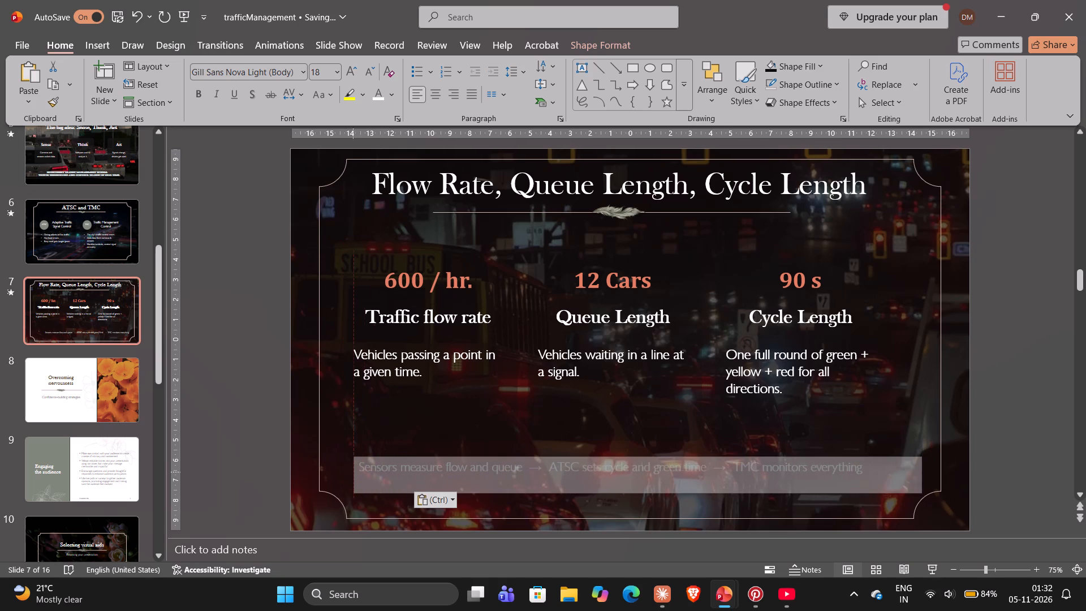
{"action": "left_click_drag", "start_coordinate": [357, 472], "coordinate": [373, 472]}
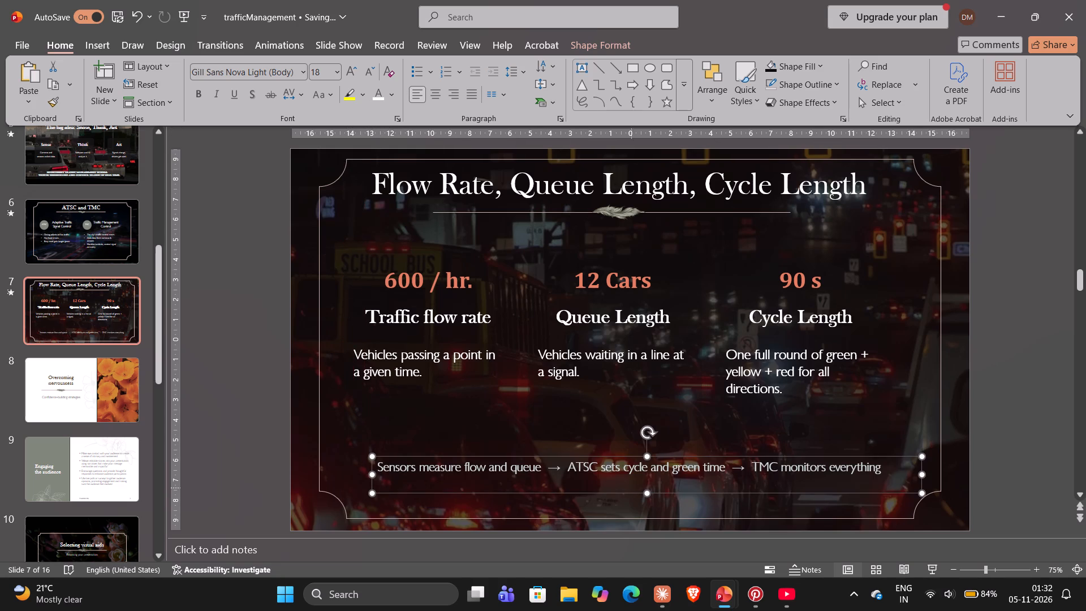
{"action": "left_click_drag", "start_coordinate": [648, 496], "coordinate": [649, 487]}
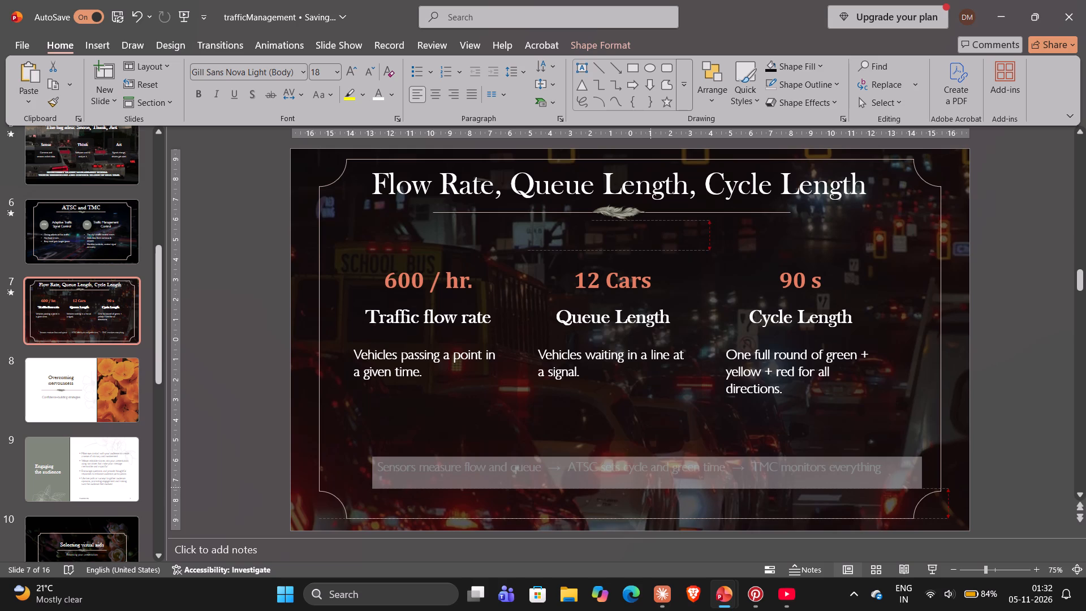
{"action": "left_click_drag", "start_coordinate": [649, 487], "coordinate": [649, 480]}
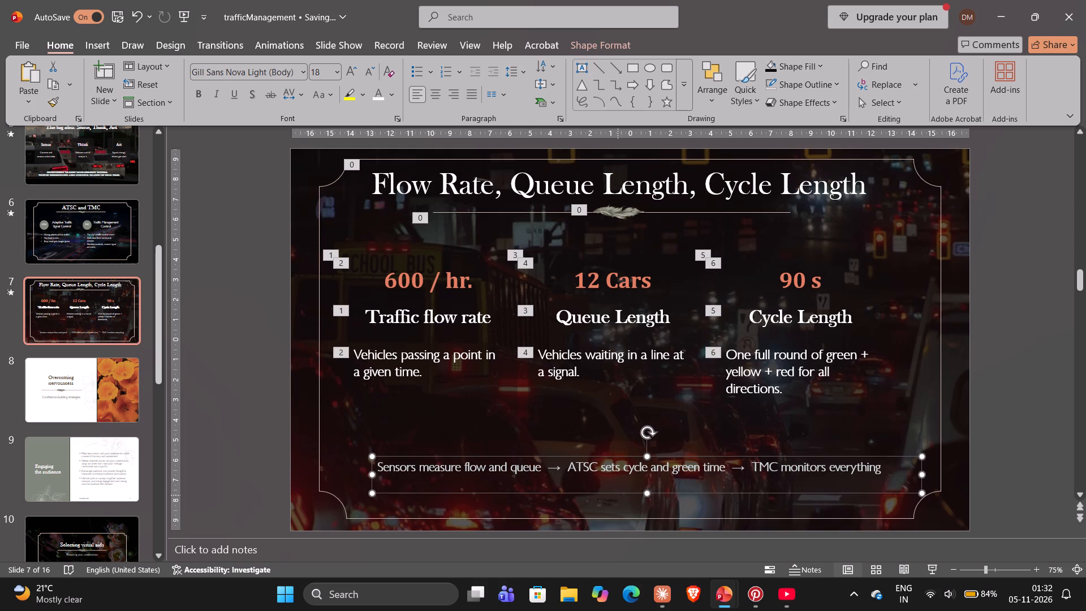
{"action": "left_click_drag", "start_coordinate": [646, 495], "coordinate": [645, 480]}
{"action": "left_click_drag", "start_coordinate": [645, 458], "coordinate": [645, 463]}
Format the pasted sentence in 20 pt Baskerville Old Face.
{"action": "left_click_drag", "start_coordinate": [380, 468], "coordinate": [686, 487]}
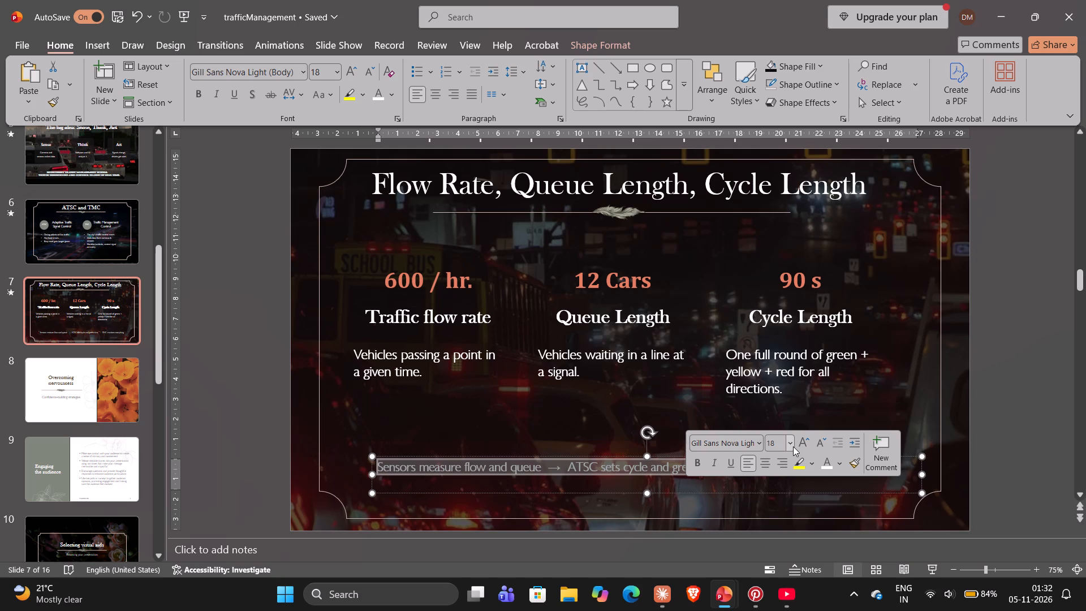
{"action": "left_click", "coordinate": [793, 446]}
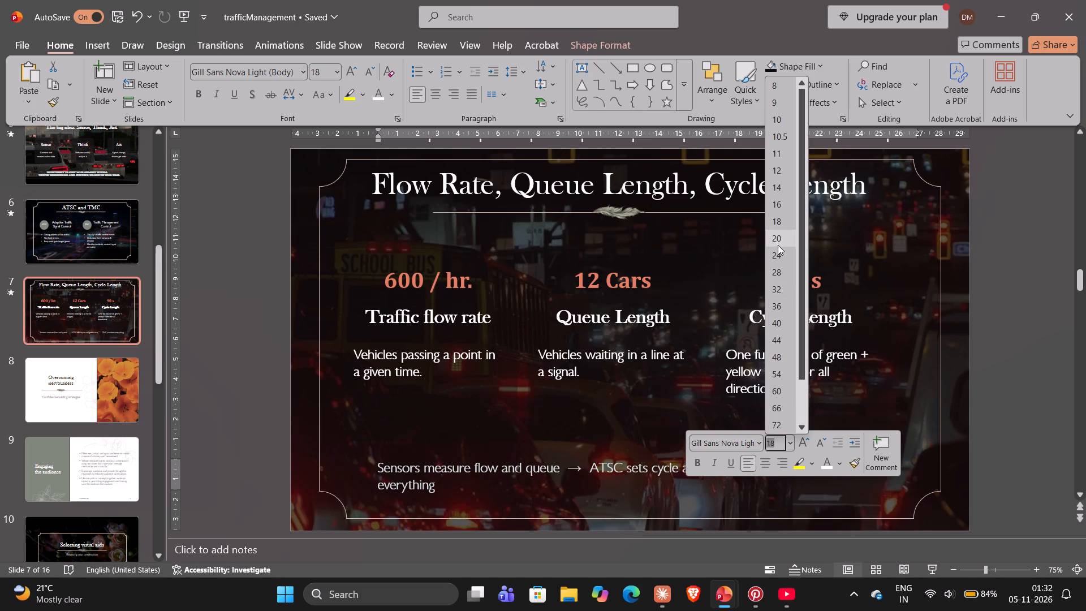
{"action": "left_click", "coordinate": [778, 244]}
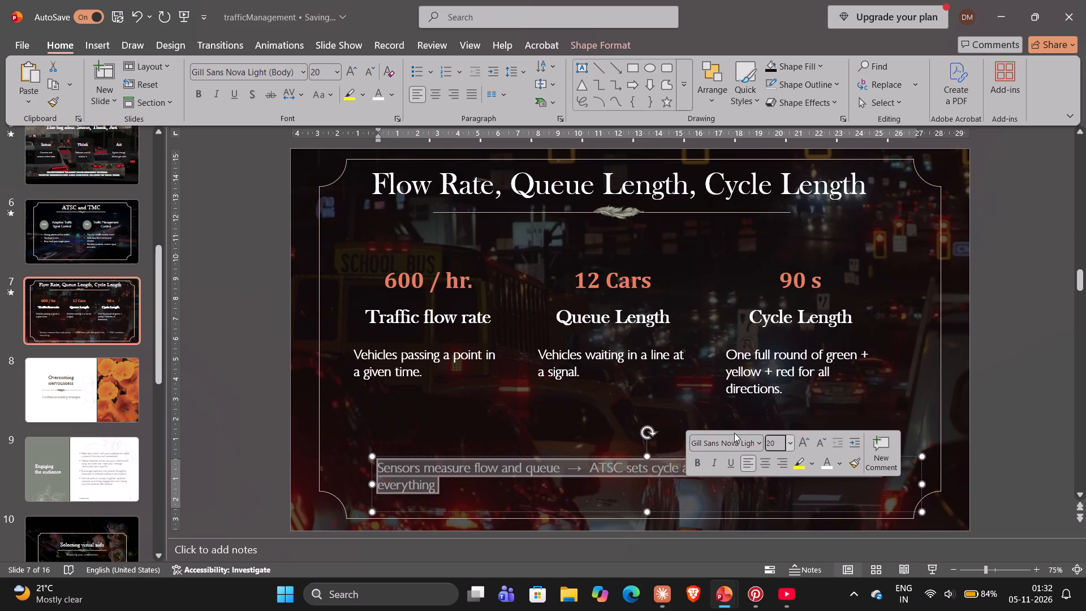
{"action": "left_click", "coordinate": [757, 447]}
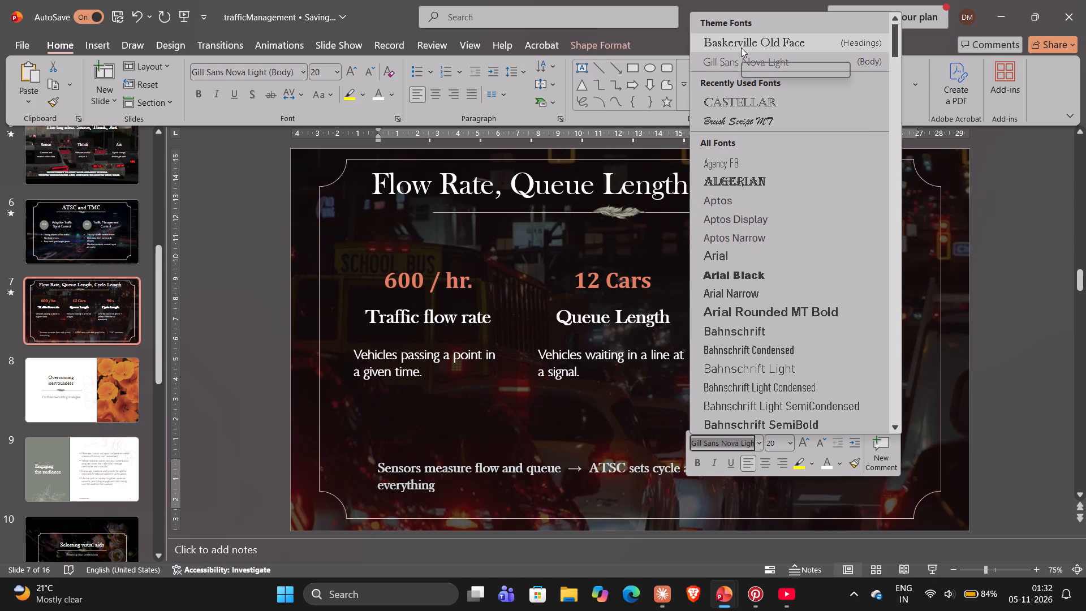
{"action": "double_click", "coordinate": [741, 48]}
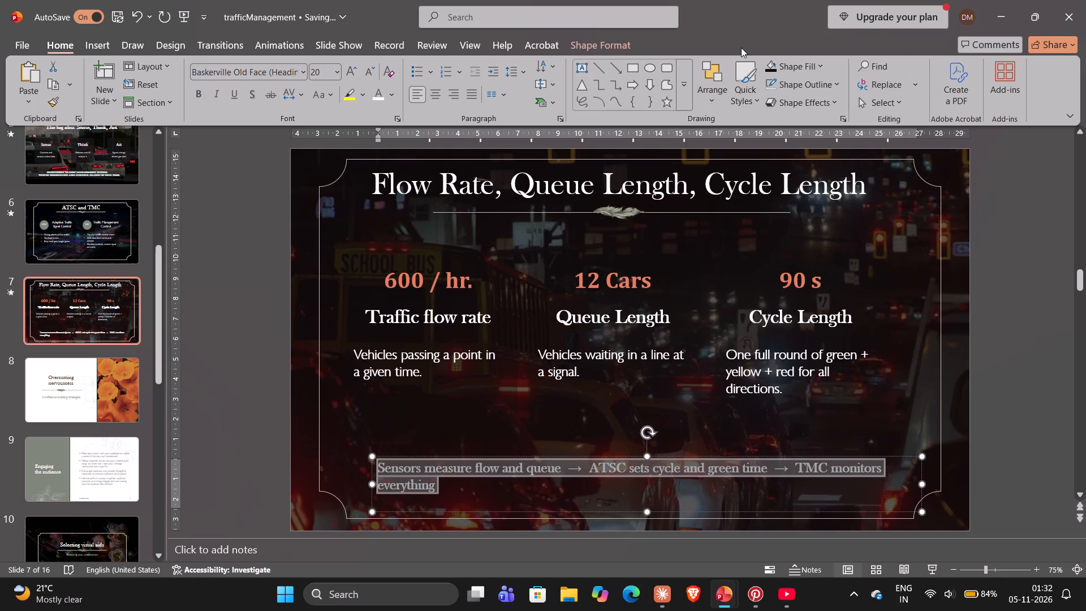
Fill the pasted sentence's text box with black.
{"action": "left_click", "coordinate": [781, 74]}
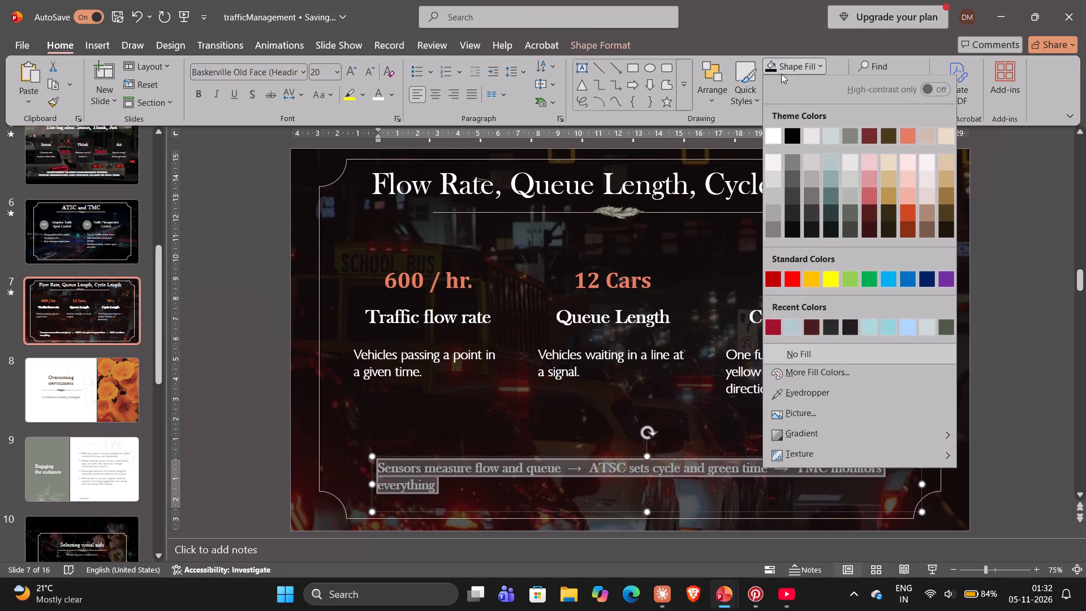
{"action": "left_click", "coordinate": [792, 131]}
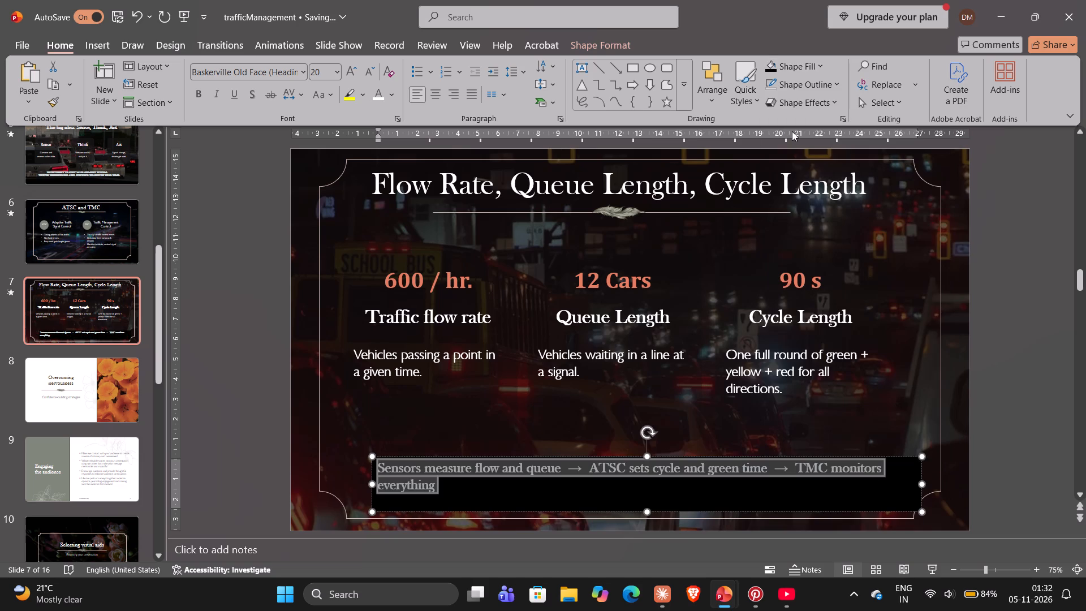
Set the closing sentence box's black fill to 70% transparency.
{"action": "right_click", "coordinate": [701, 488]}
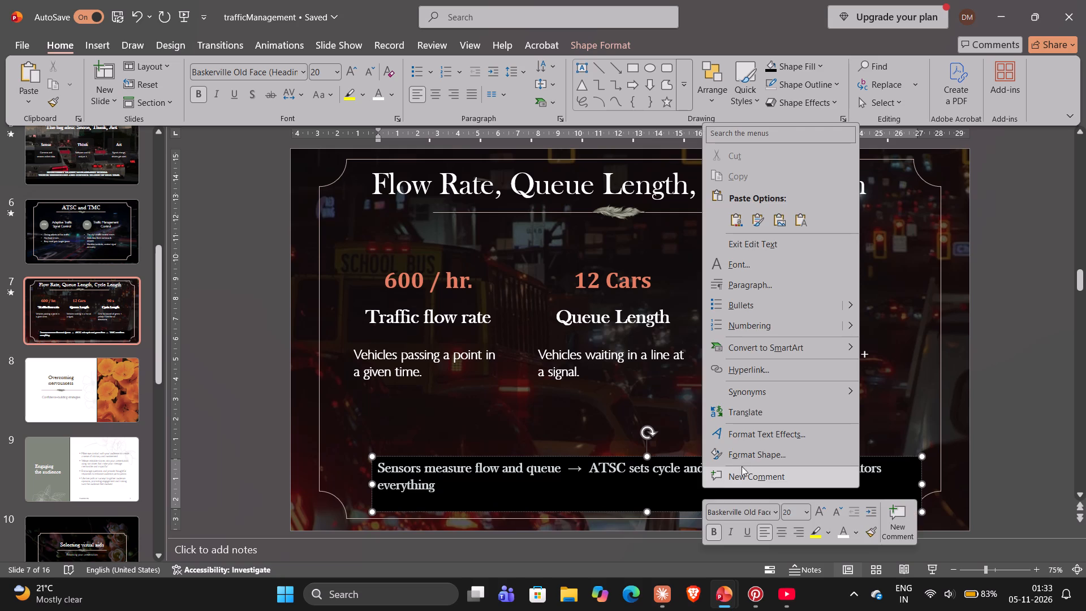
{"action": "left_click", "coordinate": [770, 451]}
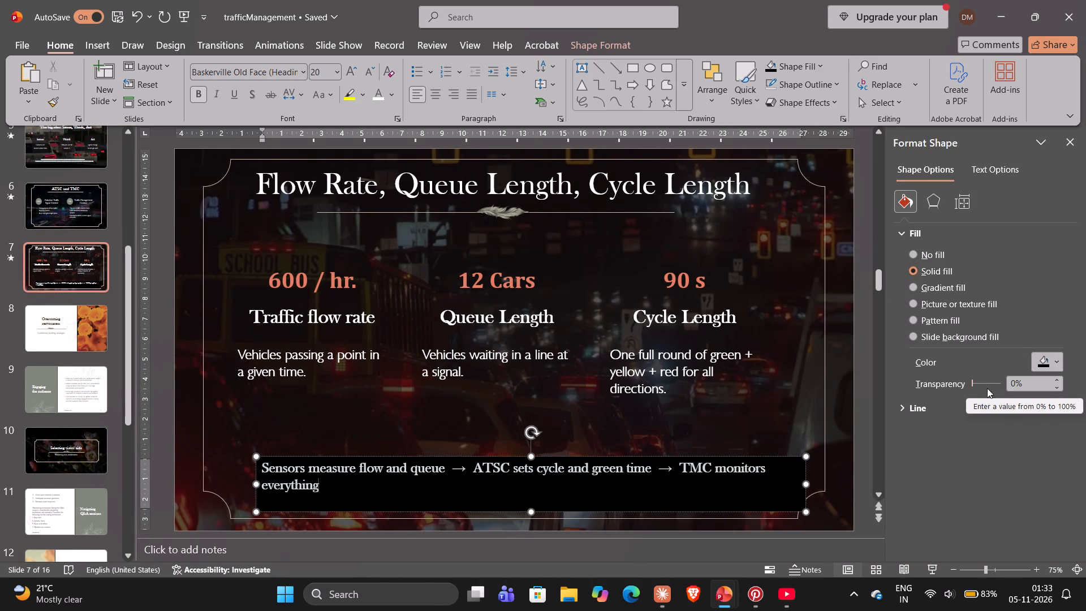
{"action": "left_click", "coordinate": [982, 383]}
{"action": "triple_click", "coordinate": [982, 383]}
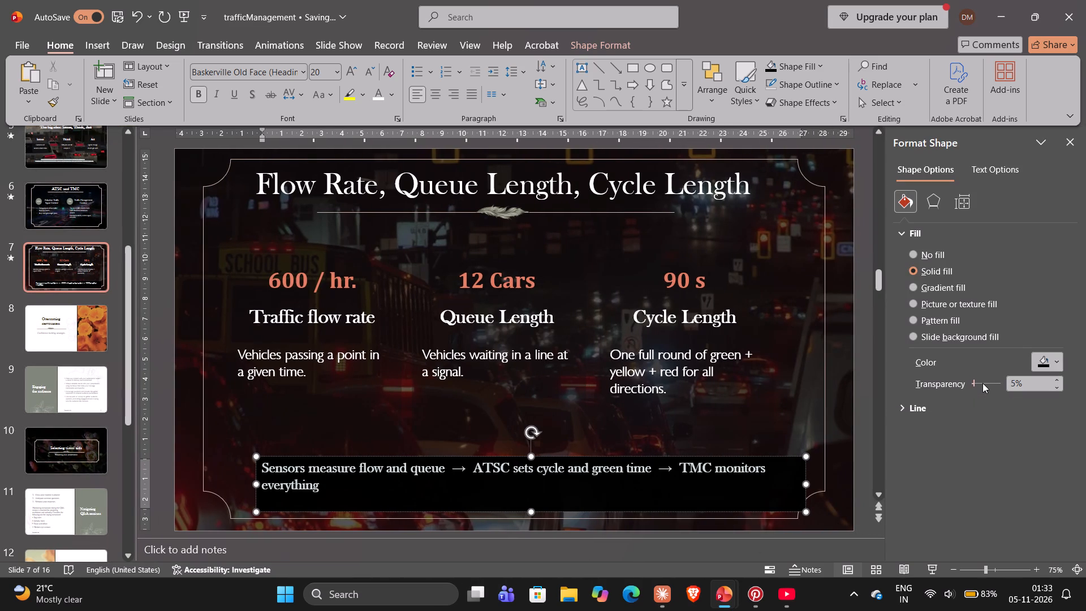
{"action": "left_click", "coordinate": [982, 383]}
{"action": "left_click_drag", "start_coordinate": [982, 383], "coordinate": [975, 382]}
{"action": "left_click_drag", "start_coordinate": [975, 382], "coordinate": [995, 382]}
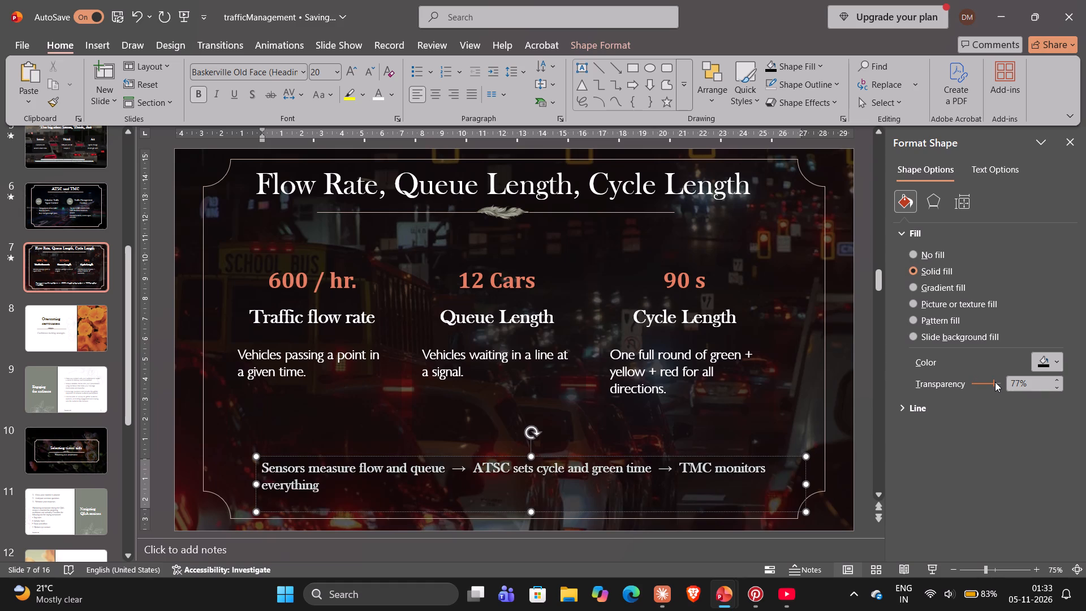
{"action": "left_click_drag", "start_coordinate": [995, 382], "coordinate": [992, 386]}
{"action": "double_click", "coordinate": [1056, 378]}
{"action": "left_click", "coordinate": [1065, 144]}
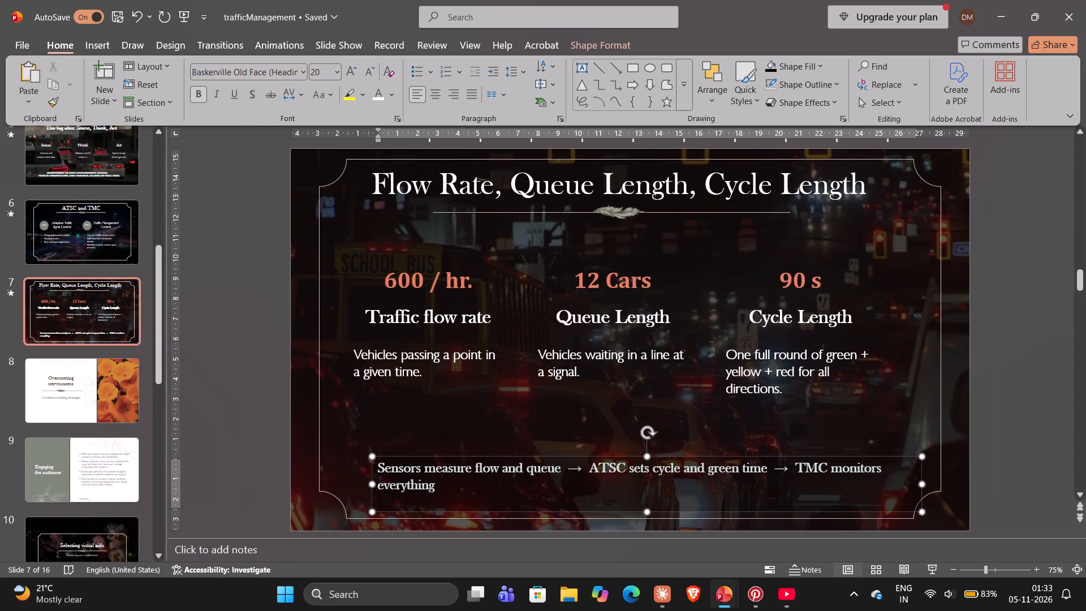
Add a period at the end of slide 7's closing sentence.
{"action": "key", "text": "period"}
Enlarge the whole closing sentence on slide 7 to 24 pt, keeping it bold.
{"action": "left_click_drag", "start_coordinate": [380, 464], "coordinate": [431, 480]}
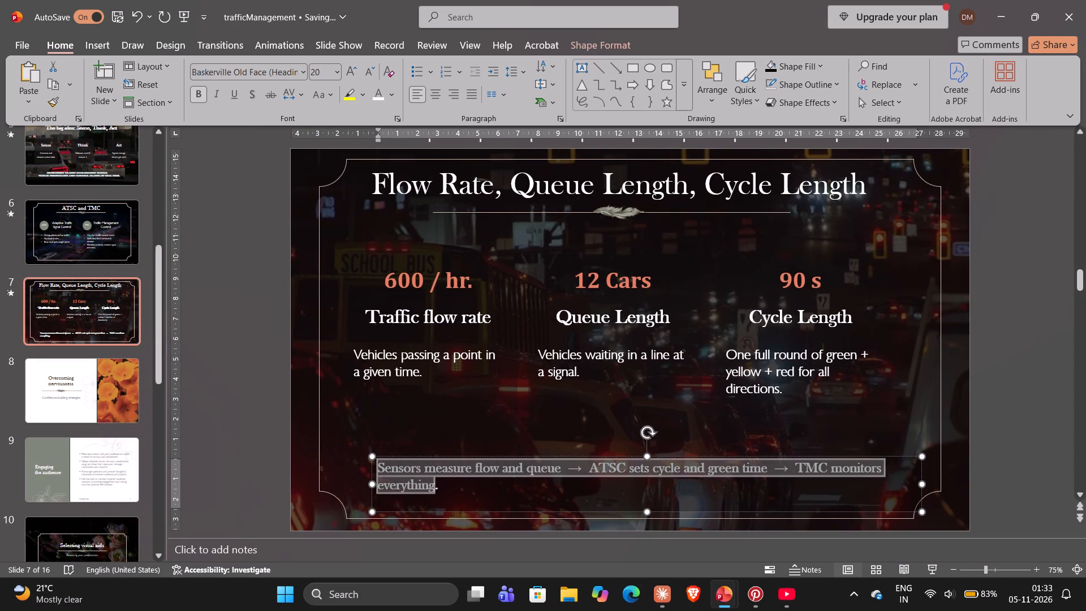
{"action": "left_click_drag", "start_coordinate": [431, 480], "coordinate": [438, 486]}
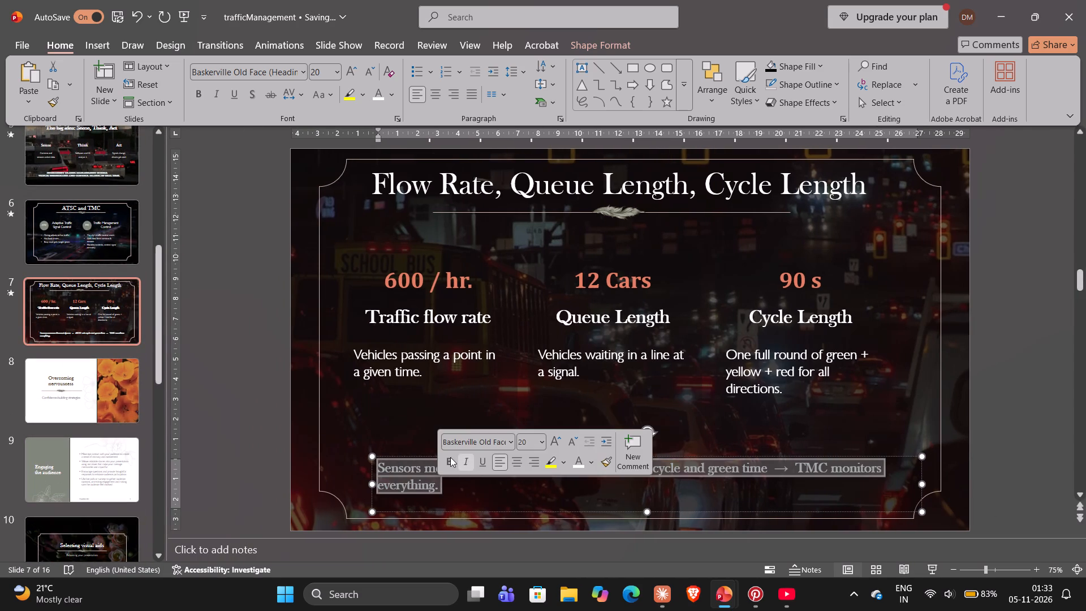
{"action": "left_click", "coordinate": [450, 457]}
{"action": "left_click", "coordinate": [453, 458]}
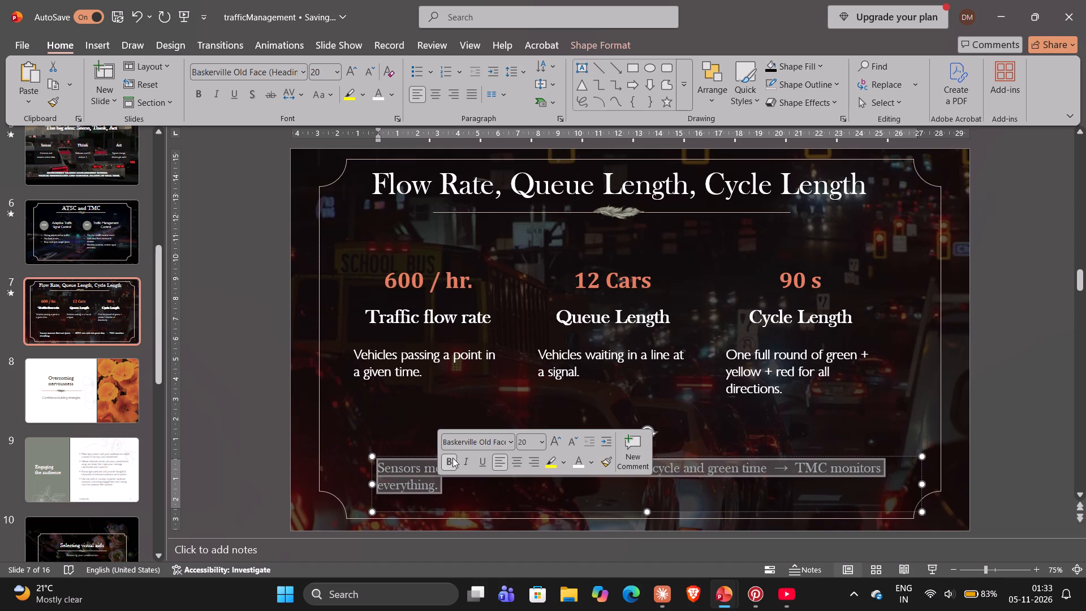
{"action": "left_click", "coordinate": [540, 439]}
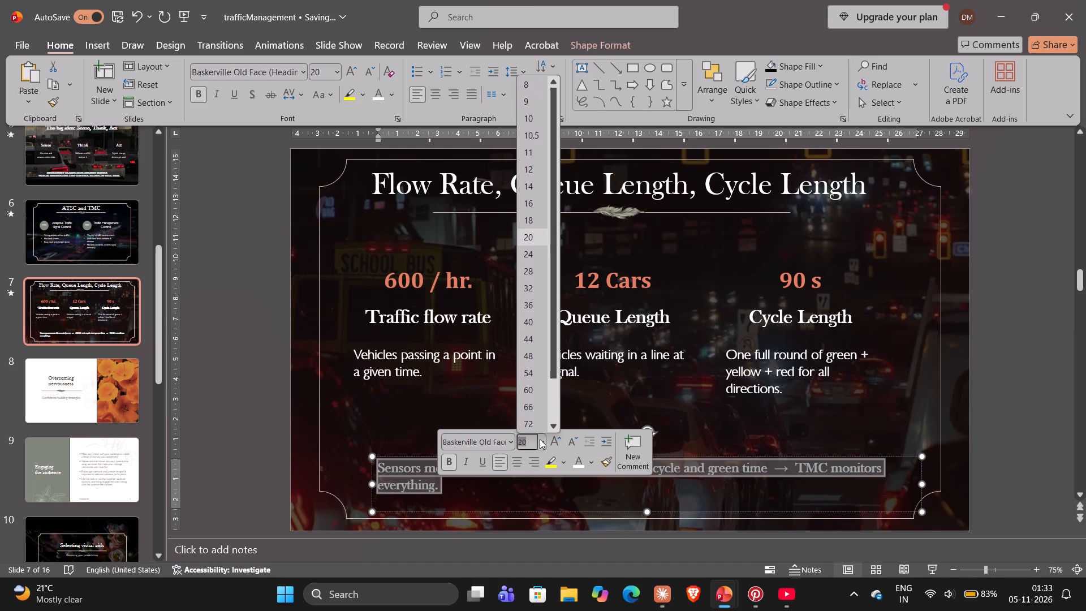
{"action": "left_click", "coordinate": [534, 257]}
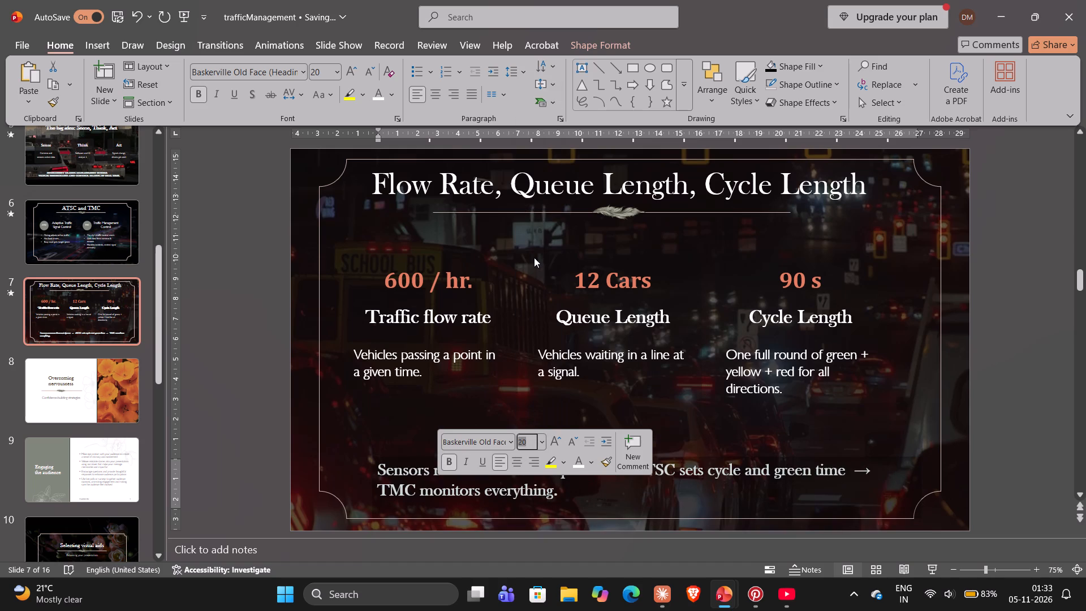
{"action": "left_click", "coordinate": [256, 238]}
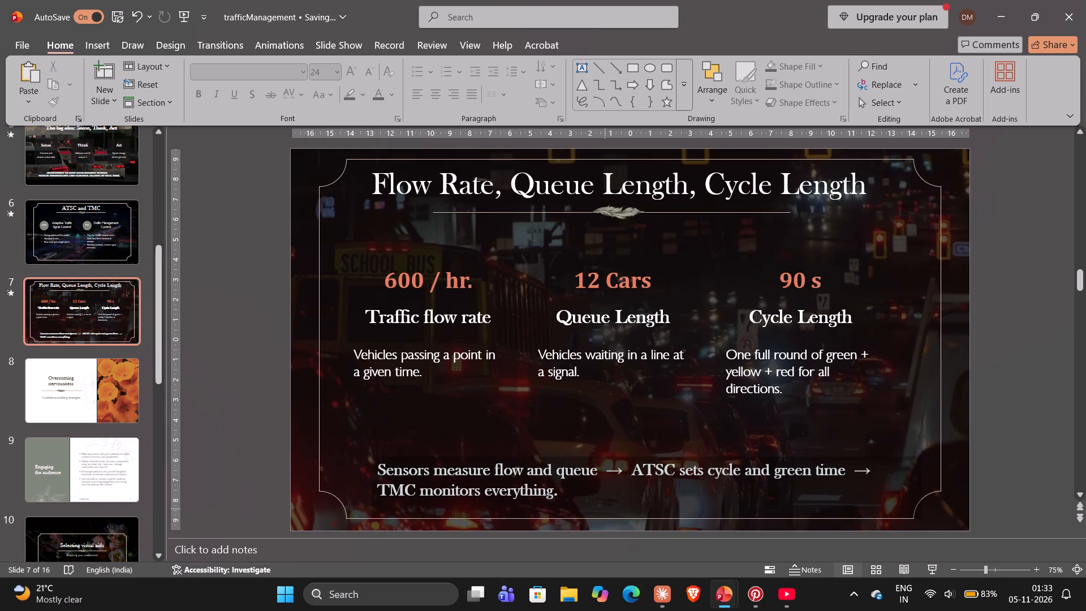
Apply a Split animation to slide 7's closing sentence and increase its duration by one increment.
{"action": "left_click_drag", "start_coordinate": [249, 44], "coordinate": [259, 45]}
{"action": "left_click", "coordinate": [259, 45]}
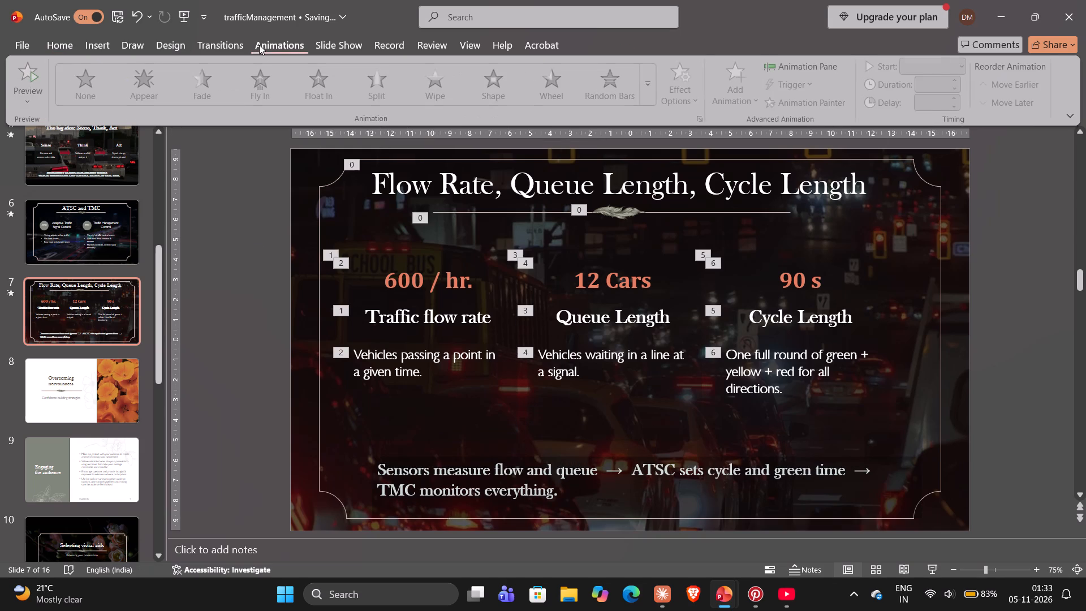
{"action": "left_click", "coordinate": [571, 492]}
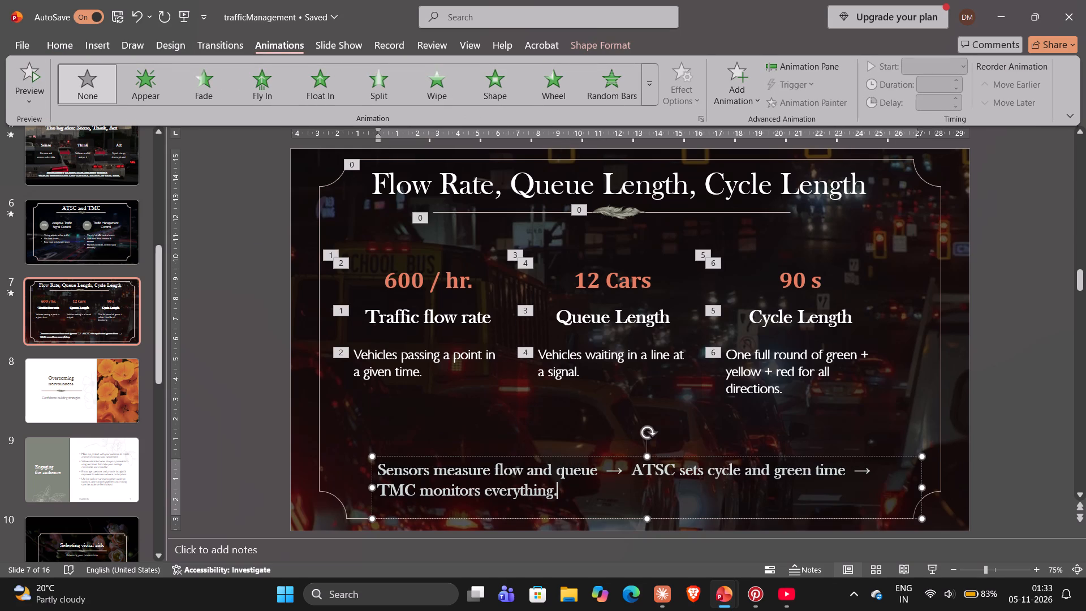
{"action": "left_click", "coordinate": [405, 80]}
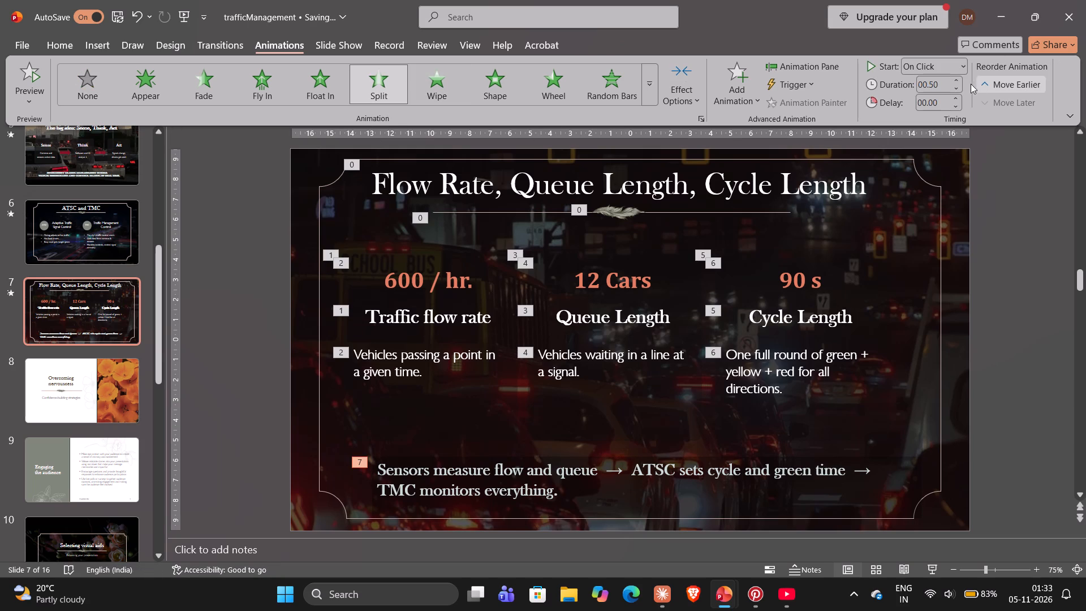
{"action": "left_click", "coordinate": [956, 81]}
{"action": "left_click", "coordinate": [1005, 187]}
Go to slide 8, switch to the smart-city-traffic-management reference deck, and examine its "Sensors that watch the road" slide and slide order.
{"action": "left_click", "coordinate": [113, 411]}
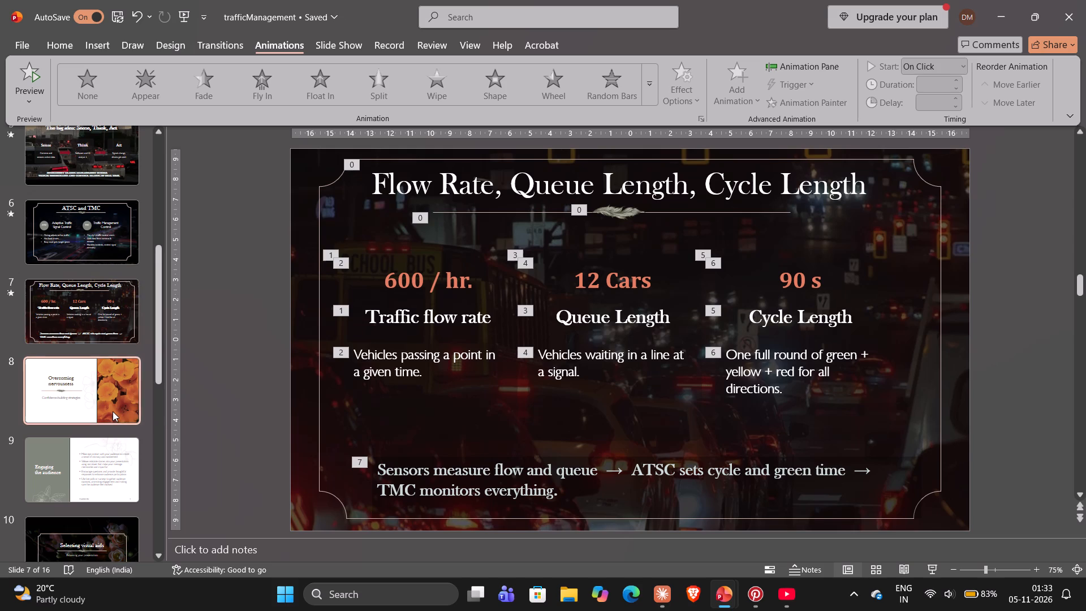
{"action": "key", "text": "alt+Tab"}
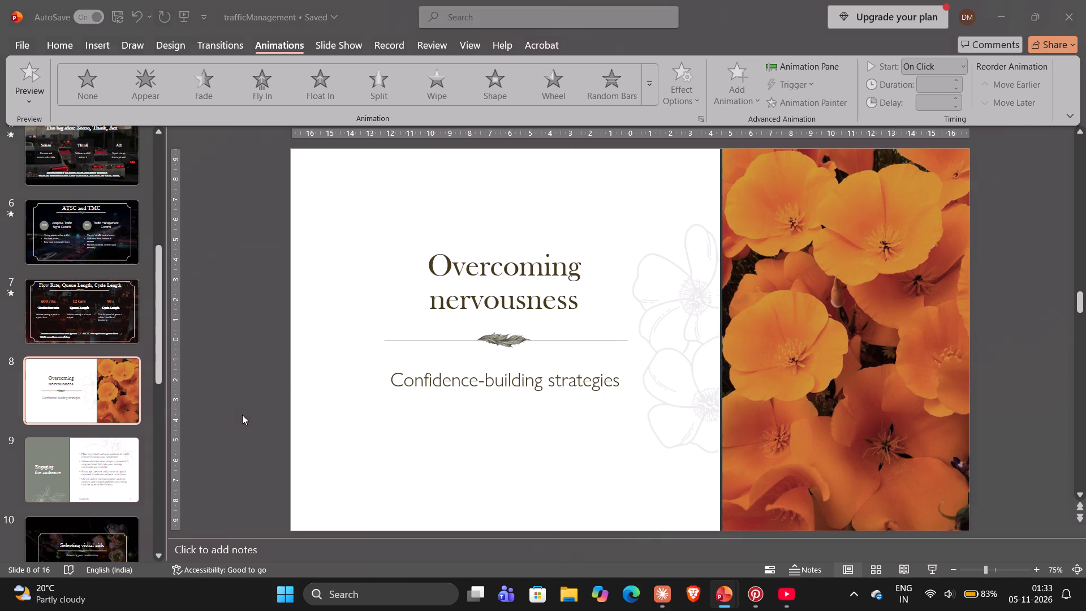
{"action": "key", "text": "alt+Tab"}
{"action": "key", "text": "alt+Tab"}
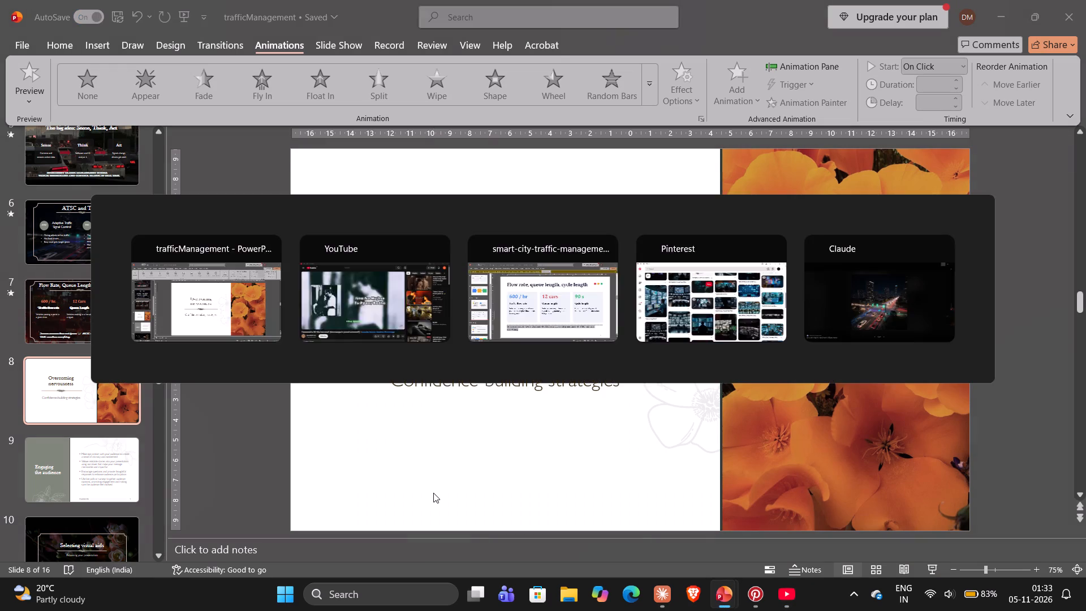
{"action": "key", "text": "alt+Tab"}
{"action": "left_click", "coordinate": [665, 547]}
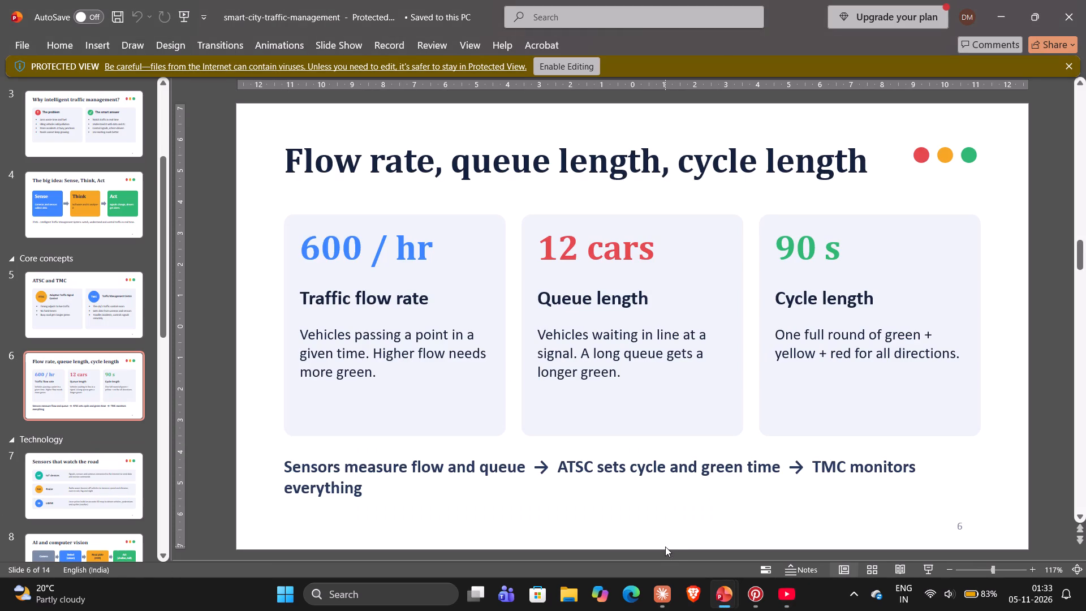
{"action": "key", "text": "Right"}
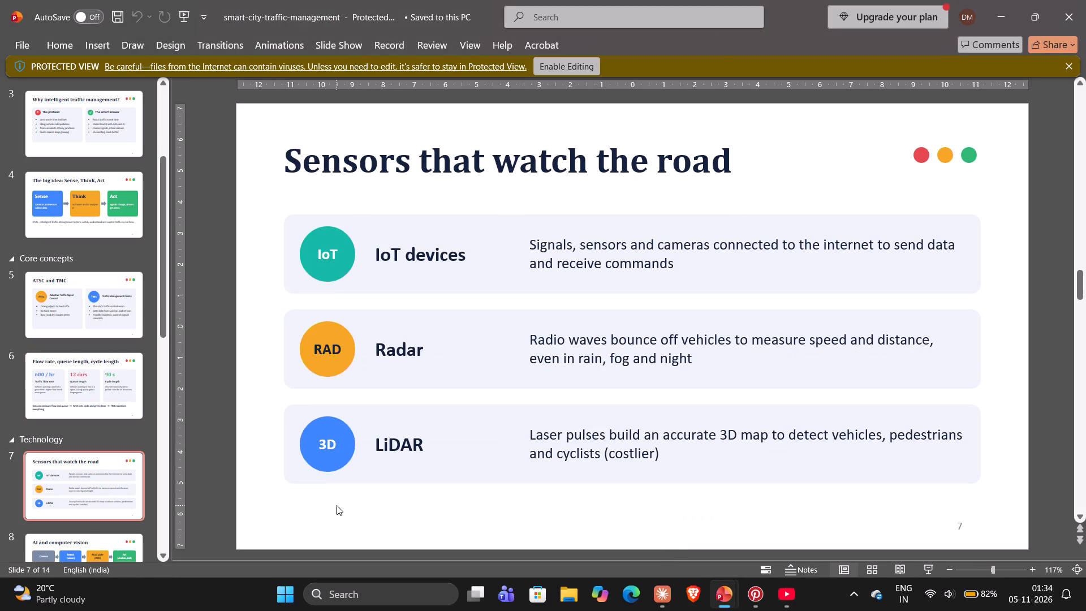
{"action": "scroll", "coordinate": [88, 482], "scroll_direction": "down", "scroll_amount": 1}
{"action": "scroll", "coordinate": [88, 482], "scroll_direction": "up", "scroll_amount": 1}
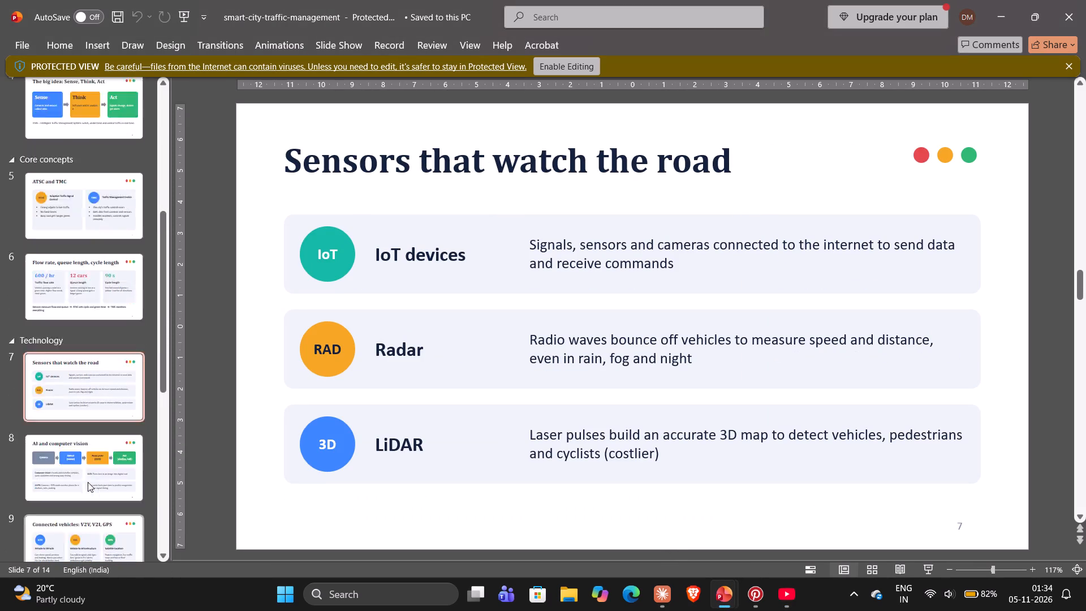
{"action": "scroll", "coordinate": [88, 482], "scroll_direction": "up", "scroll_amount": 2}
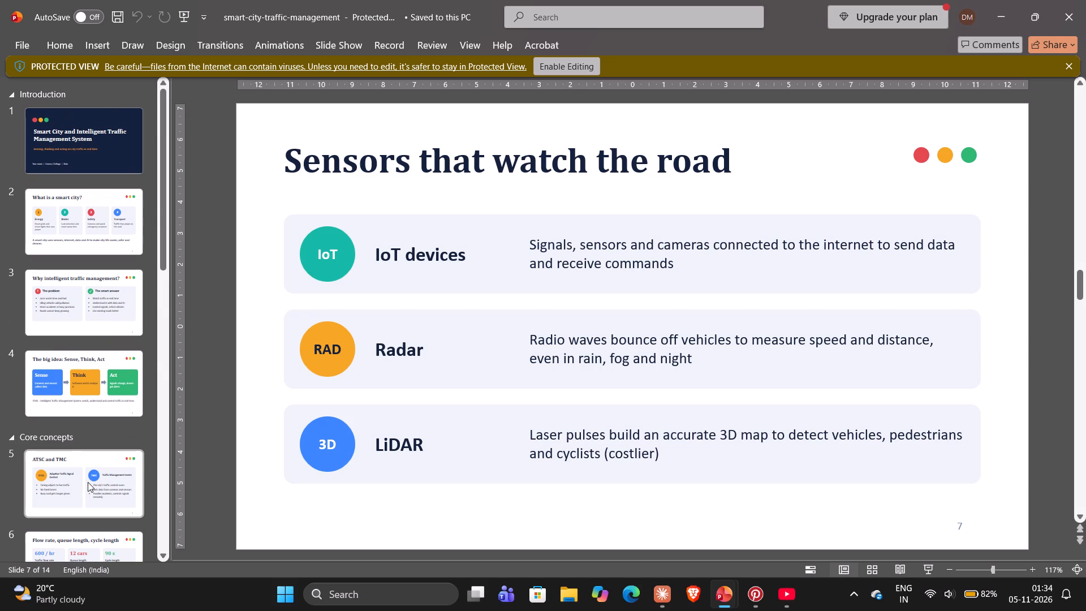
Compare the Agenda slide's topics with the reference deck's remaining slides, including "Benefits and challenges" and "Modern computing behind it".
{"action": "key", "text": "alt+Tab"}
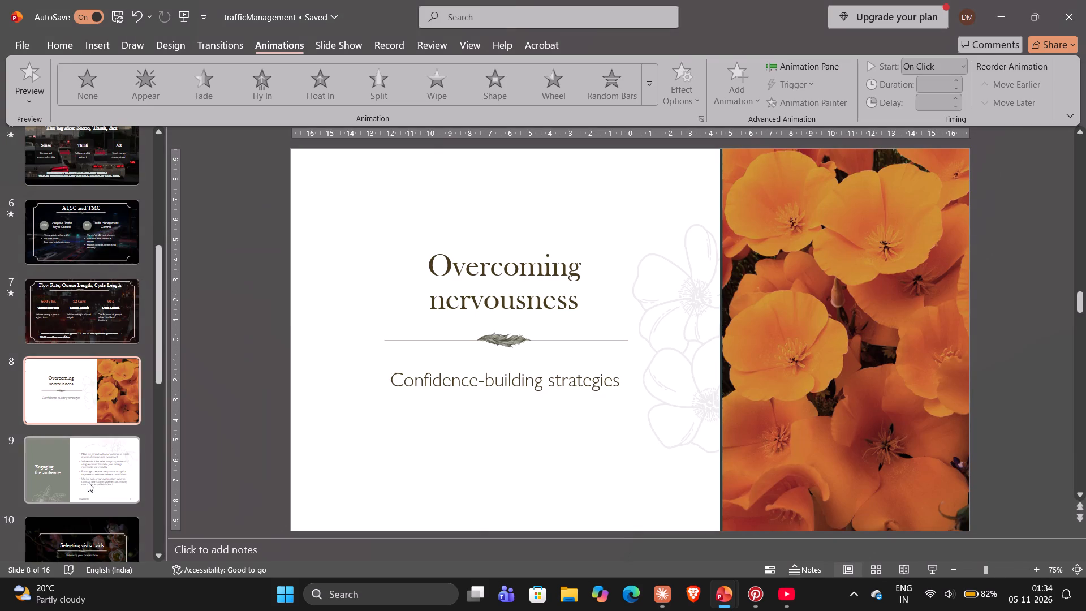
{"action": "scroll", "coordinate": [67, 381], "scroll_direction": "up", "scroll_amount": 7}
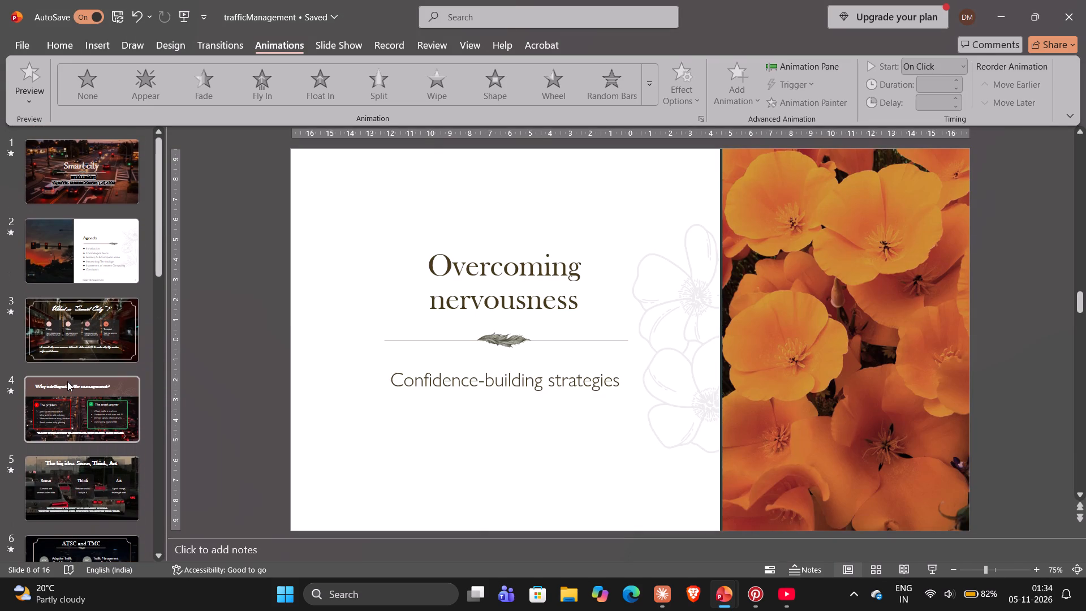
{"action": "left_click", "coordinate": [75, 275]}
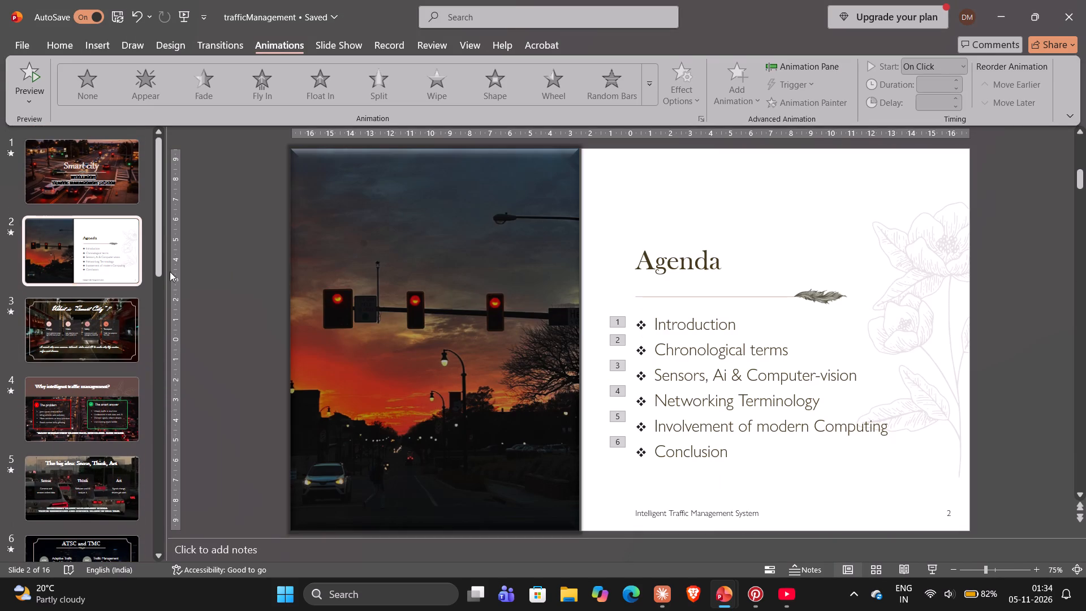
{"action": "key", "text": "alt+Tab"}
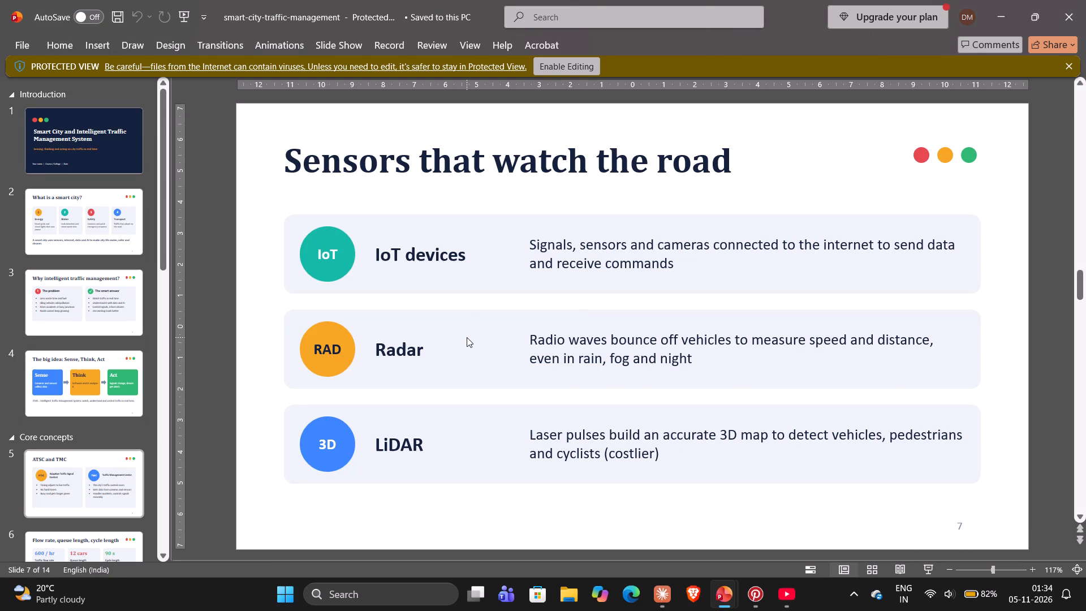
{"action": "scroll", "coordinate": [58, 503], "scroll_direction": "down", "scroll_amount": 2}
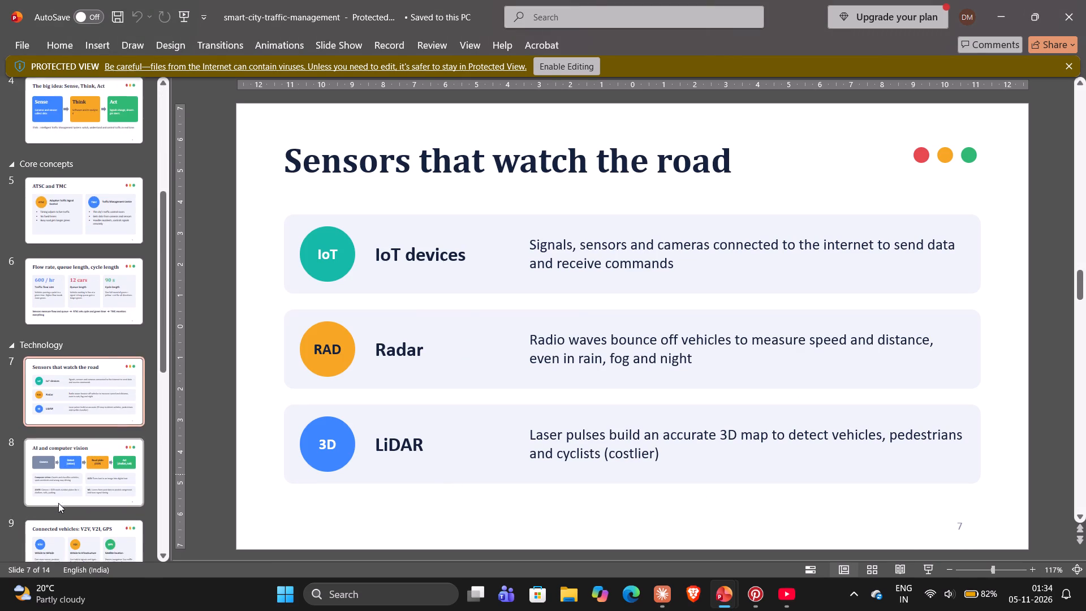
{"action": "scroll", "coordinate": [58, 503], "scroll_direction": "down", "scroll_amount": 4}
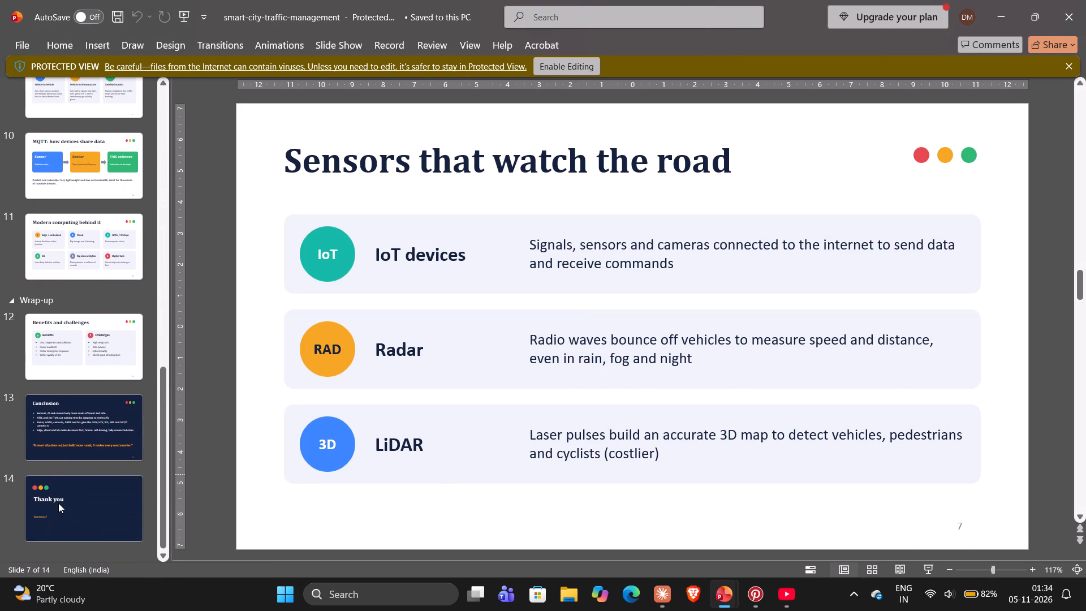
{"action": "scroll", "coordinate": [58, 503], "scroll_direction": "down", "scroll_amount": 1}
{"action": "key", "text": "alt+Tab"}
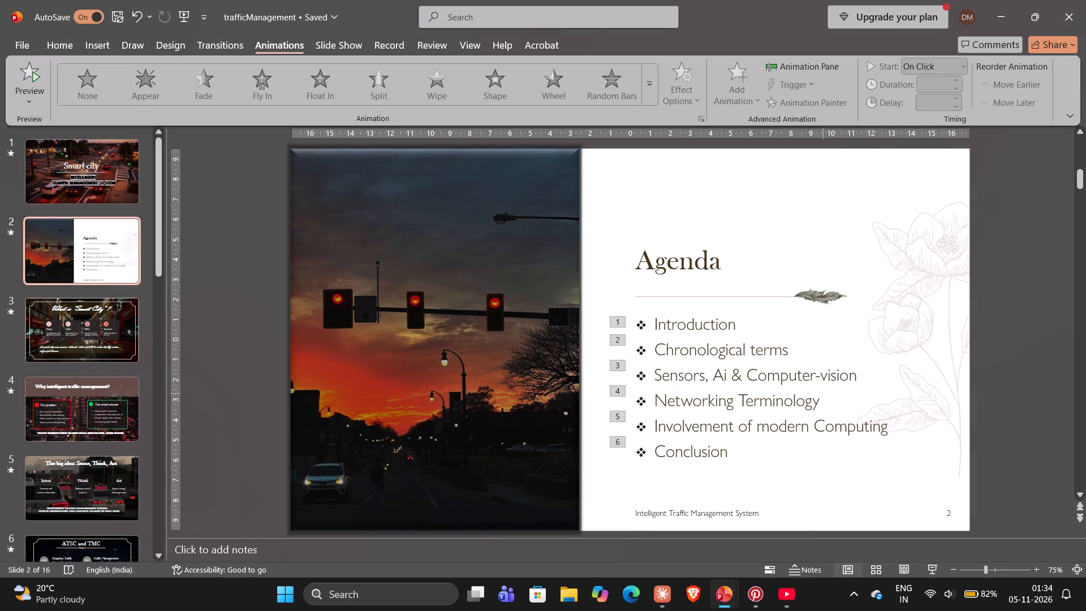
{"action": "key", "text": "alt+Tab"}
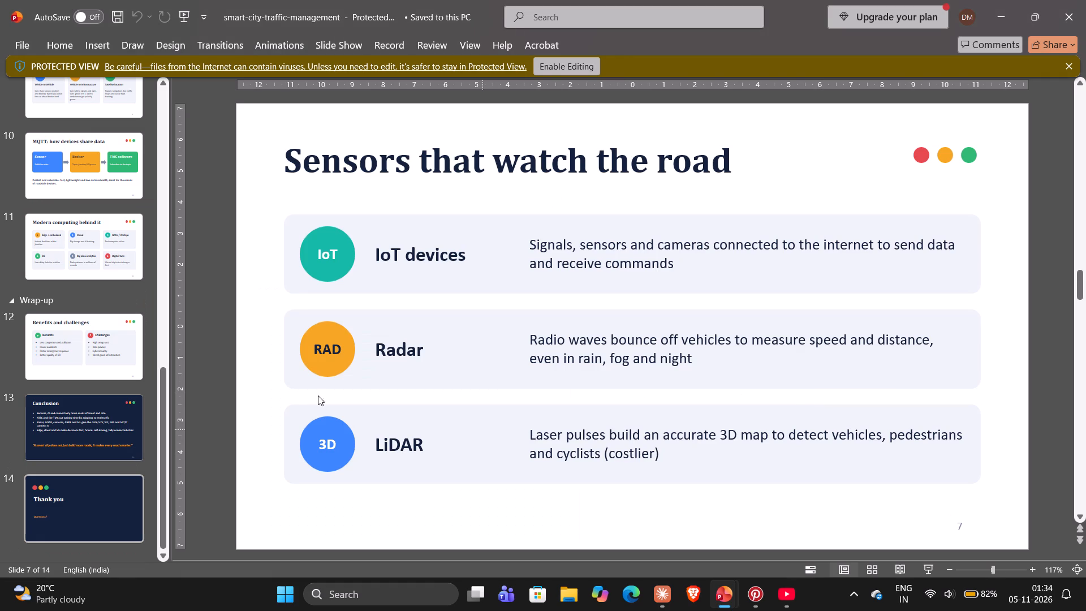
{"action": "left_click", "coordinate": [92, 360]}
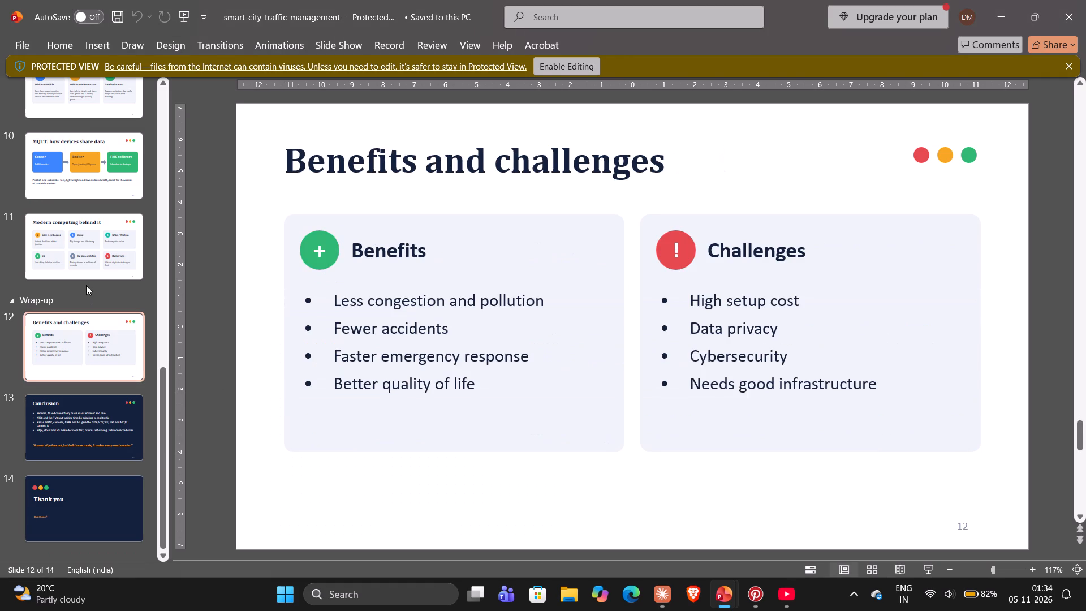
{"action": "left_click", "coordinate": [84, 266]}
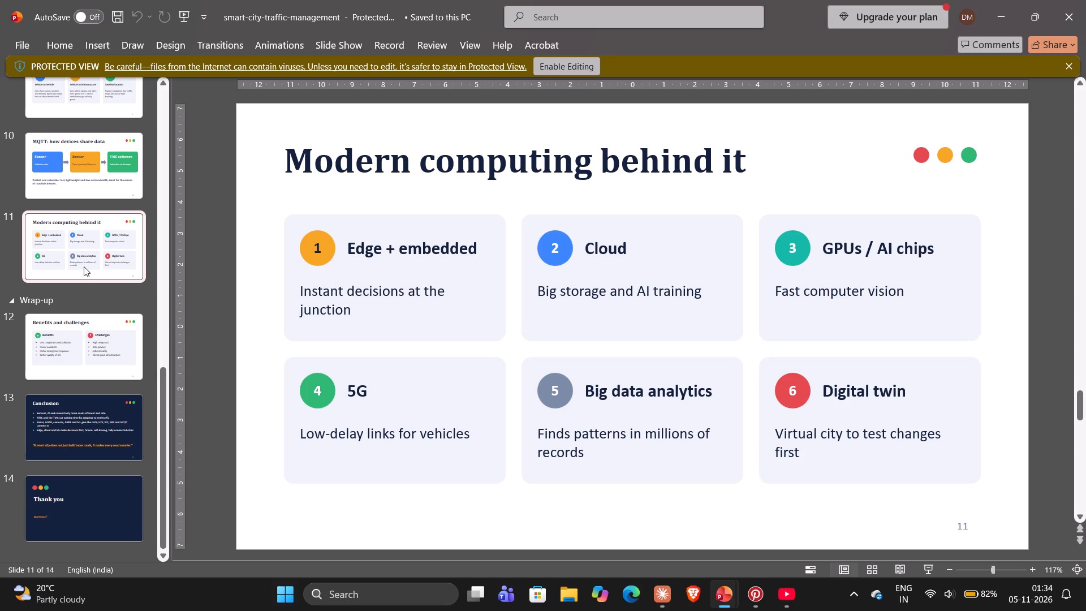
Examine the reference deck's "MQTT: how devices share data" and "Sensors that watch the road" slides against the Agenda's "Chronological terms" item.
{"action": "left_click", "coordinate": [64, 197]}
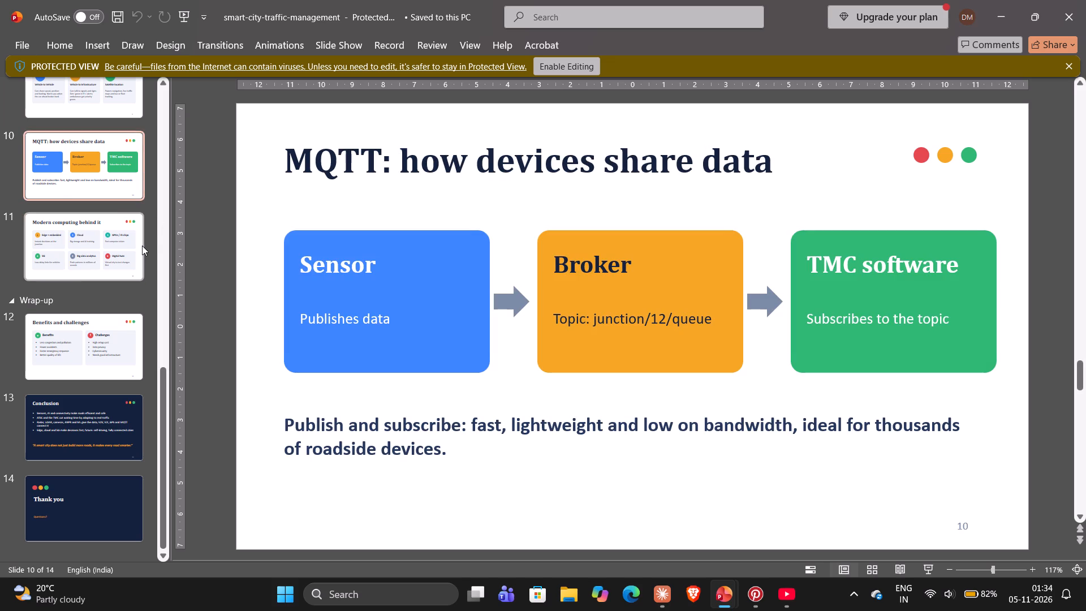
{"action": "scroll", "coordinate": [142, 246], "scroll_direction": "up", "scroll_amount": 2}
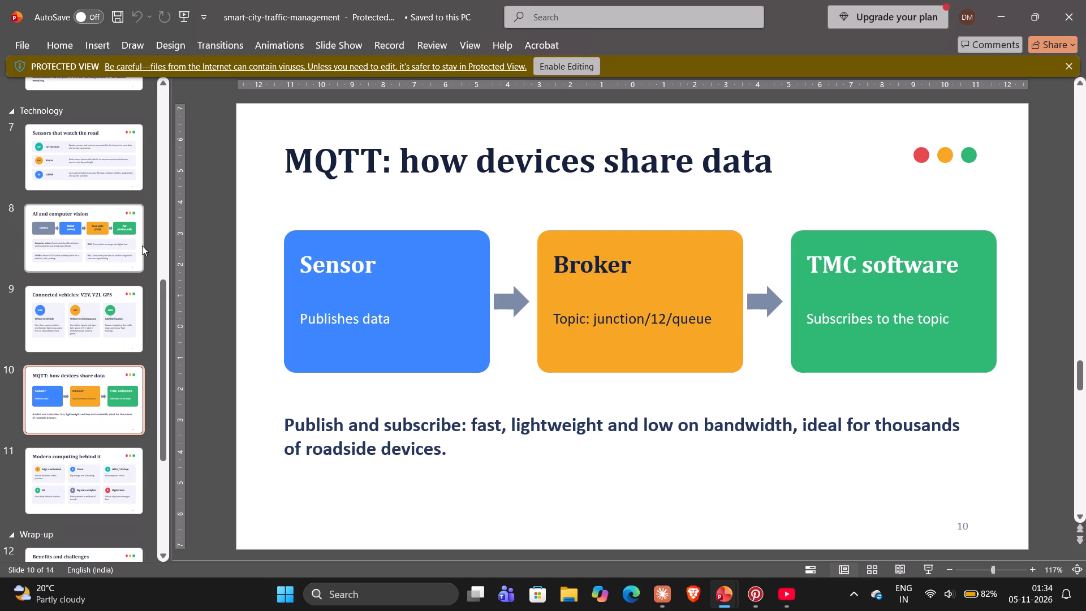
{"action": "left_click", "coordinate": [246, 213]}
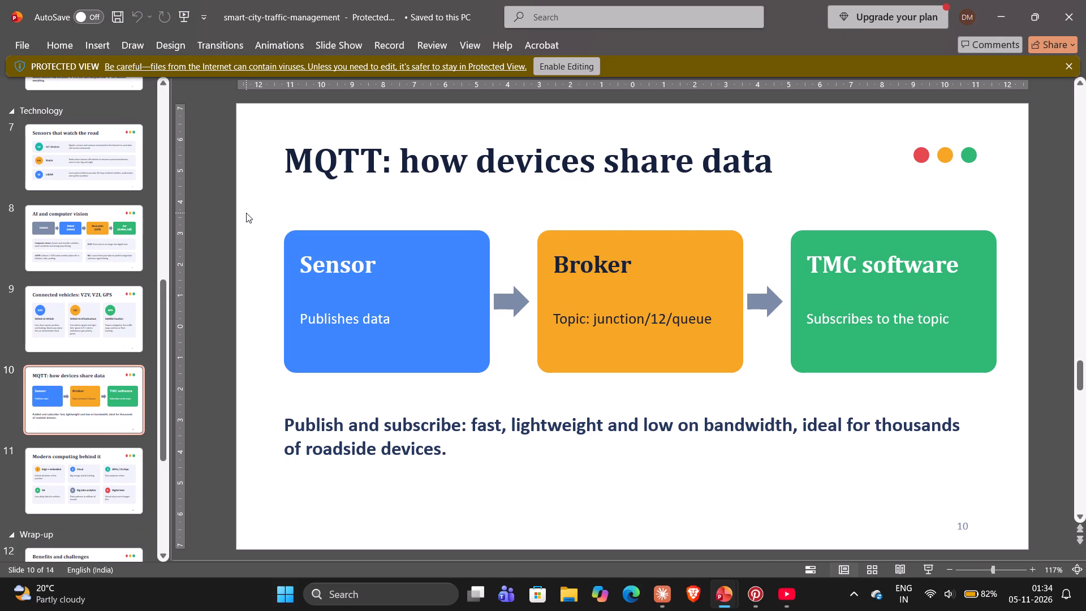
{"action": "left_click", "coordinate": [85, 171]}
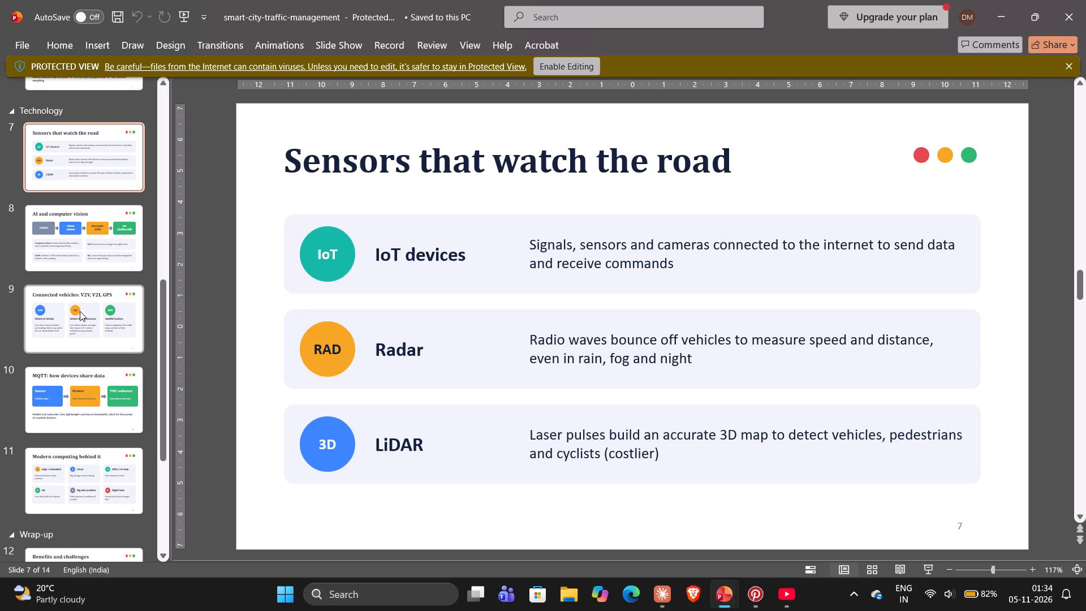
{"action": "key", "text": "alt+Tab"}
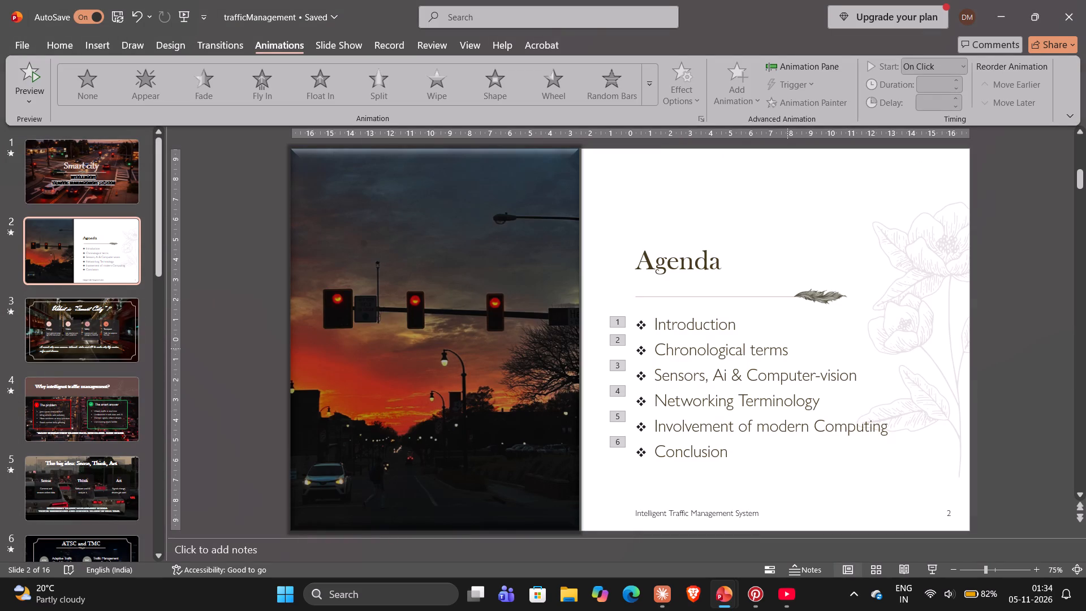
{"action": "key", "text": "alt+Tab"}
{"action": "key", "text": "alt+Tab"}
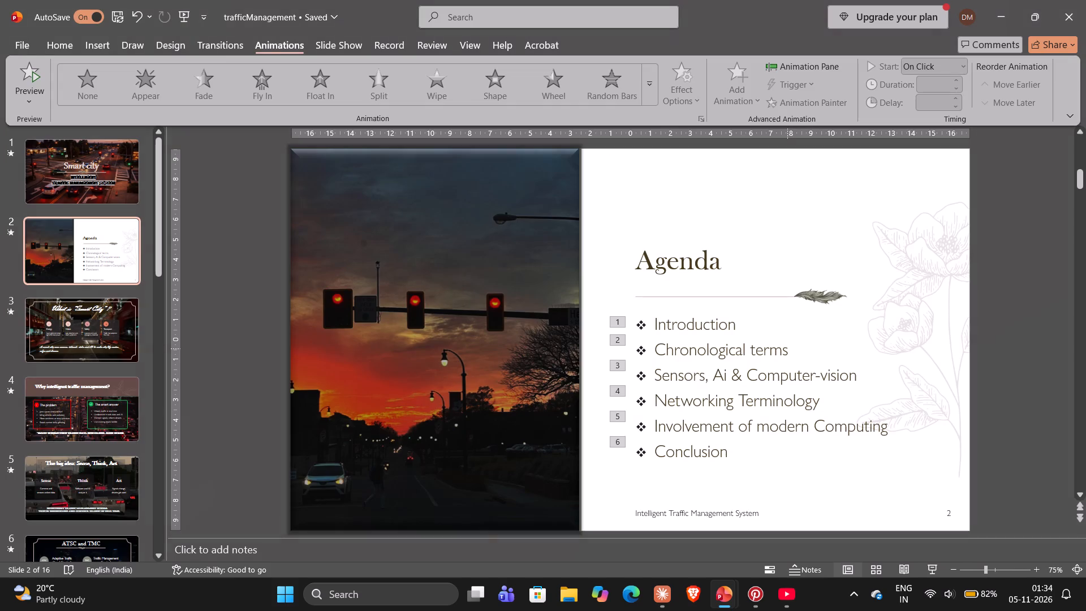
{"action": "left_click", "coordinate": [789, 347]}
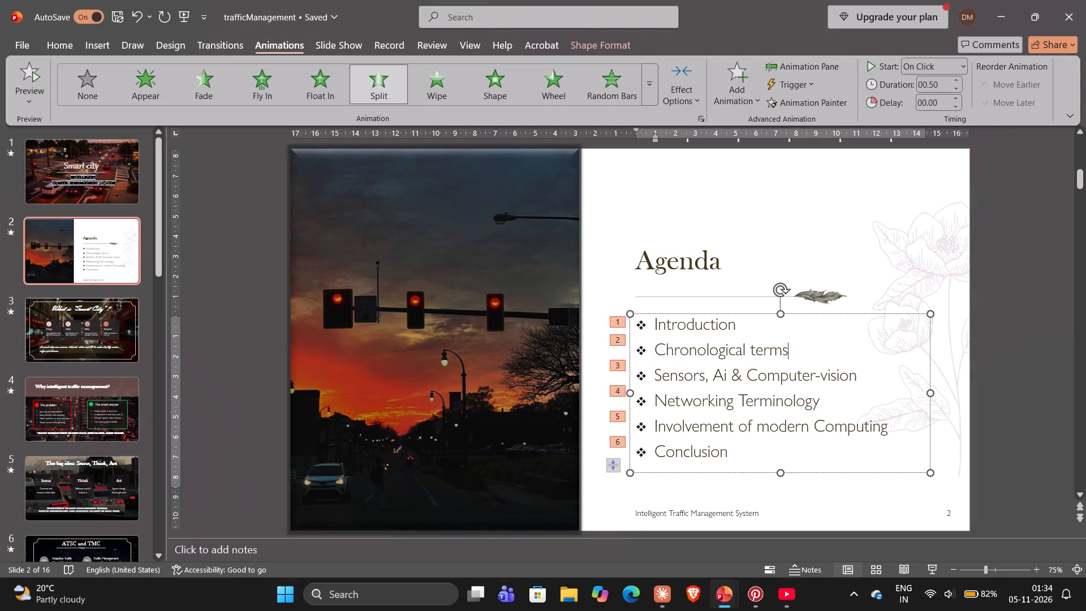
{"action": "left_click", "coordinate": [673, 605]}
{"action": "key", "text": "m"}
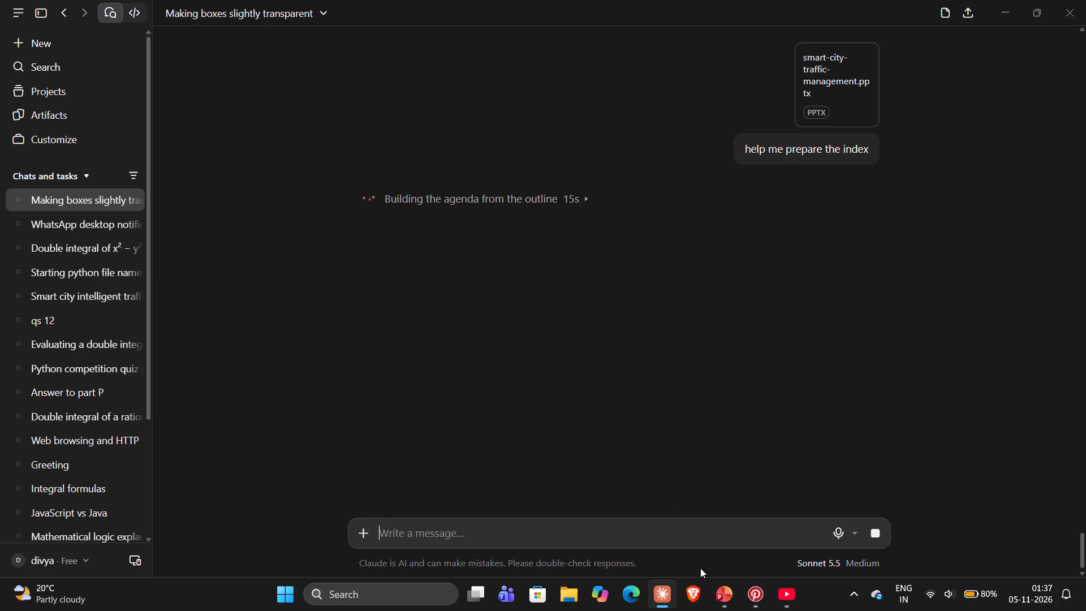
Examine the template slides from slide 8 onward in trafficManagement and the reference deck's sensors and AI slides.
{"action": "left_click", "coordinate": [705, 502]}
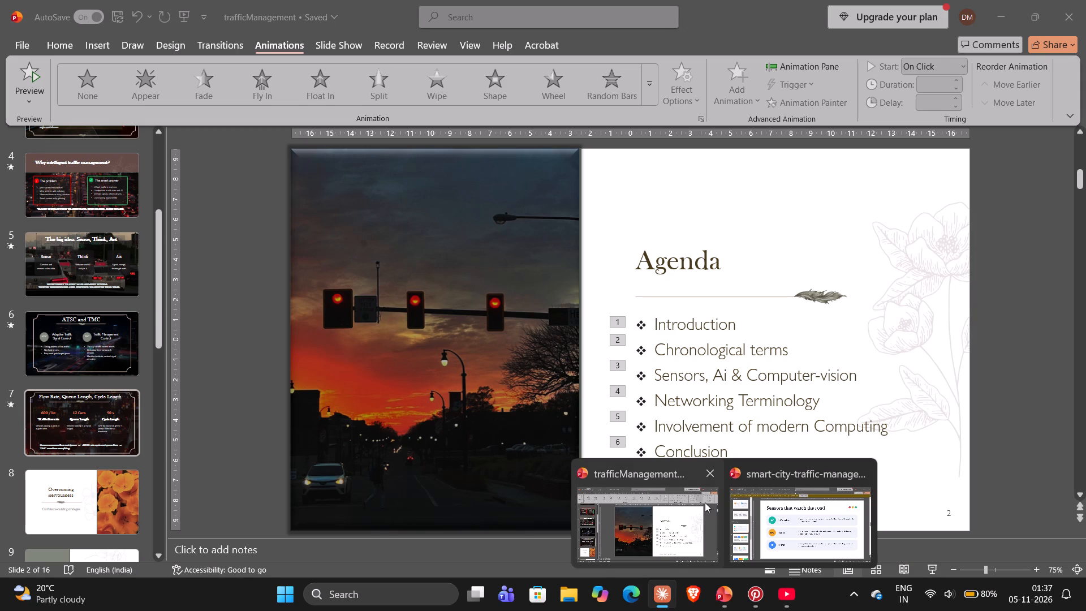
{"action": "left_click", "coordinate": [74, 510]}
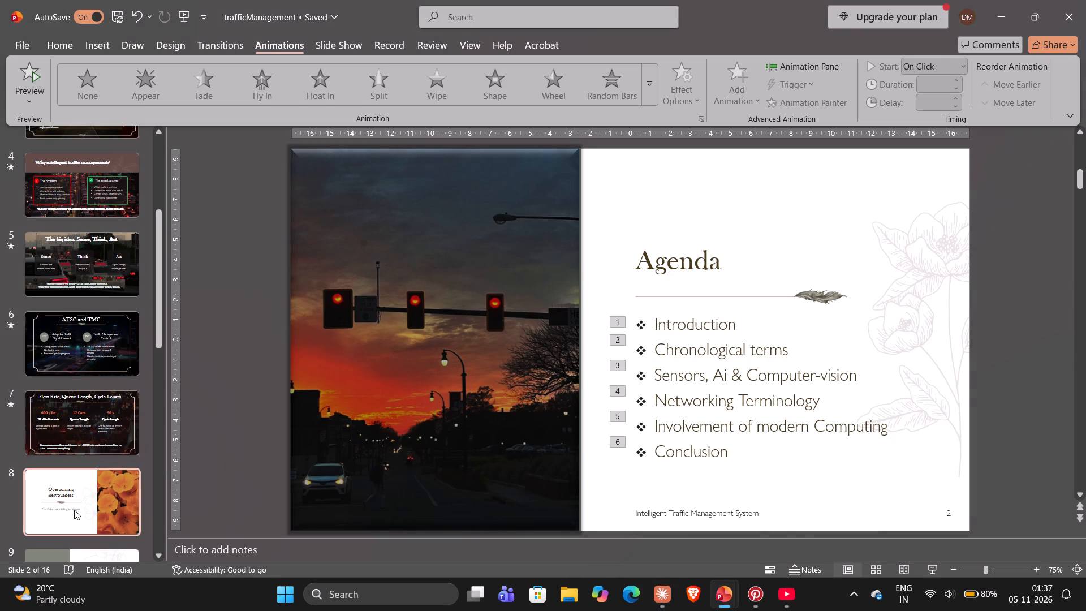
{"action": "scroll", "coordinate": [74, 510], "scroll_direction": "down", "scroll_amount": 2}
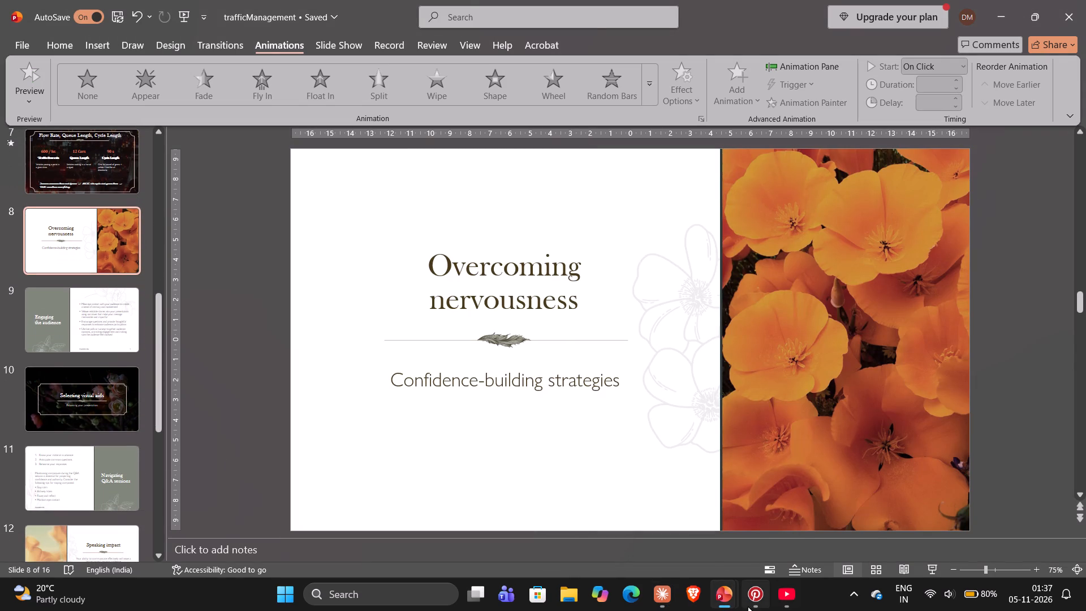
{"action": "left_click", "coordinate": [769, 539]}
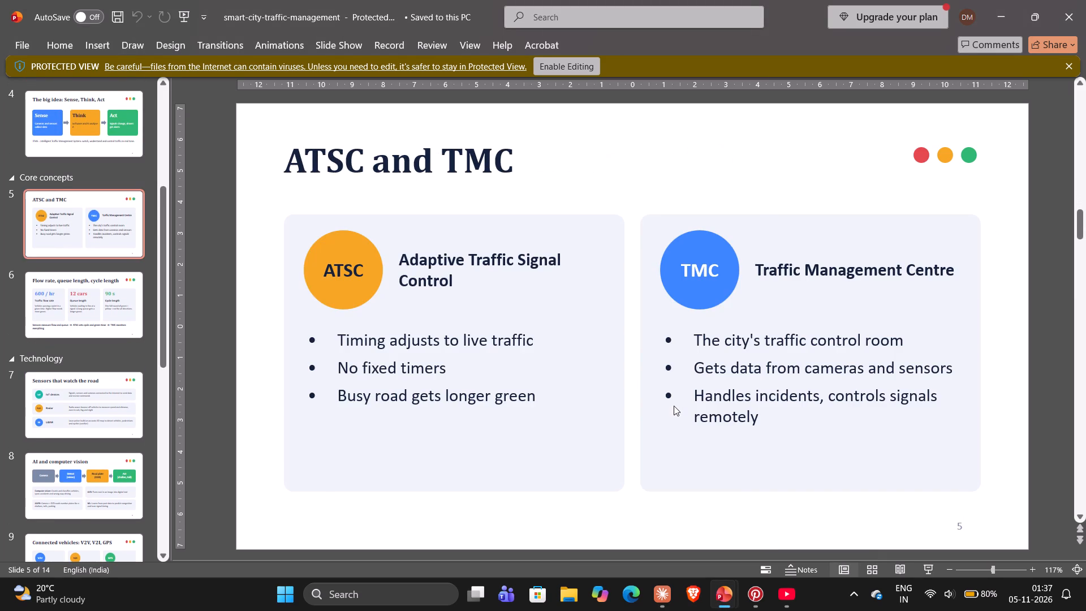
{"action": "key", "text": "Right"}
{"action": "key", "text": "Right"}
{"action": "key", "text": "Right"}
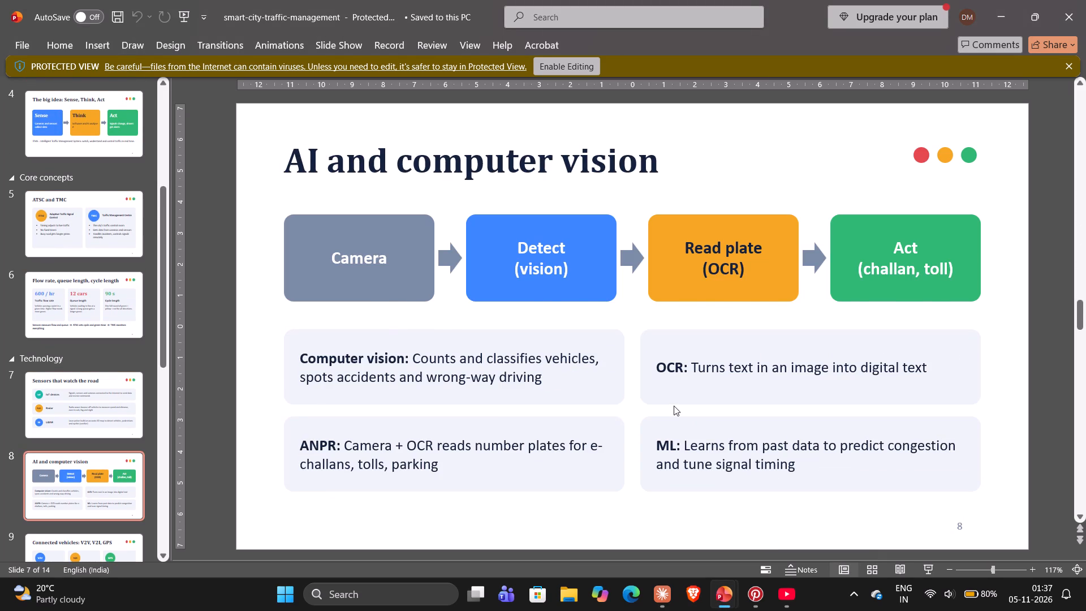
{"action": "key", "text": "Left"}
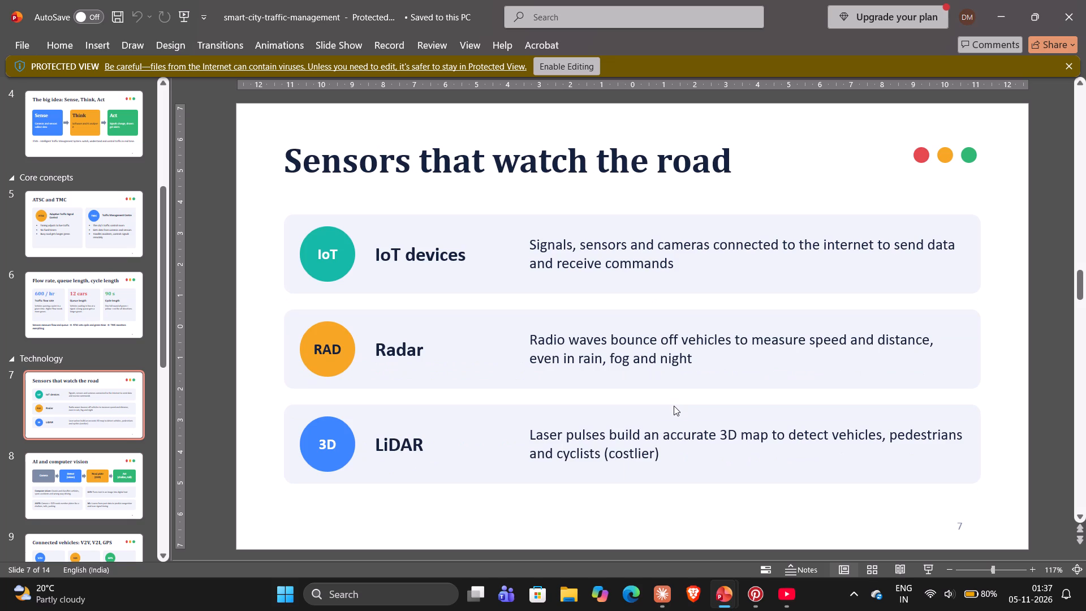
In trafficManagement, move the "Selecting visual aids" slide up to position 8, ahead of "Overcoming nervousness".
{"action": "key", "text": "alt+Tab"}
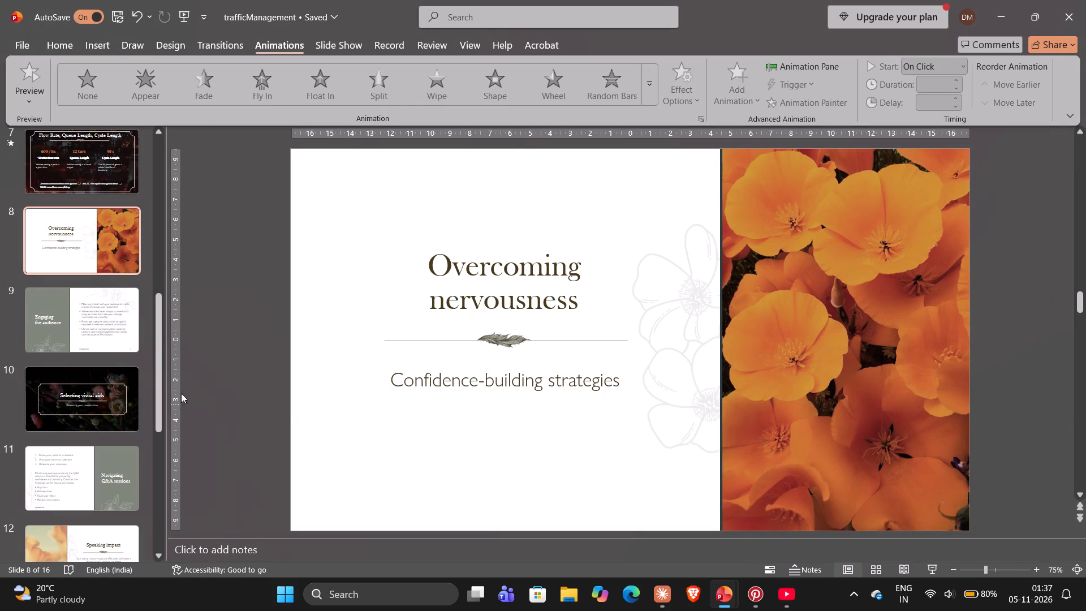
{"action": "left_click_drag", "start_coordinate": [115, 401], "coordinate": [111, 234]}
{"action": "left_click", "coordinate": [114, 260]}
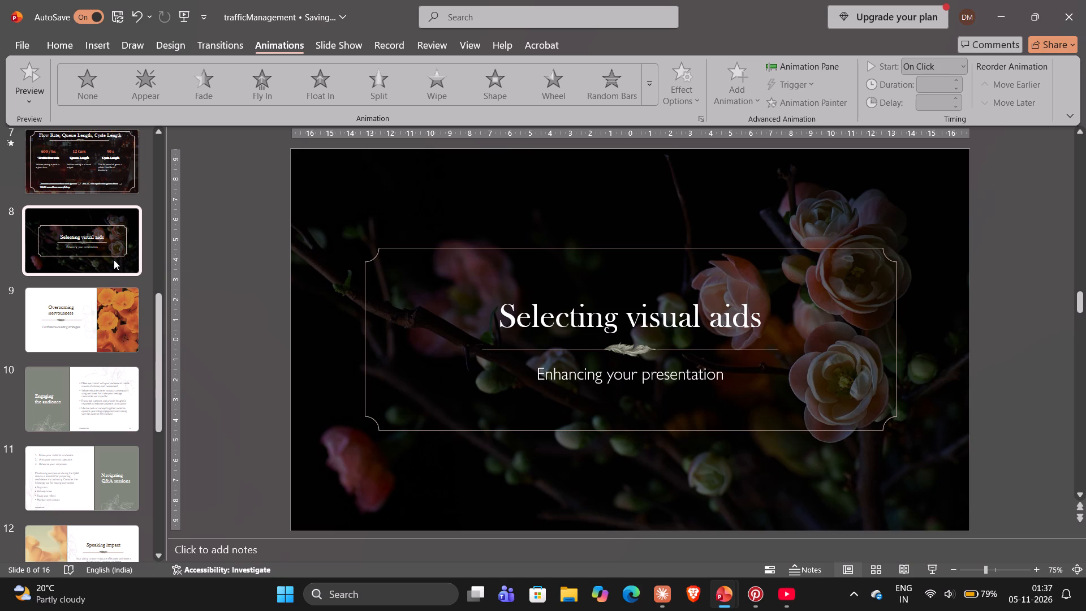
Check the reference deck's slides up to MQTT, and delete the flower background picture from slide 8 of trafficManagement.
{"action": "key", "text": "alt+Tab"}
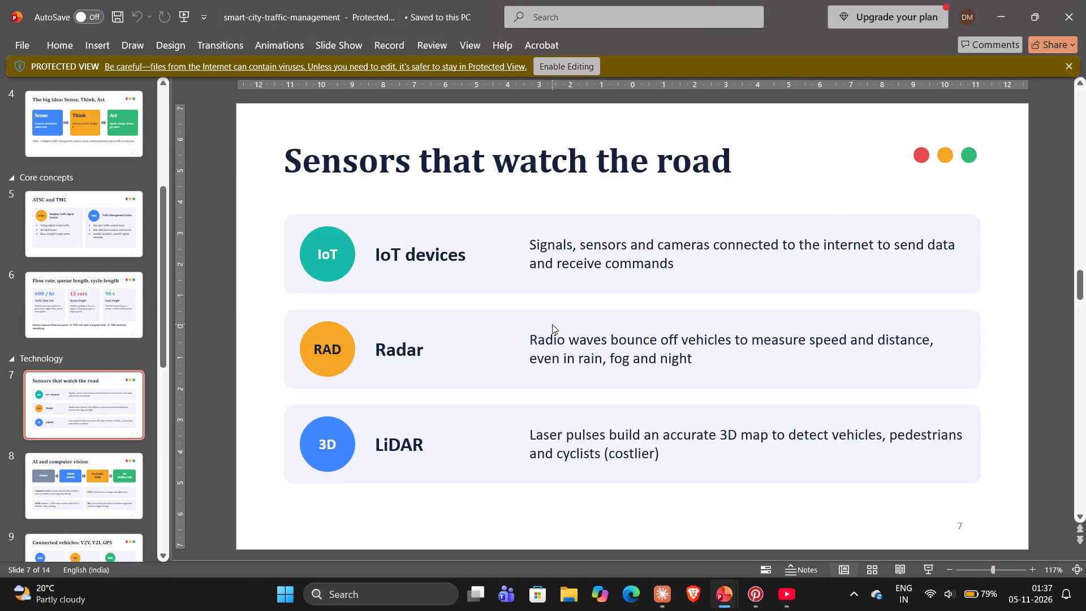
{"action": "key", "text": "Right"}
{"action": "key", "text": "Right"}
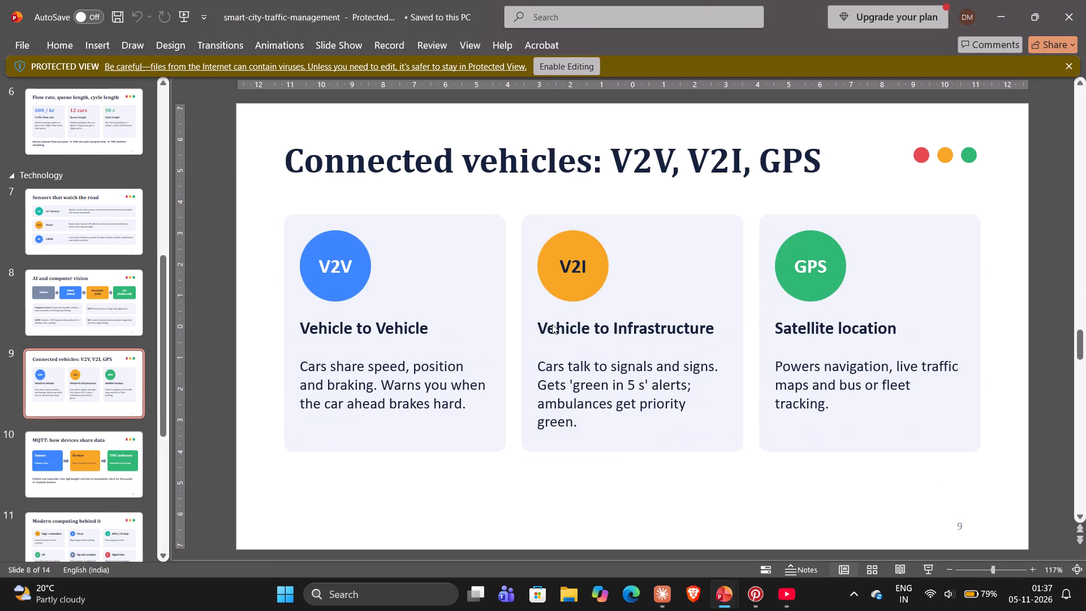
{"action": "key", "text": "Right"}
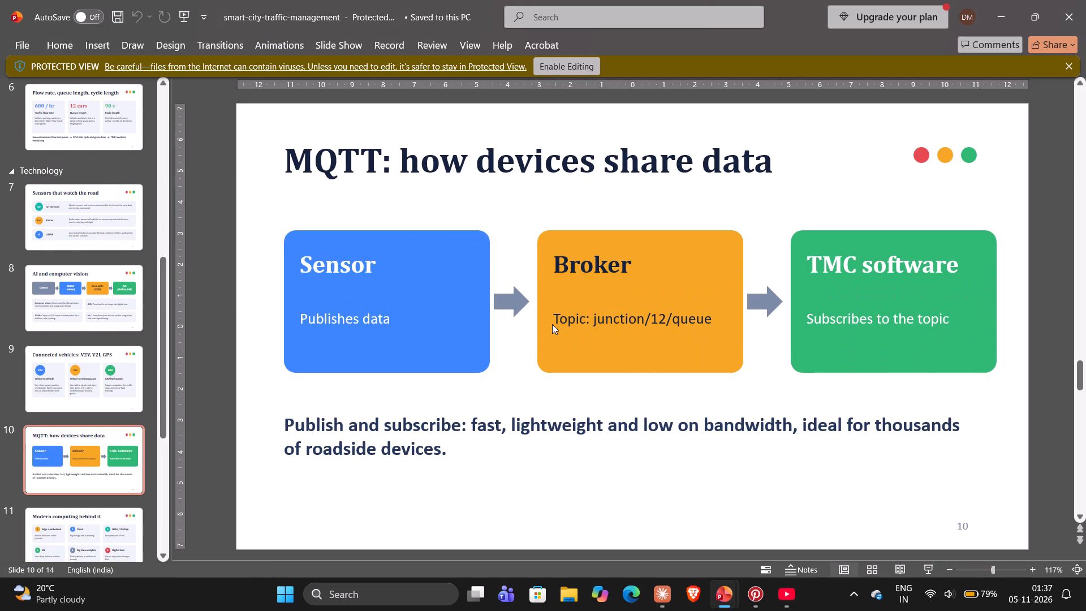
{"action": "key", "text": "alt+Tab"}
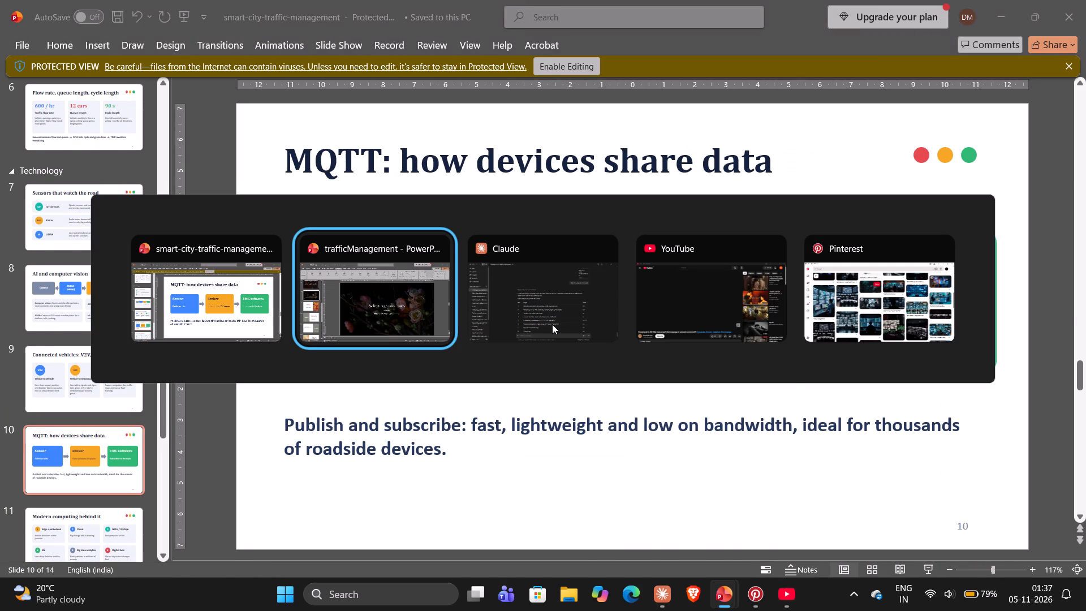
{"action": "left_click", "coordinate": [438, 234]}
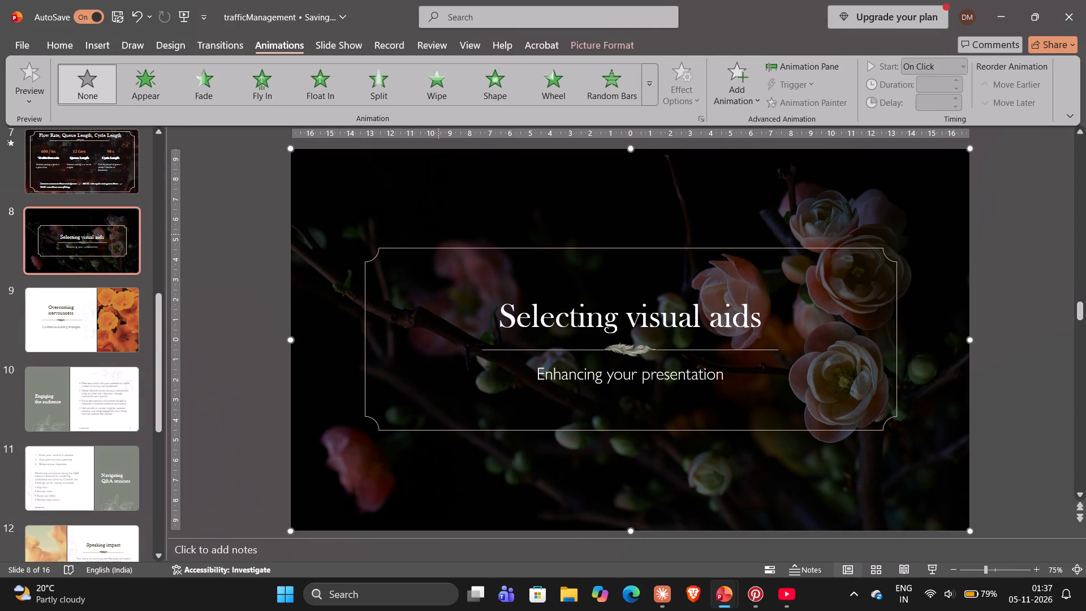
{"action": "key", "text": "Delete"}
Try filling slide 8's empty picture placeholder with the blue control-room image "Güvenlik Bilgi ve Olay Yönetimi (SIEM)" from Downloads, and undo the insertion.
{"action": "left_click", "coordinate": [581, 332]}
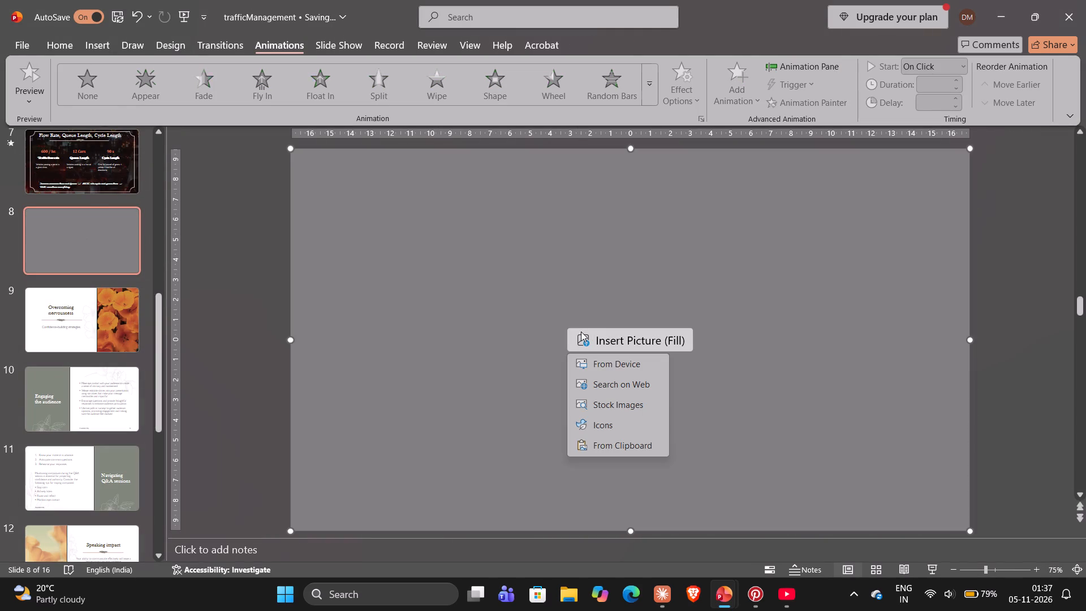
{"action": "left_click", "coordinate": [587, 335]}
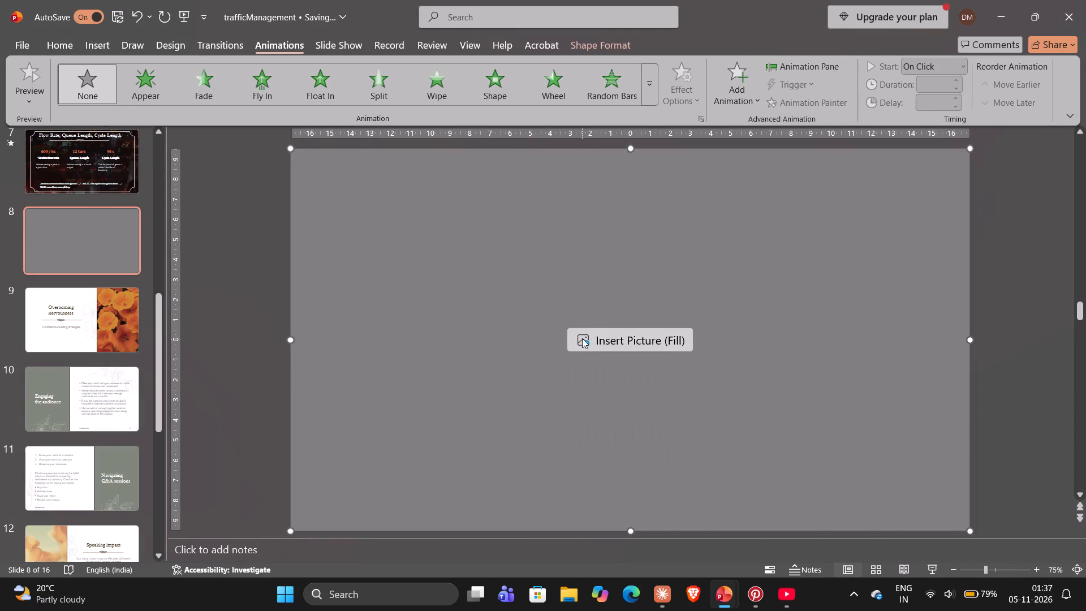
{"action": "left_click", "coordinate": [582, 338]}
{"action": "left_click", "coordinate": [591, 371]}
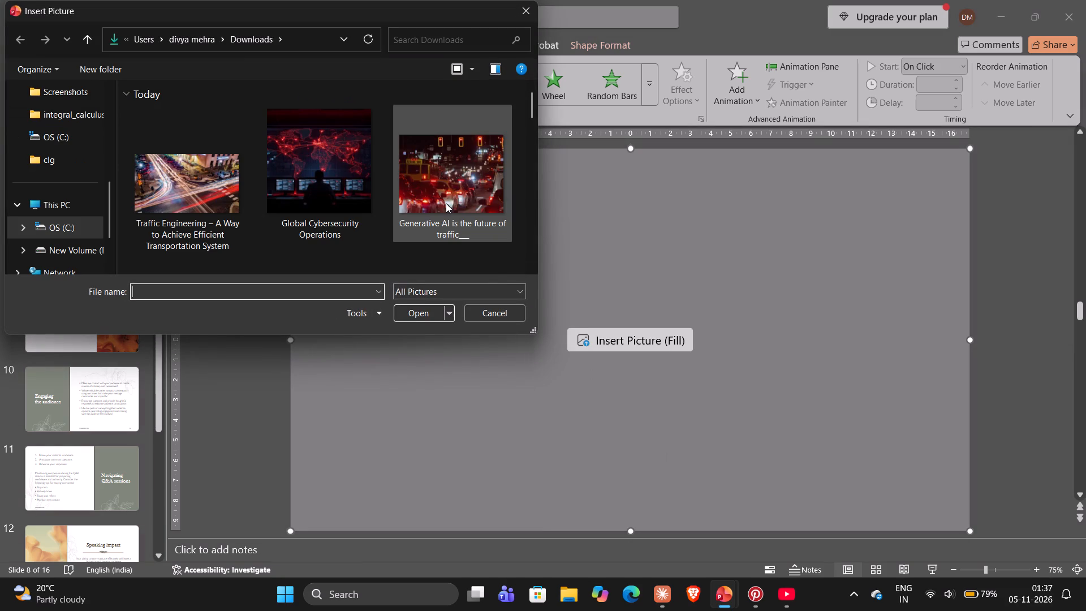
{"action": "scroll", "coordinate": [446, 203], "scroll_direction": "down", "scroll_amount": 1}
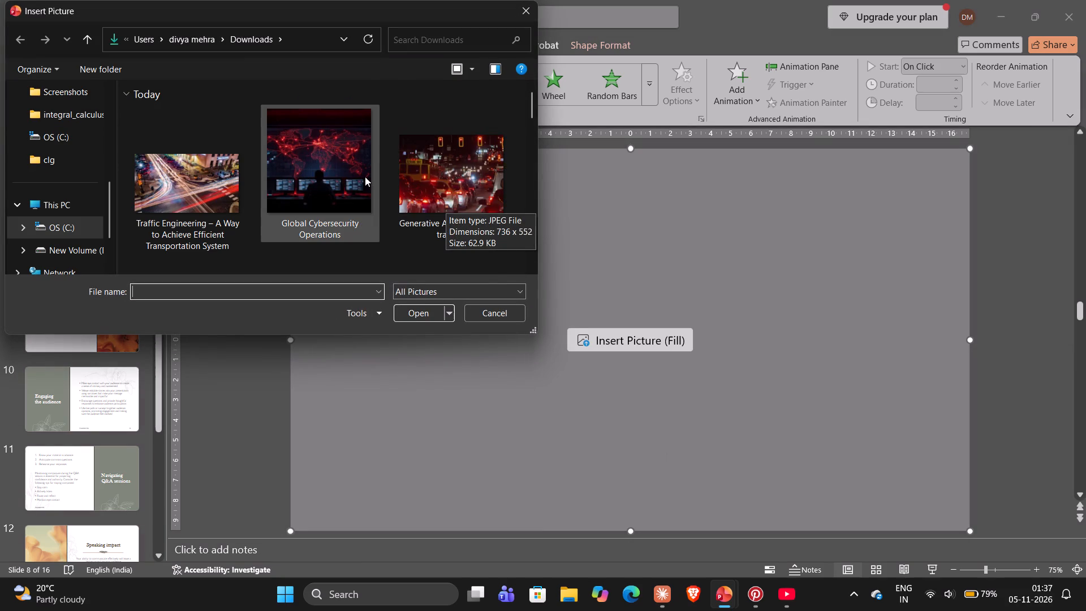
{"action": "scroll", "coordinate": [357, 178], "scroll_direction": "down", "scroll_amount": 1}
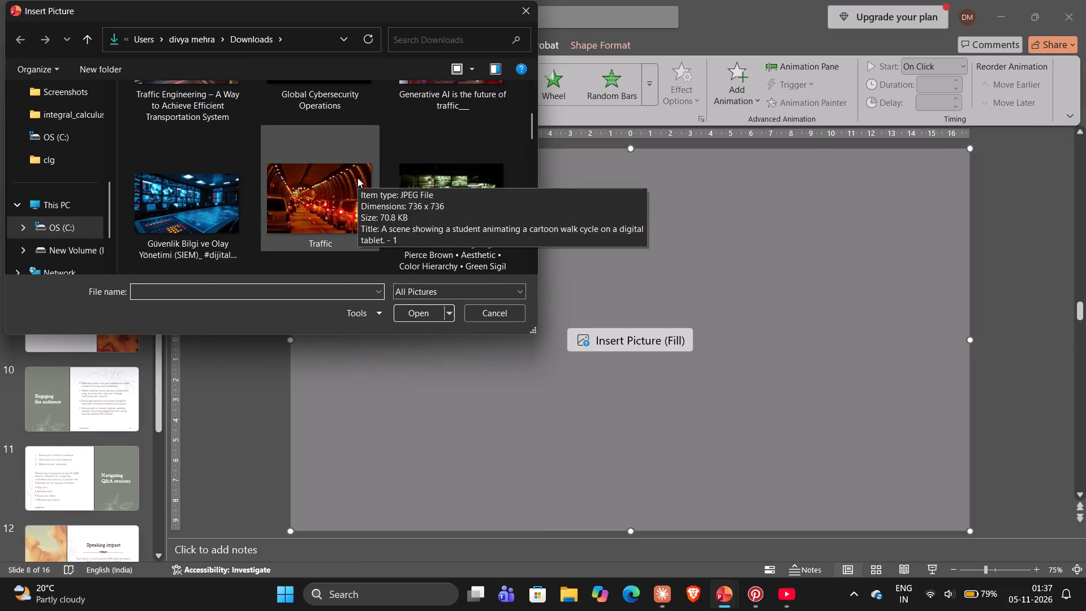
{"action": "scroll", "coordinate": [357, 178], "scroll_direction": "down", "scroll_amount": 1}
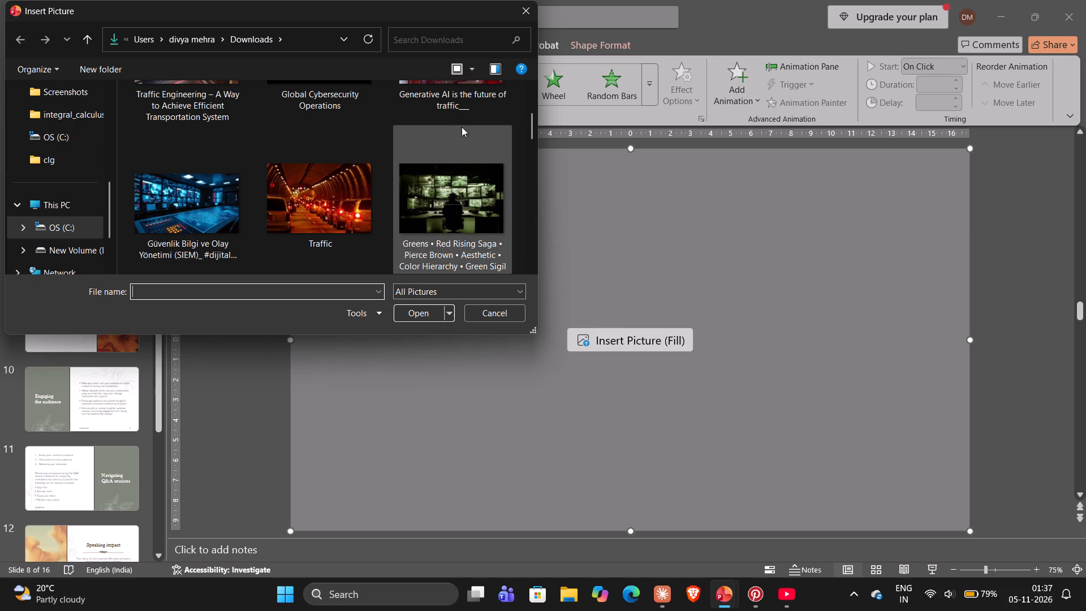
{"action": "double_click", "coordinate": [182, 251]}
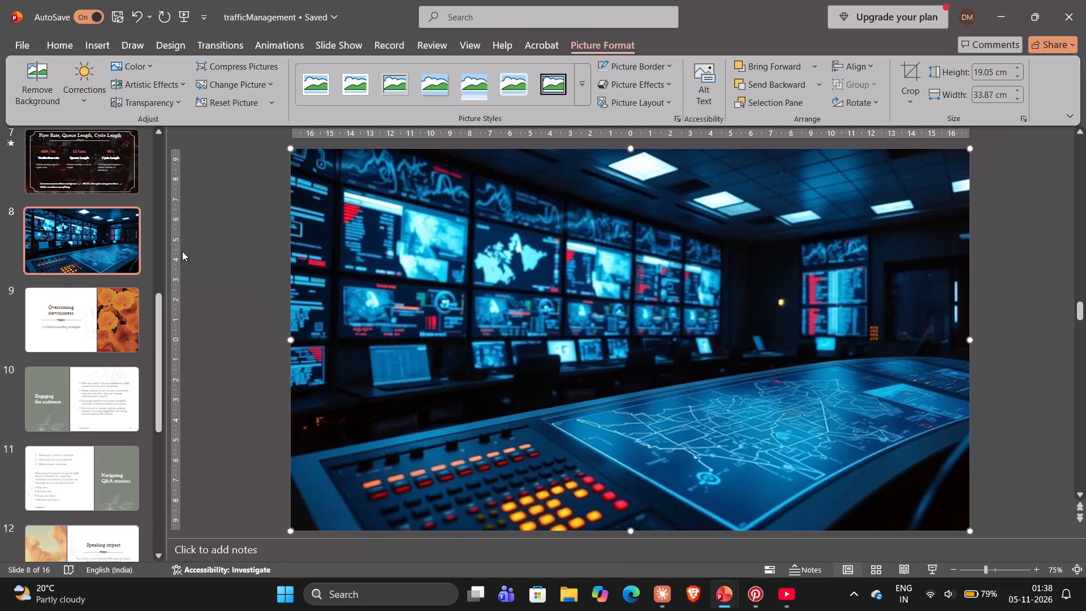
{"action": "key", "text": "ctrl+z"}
Fill slide 8's picture placeholder with the green monitor-wall image "Greens • Red Rising Saga" from the Downloads folder.
{"action": "left_click", "coordinate": [586, 335]}
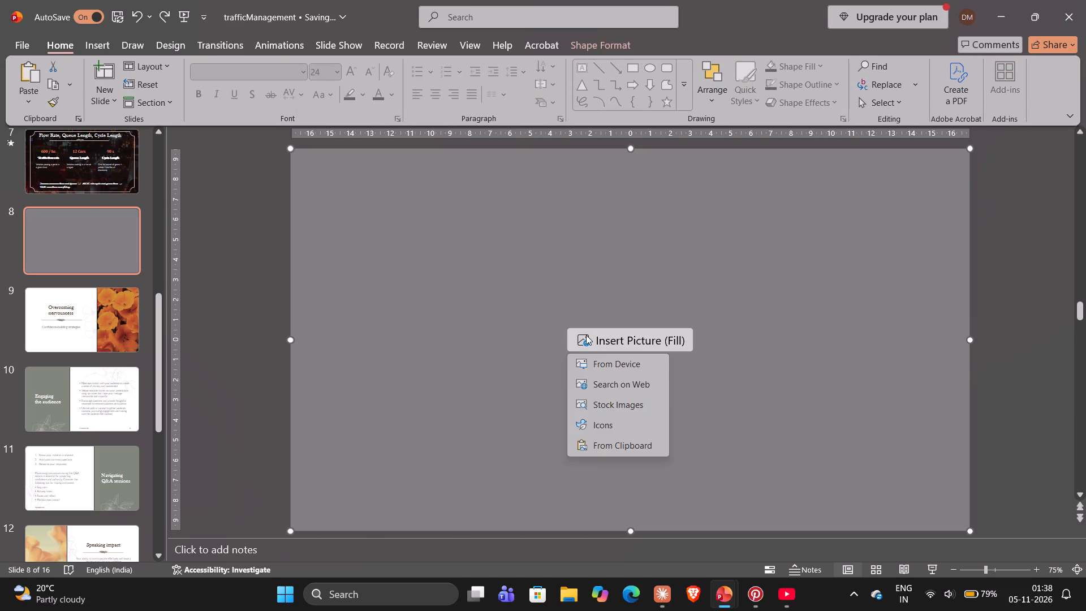
{"action": "left_click", "coordinate": [597, 359]}
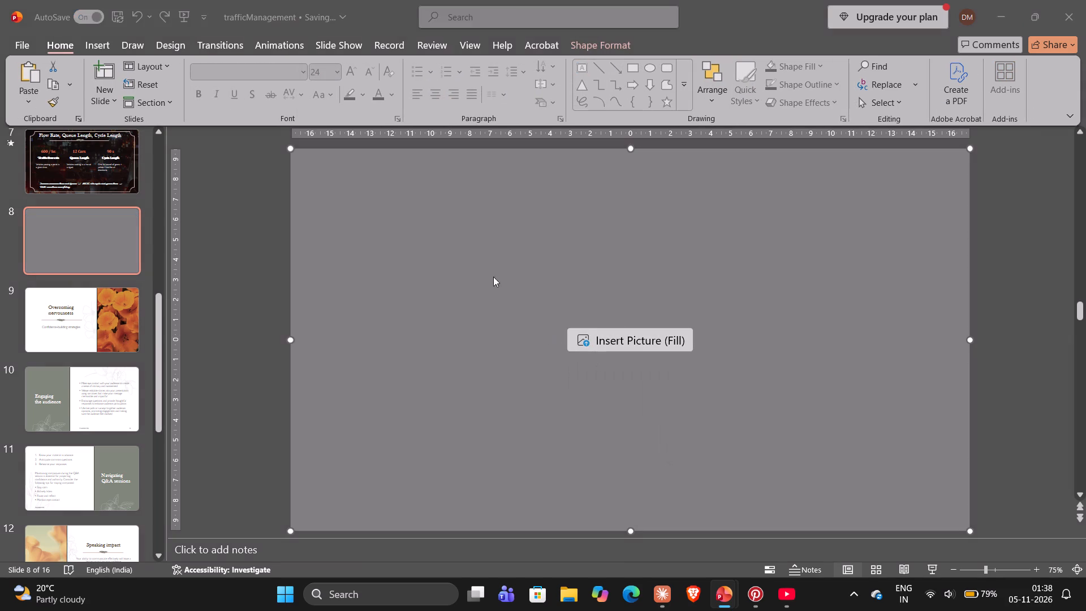
{"action": "scroll", "coordinate": [430, 224], "scroll_direction": "down", "scroll_amount": 1}
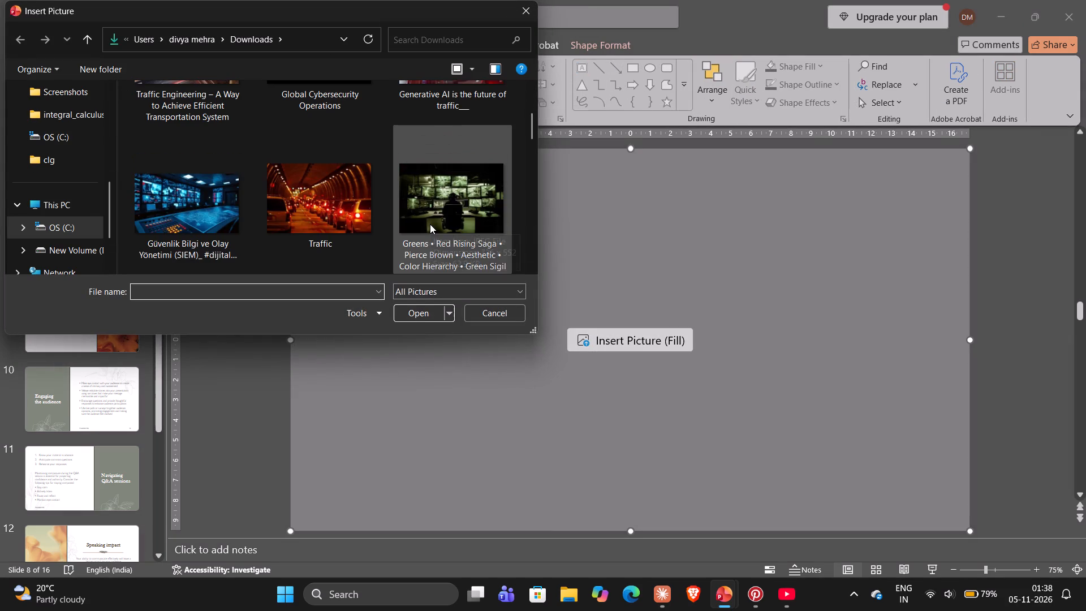
{"action": "scroll", "coordinate": [430, 224], "scroll_direction": "down", "scroll_amount": 1}
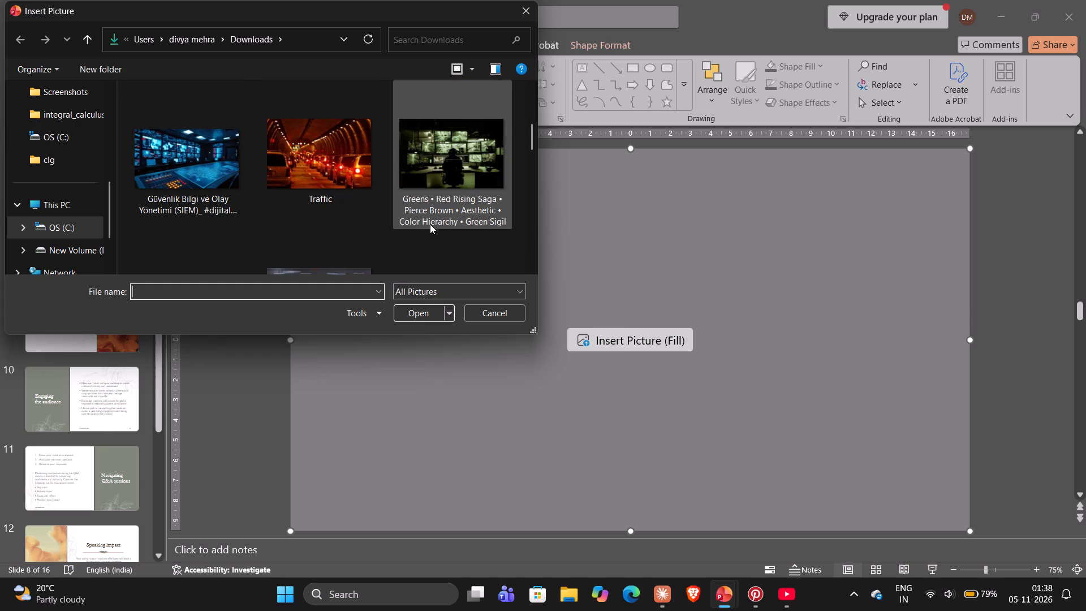
{"action": "double_click", "coordinate": [452, 176]}
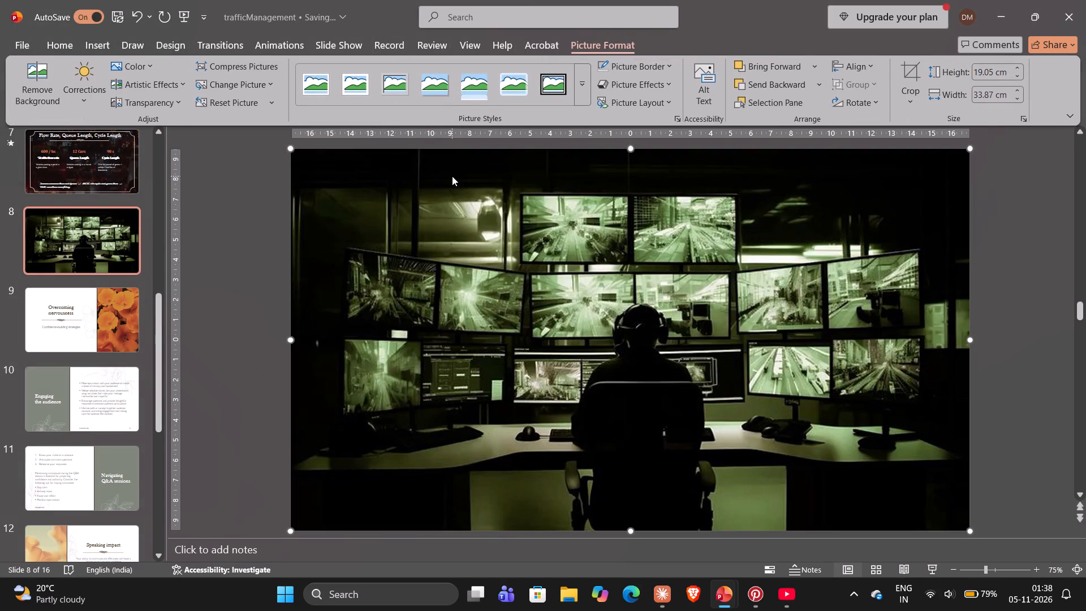
Send the monitor-wall picture on slide 8 backward until it sits behind the title, subtitle and decorative frame.
{"action": "left_click", "coordinate": [671, 313]}
{"action": "triple_click", "coordinate": [753, 87]}
{"action": "triple_click", "coordinate": [753, 87]}
{"action": "triple_click", "coordinate": [753, 87]}
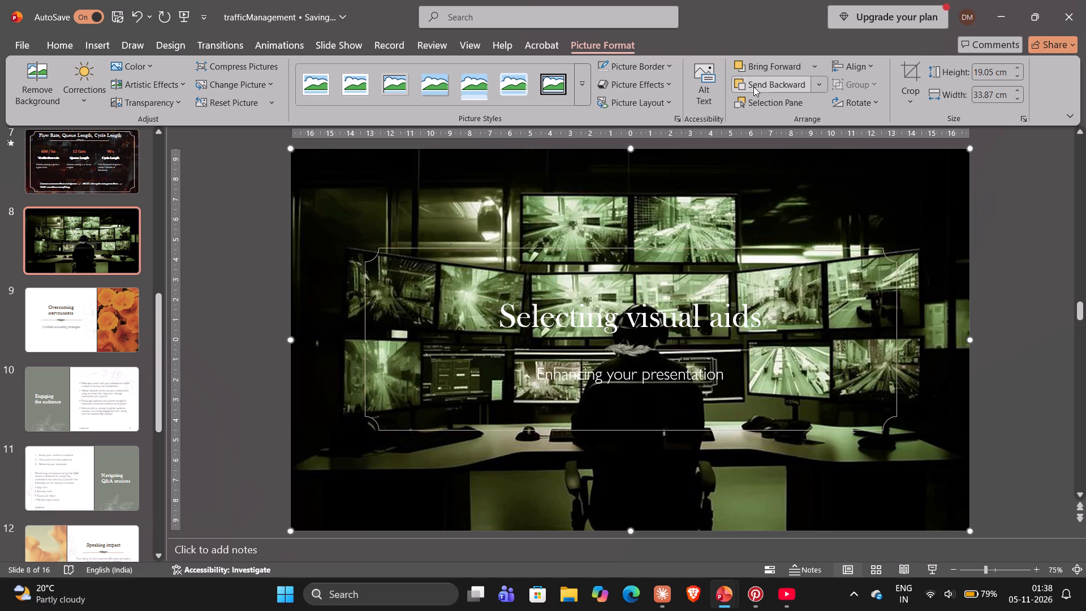
{"action": "triple_click", "coordinate": [753, 87]}
{"action": "left_click", "coordinate": [753, 87]}
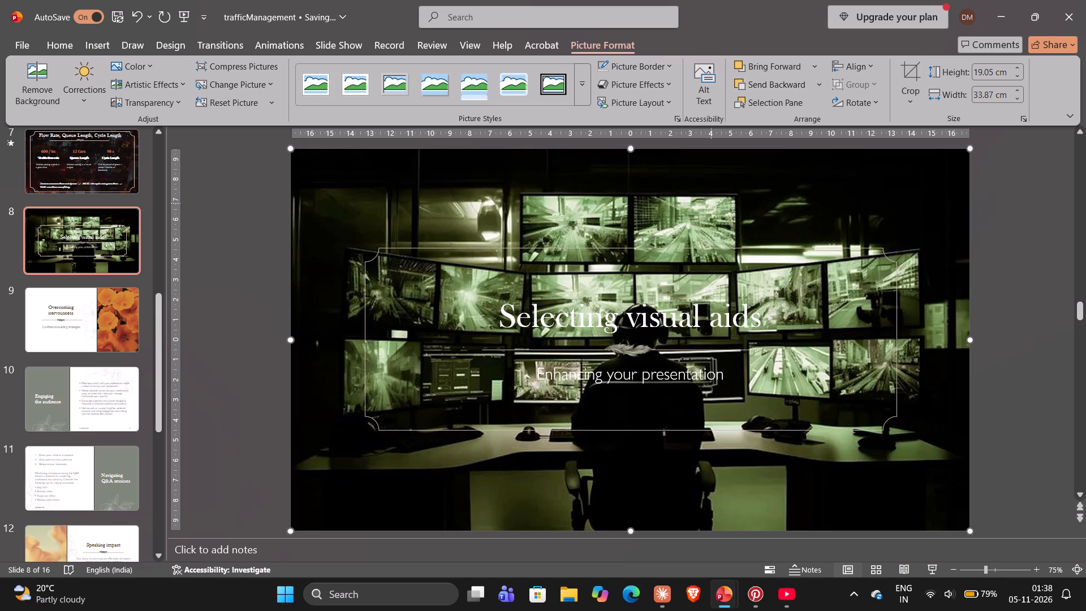
Darken the background picture on slide 8 by setting its brightness correction to -45%.
{"action": "left_click", "coordinate": [711, 203]}
{"action": "right_click", "coordinate": [711, 203]}
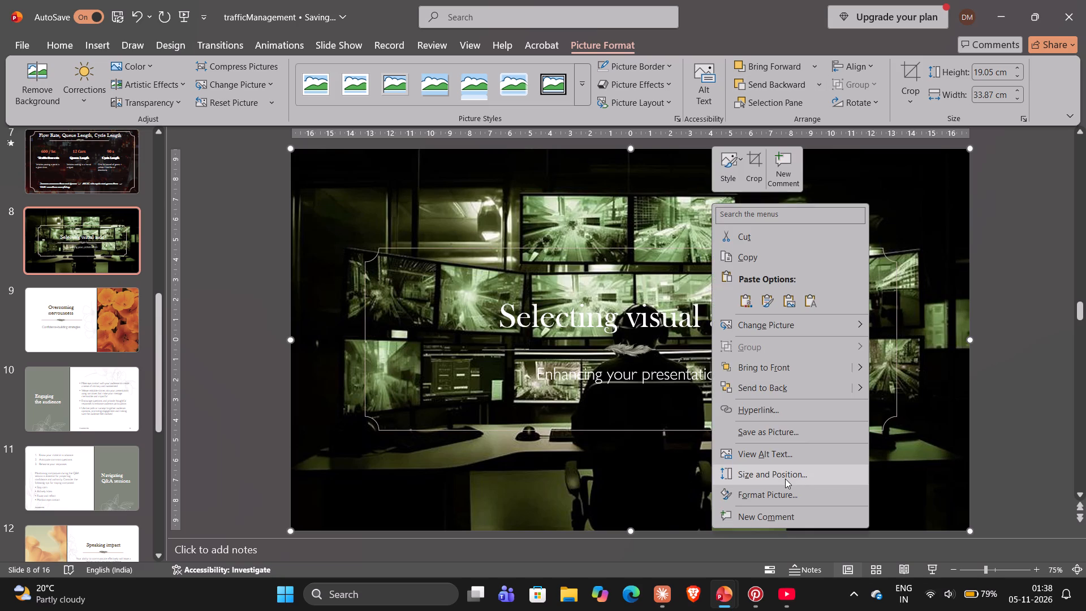
{"action": "left_click", "coordinate": [786, 488]}
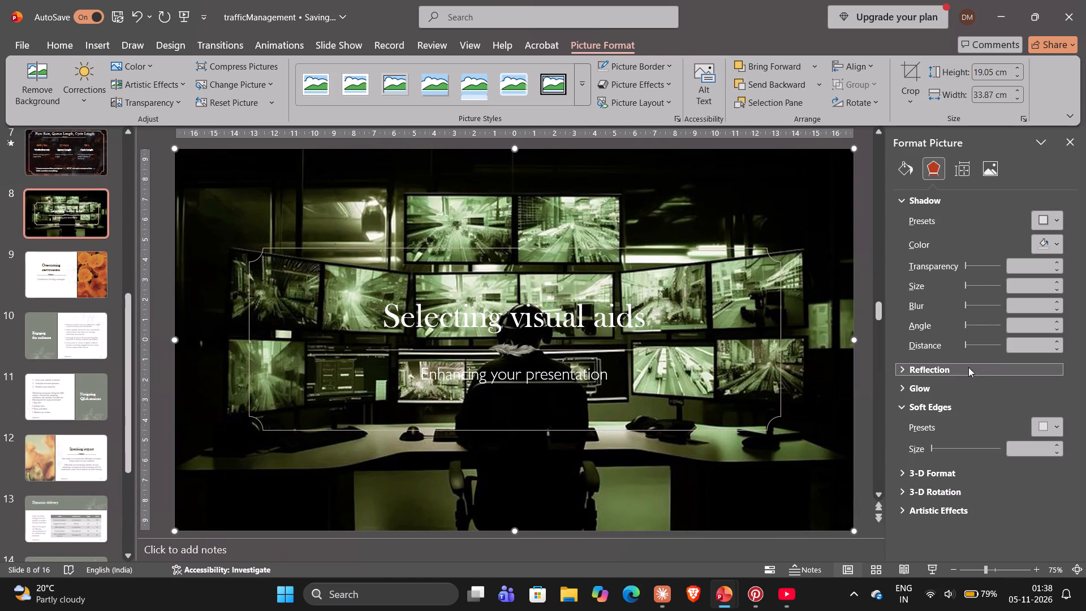
{"action": "left_click", "coordinate": [991, 177]}
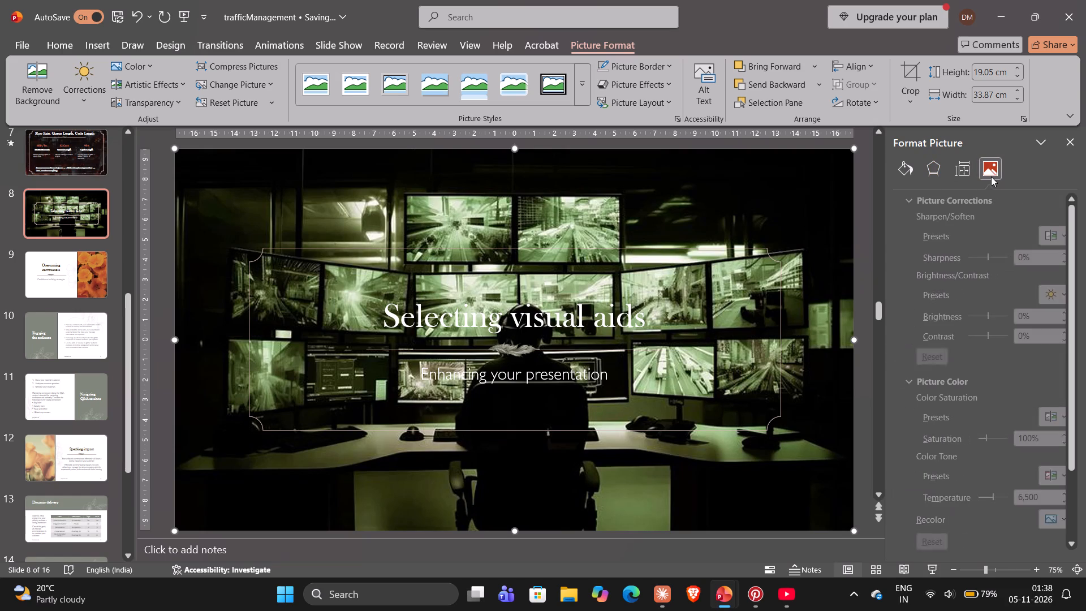
{"action": "left_click_drag", "start_coordinate": [982, 319], "coordinate": [975, 319]}
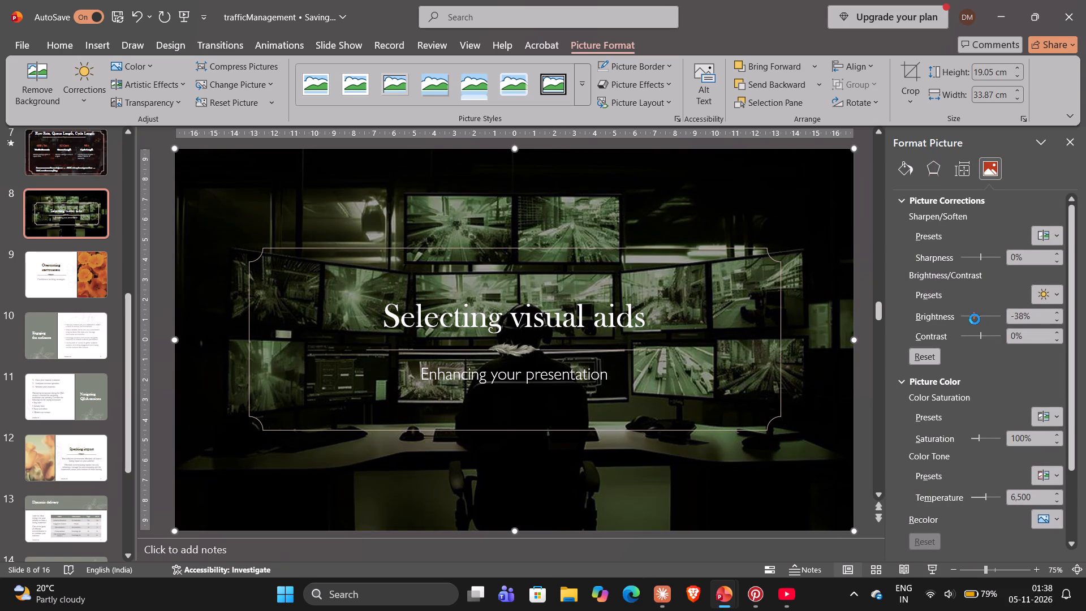
{"action": "left_click_drag", "start_coordinate": [975, 319], "coordinate": [974, 320]}
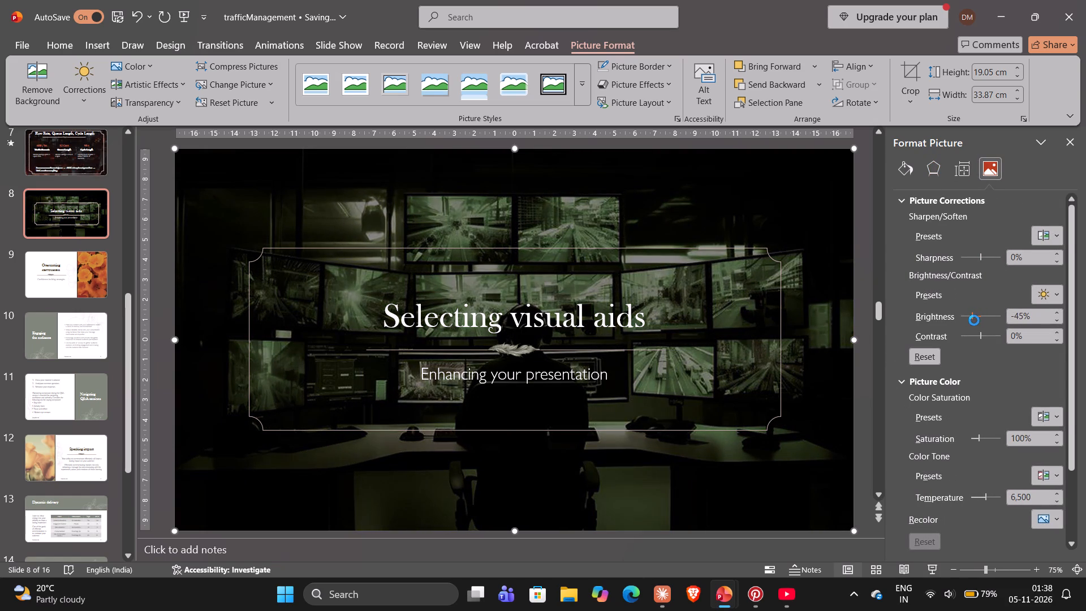
Fine-tune slide 8's background picture to -35% brightness, 6,200 color temperature and 11% transparency, and close the picture formatting settings.
{"action": "left_click_drag", "start_coordinate": [974, 320], "coordinate": [975, 320]}
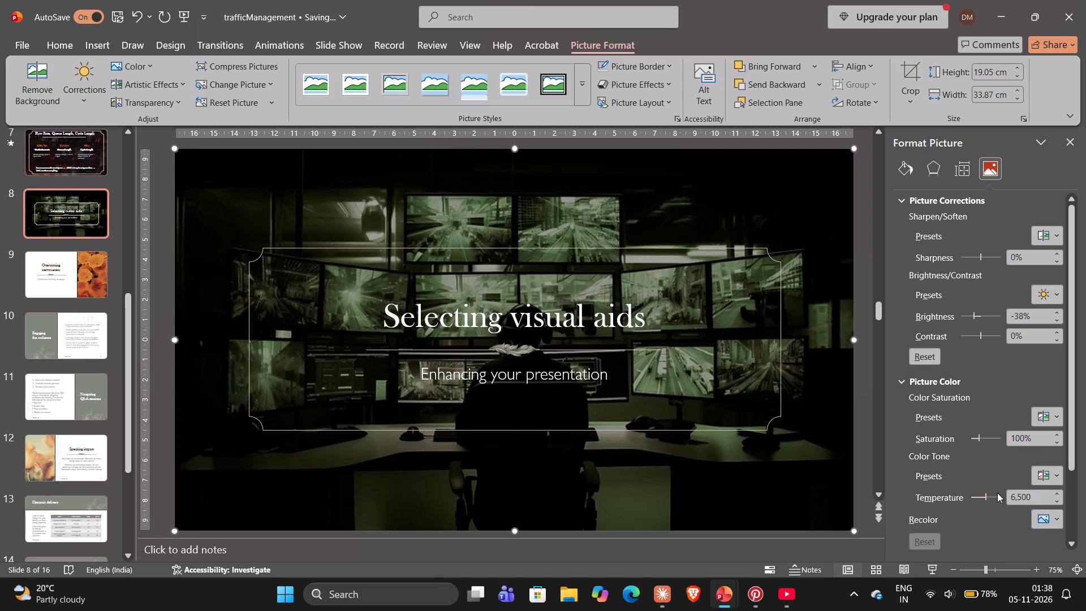
{"action": "scroll", "coordinate": [997, 493], "scroll_direction": "down", "scroll_amount": 7}
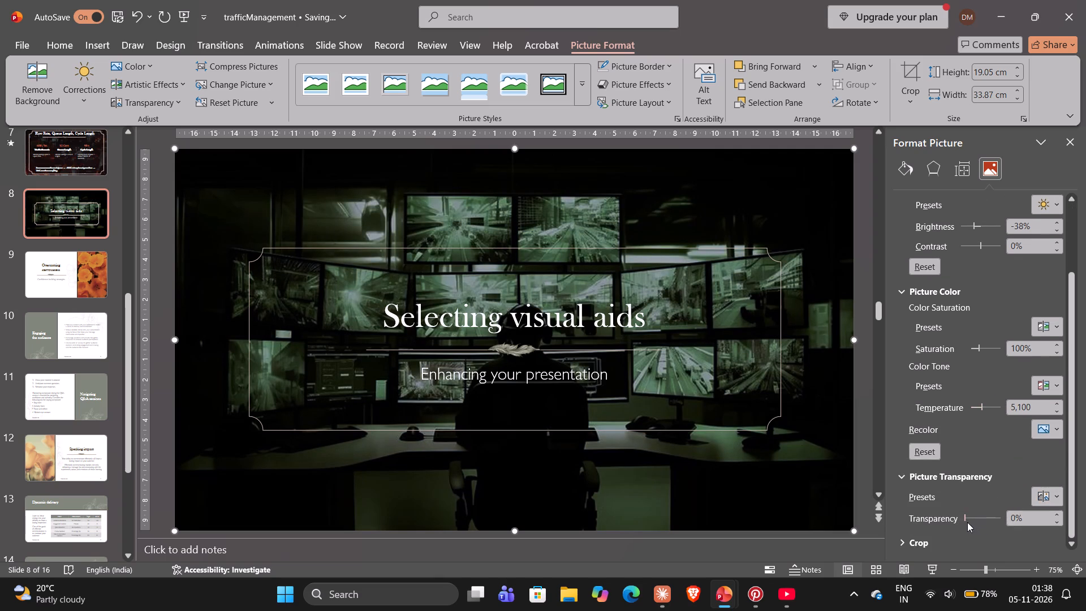
{"action": "left_click", "coordinate": [964, 519]}
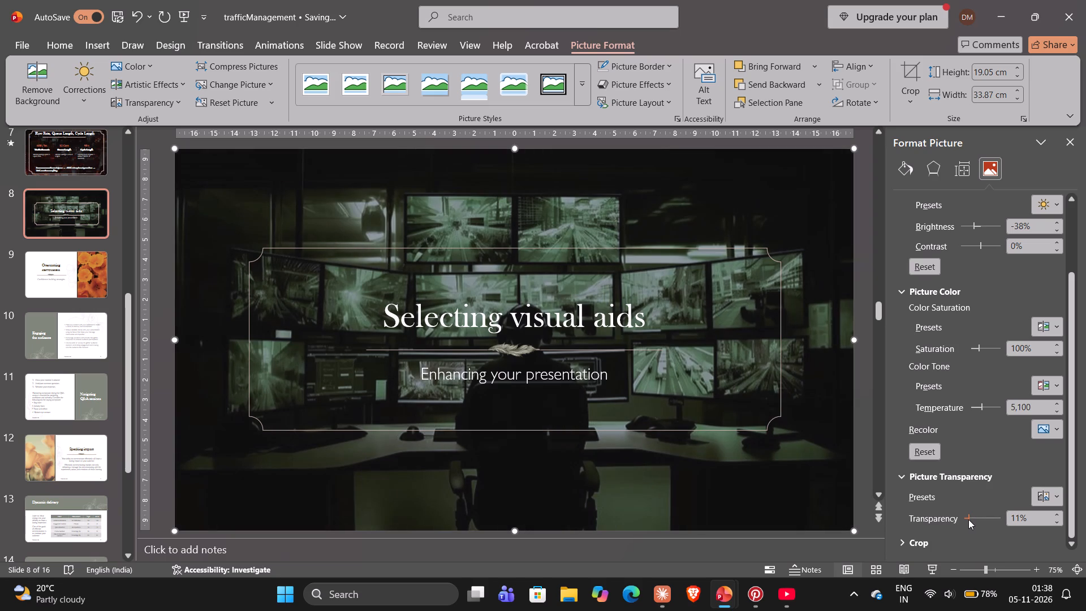
{"action": "scroll", "coordinate": [982, 405], "scroll_direction": "up", "scroll_amount": 2}
{"action": "left_click", "coordinate": [968, 223]}
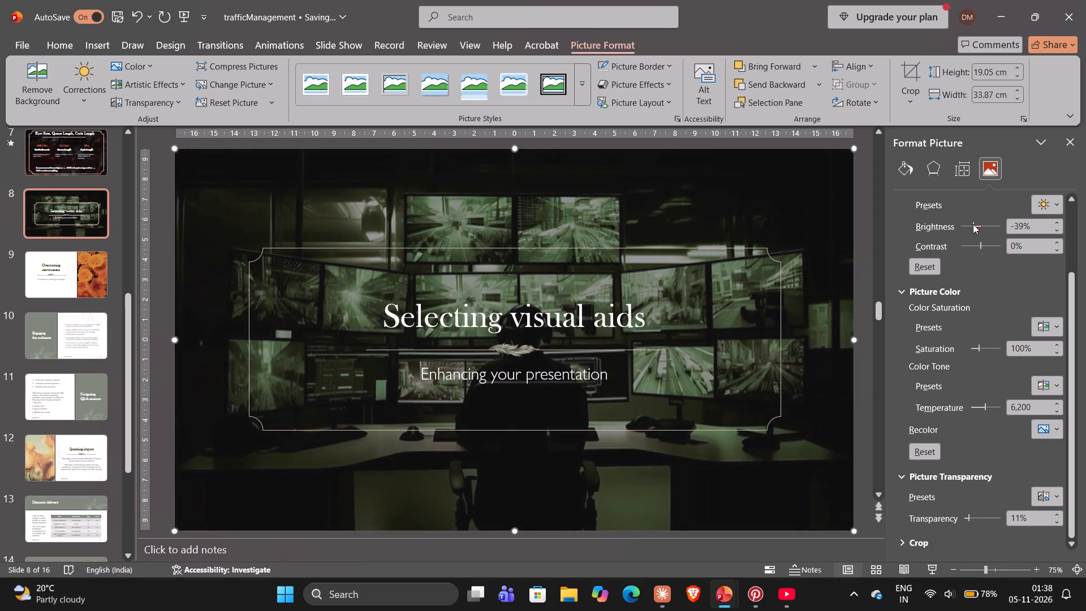
{"action": "left_click", "coordinate": [969, 225]}
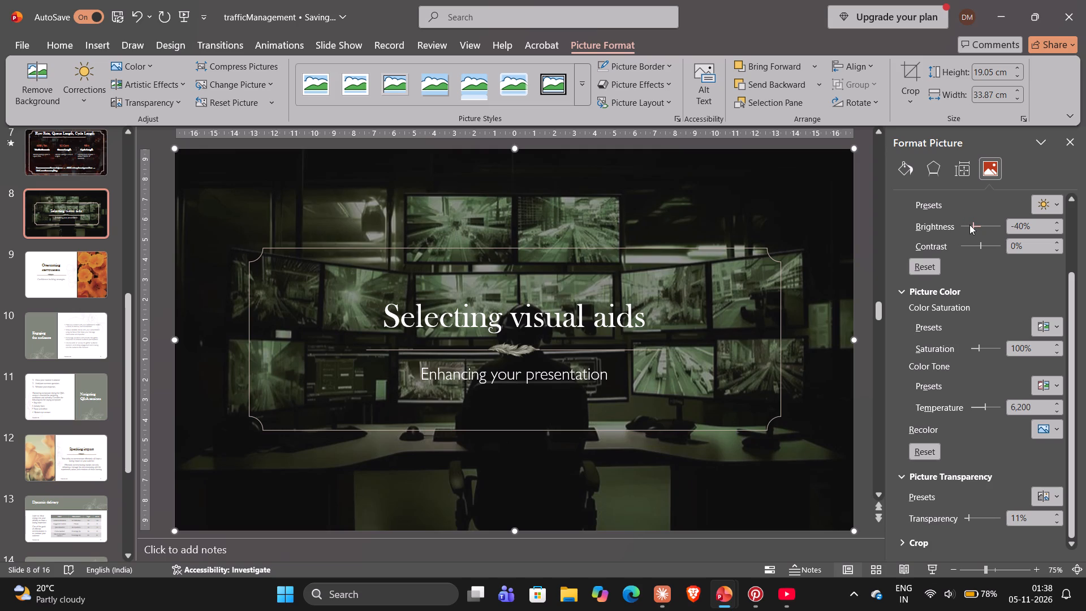
{"action": "left_click", "coordinate": [969, 225]}
{"action": "left_click", "coordinate": [969, 225]}
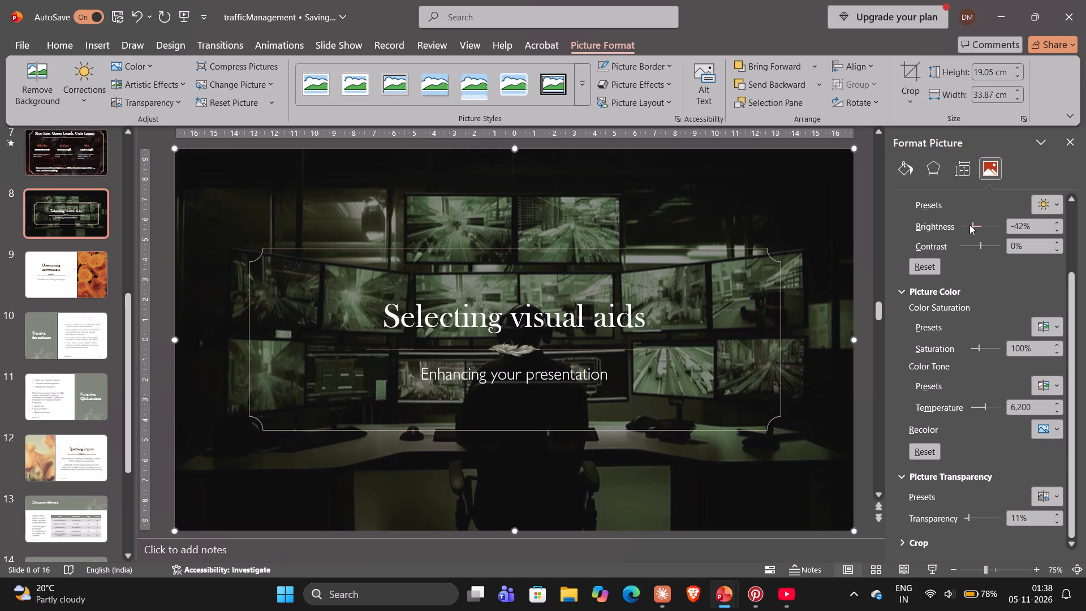
{"action": "left_click", "coordinate": [973, 225]}
{"action": "left_click", "coordinate": [1075, 145]}
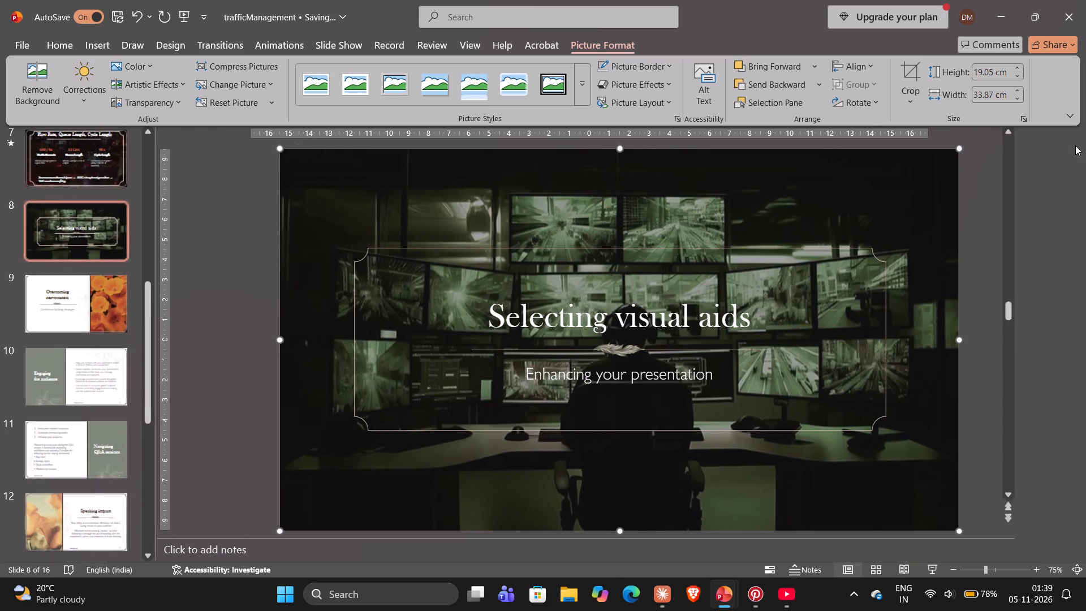
Enlarge the decorative notched-corner frame on slide 8 so it nearly fills the slide, leaving a narrow margin around it.
{"action": "left_click", "coordinate": [886, 256]}
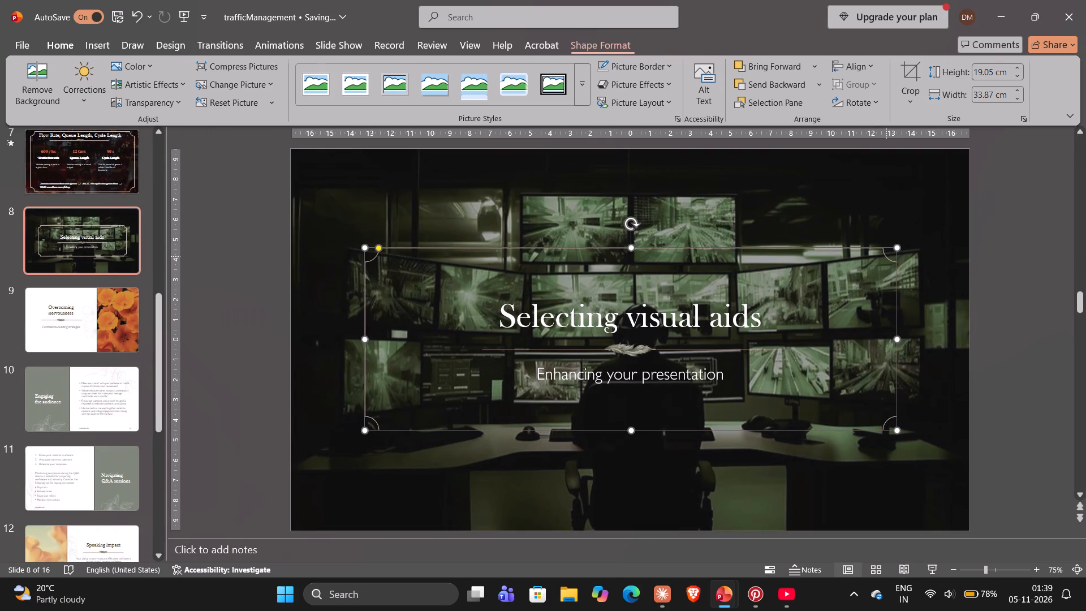
{"action": "left_click_drag", "start_coordinate": [898, 248], "coordinate": [946, 141]}
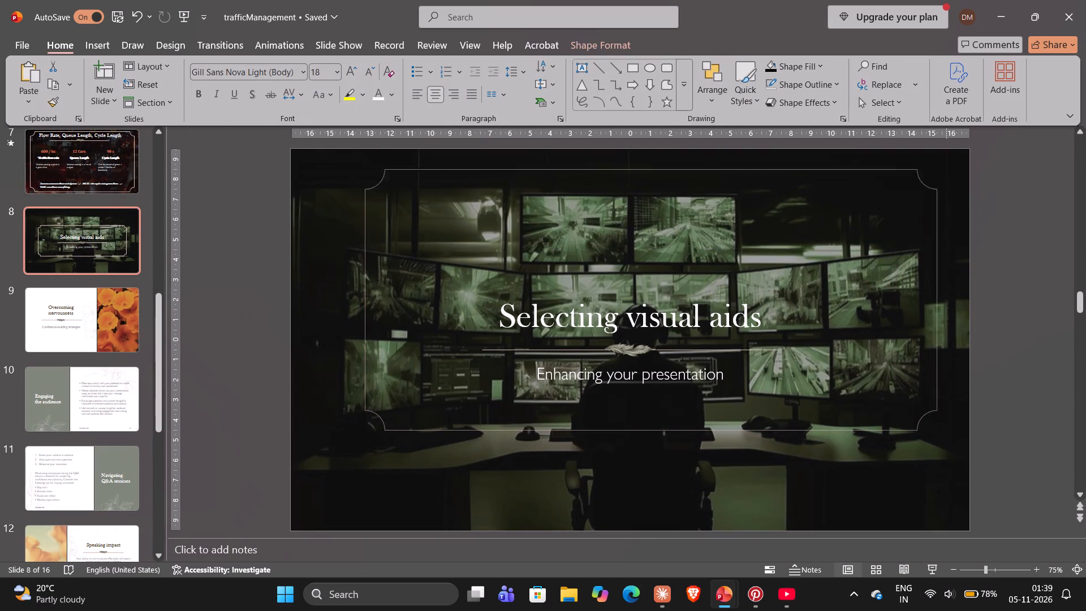
{"action": "left_click_drag", "start_coordinate": [946, 141], "coordinate": [933, 166]}
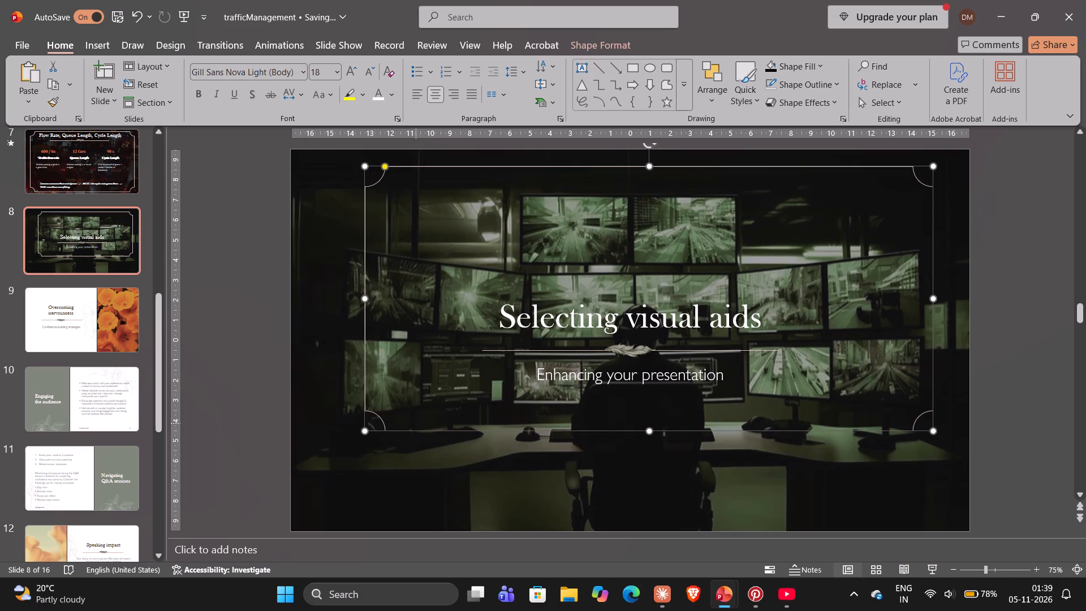
{"action": "left_click_drag", "start_coordinate": [365, 432], "coordinate": [341, 504]}
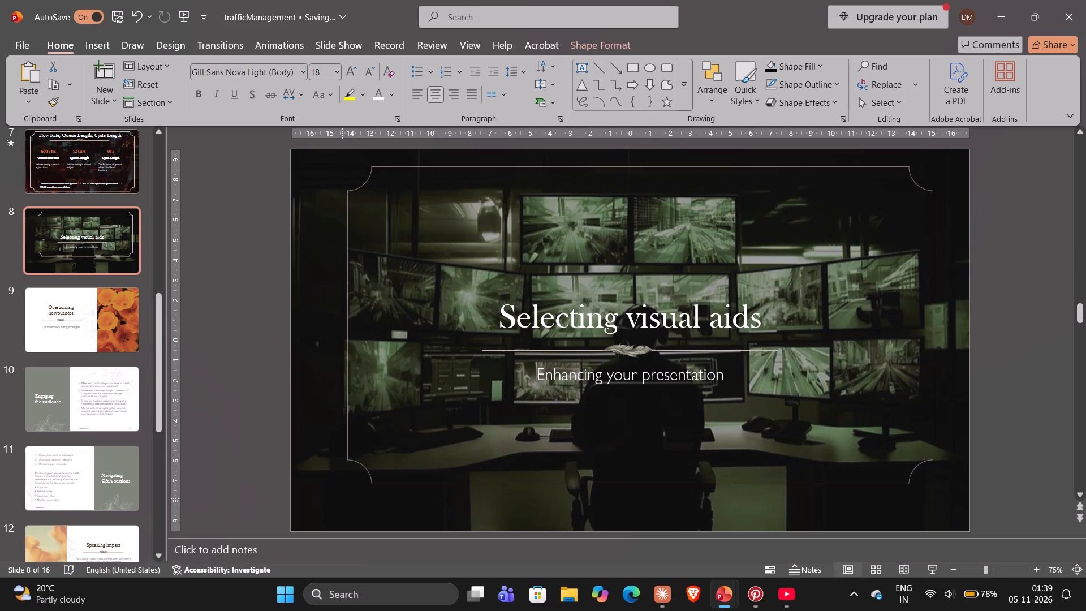
{"action": "left_click_drag", "start_coordinate": [341, 504], "coordinate": [346, 507]}
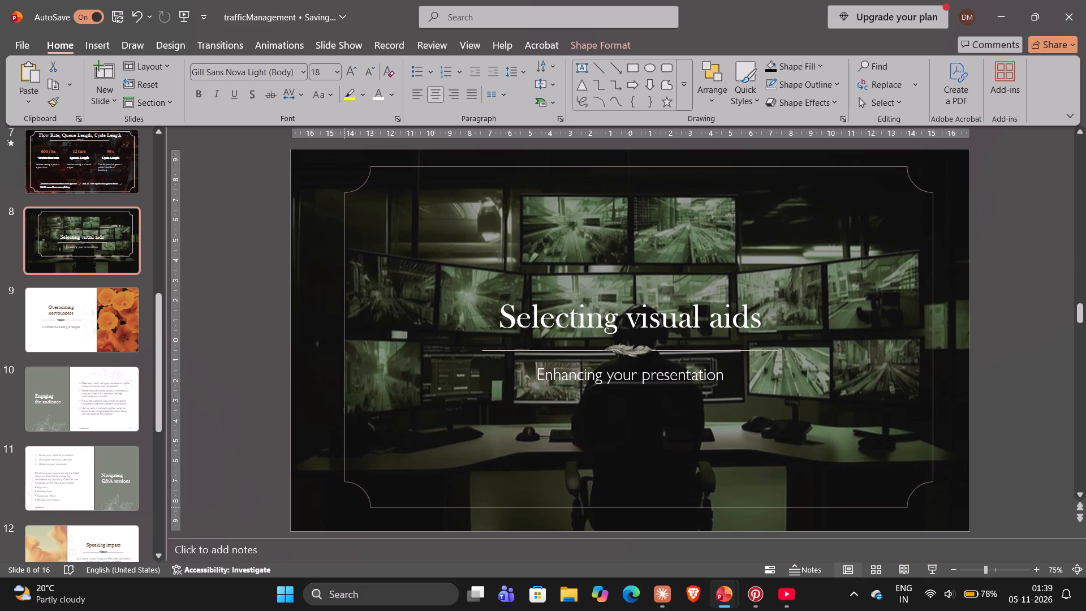
{"action": "left_click_drag", "start_coordinate": [346, 507], "coordinate": [340, 507]}
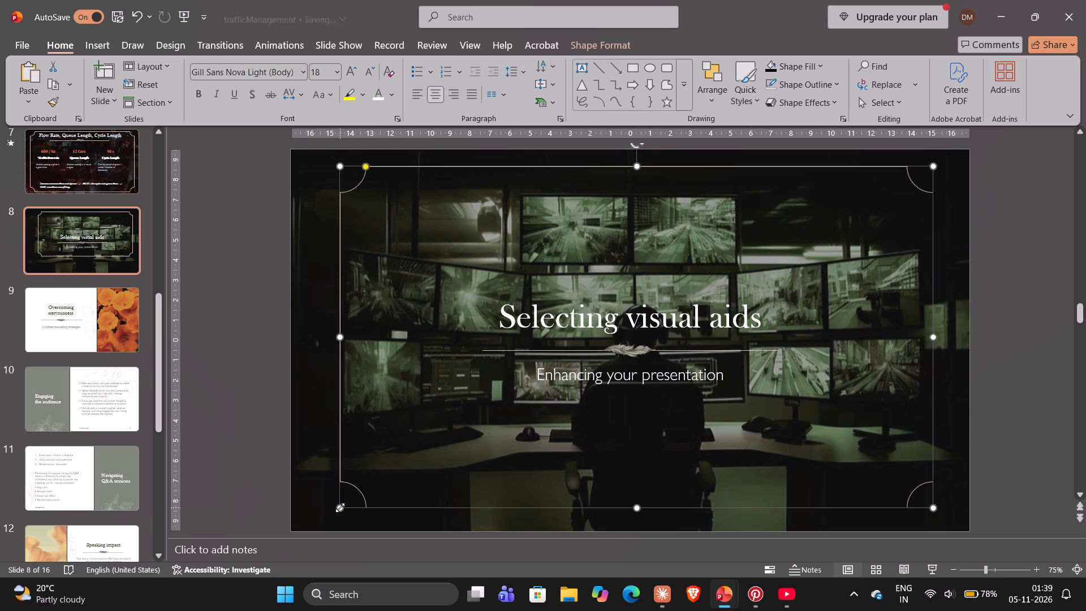
{"action": "left_click_drag", "start_coordinate": [340, 507], "coordinate": [334, 514]}
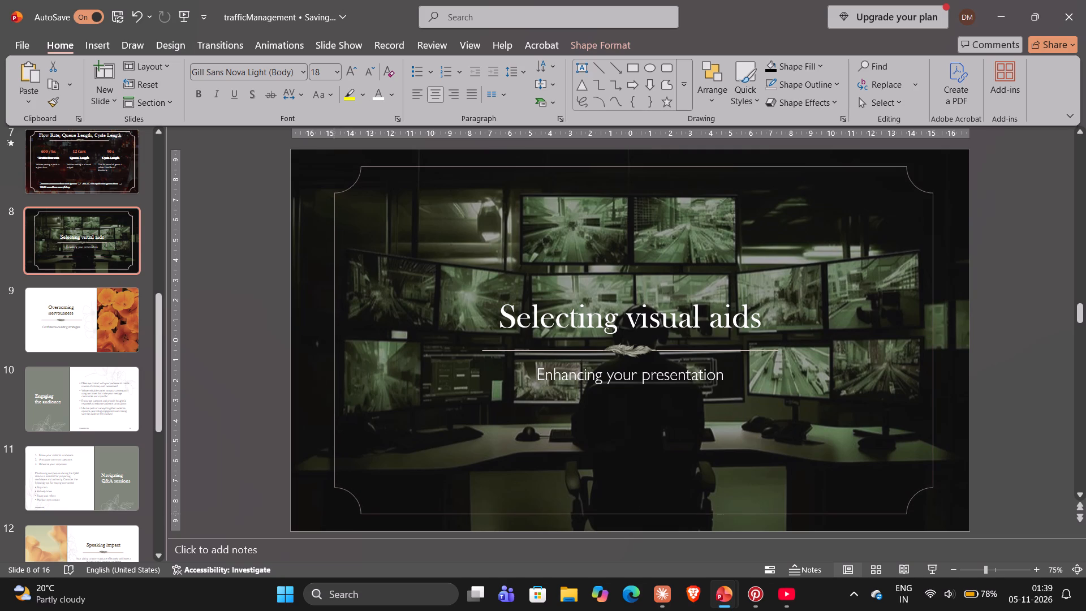
{"action": "left_click_drag", "start_coordinate": [334, 514], "coordinate": [333, 515]}
{"action": "left_click", "coordinate": [1046, 230]}
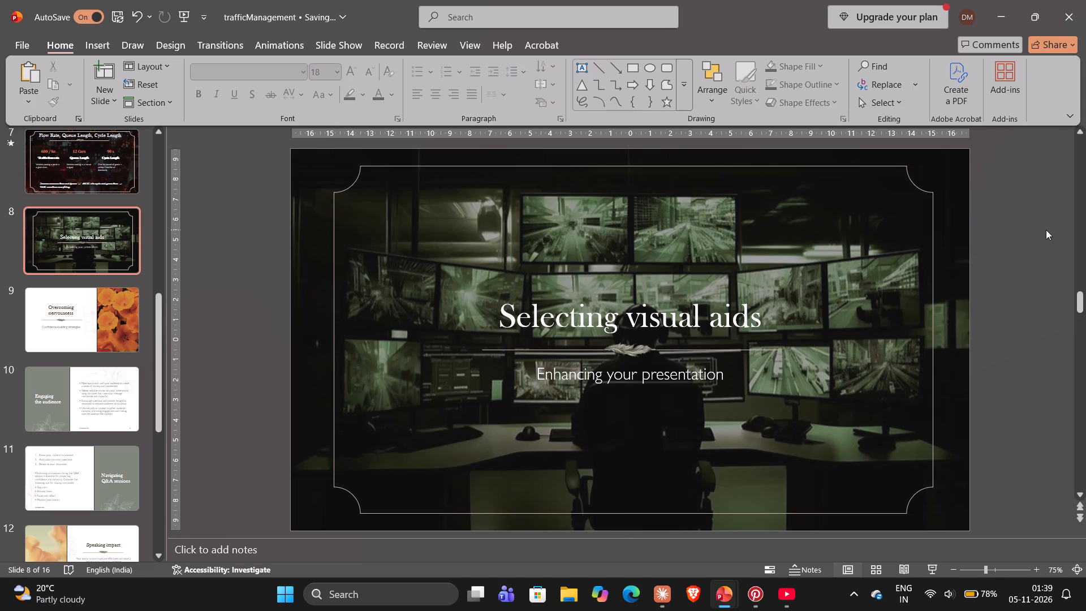
Check the reference deck for the next topic and replace slide 8's title with "Sensors that watch the roads".
{"action": "key", "text": "alt+Tab"}
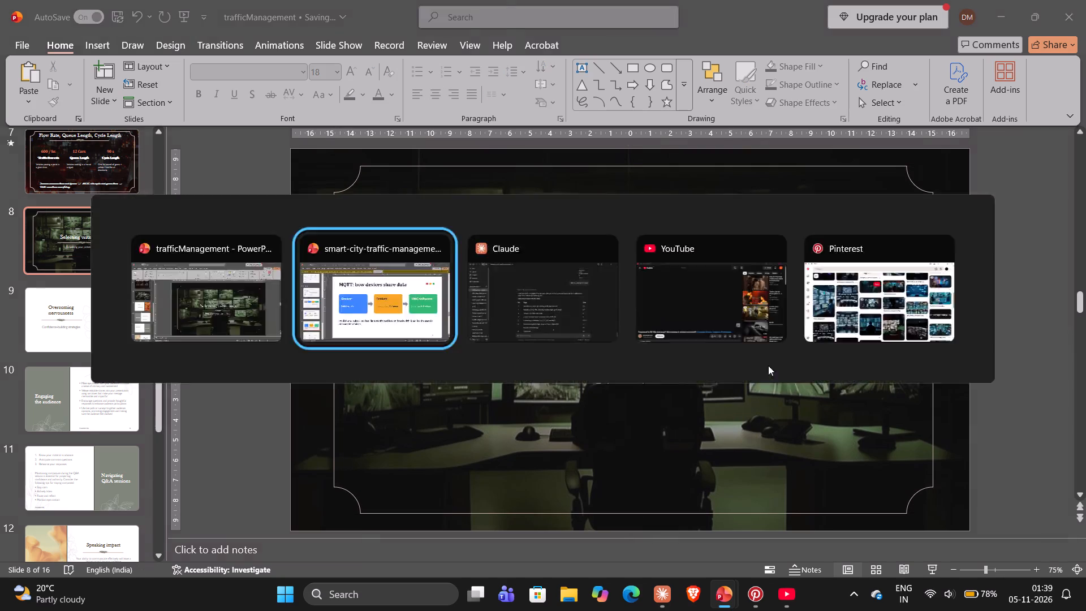
{"action": "scroll", "coordinate": [665, 333], "scroll_direction": "up", "scroll_amount": 1}
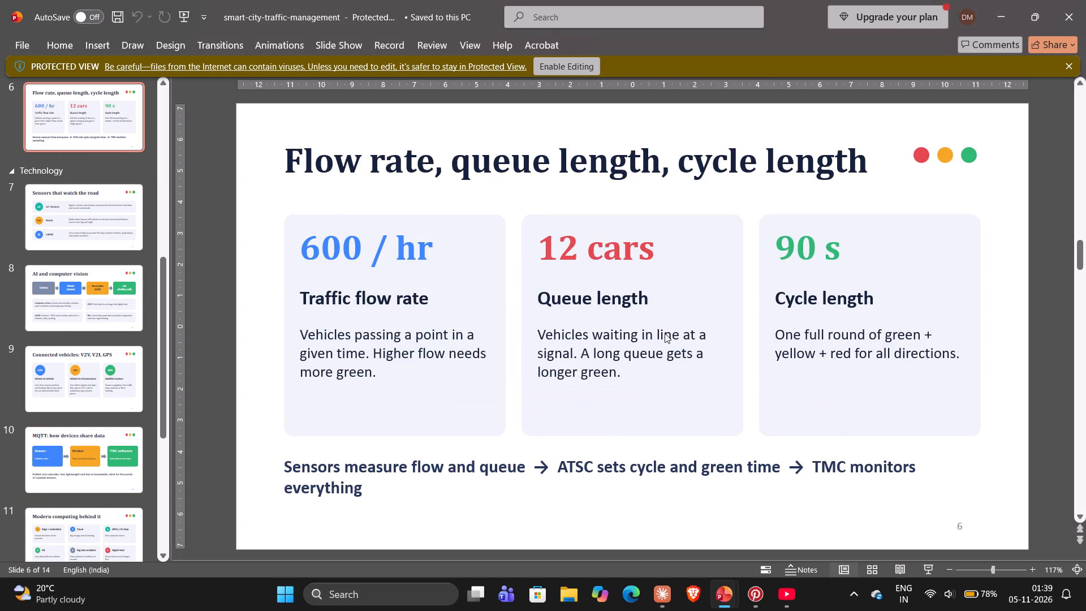
{"action": "scroll", "coordinate": [665, 363], "scroll_direction": "up", "scroll_amount": 1}
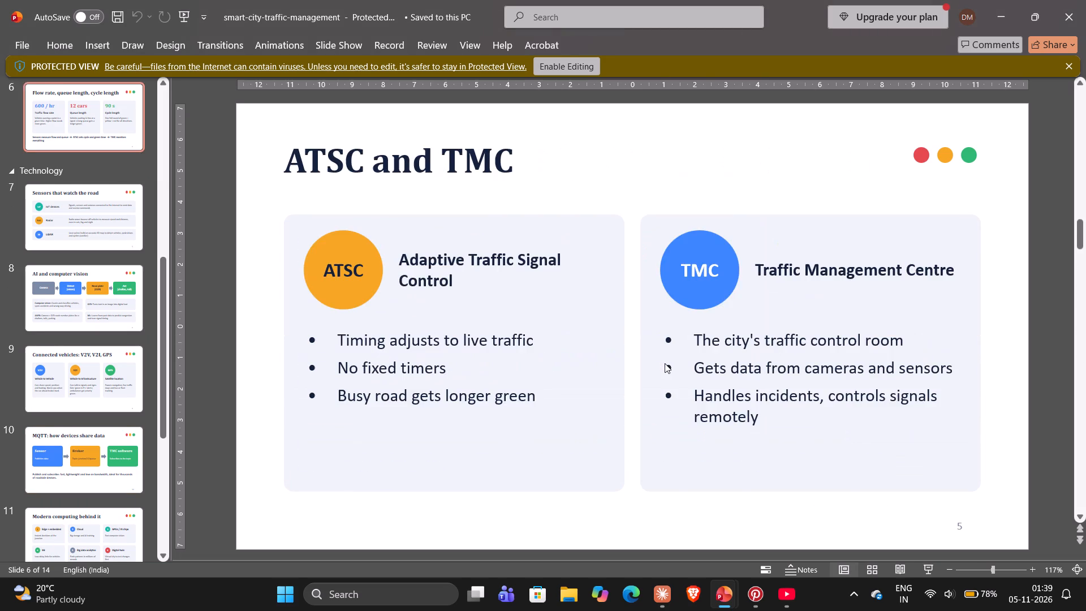
{"action": "scroll", "coordinate": [665, 363], "scroll_direction": "down", "scroll_amount": 1}
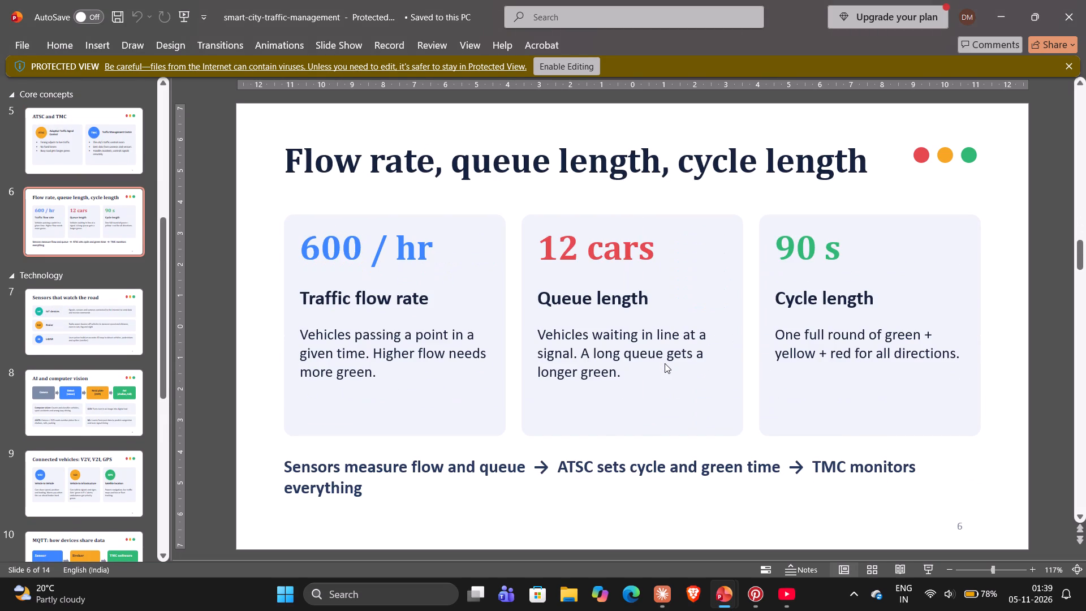
{"action": "key", "text": "Right"}
{"action": "key", "text": "alt+Tab"}
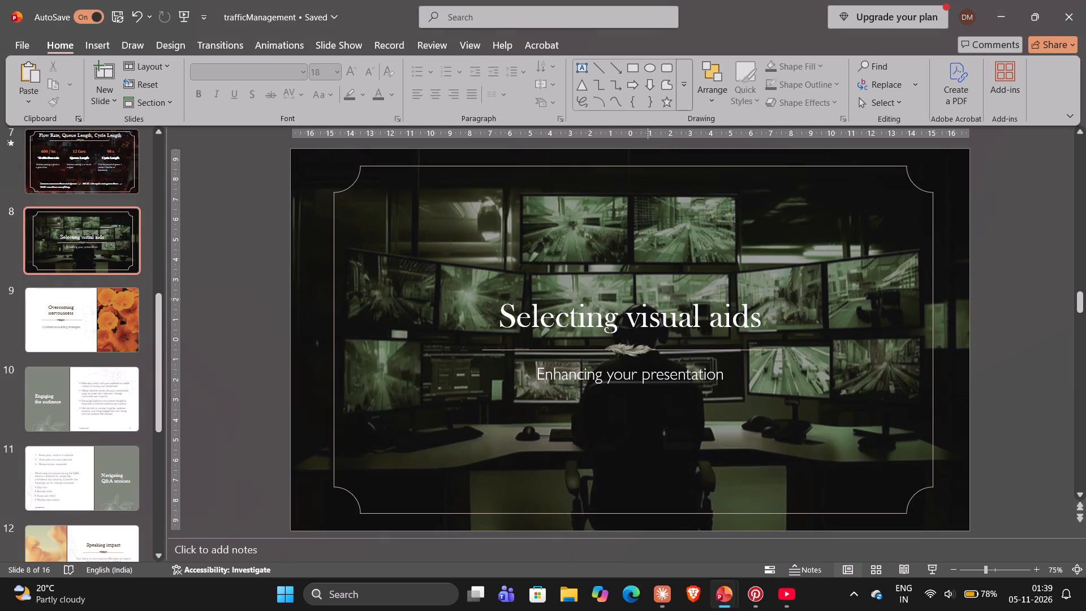
{"action": "left_click", "coordinate": [761, 329]}
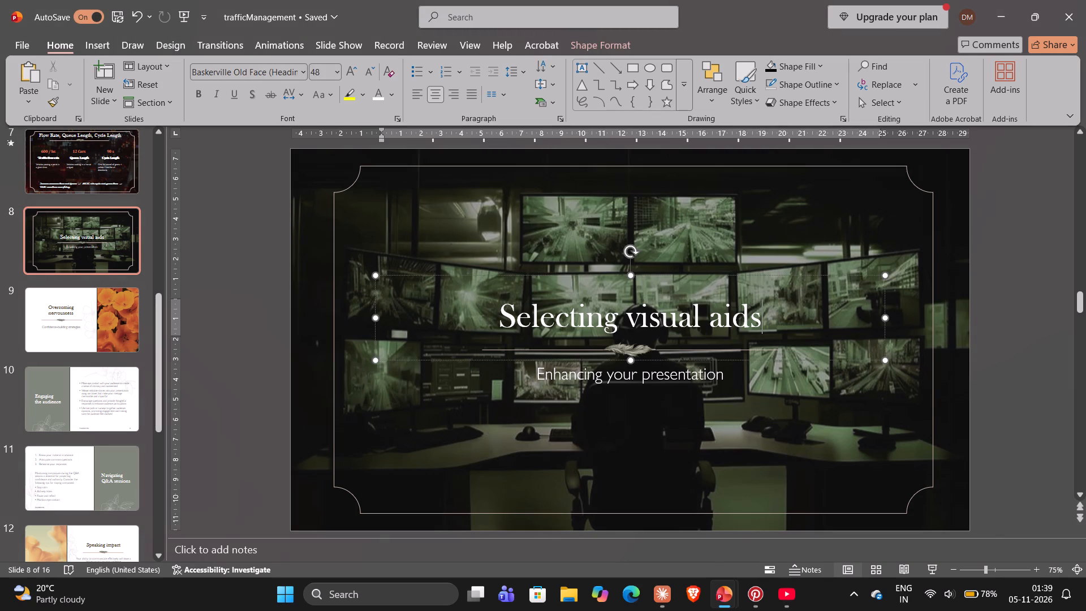
{"action": "key", "text": "BackSpace"}
{"action": "key", "text": "BackSpace"}
{"action": "key", "text": "BackSpace"}
{"action": "key", "text": "BackSpace"}
{"action": "key", "text": "BackSpace"}
{"action": "key", "text": "BackSpace"}
{"action": "key", "text": "BackSpace"}
{"action": "key", "text": "BackSpace"}
{"action": "key", "text": "BackSpace"}
{"action": "key", "text": "BackSpace"}
{"action": "key", "text": "BackSpace"}
{"action": "key", "text": "BackSpace"}
{"action": "key", "text": "BackSpace"}
{"action": "key", "text": "BackSpace"}
{"action": "key", "text": "BackSpace"}
{"action": "key", "text": "BackSpace"}
{"action": "key", "text": "BackSpace"}
{"action": "key", "text": "BackSpace"}
{"action": "key", "text": "BackSpace"}
{"action": "key", "text": "BackSpace"}
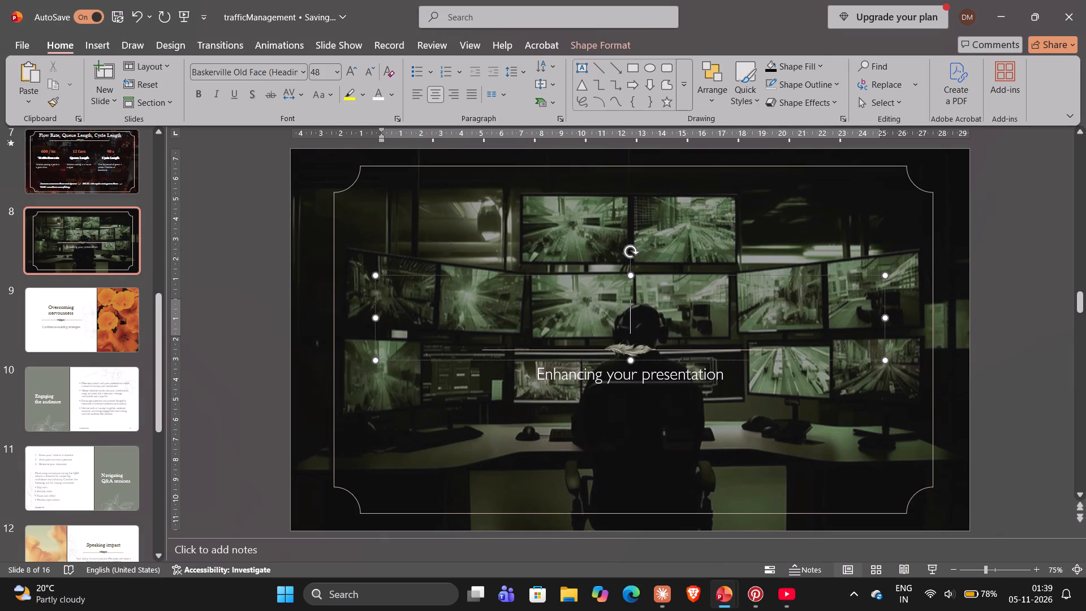
{"action": "type", "text": "Sensors"}
{"action": "key", "text": "space"}
{"action": "type", "text": "that watch the roads"}
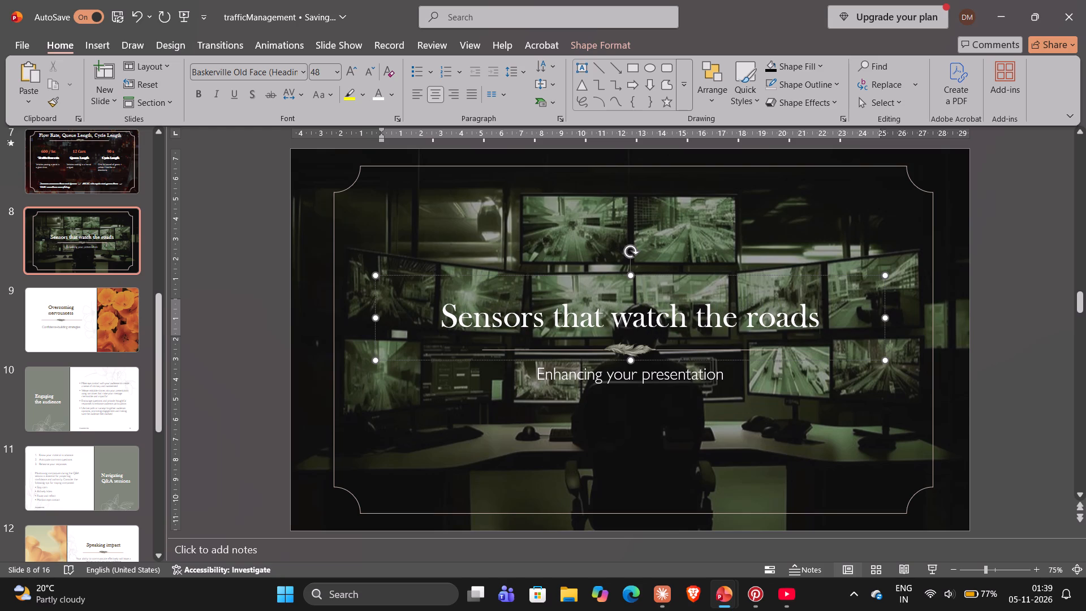
Switch to Pinterest and browse the pins related to the open control-room picture for an alternative slide 8 background.
{"action": "left_click", "coordinate": [757, 600]}
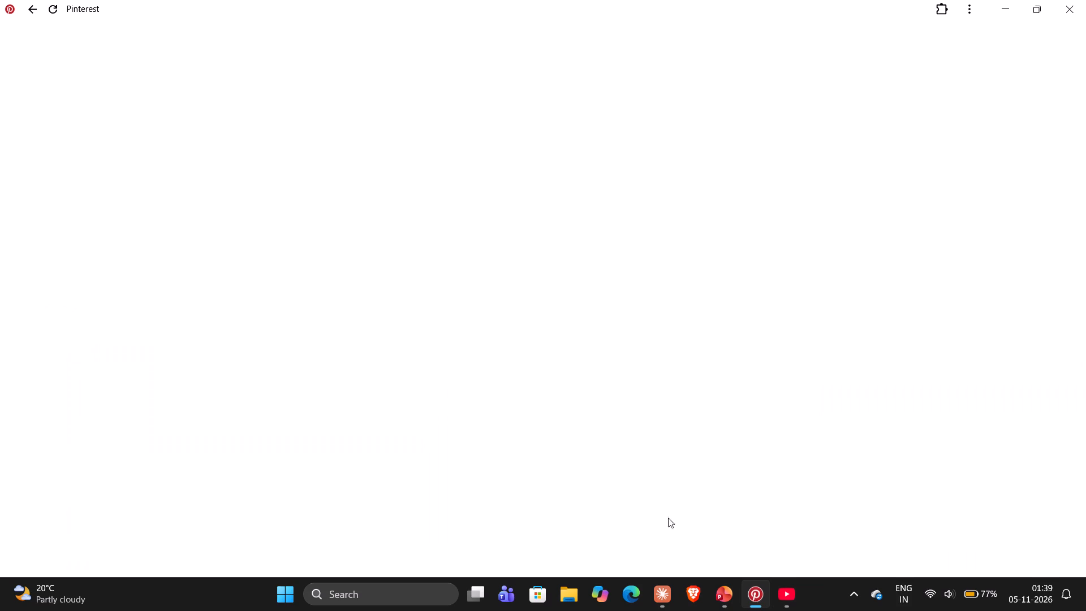
{"action": "scroll", "coordinate": [507, 406], "scroll_direction": "up", "scroll_amount": 2}
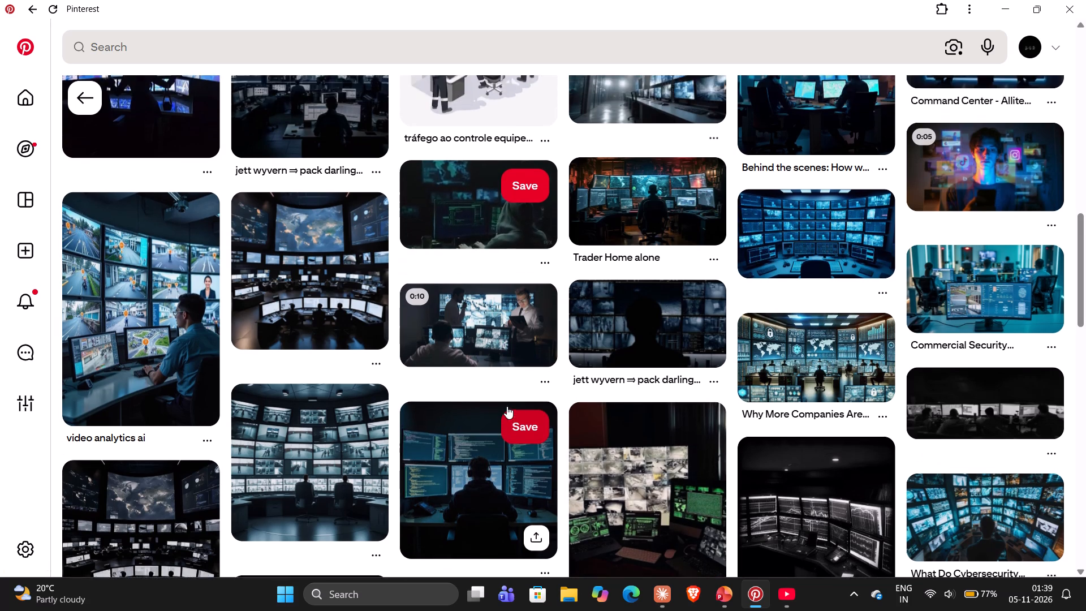
{"action": "scroll", "coordinate": [507, 406], "scroll_direction": "up", "scroll_amount": 4}
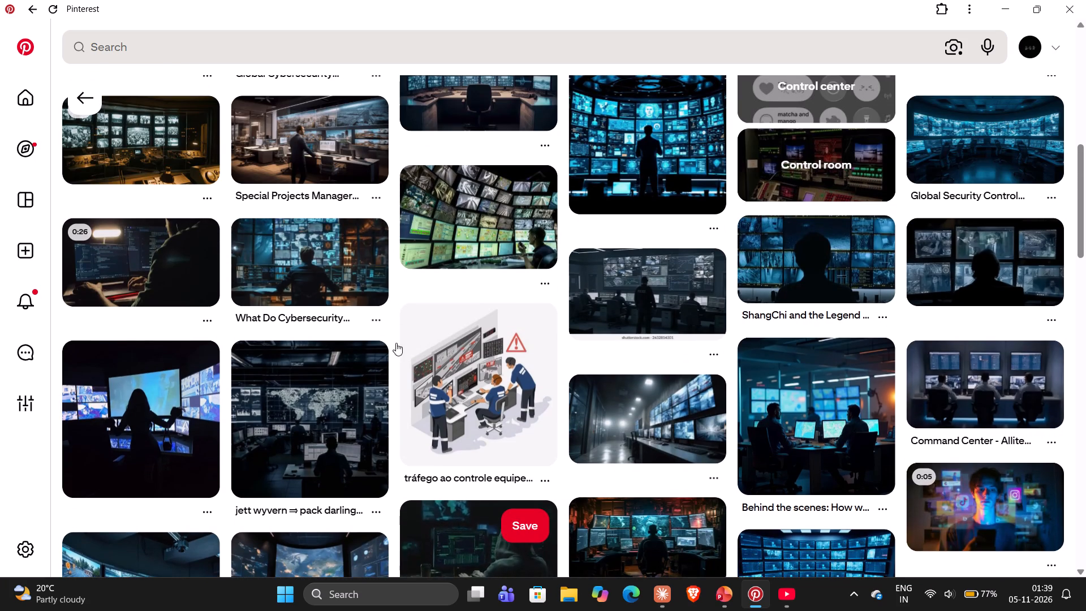
{"action": "scroll", "coordinate": [387, 339], "scroll_direction": "up", "scroll_amount": 5}
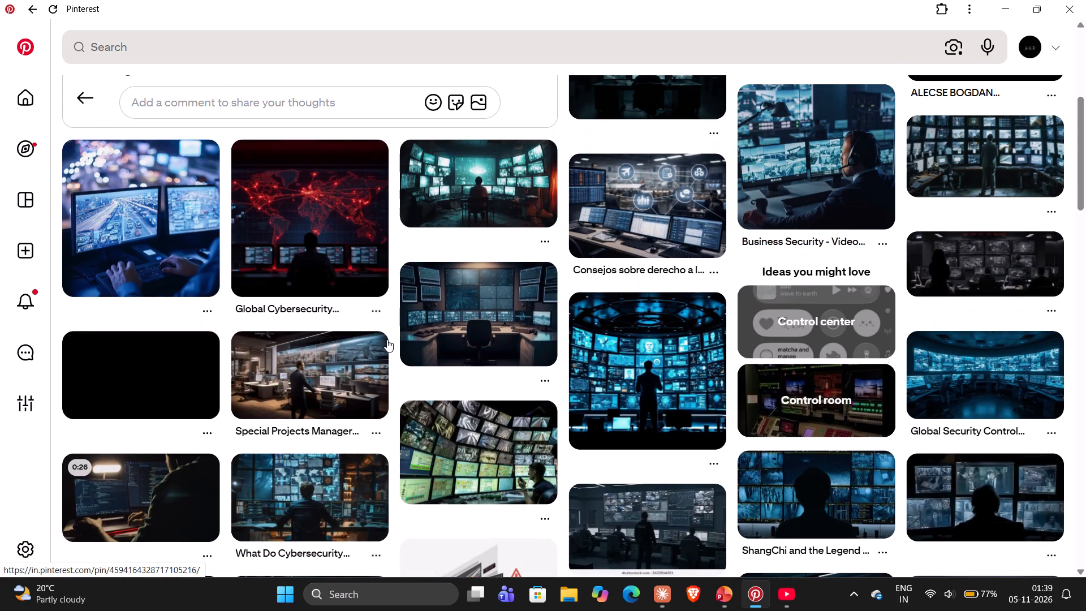
{"action": "scroll", "coordinate": [387, 339], "scroll_direction": "down", "scroll_amount": 1}
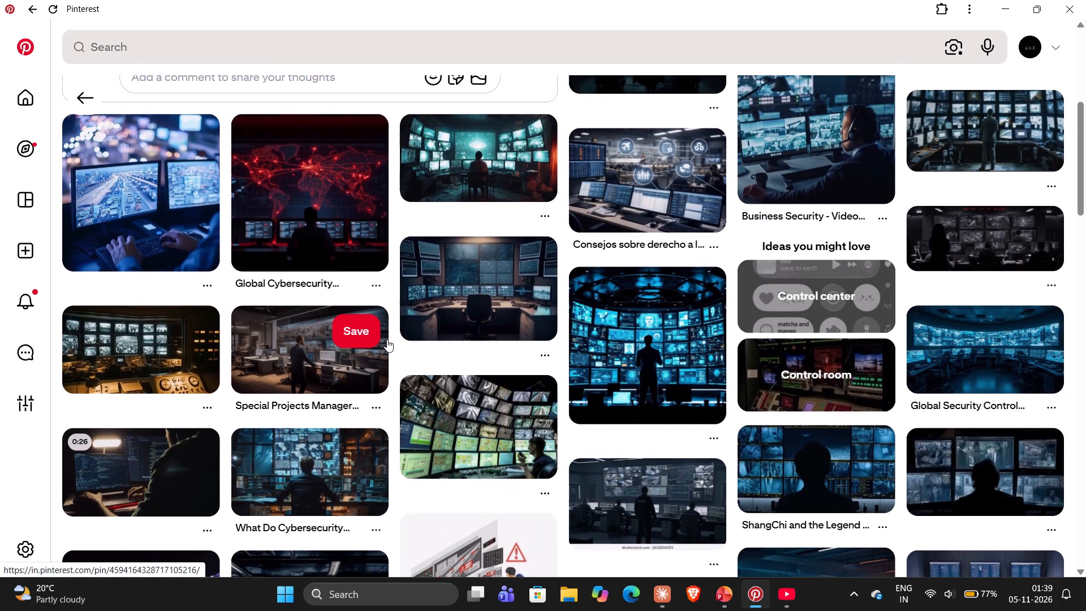
{"action": "scroll", "coordinate": [387, 339], "scroll_direction": "down", "scroll_amount": 1}
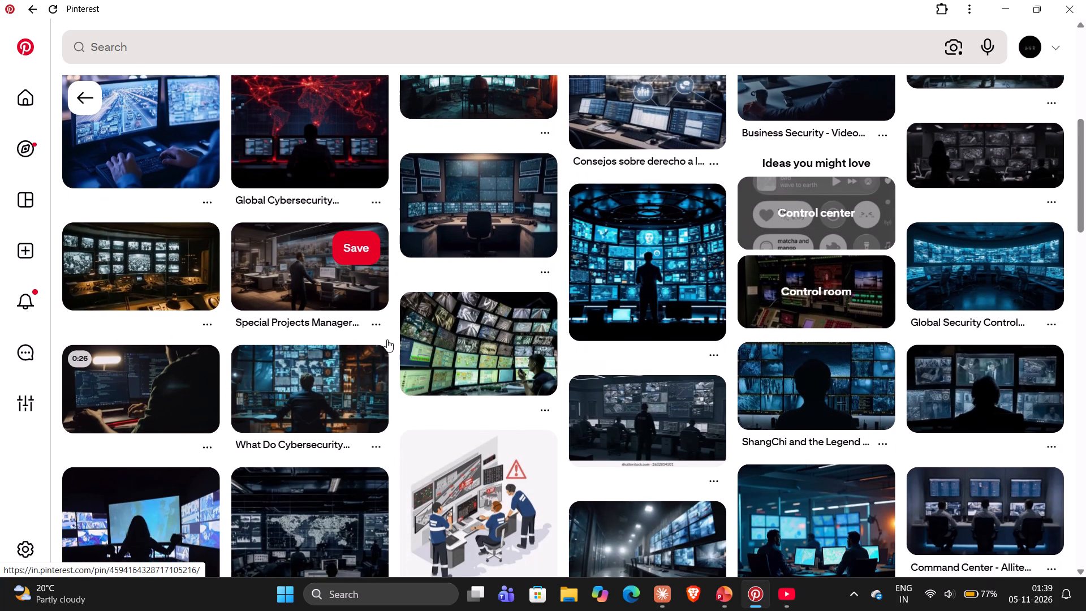
{"action": "scroll", "coordinate": [387, 339], "scroll_direction": "down", "scroll_amount": 1}
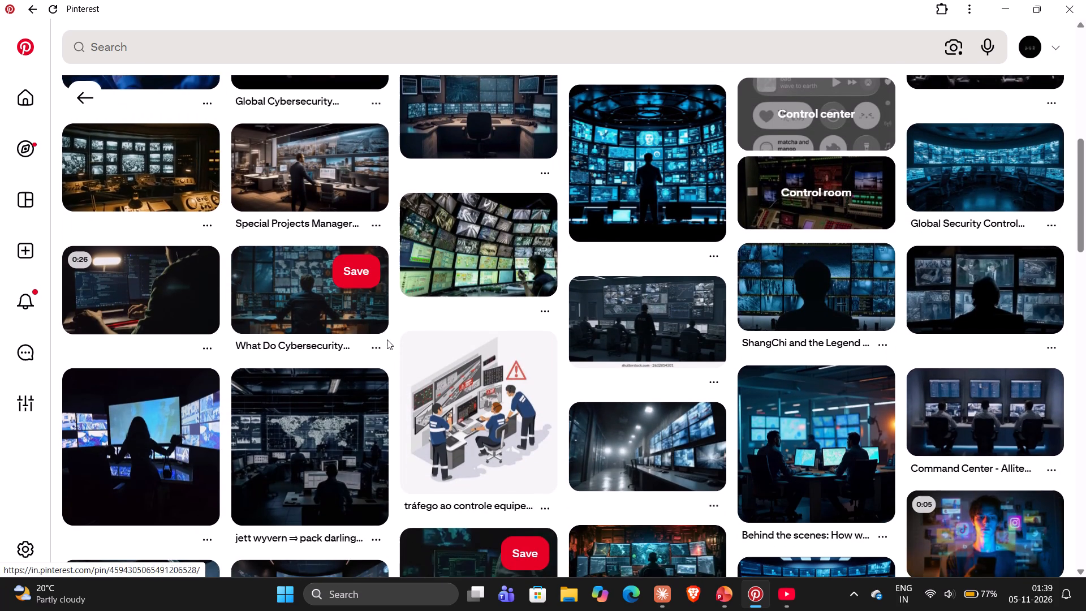
{"action": "scroll", "coordinate": [387, 339], "scroll_direction": "down", "scroll_amount": 2}
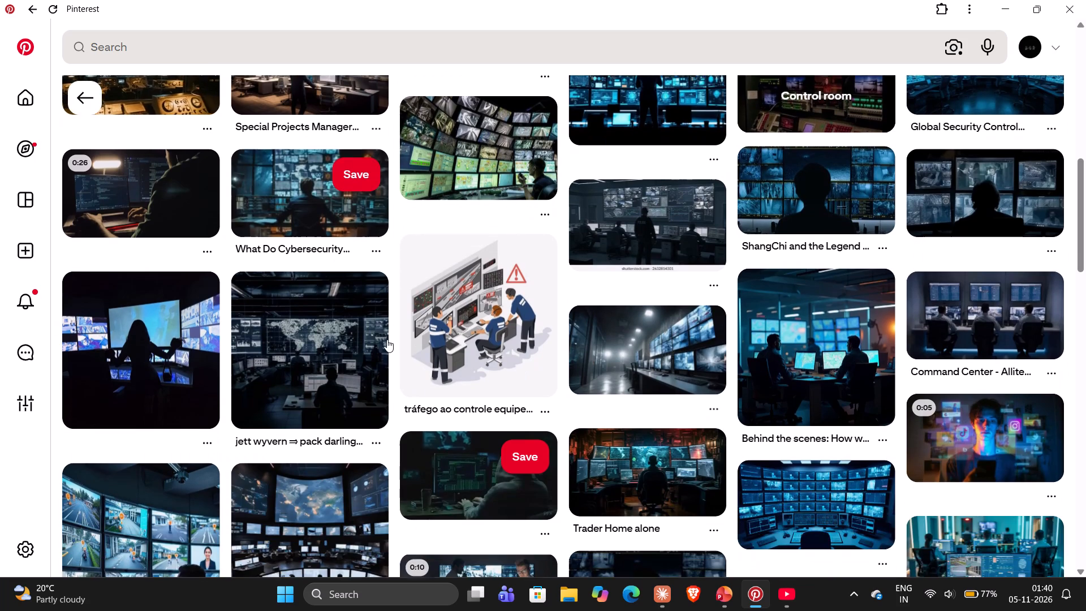
{"action": "scroll", "coordinate": [387, 339], "scroll_direction": "down", "scroll_amount": 7}
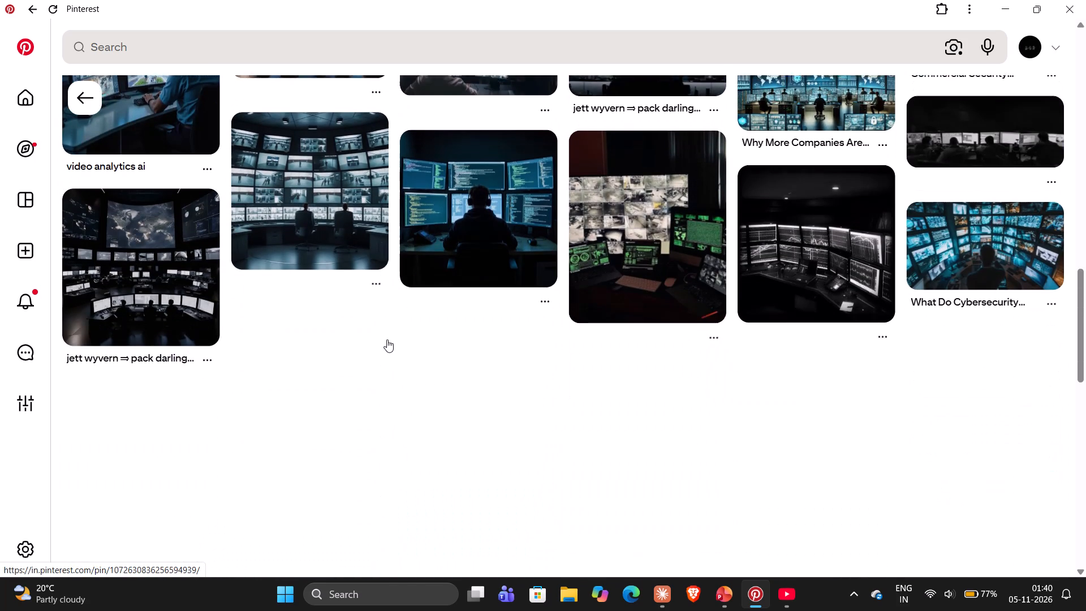
{"action": "scroll", "coordinate": [387, 339], "scroll_direction": "down", "scroll_amount": 2}
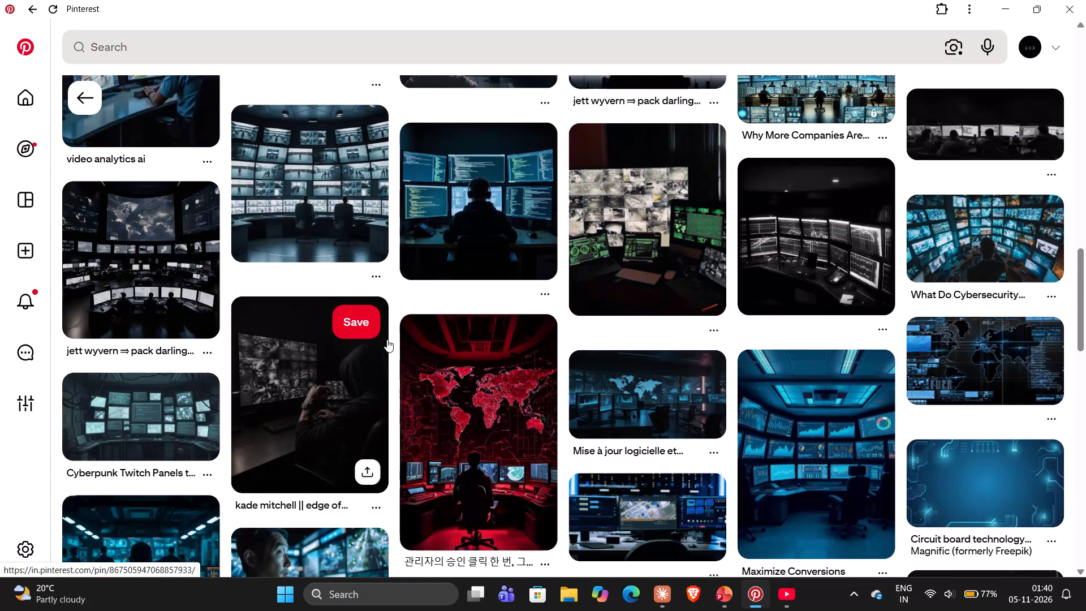
{"action": "scroll", "coordinate": [387, 339], "scroll_direction": "down", "scroll_amount": 1}
{"action": "scroll", "coordinate": [387, 339], "scroll_direction": "up", "scroll_amount": 4}
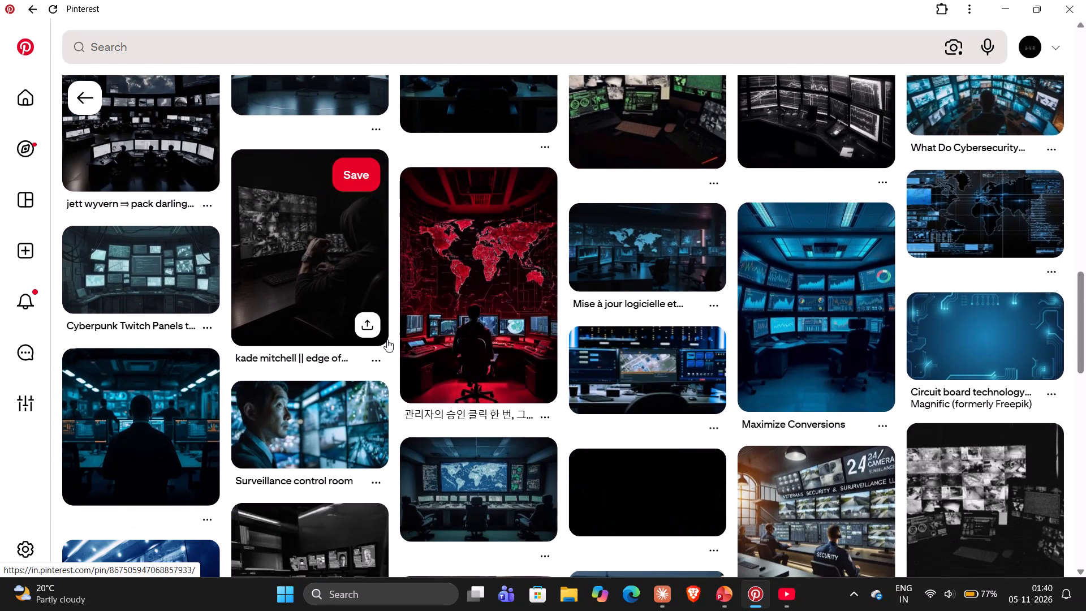
{"action": "scroll", "coordinate": [387, 339], "scroll_direction": "up", "scroll_amount": 2}
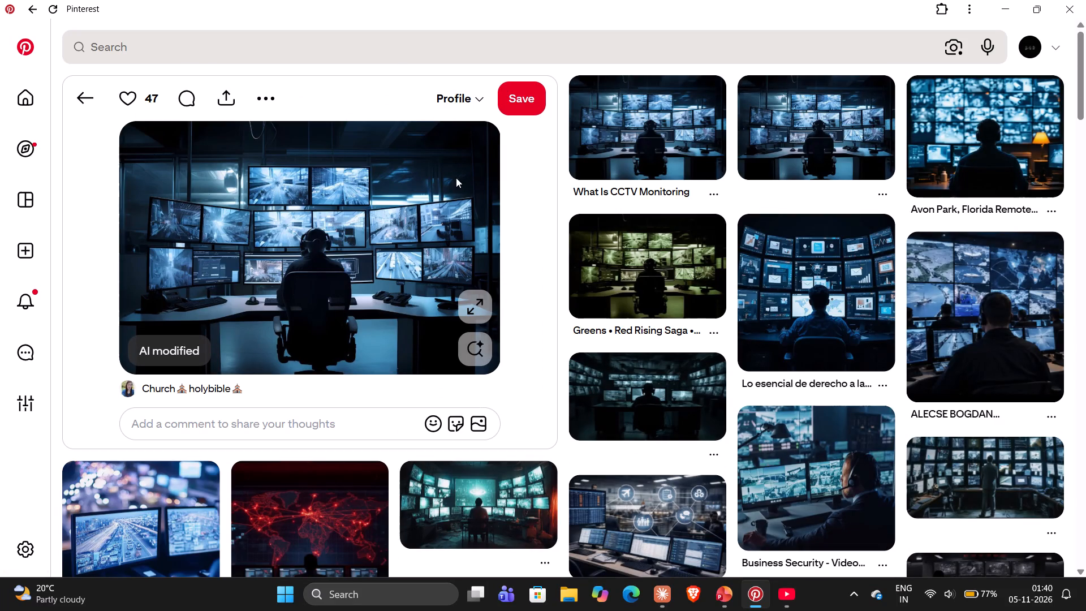
Download the blue-toned control-room picture of a seated operator facing traffic monitors.
{"action": "left_click", "coordinate": [258, 91]}
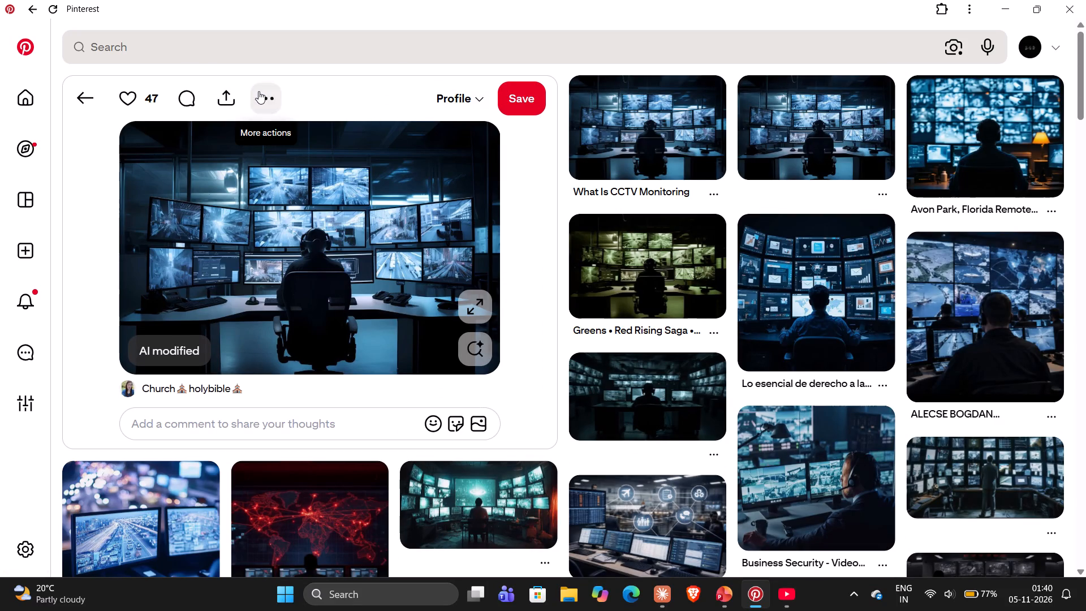
{"action": "left_click", "coordinate": [266, 165]}
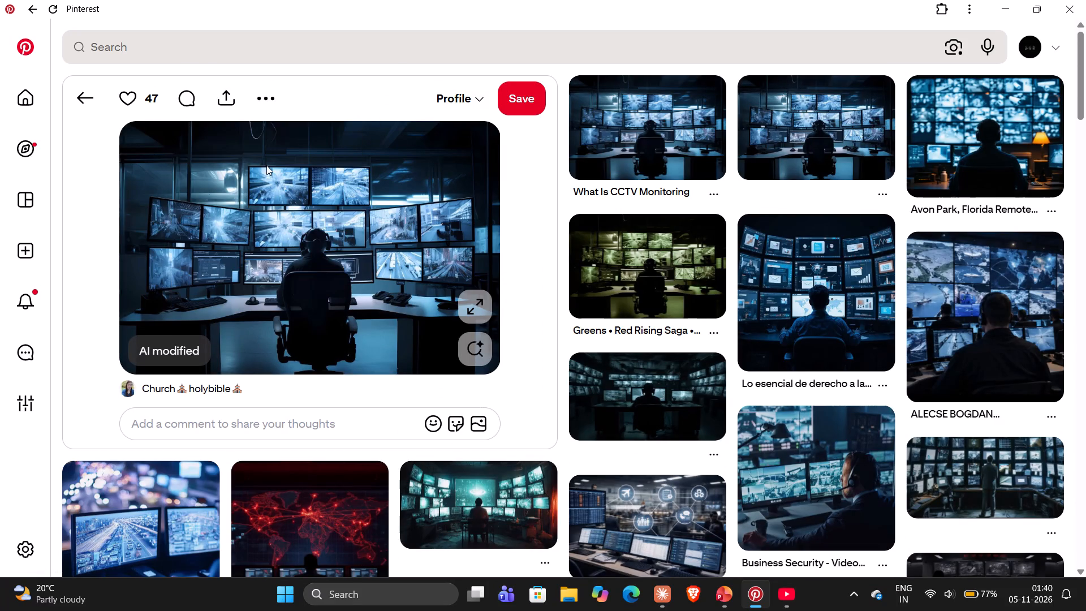
Back in PowerPoint, replace slide 8's green background picture with the blue control-room image "download" from the Downloads folder.
{"action": "key", "text": "alt+Tab"}
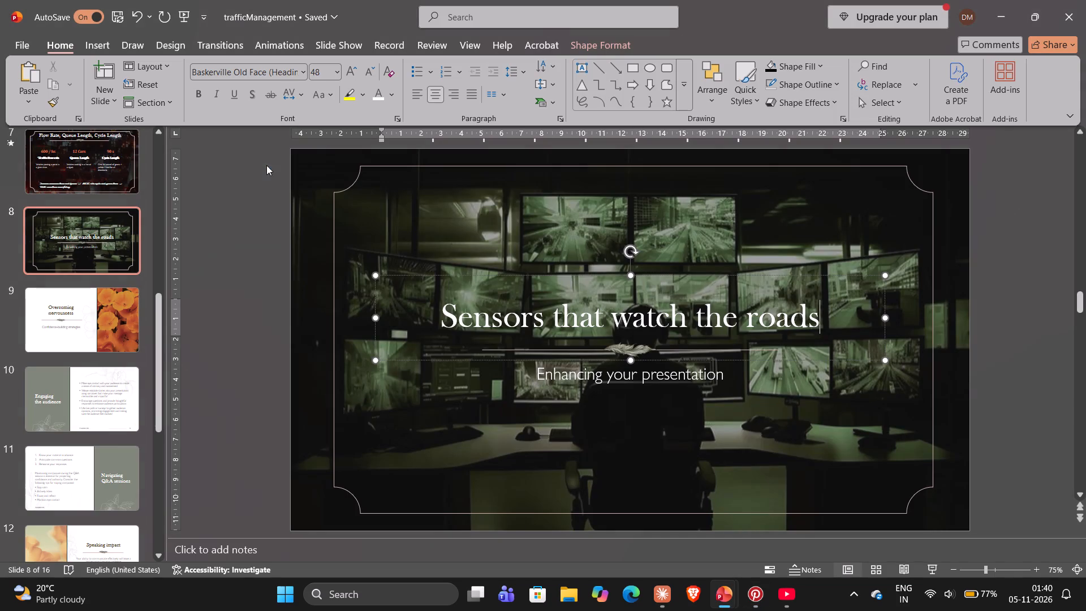
{"action": "left_click", "coordinate": [364, 190]}
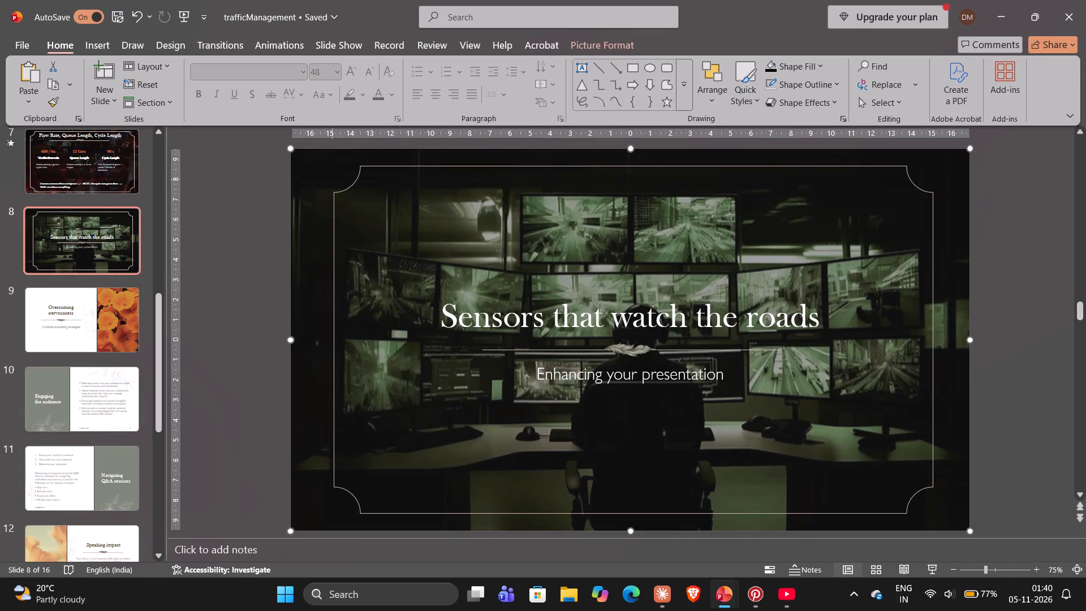
{"action": "key", "text": "Delete"}
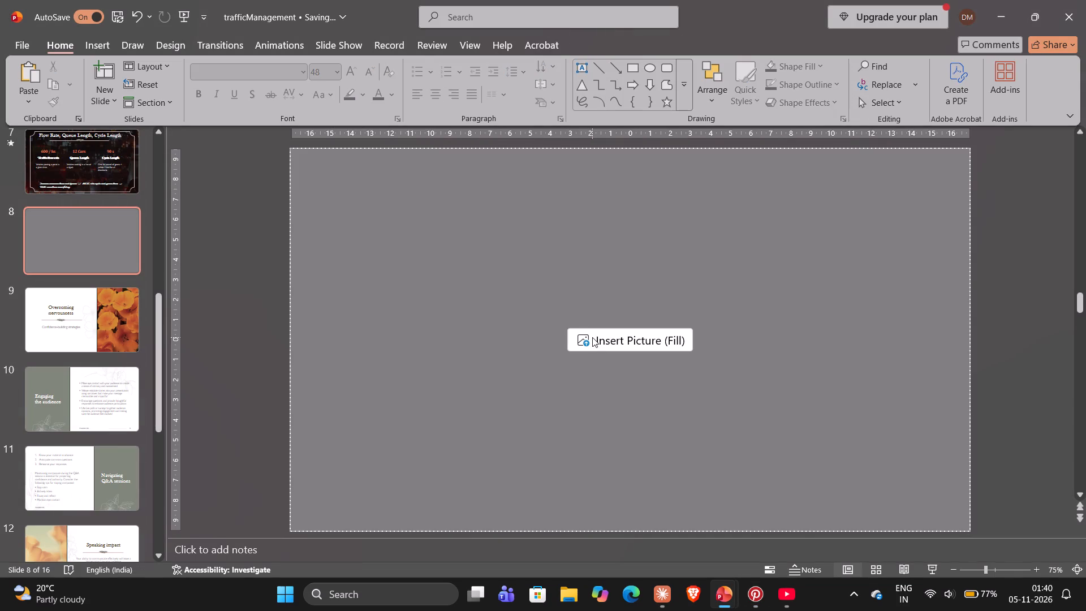
{"action": "left_click", "coordinate": [592, 337]}
{"action": "left_click", "coordinate": [591, 358]}
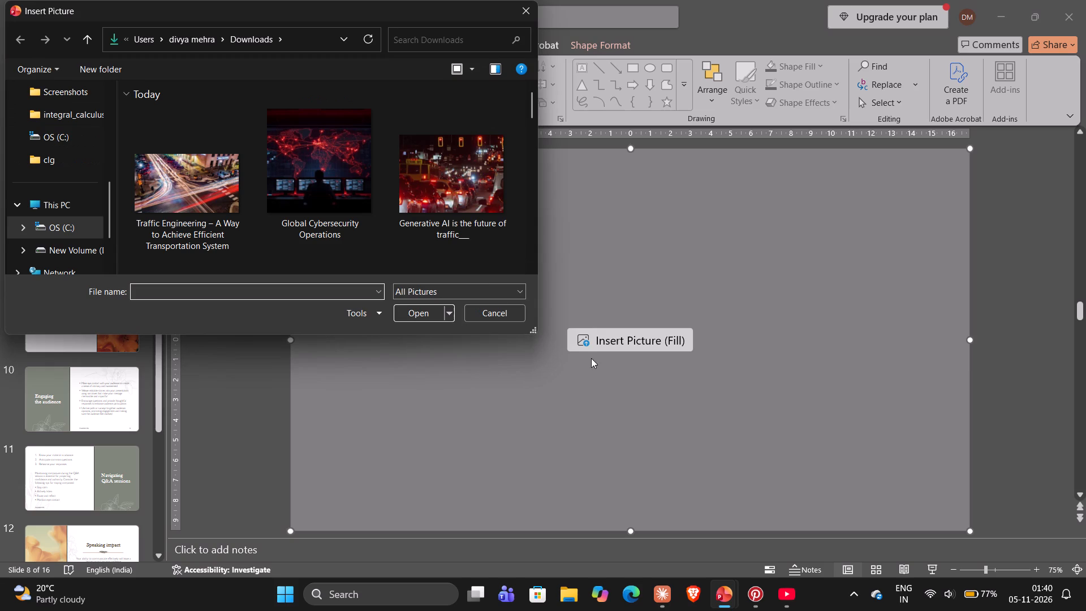
{"action": "scroll", "coordinate": [404, 193], "scroll_direction": "down", "scroll_amount": 1}
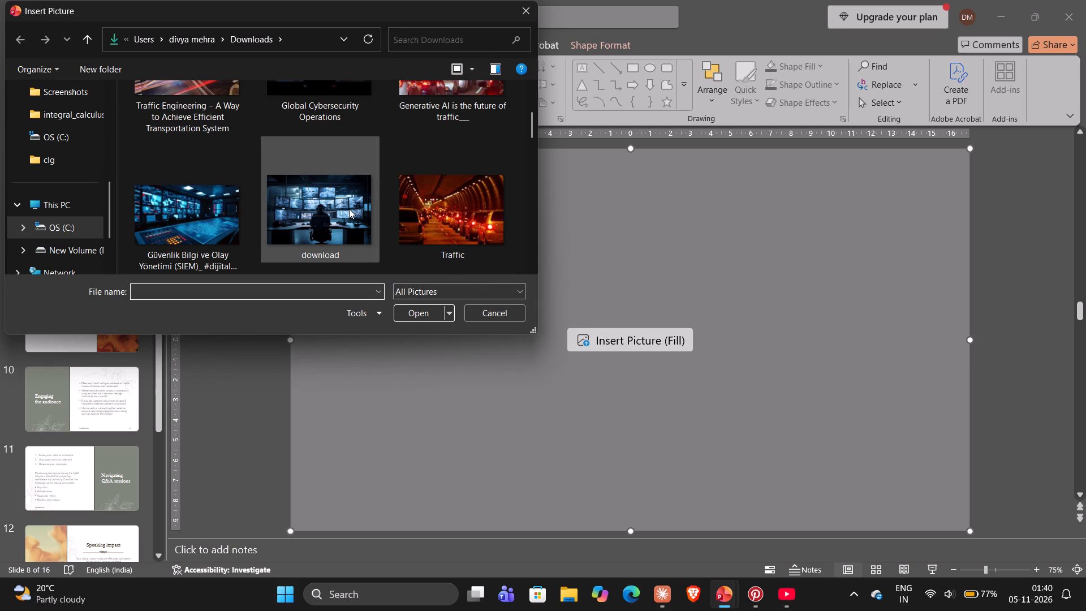
{"action": "double_click", "coordinate": [349, 209]}
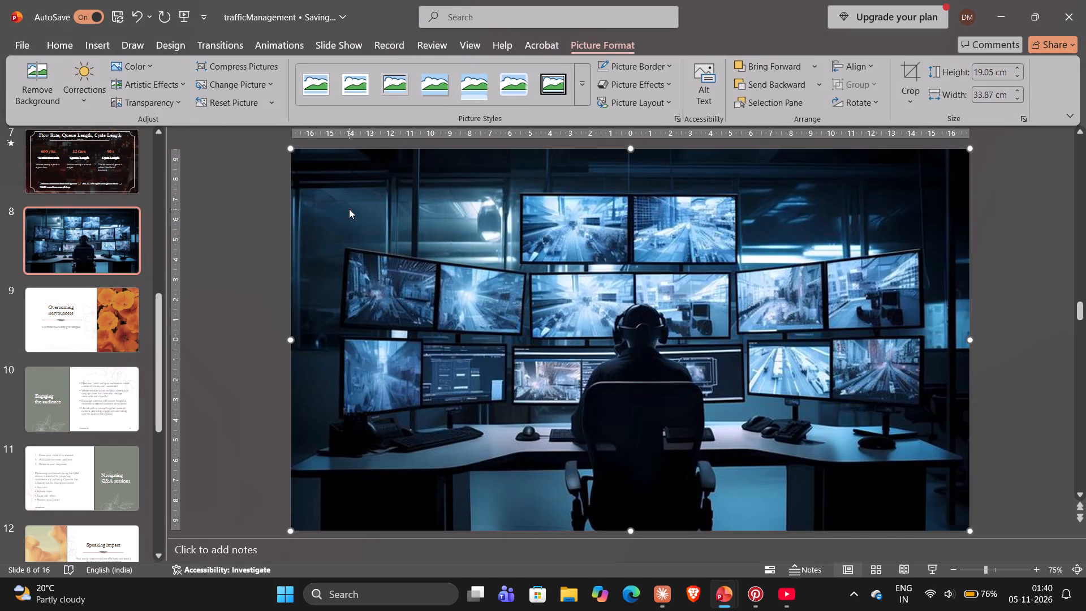
Send the new full-slide picture on slide 8 backward behind the title, subtitle, divider and decorative frame.
{"action": "triple_click", "coordinate": [761, 87]}
{"action": "triple_click", "coordinate": [761, 87]}
{"action": "double_click", "coordinate": [761, 87]}
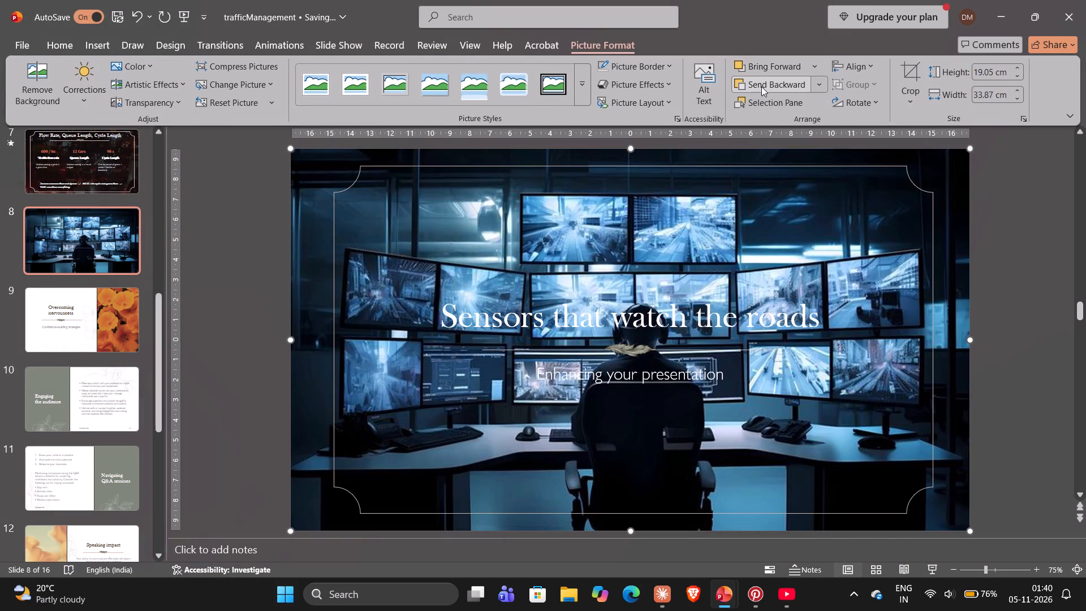
Set slide 8's background picture to -42% brightness, 80% saturation and 5% transparency, and close the picture formatting settings.
{"action": "left_click", "coordinate": [944, 173]}
{"action": "right_click", "coordinate": [944, 173]}
{"action": "left_click", "coordinate": [876, 462]}
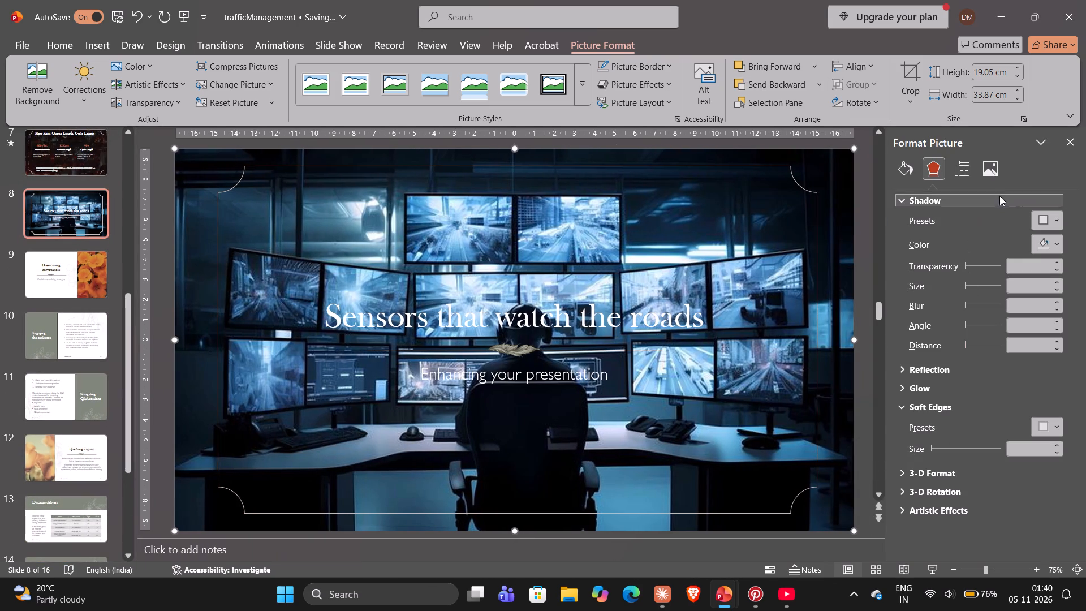
{"action": "left_click", "coordinate": [992, 171]}
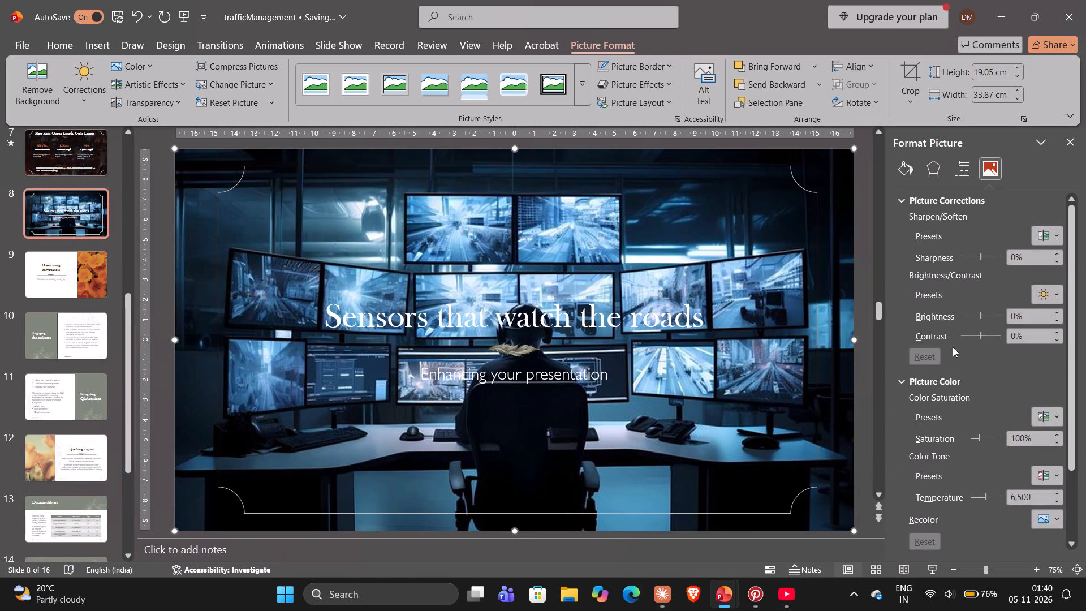
{"action": "left_click_drag", "start_coordinate": [980, 315], "coordinate": [975, 317]}
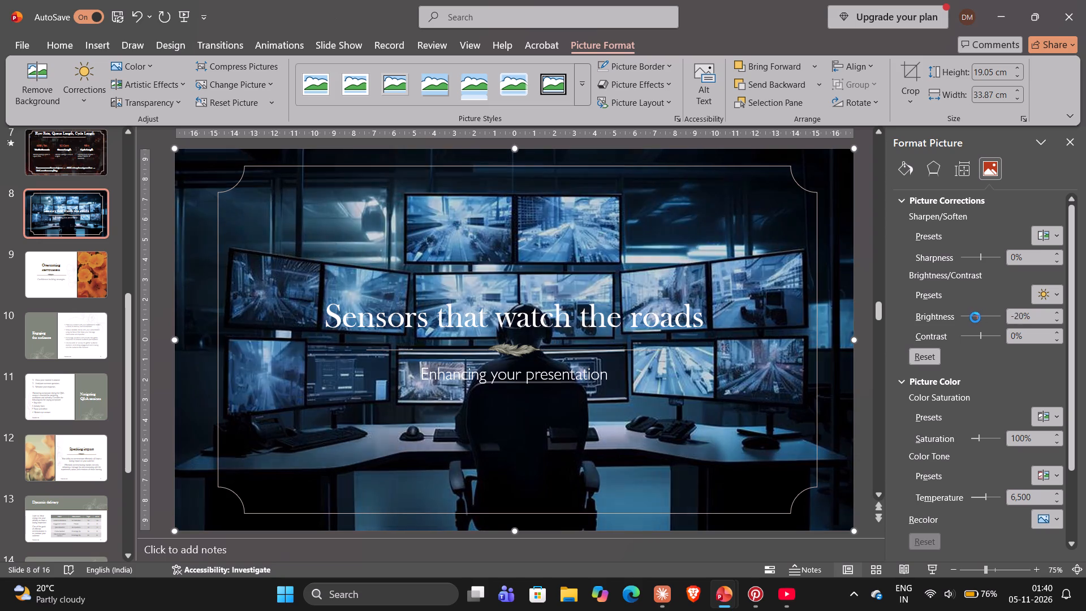
{"action": "left_click_drag", "start_coordinate": [975, 317], "coordinate": [972, 321]}
{"action": "scroll", "coordinate": [987, 404], "scroll_direction": "down", "scroll_amount": 2}
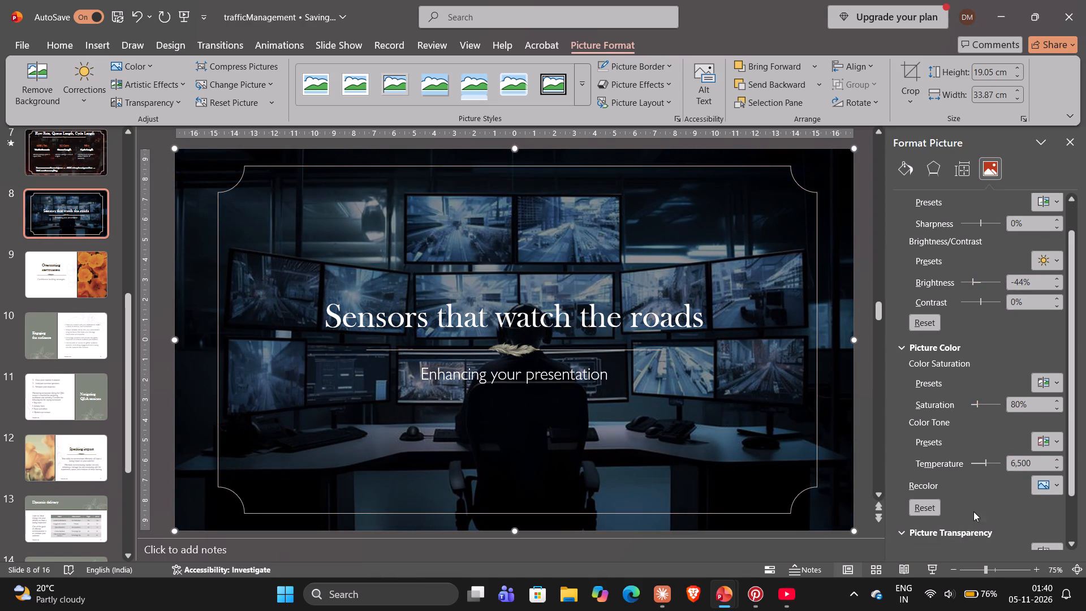
{"action": "left_click", "coordinate": [971, 532]}
{"action": "left_click", "coordinate": [971, 532]}
{"action": "scroll", "coordinate": [971, 532], "scroll_direction": "down", "scroll_amount": 3}
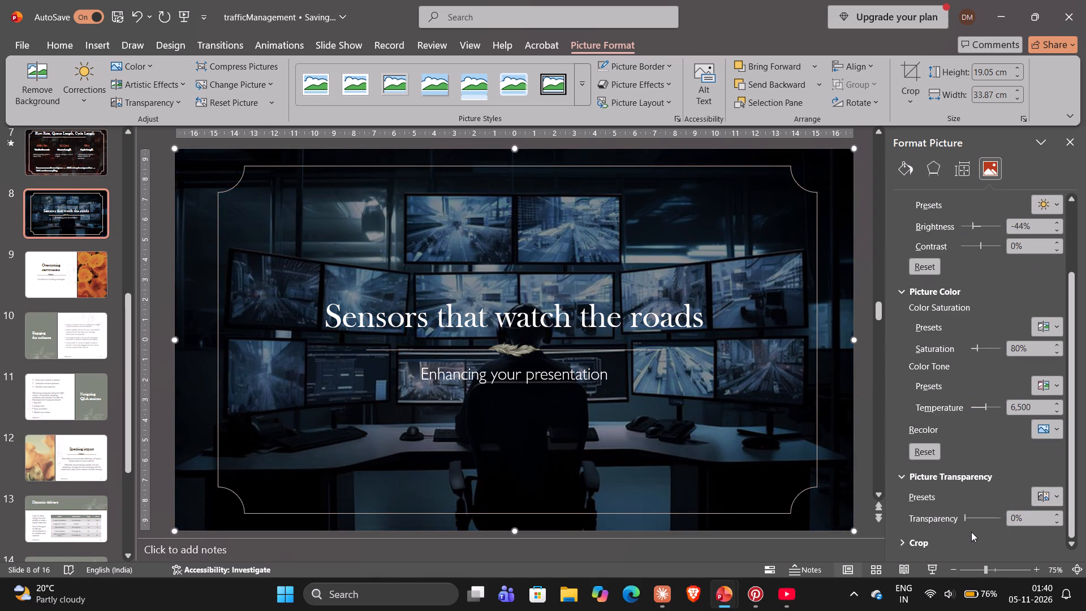
{"action": "left_click", "coordinate": [964, 516]}
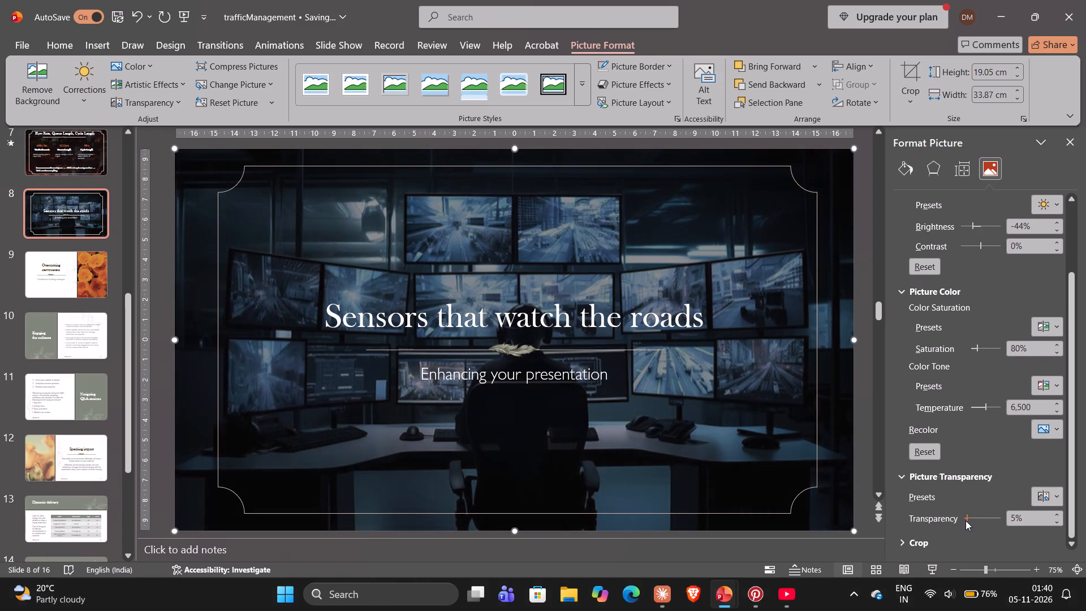
{"action": "scroll", "coordinate": [955, 405], "scroll_direction": "up", "scroll_amount": 5}
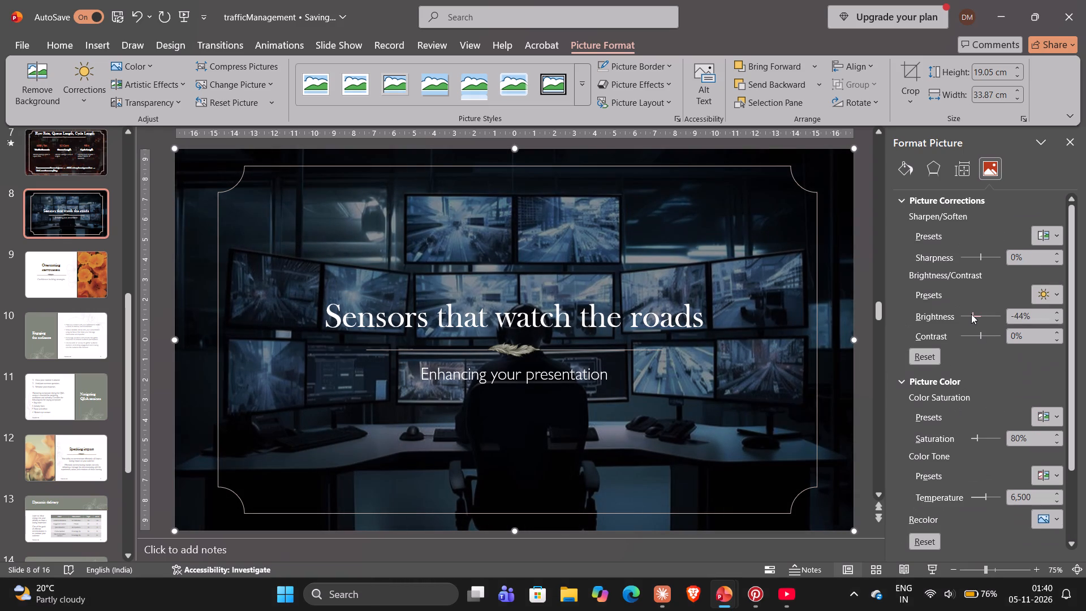
{"action": "left_click", "coordinate": [971, 314]}
{"action": "left_click", "coordinate": [1068, 149]}
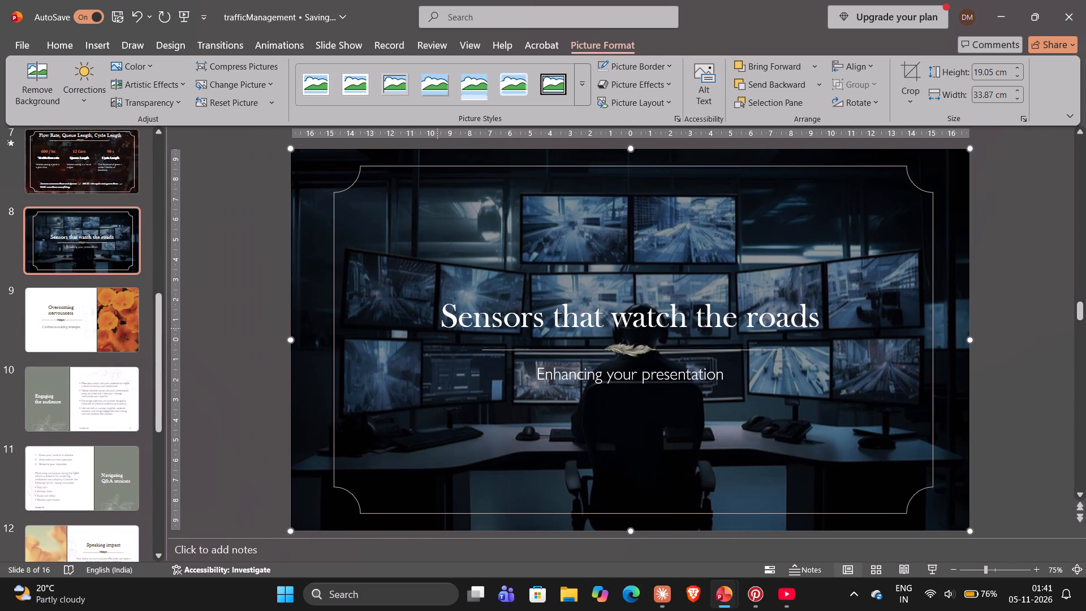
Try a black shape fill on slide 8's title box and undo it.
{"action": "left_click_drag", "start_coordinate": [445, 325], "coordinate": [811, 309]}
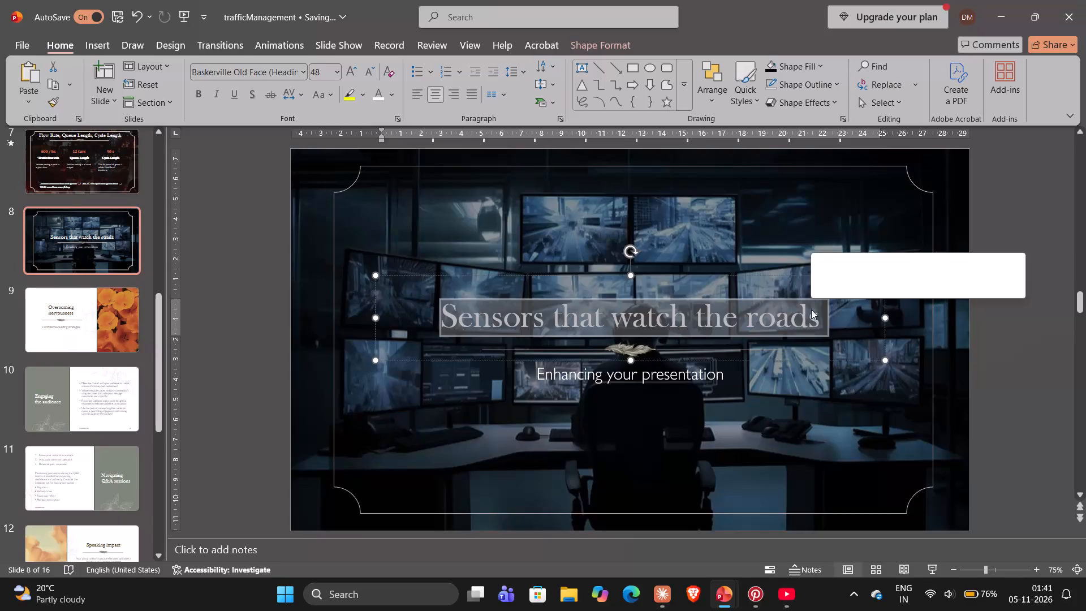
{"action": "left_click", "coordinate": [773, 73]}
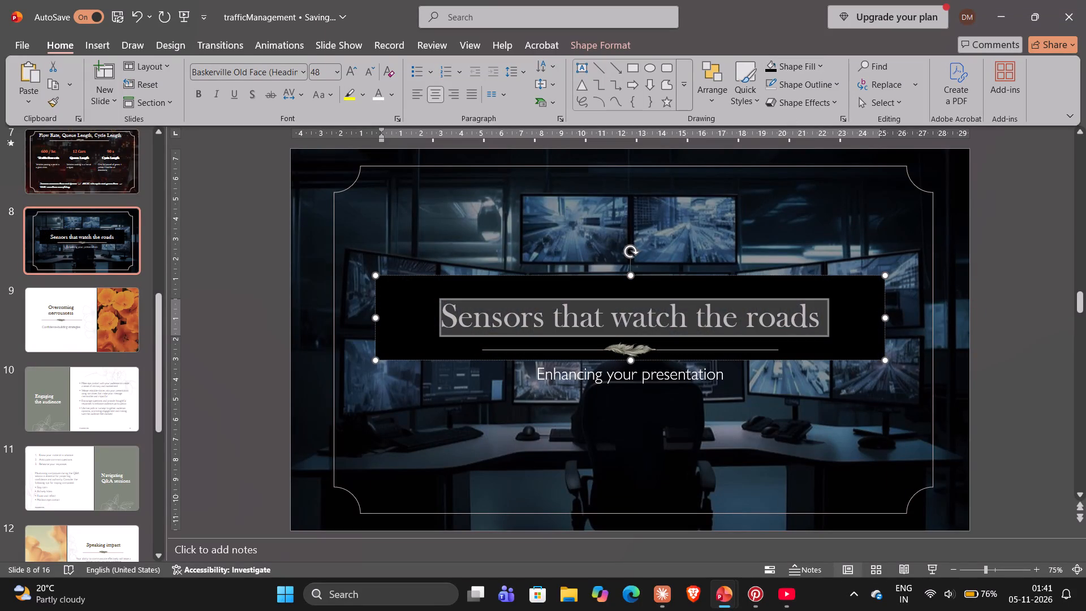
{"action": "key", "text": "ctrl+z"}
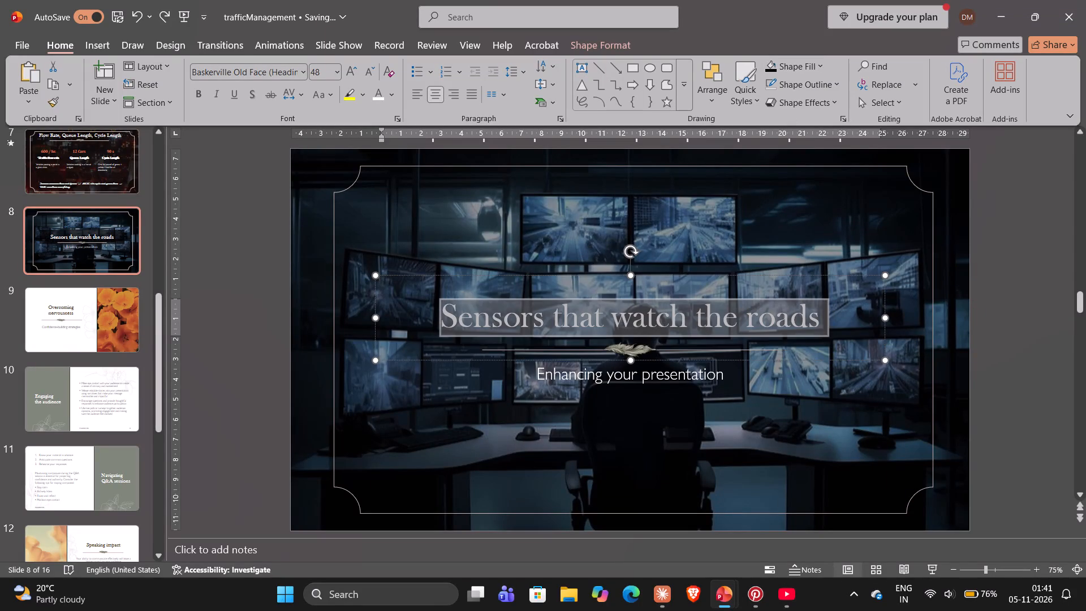
Move the title "Sensors that watch the roads" up to just inside the top edge of slide 8's decorative frame.
{"action": "left_click_drag", "start_coordinate": [845, 359], "coordinate": [837, 308]}
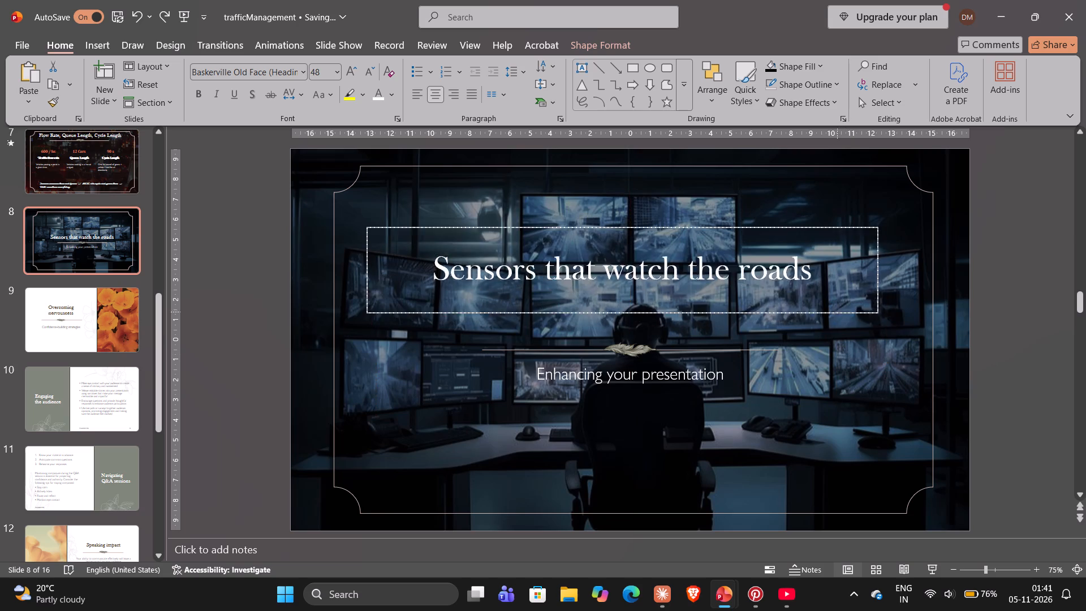
{"action": "left_click_drag", "start_coordinate": [837, 308], "coordinate": [843, 242]}
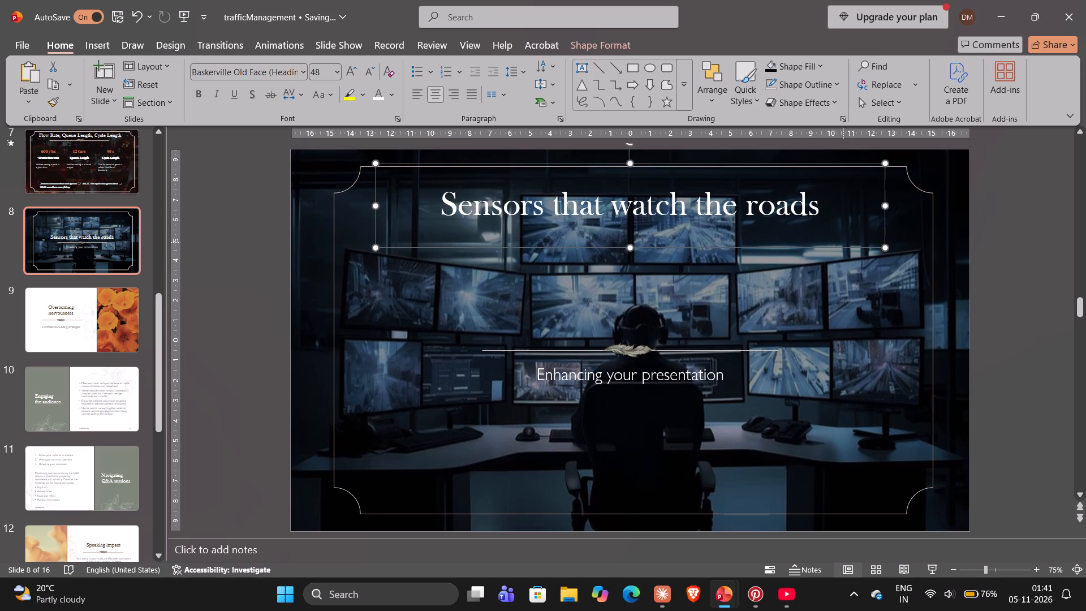
Shrink the height of slide 8's title box to fit its single line of text just inside the frame's top edge.
{"action": "left_click_drag", "start_coordinate": [885, 249], "coordinate": [882, 217]}
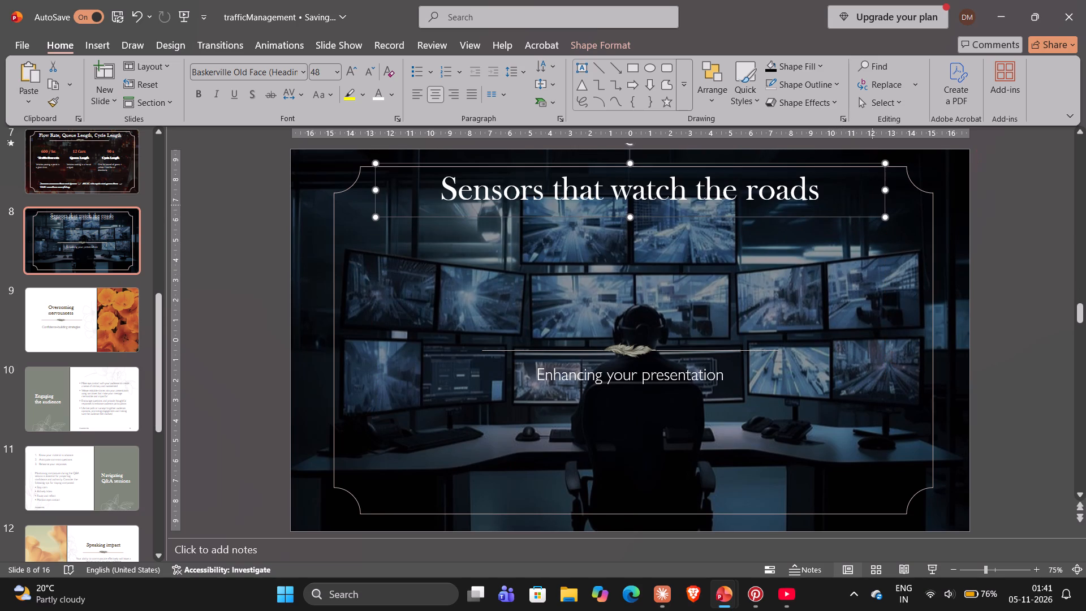
{"action": "left_click", "coordinate": [872, 205]}
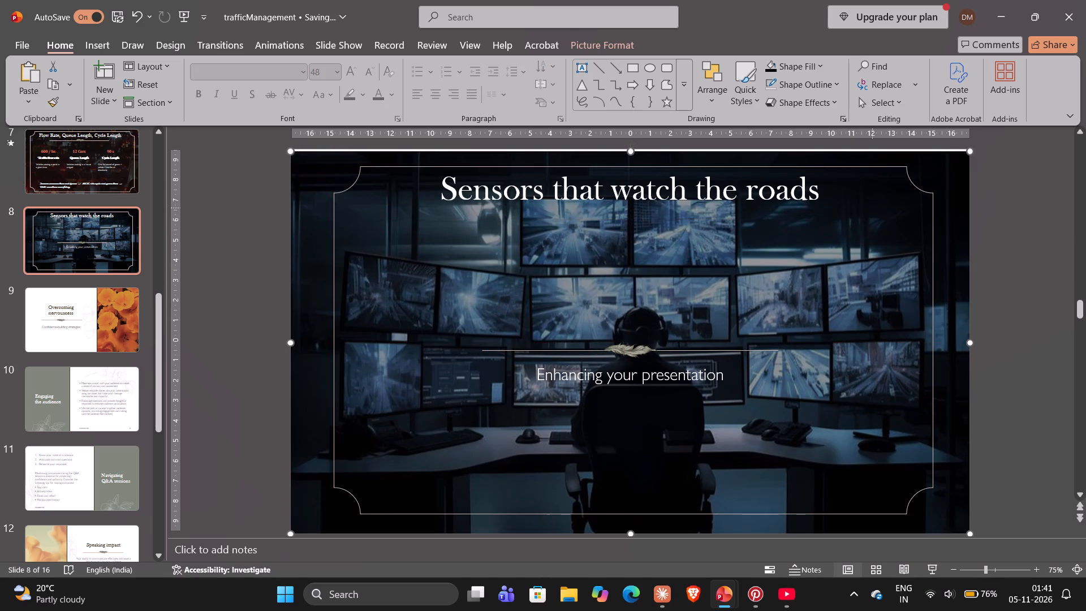
{"action": "key", "text": "ctrl+z"}
{"action": "double_click", "coordinate": [872, 208]}
{"action": "left_click", "coordinate": [831, 198]}
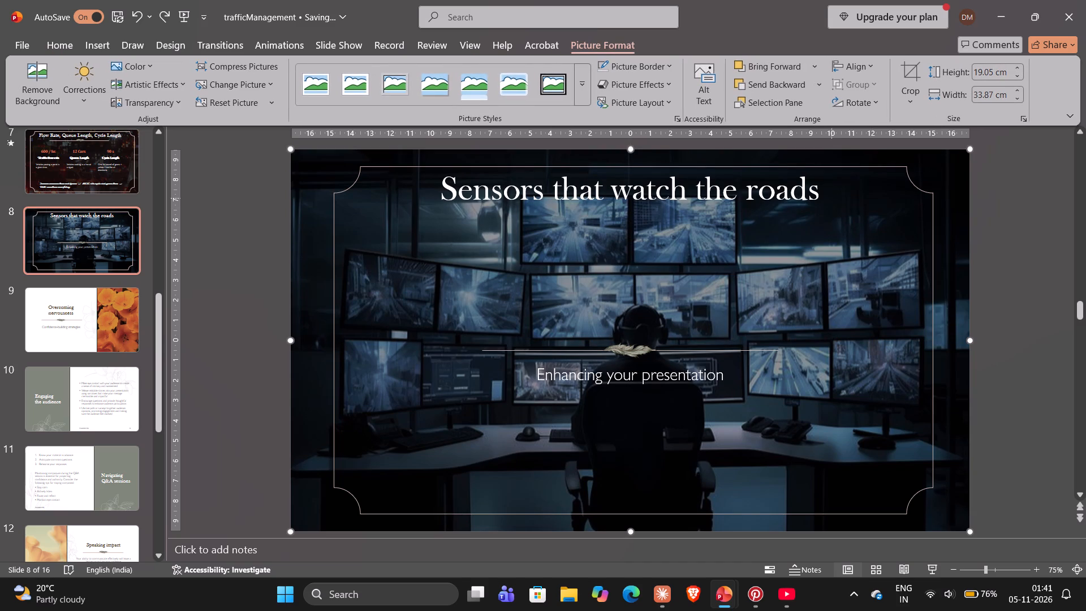
{"action": "left_click", "coordinate": [812, 193]}
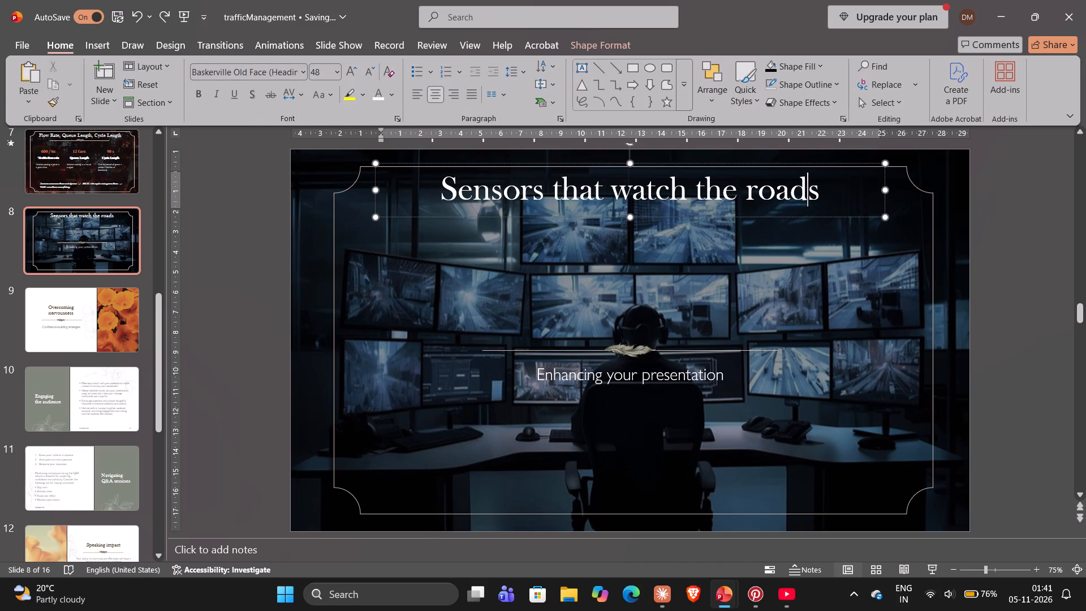
{"action": "left_click", "coordinate": [831, 218]}
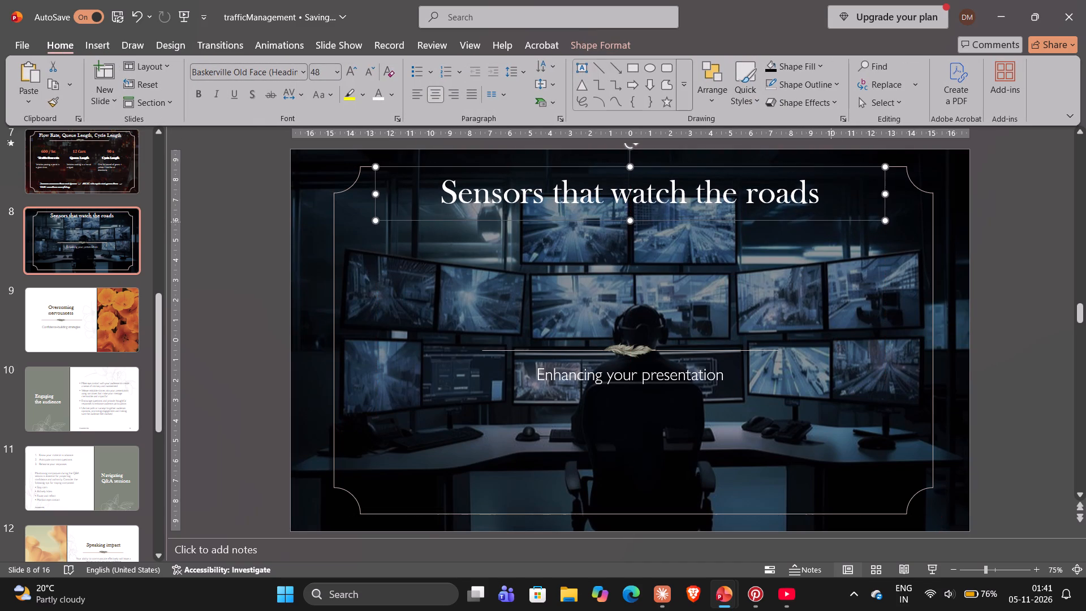
{"action": "left_click_drag", "start_coordinate": [632, 222], "coordinate": [632, 221]}
{"action": "left_click_drag", "start_coordinate": [632, 221], "coordinate": [631, 213]}
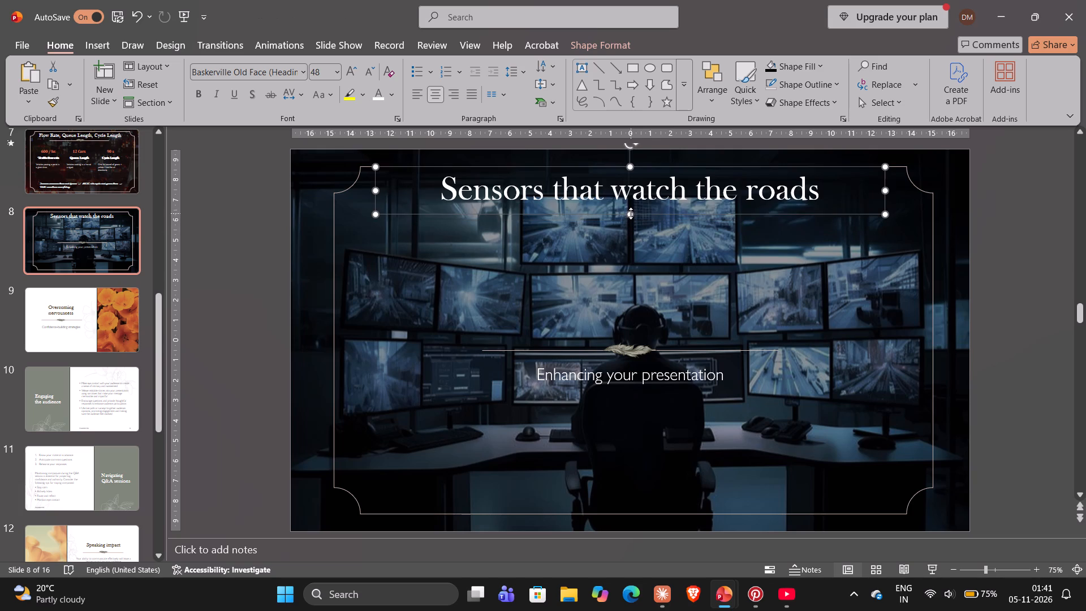
Narrow the title box to the width of "Sensors that watch the roads" and move it back to the slide's horizontal centre.
{"action": "left_click_drag", "start_coordinate": [374, 192], "coordinate": [400, 192]}
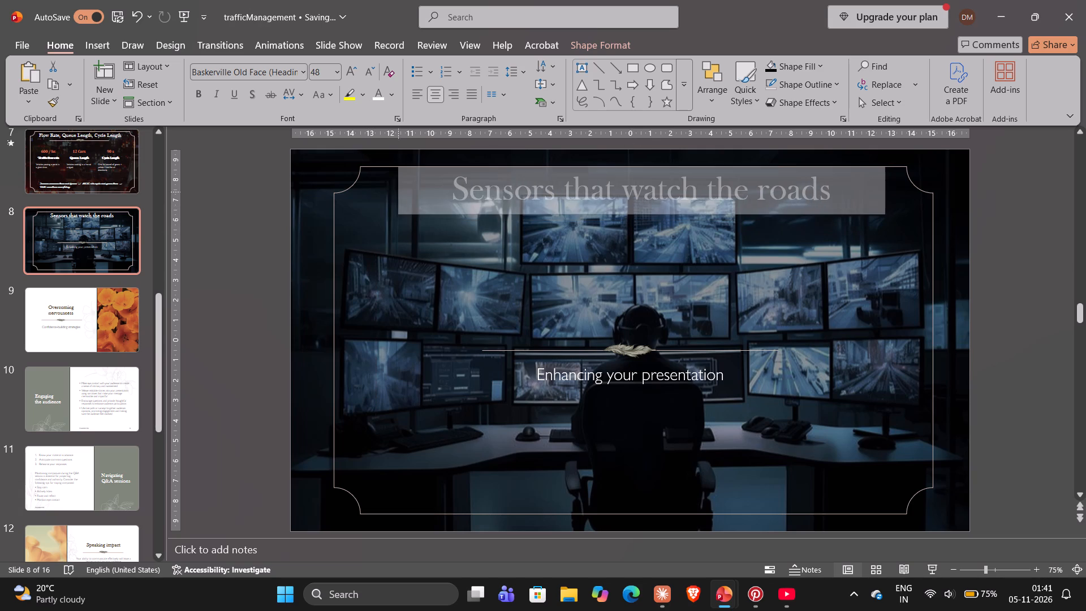
{"action": "left_click_drag", "start_coordinate": [400, 192], "coordinate": [478, 196]}
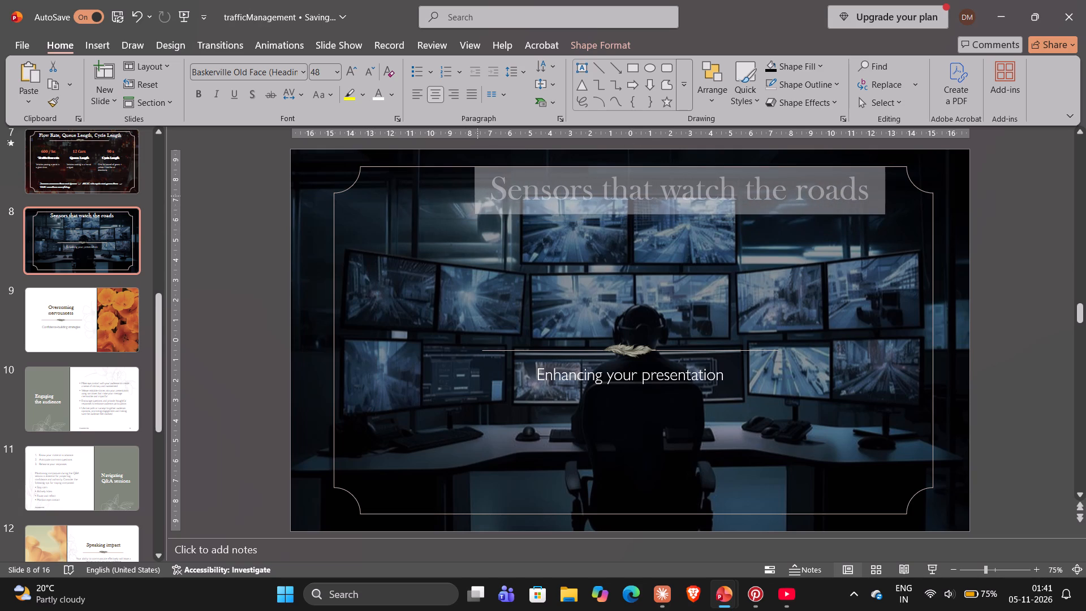
{"action": "left_click_drag", "start_coordinate": [478, 196], "coordinate": [486, 197]}
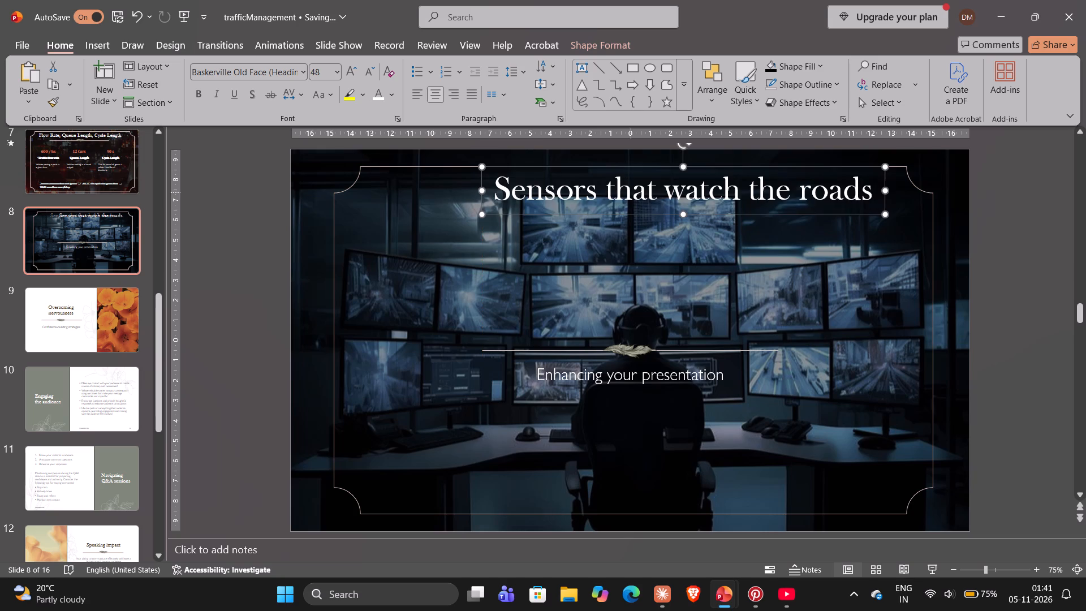
{"action": "left_click_drag", "start_coordinate": [758, 213], "coordinate": [724, 214]}
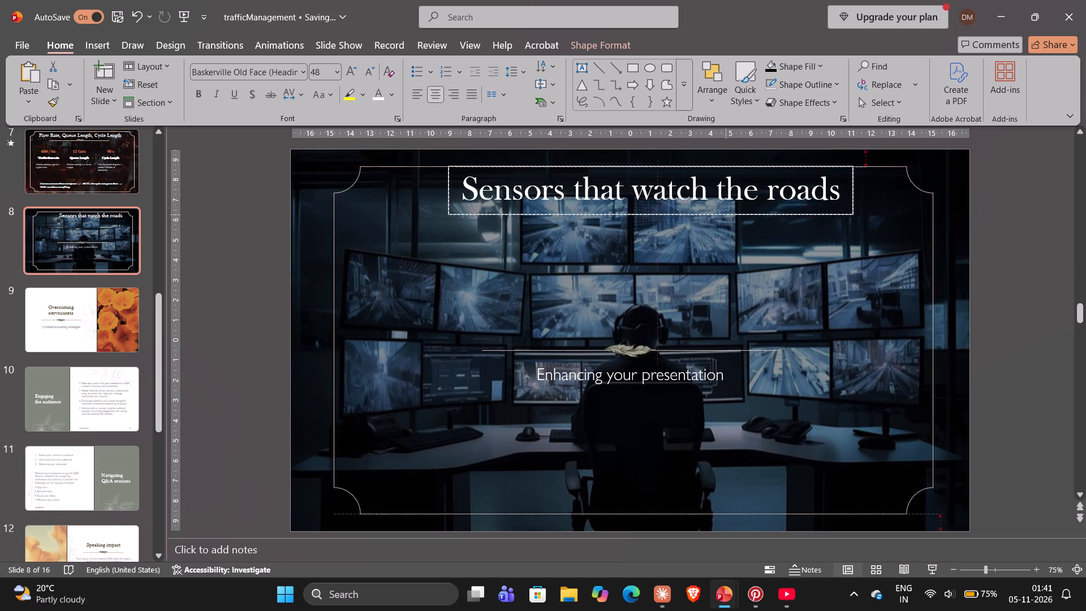
{"action": "left_click_drag", "start_coordinate": [724, 214], "coordinate": [699, 214]}
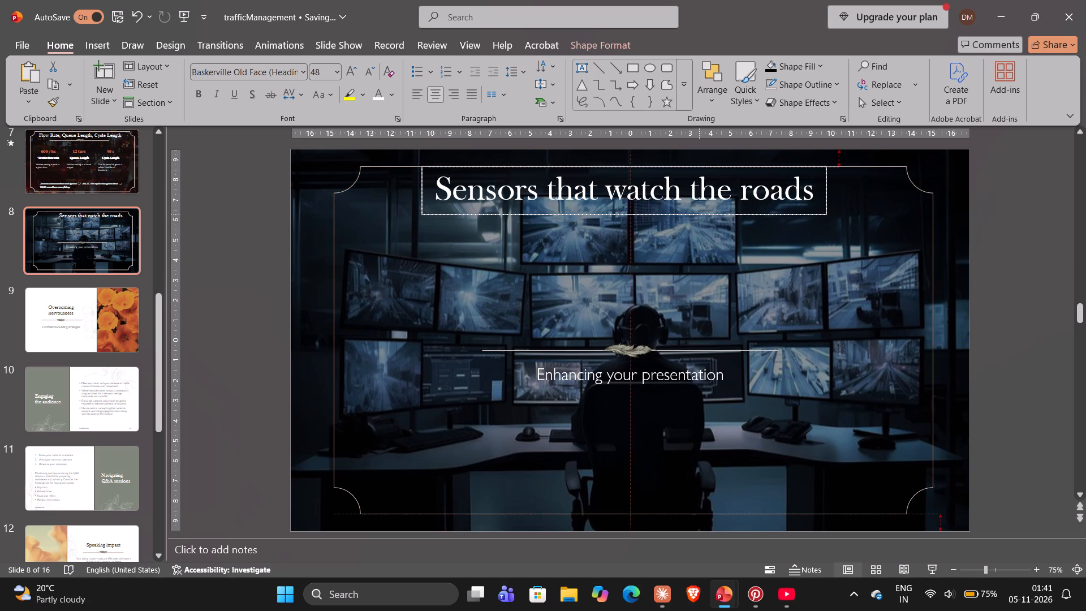
{"action": "left_click_drag", "start_coordinate": [699, 214], "coordinate": [696, 214]}
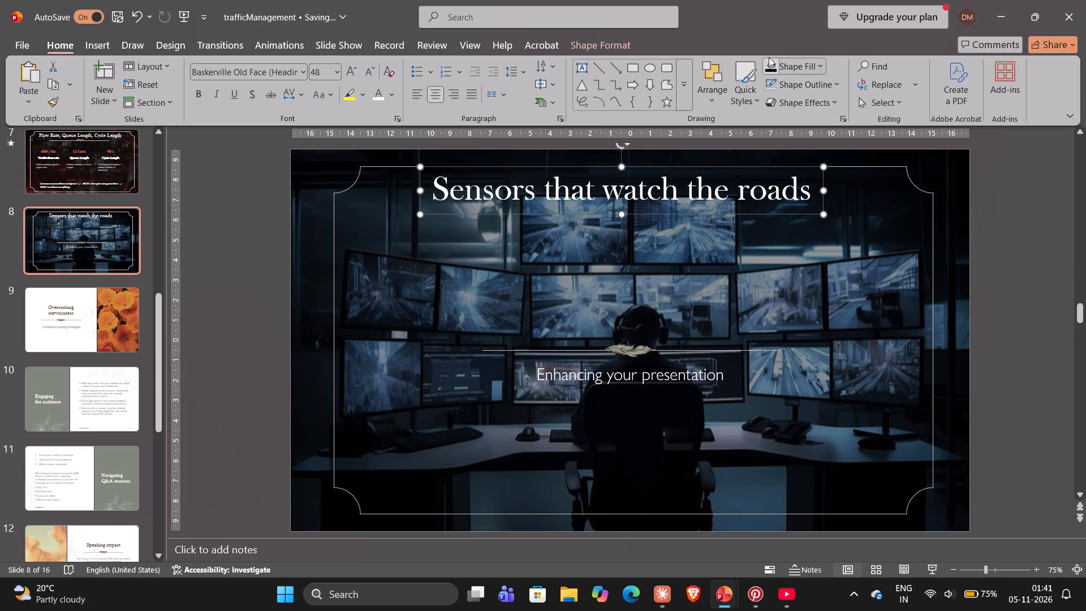
Give slide 8's title box a solid black fill with 14% transparency.
{"action": "left_click", "coordinate": [772, 65]}
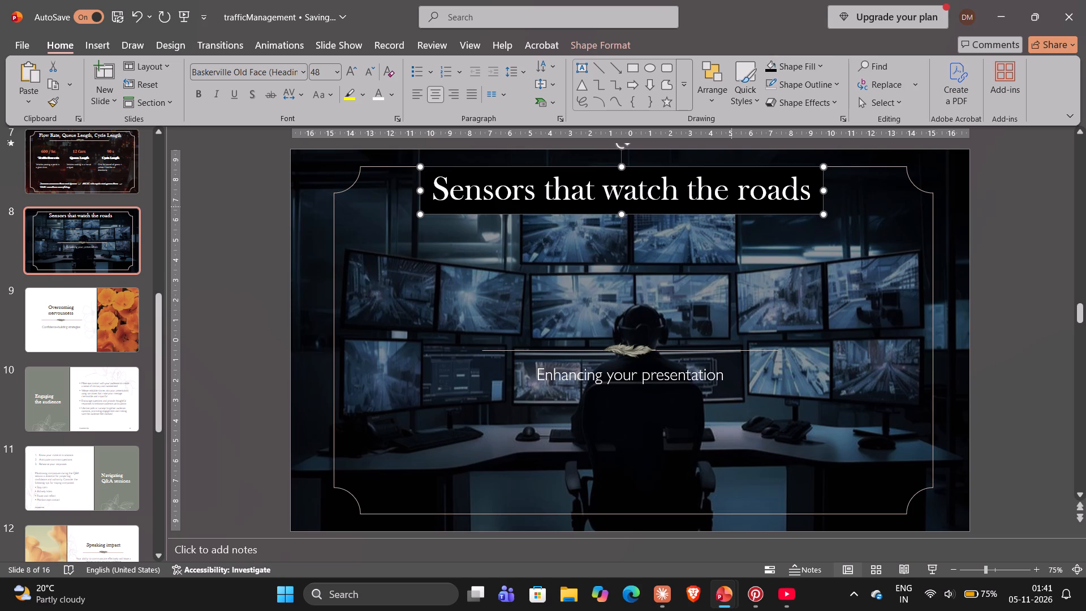
{"action": "right_click", "coordinate": [731, 206]}
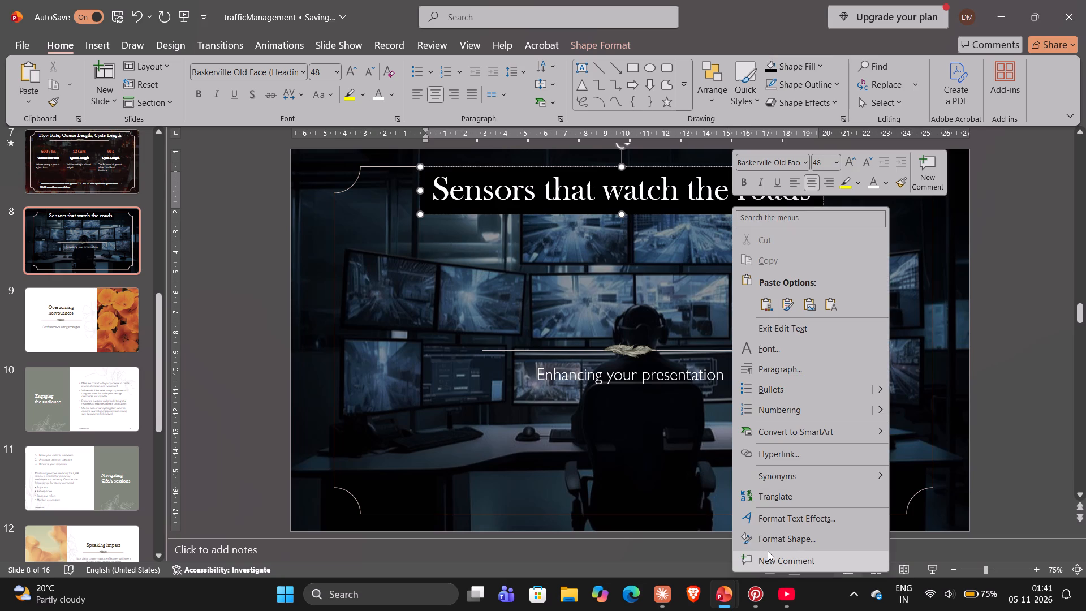
{"action": "left_click", "coordinate": [770, 542]}
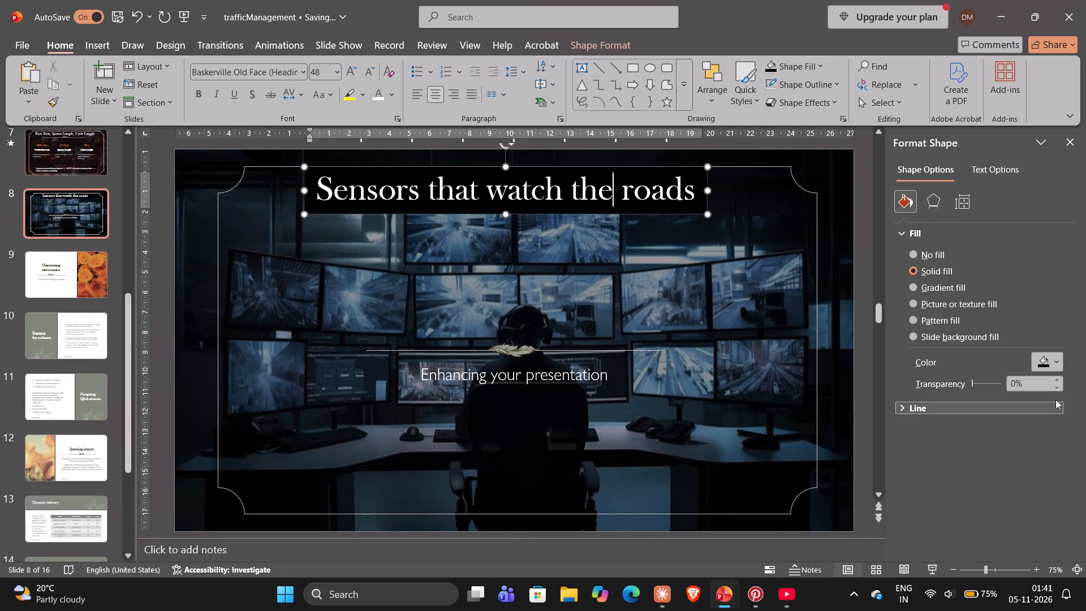
{"action": "triple_click", "coordinate": [1057, 378]}
{"action": "triple_click", "coordinate": [1057, 378]}
{"action": "triple_click", "coordinate": [1057, 378]}
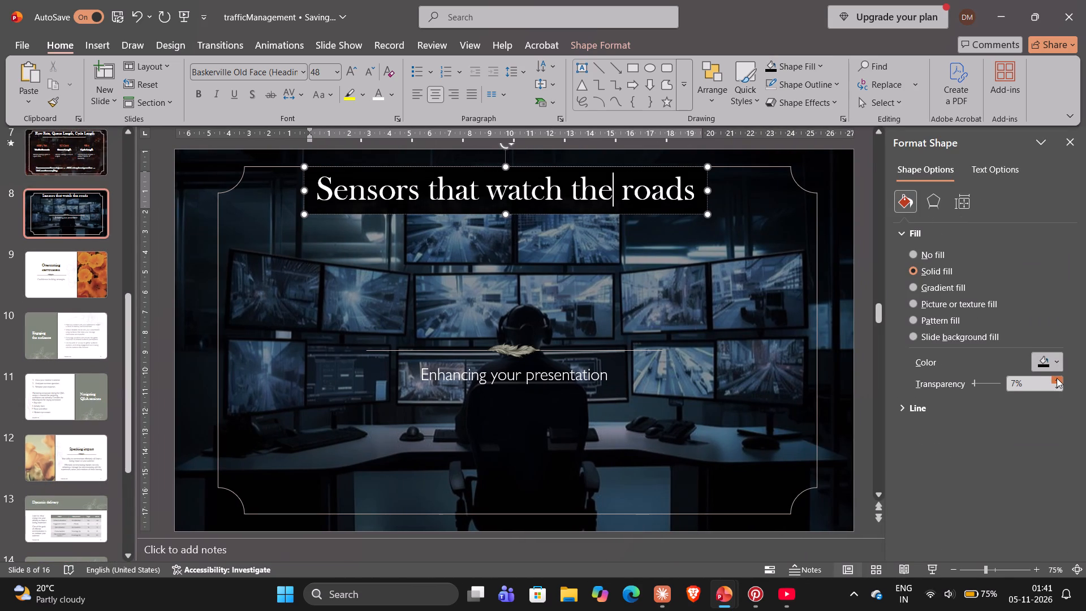
{"action": "triple_click", "coordinate": [1057, 378]}
{"action": "double_click", "coordinate": [1057, 378]}
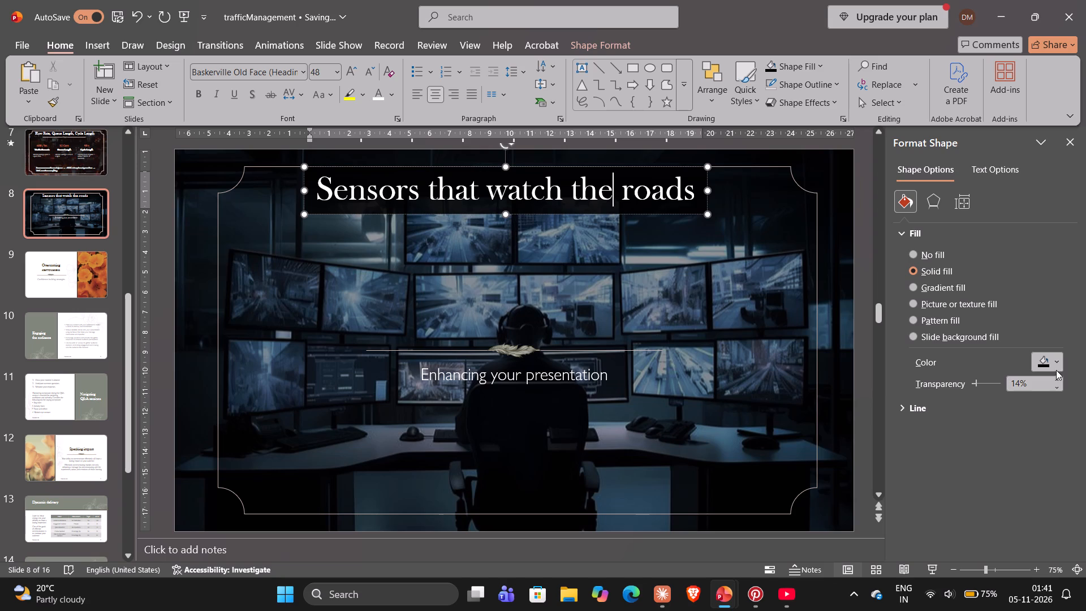
Try lighter dark fill shades on the title box and settle on the darkest shade in the black theme colour column.
{"action": "left_click", "coordinate": [1056, 358]}
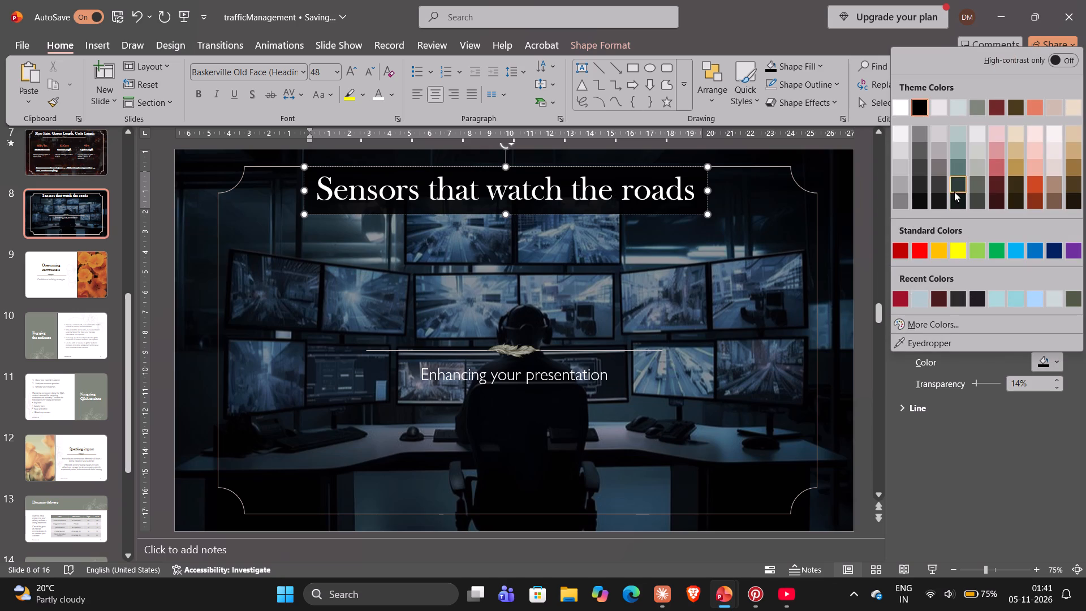
{"action": "left_click", "coordinate": [924, 186]}
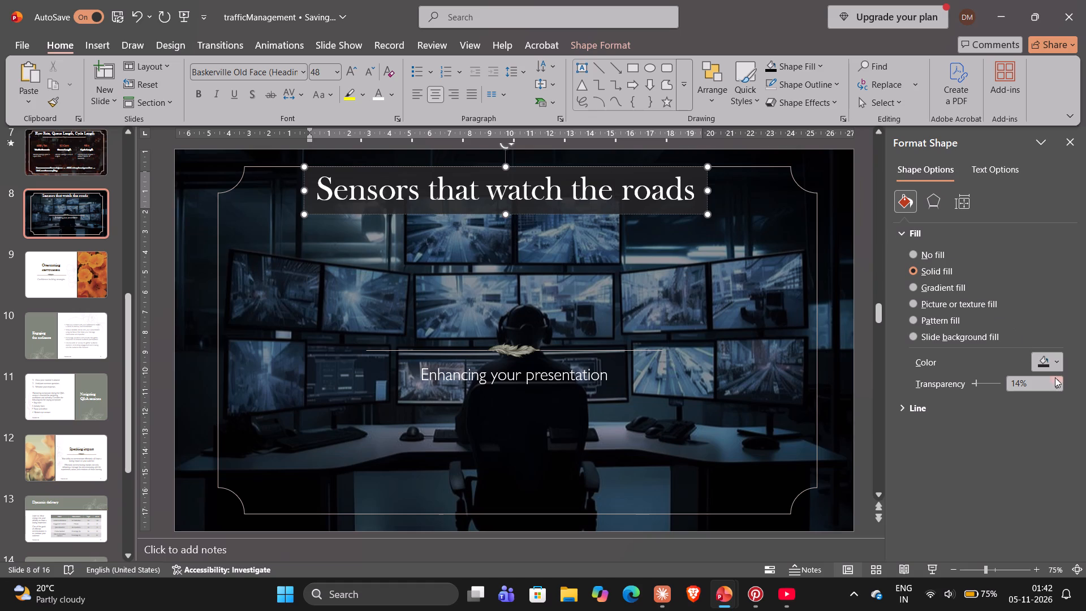
{"action": "left_click", "coordinate": [1054, 357]}
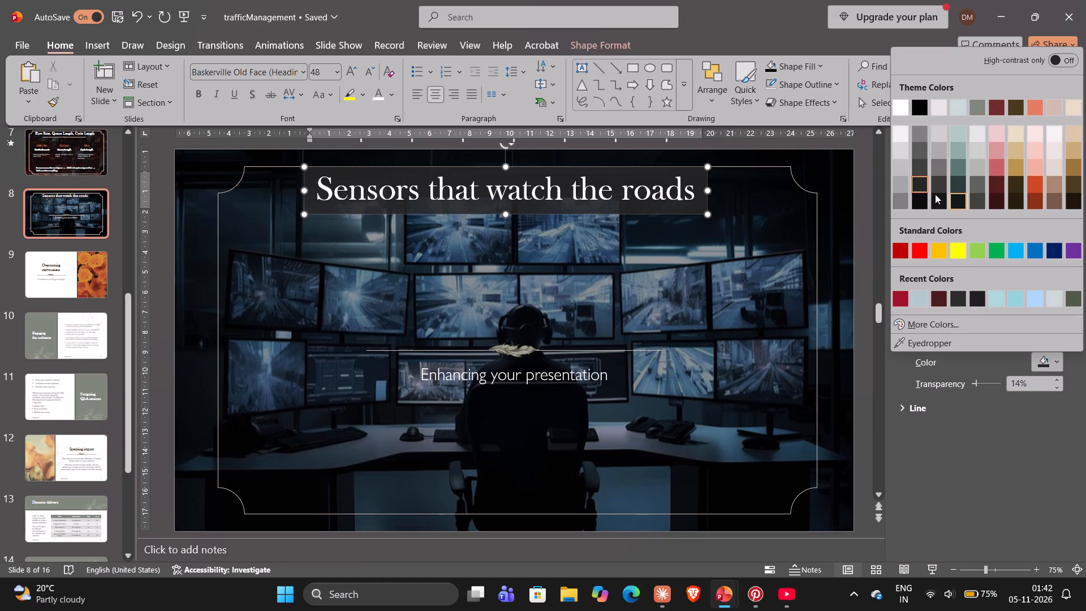
{"action": "left_click", "coordinate": [937, 187]}
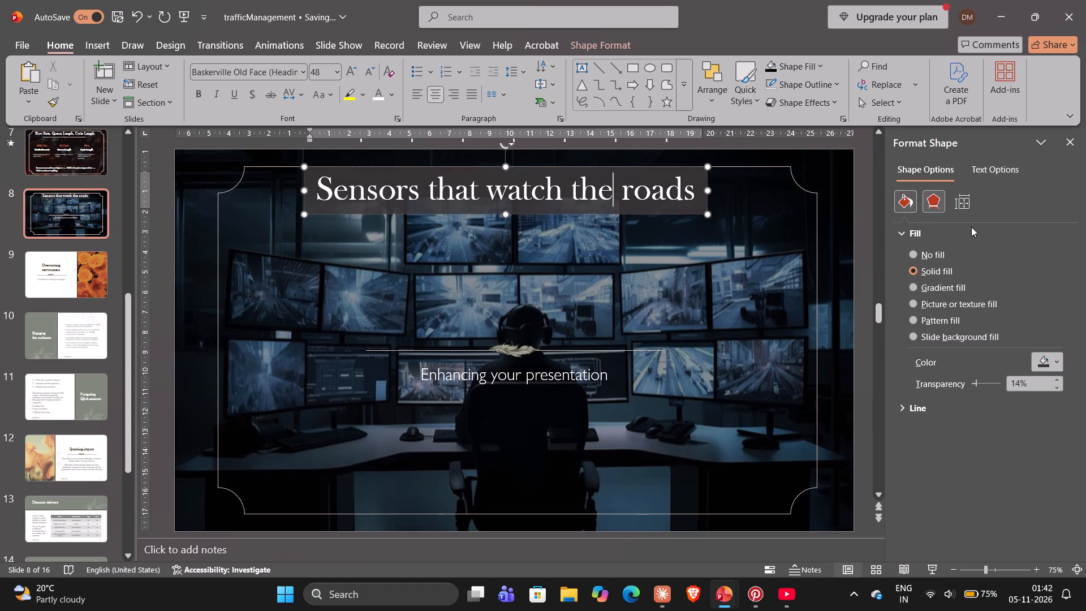
{"action": "left_click", "coordinate": [1055, 360]}
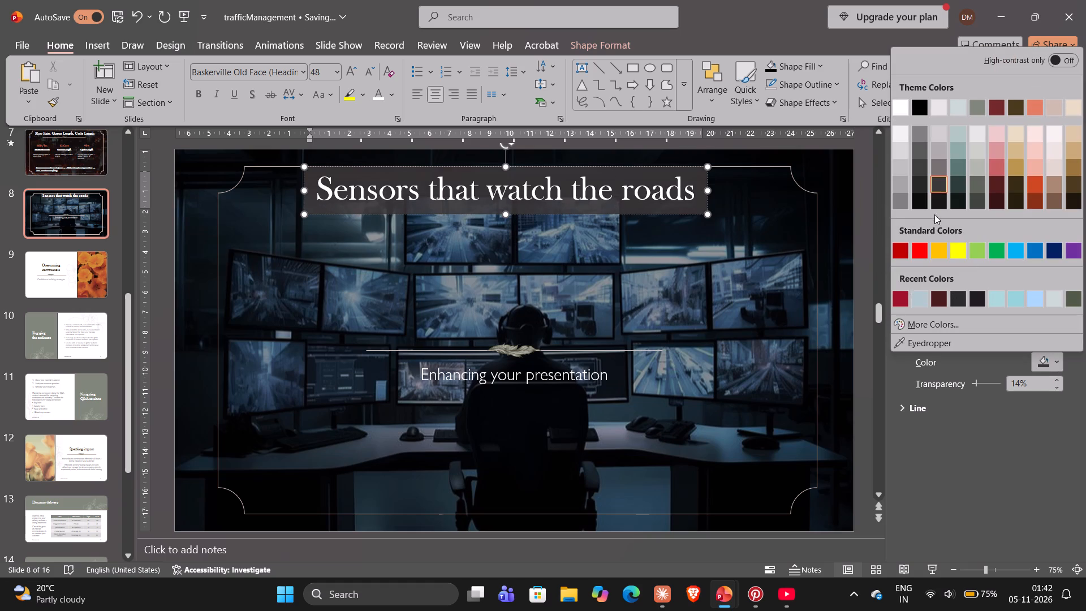
{"action": "left_click", "coordinate": [921, 205]}
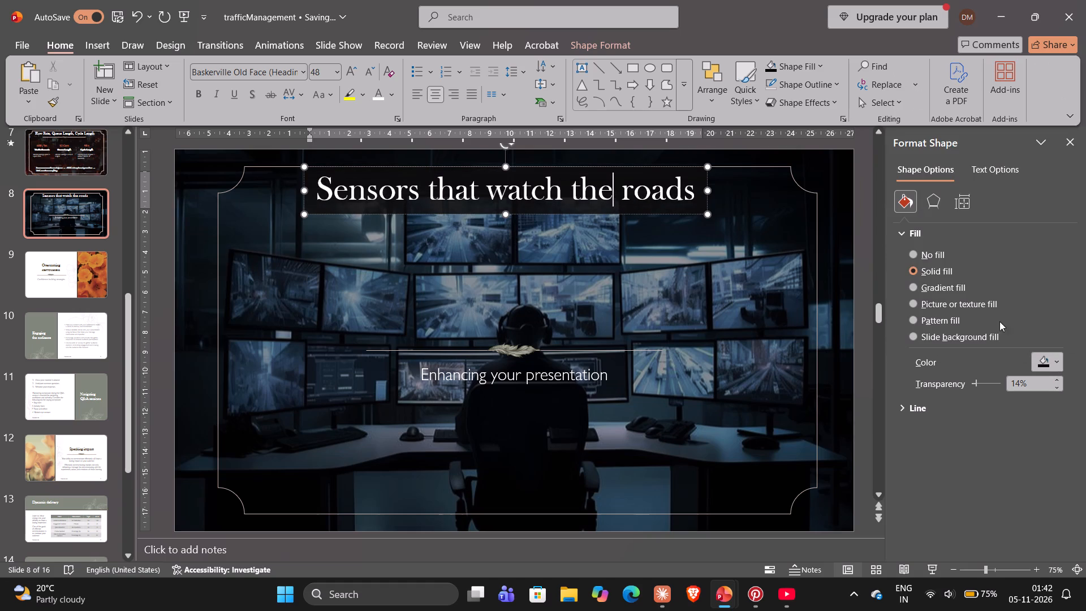
Set the title box fill's transparency to 45% and close the shape formatting settings.
{"action": "triple_click", "coordinate": [1055, 376]}
{"action": "triple_click", "coordinate": [1055, 376]}
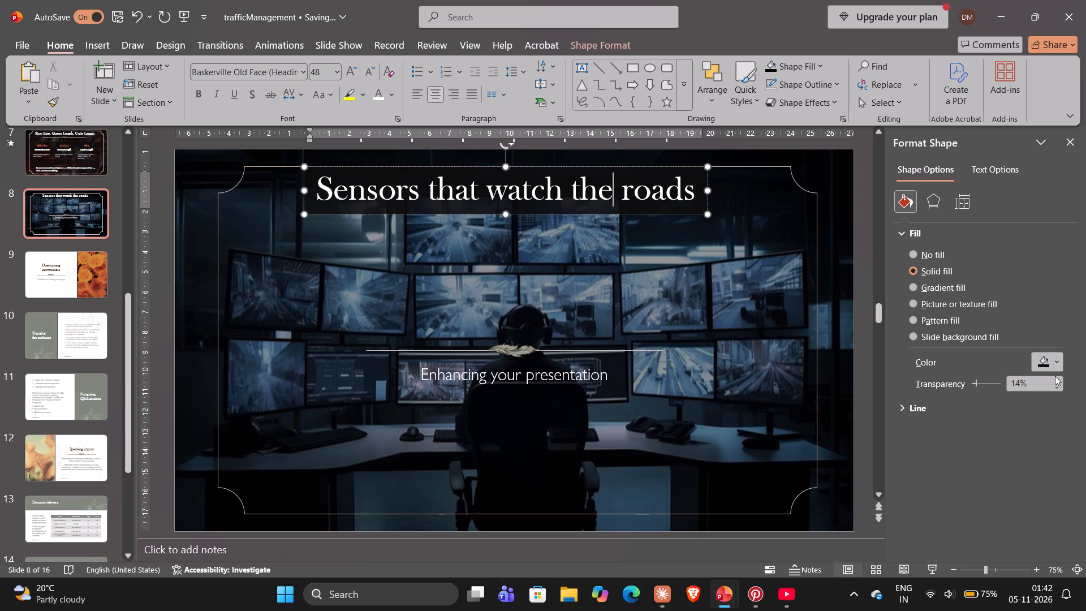
{"action": "triple_click", "coordinate": [1055, 376]}
{"action": "triple_click", "coordinate": [1055, 376]}
{"action": "triple_click", "coordinate": [1055, 376]}
{"action": "double_click", "coordinate": [1055, 376]}
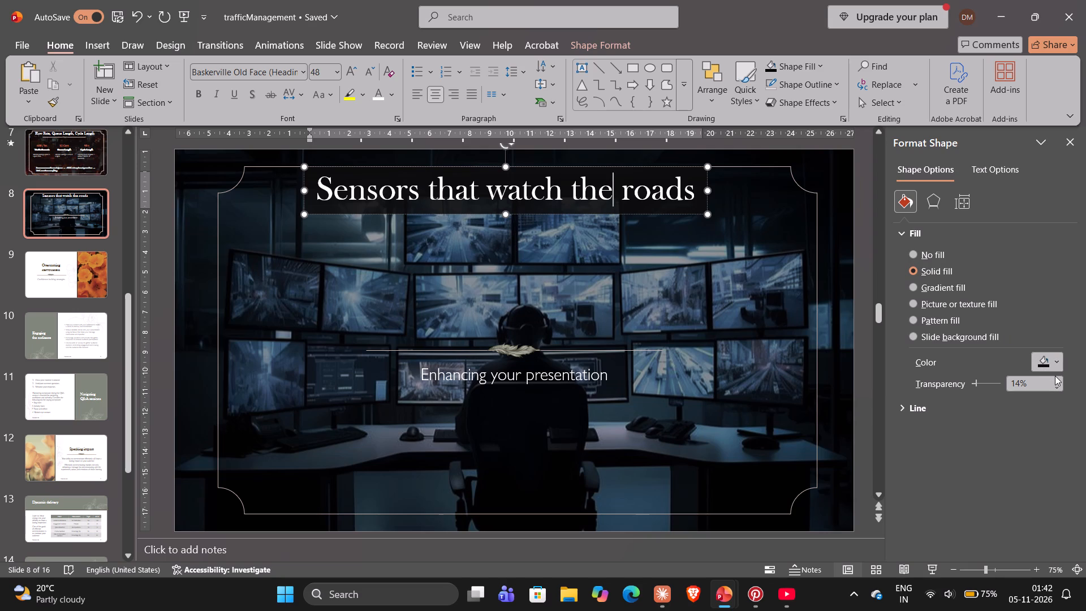
{"action": "triple_click", "coordinate": [1056, 380]}
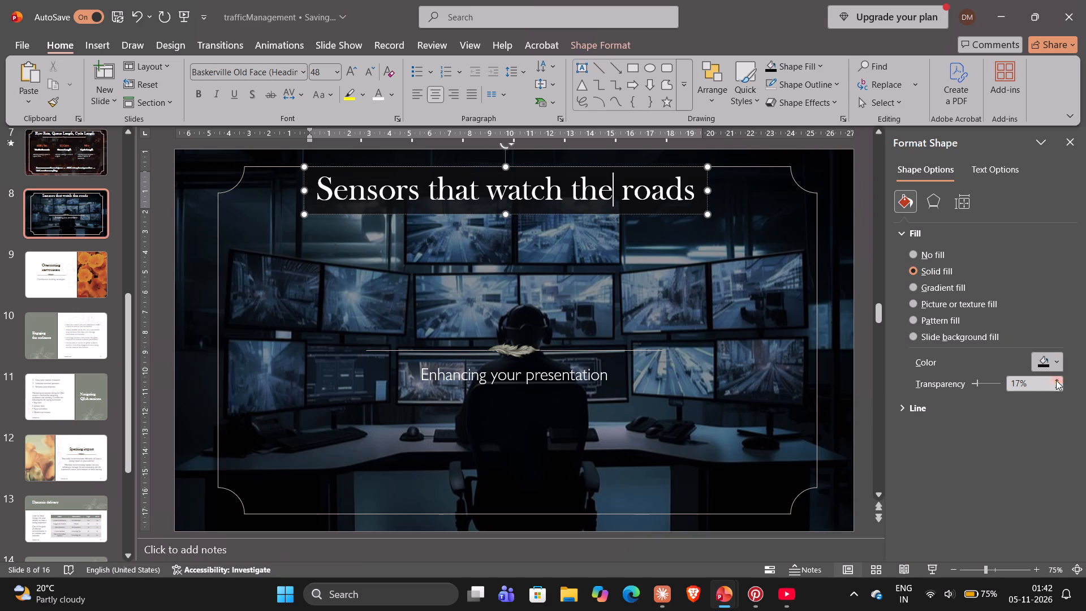
{"action": "triple_click", "coordinate": [1056, 380]}
{"action": "triple_click", "coordinate": [1056, 380]}
{"action": "triple_click", "coordinate": [1056, 380]}
{"action": "triple_click", "coordinate": [1056, 380]}
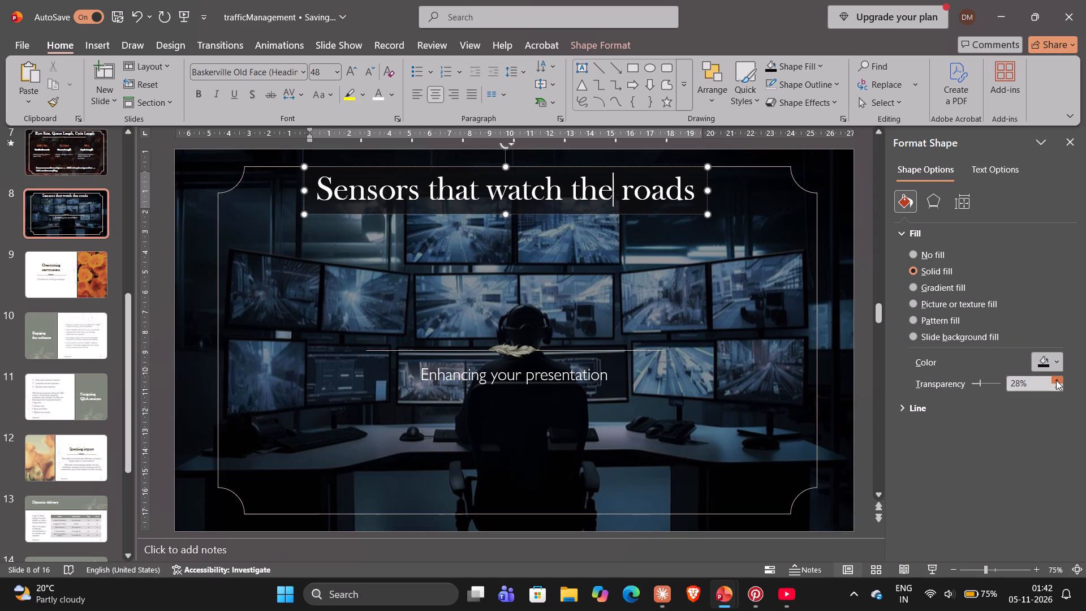
{"action": "left_click", "coordinate": [1056, 380]}
{"action": "triple_click", "coordinate": [1056, 380]}
{"action": "double_click", "coordinate": [1056, 380]}
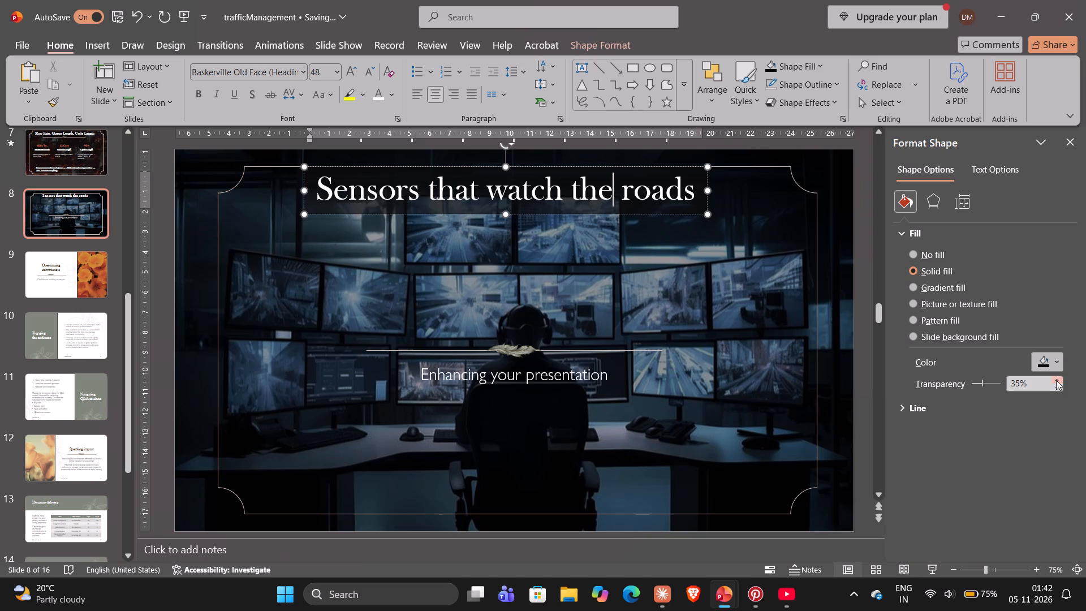
{"action": "double_click", "coordinate": [1056, 380]}
{"action": "double_click", "coordinate": [1056, 380]}
{"action": "double_click", "coordinate": [1056, 380]}
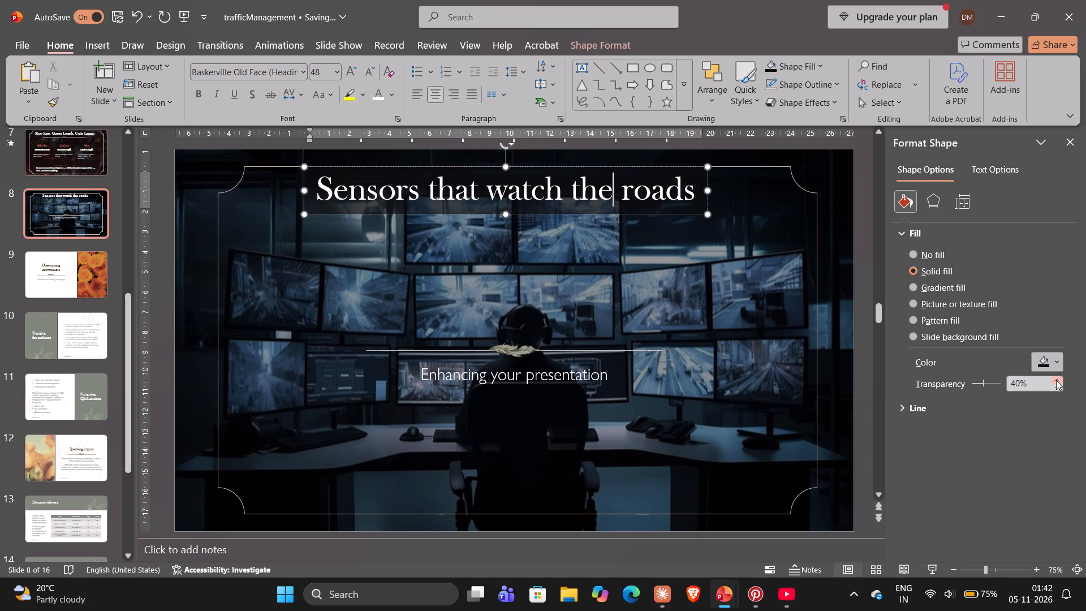
{"action": "left_click", "coordinate": [1056, 380]}
{"action": "triple_click", "coordinate": [1056, 380]}
{"action": "left_click", "coordinate": [1064, 148]}
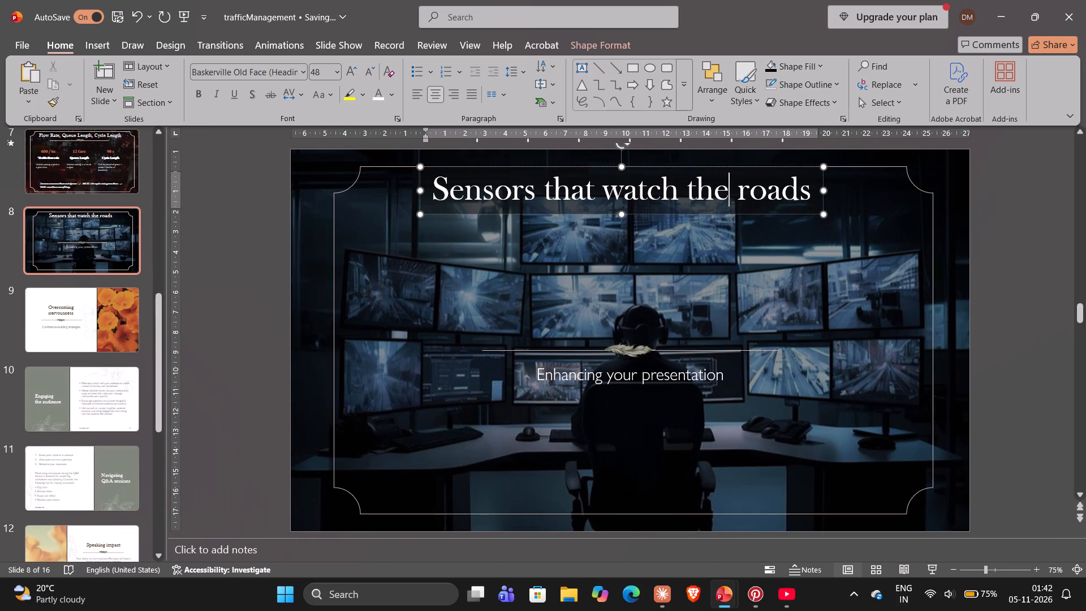
Move slide 8's thin divider line up to just beneath the title "Sensors that watch the roads".
{"action": "left_click", "coordinate": [852, 198]}
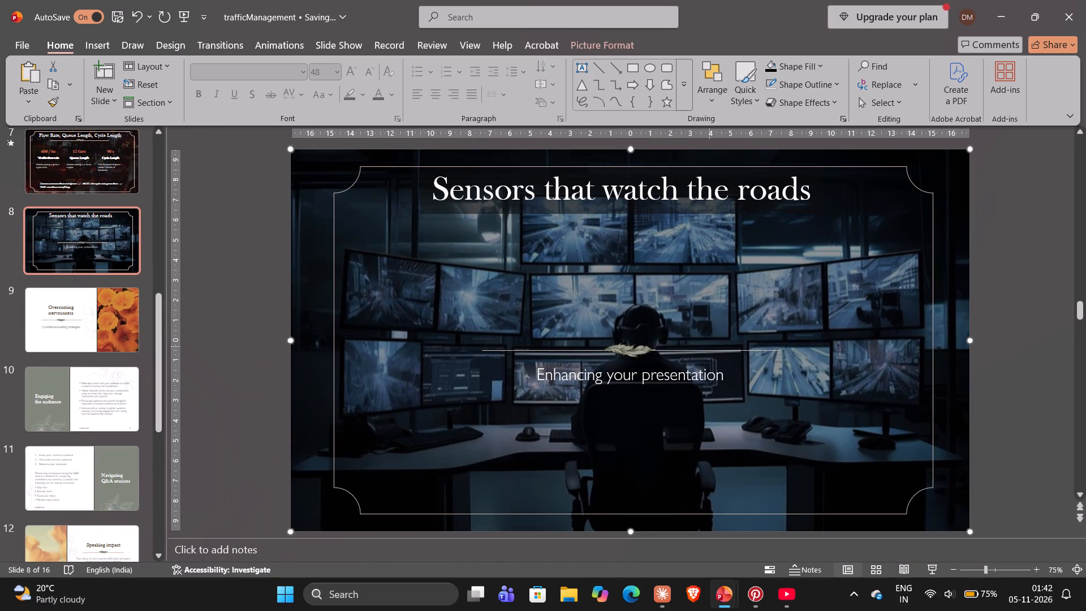
{"action": "left_click", "coordinate": [708, 365]}
{"action": "left_click_drag", "start_coordinate": [697, 350], "coordinate": [674, 217]}
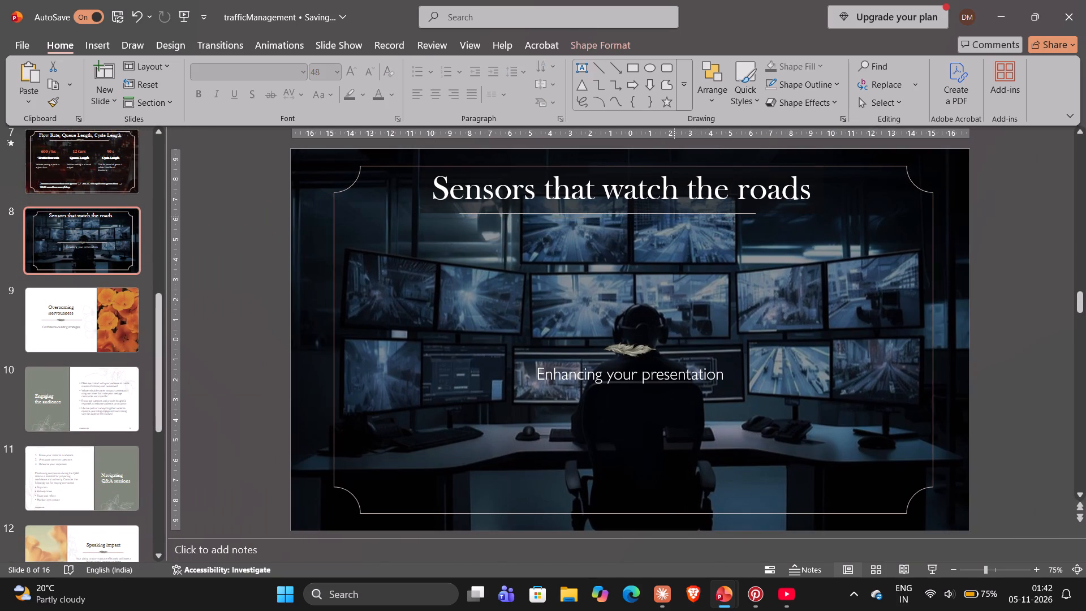
{"action": "left_click_drag", "start_coordinate": [674, 217], "coordinate": [674, 214]}
{"action": "left_click_drag", "start_coordinate": [674, 214], "coordinate": [675, 213]}
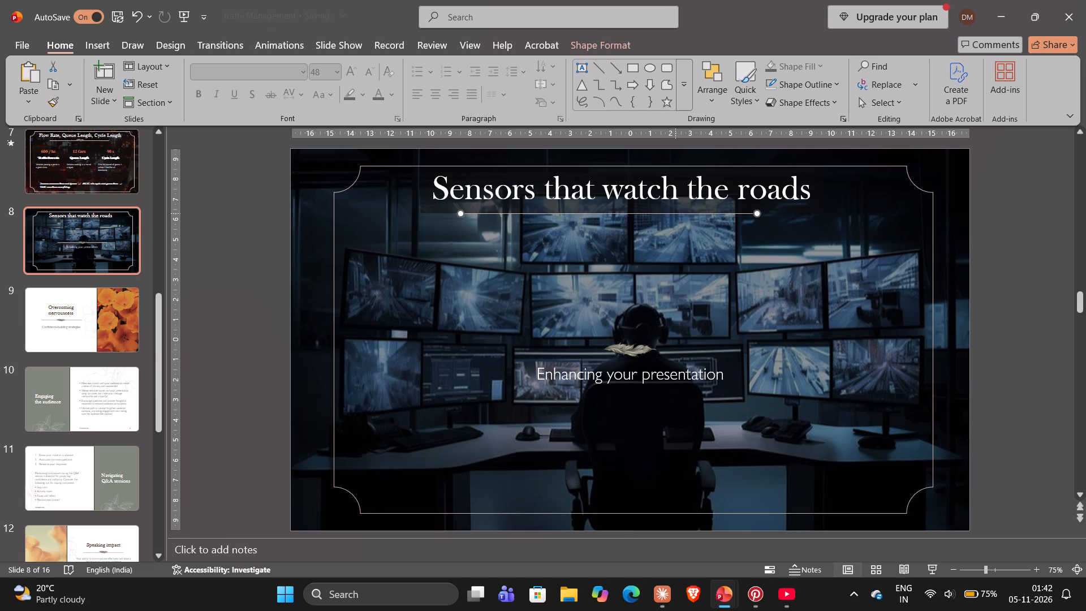
Move the small leaf ornament up onto the divider line beneath slide 8's title, near its middle.
{"action": "left_click", "coordinate": [633, 346]}
{"action": "left_click_drag", "start_coordinate": [633, 346], "coordinate": [623, 206]}
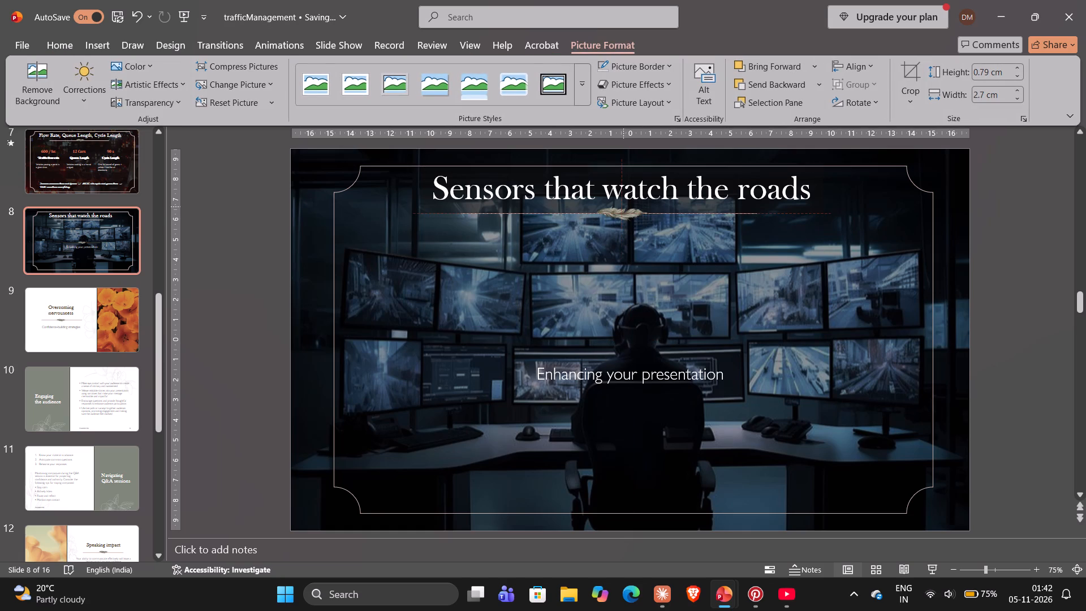
{"action": "left_click_drag", "start_coordinate": [623, 206], "coordinate": [620, 206]}
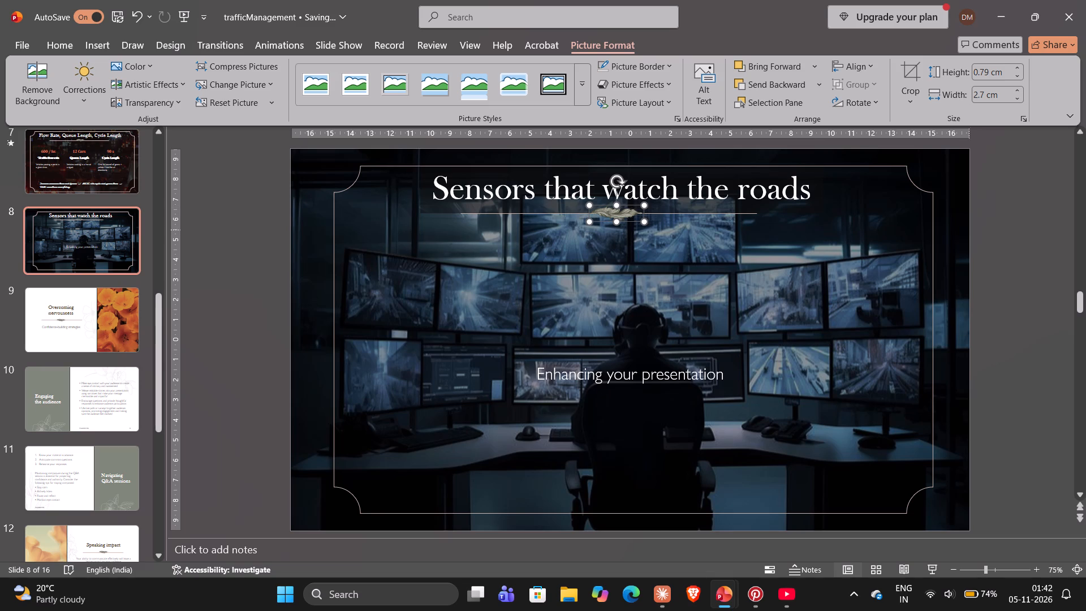
{"action": "left_click", "coordinate": [996, 230]}
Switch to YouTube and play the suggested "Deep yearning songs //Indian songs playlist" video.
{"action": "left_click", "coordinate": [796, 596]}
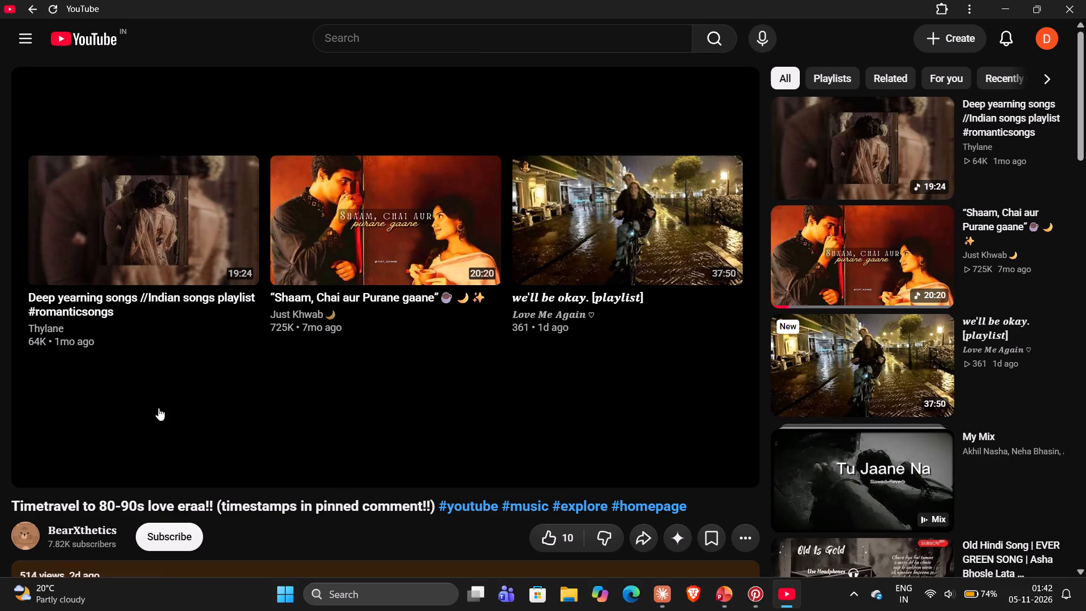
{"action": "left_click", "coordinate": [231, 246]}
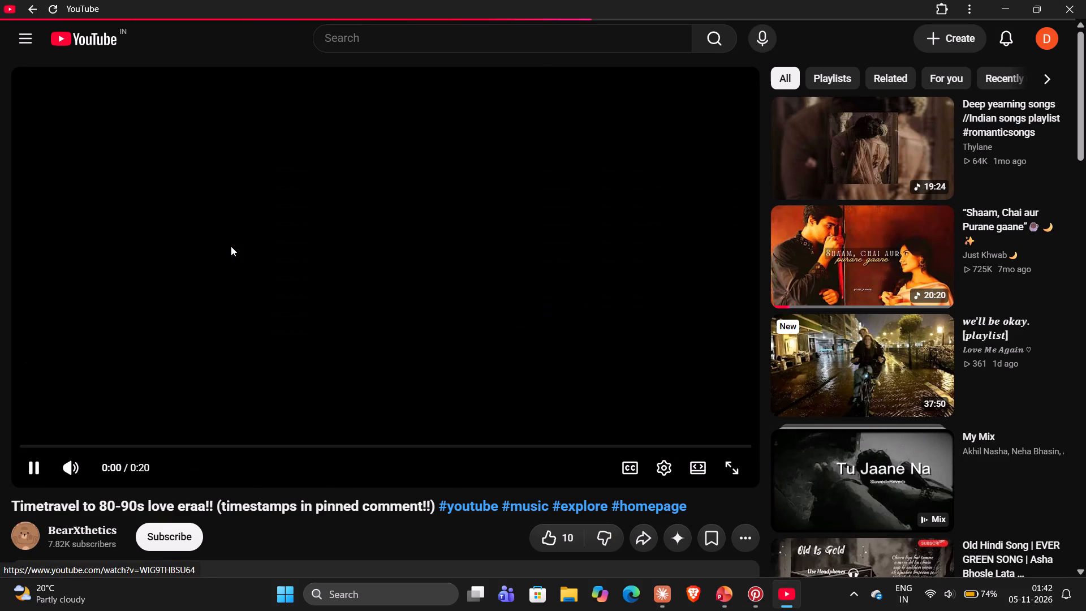
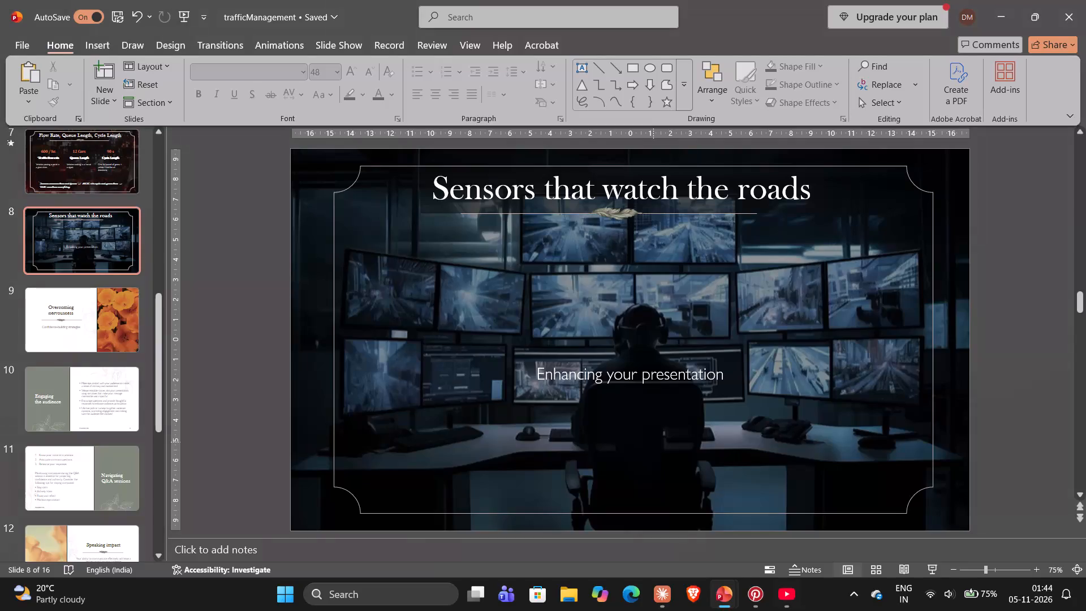
Delete the subtitle "Enhancing your presentation" from slide 8 together with its empty placeholder.
{"action": "left_click", "coordinate": [652, 389]}
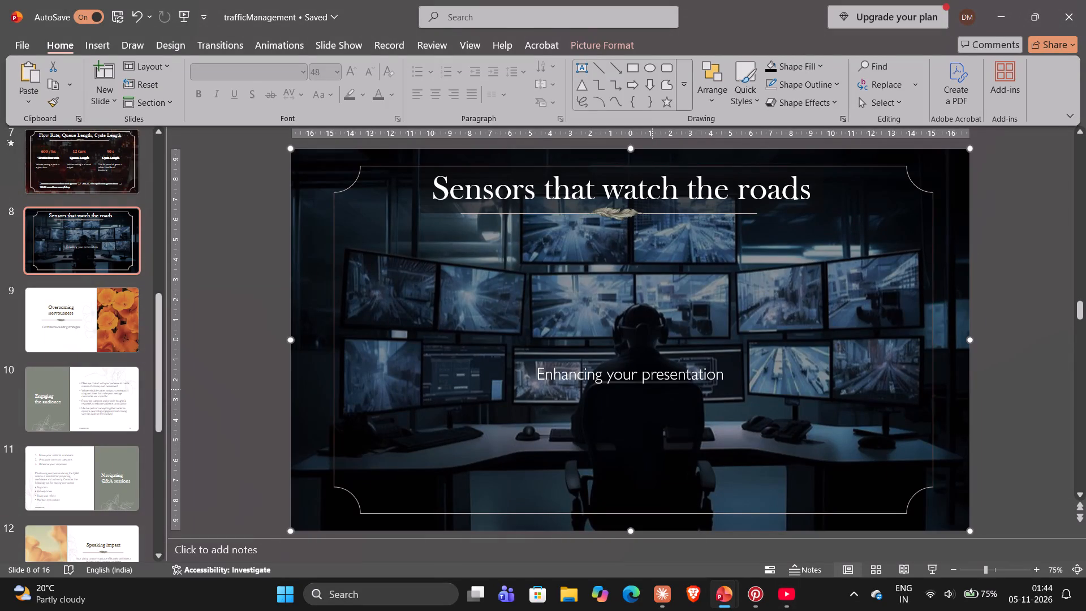
{"action": "left_click", "coordinate": [649, 381]}
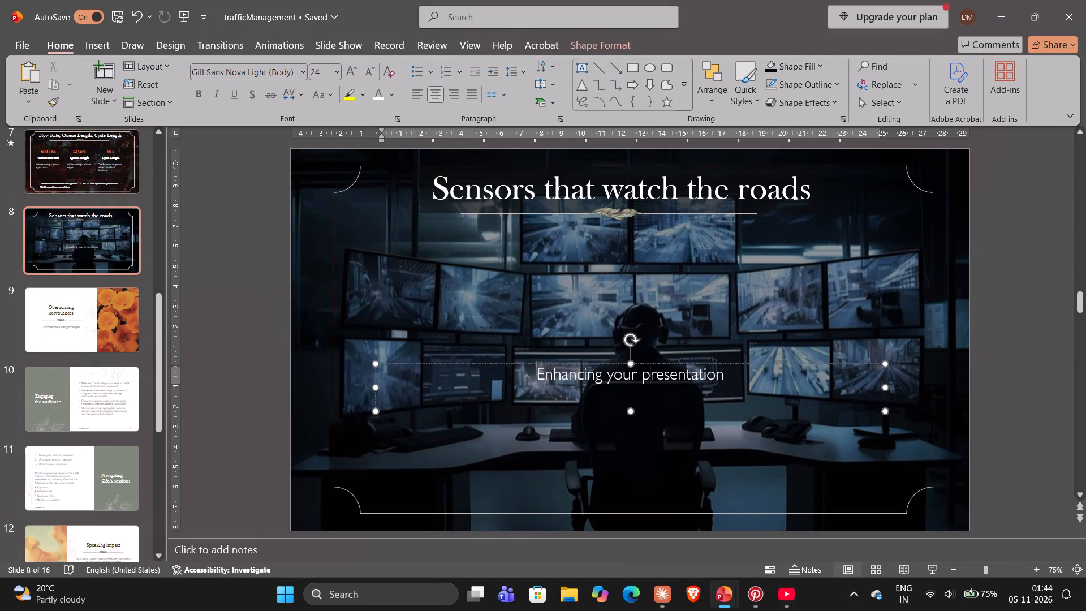
{"action": "key", "text": "Delete"}
{"action": "key", "text": "Delete"}
{"action": "key", "text": "Delete"}
{"action": "key", "text": "Delete"}
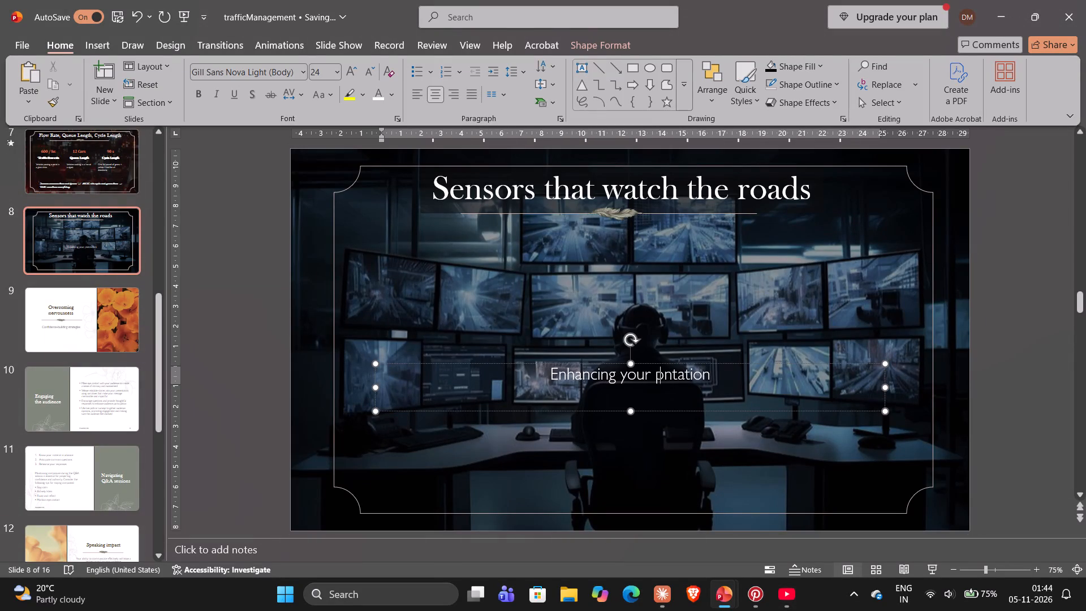
{"action": "left_click", "coordinate": [765, 362]}
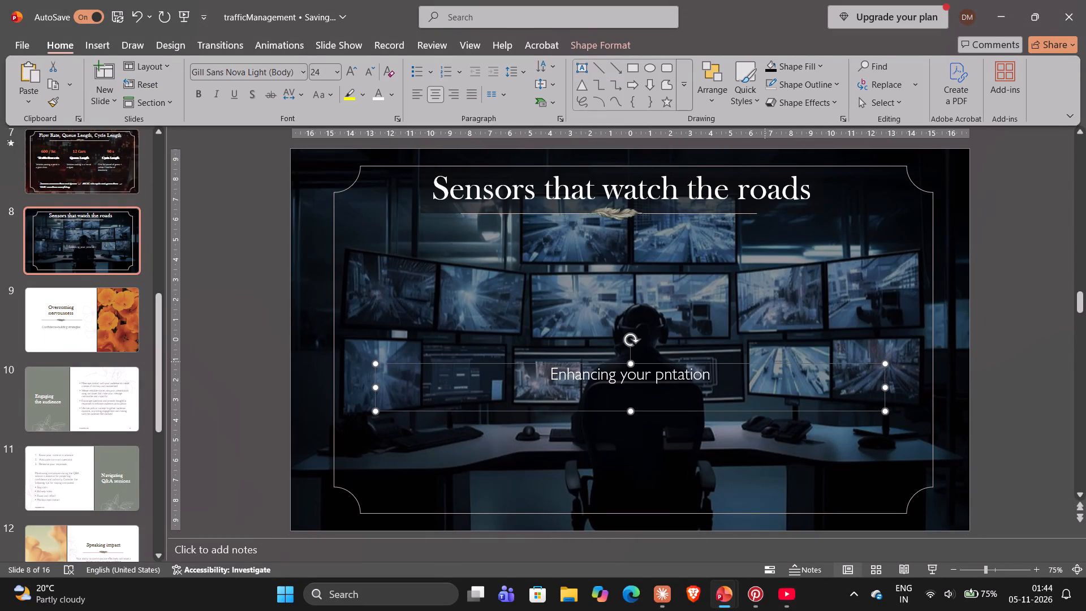
{"action": "key", "text": "Delete"}
{"action": "key", "text": "Delete"}
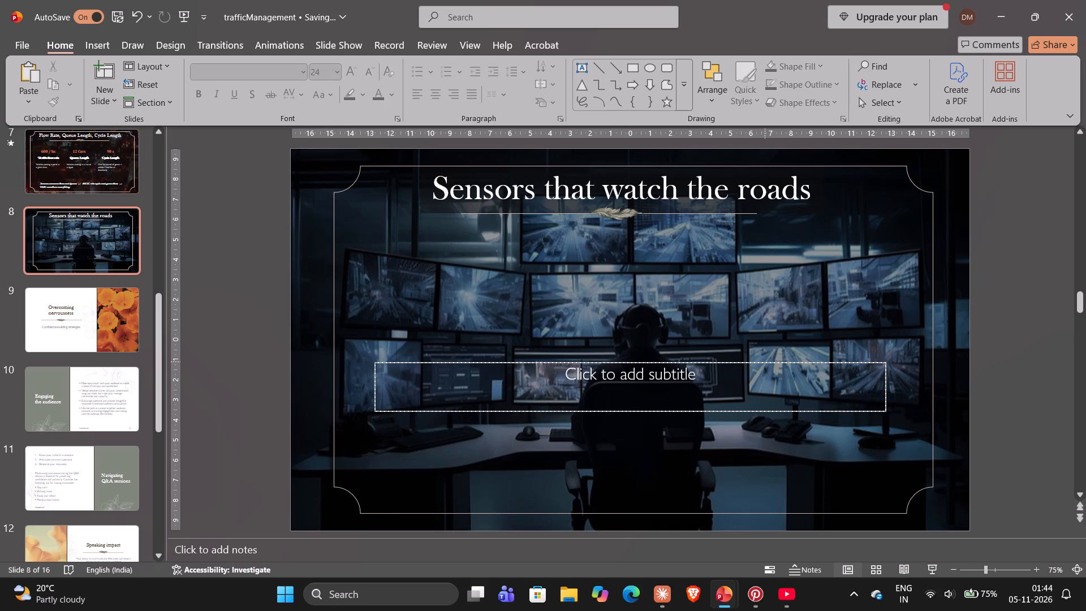
{"action": "left_click", "coordinate": [765, 362]}
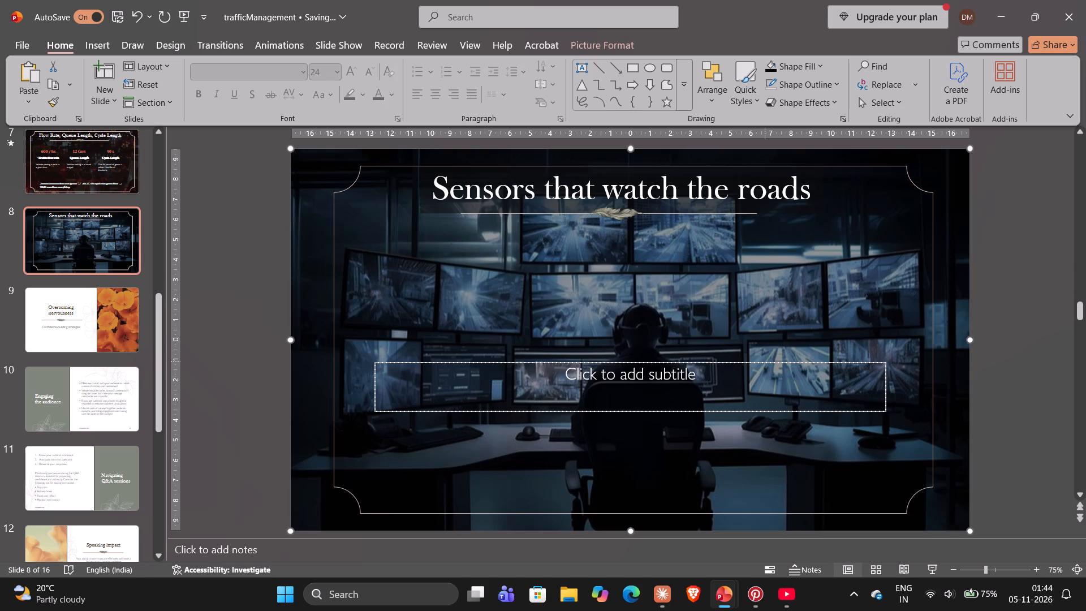
{"action": "left_click", "coordinate": [765, 364]}
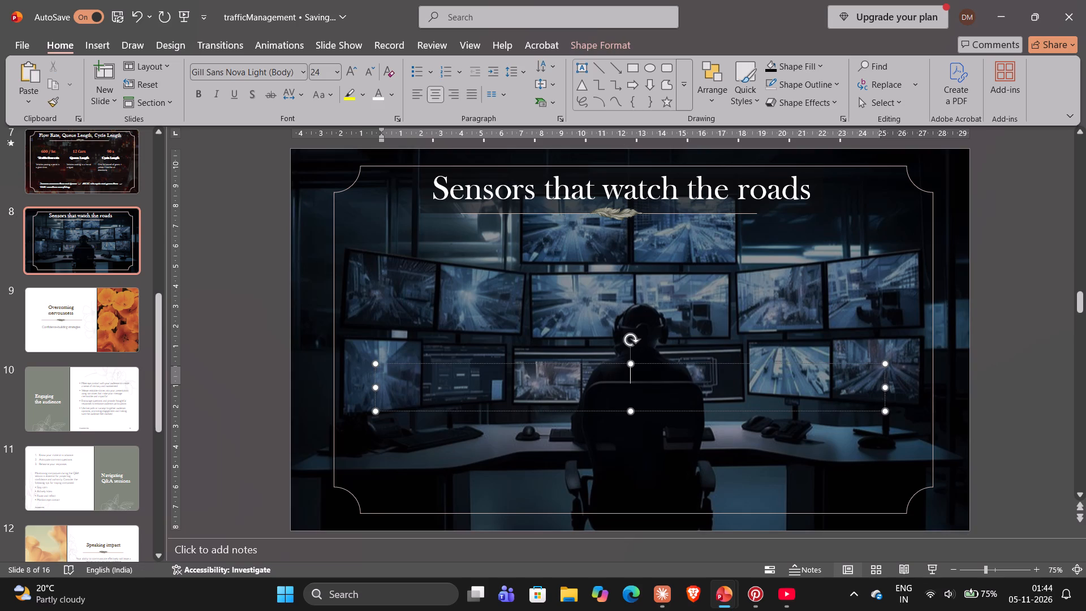
{"action": "left_click", "coordinate": [764, 364]}
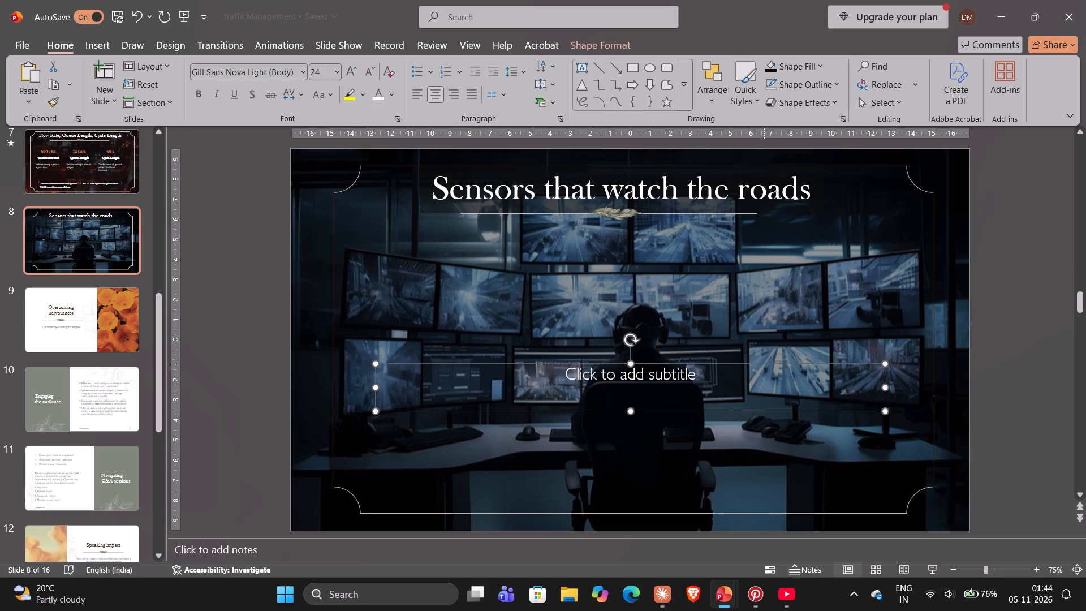
{"action": "key", "text": "Delete"}
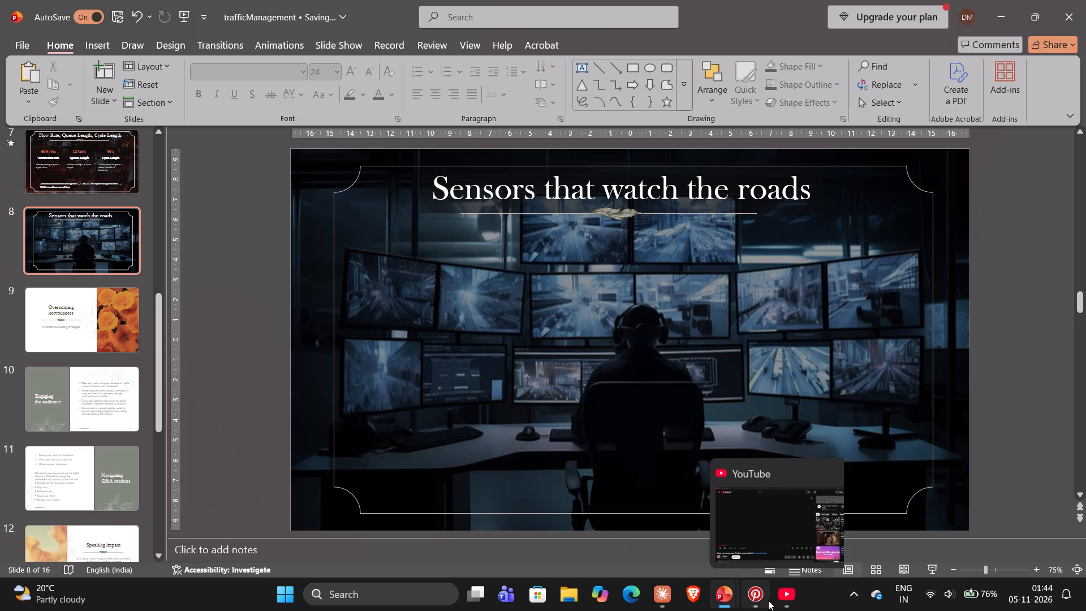
{"action": "left_click", "coordinate": [669, 596]}
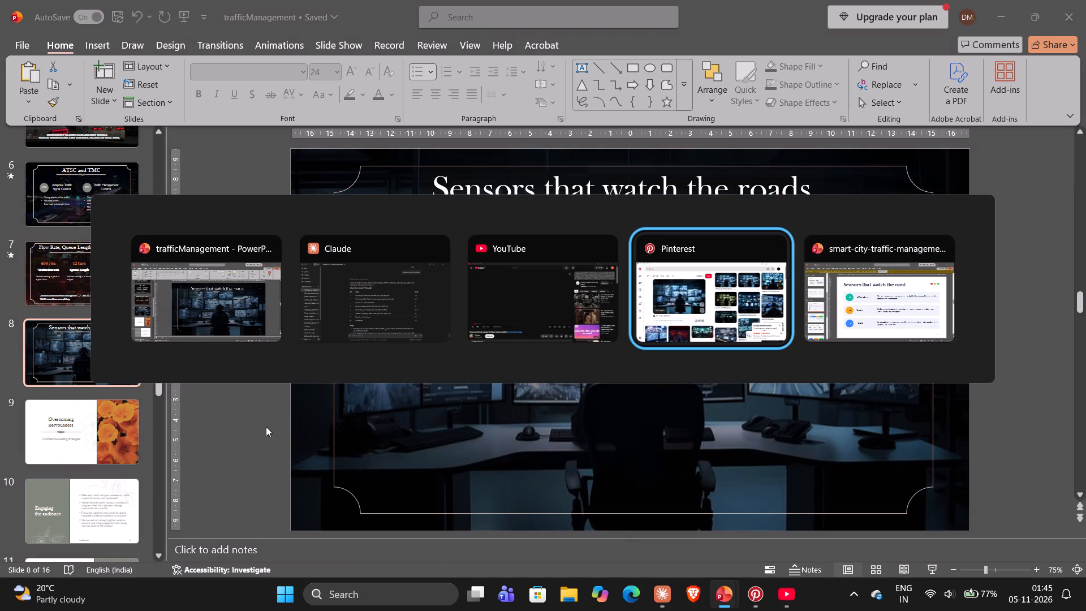
{"action": "key", "text": "alt+Tab"}
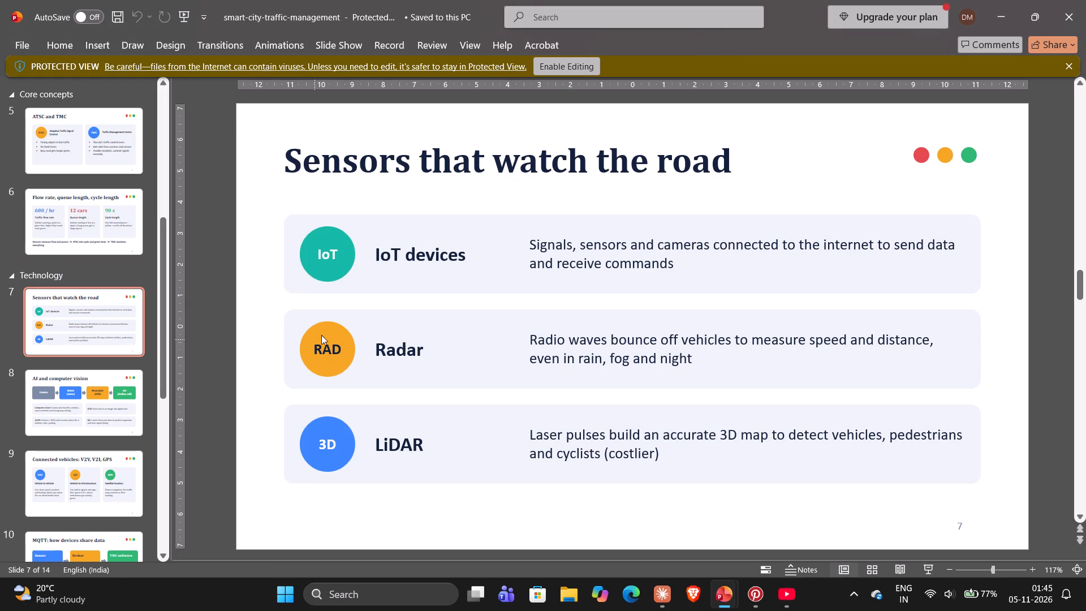
{"action": "key", "text": "alt+Tab"}
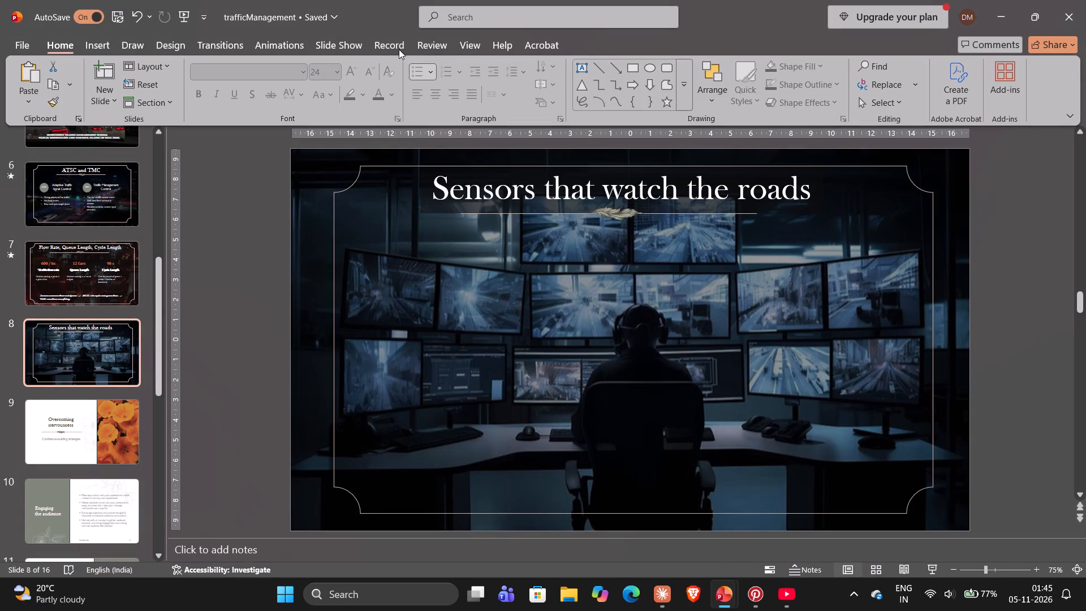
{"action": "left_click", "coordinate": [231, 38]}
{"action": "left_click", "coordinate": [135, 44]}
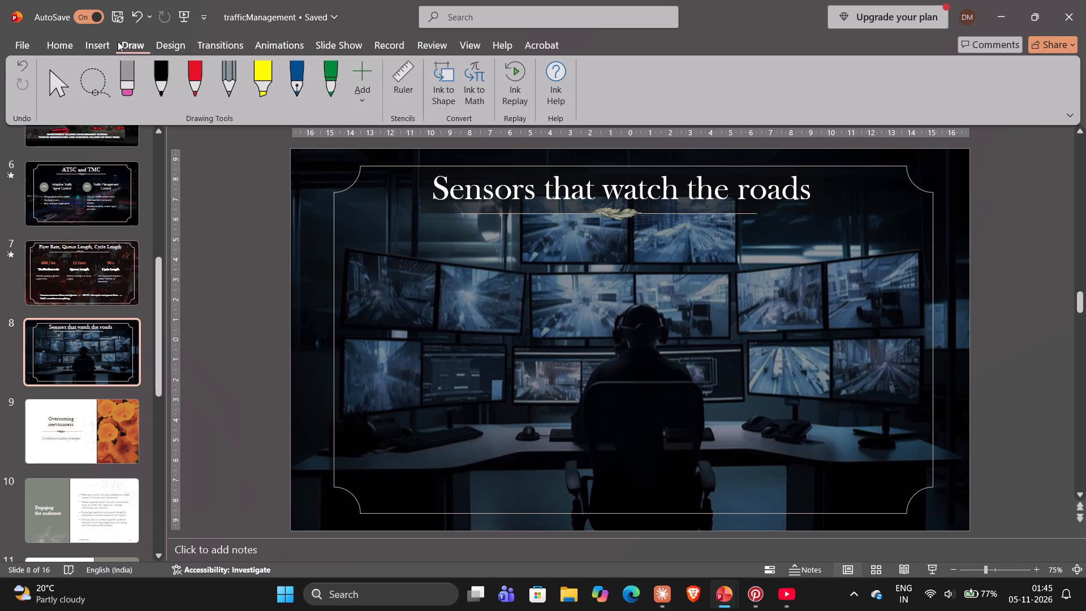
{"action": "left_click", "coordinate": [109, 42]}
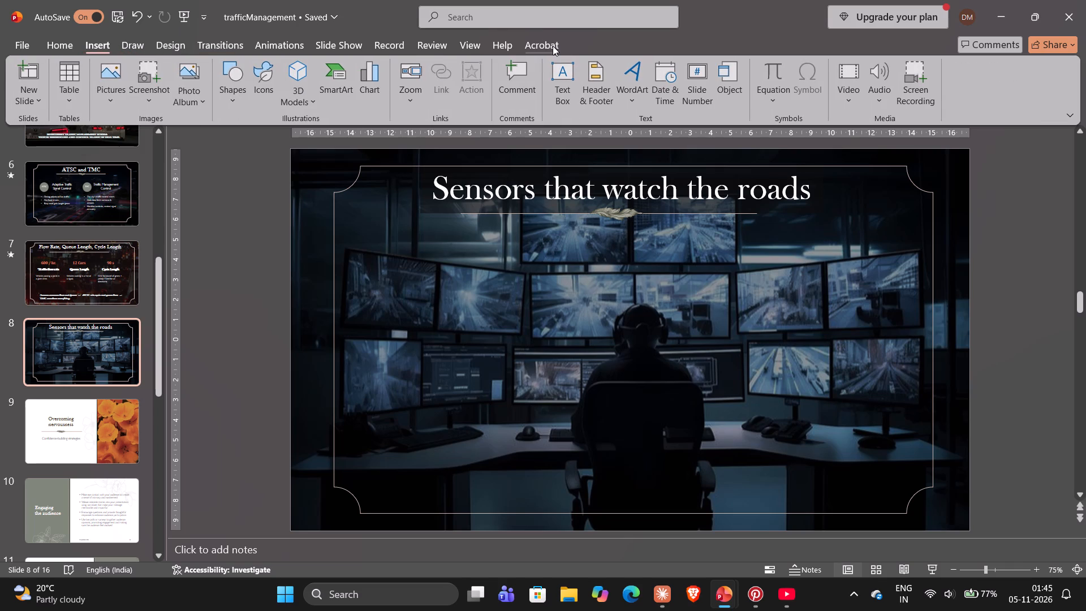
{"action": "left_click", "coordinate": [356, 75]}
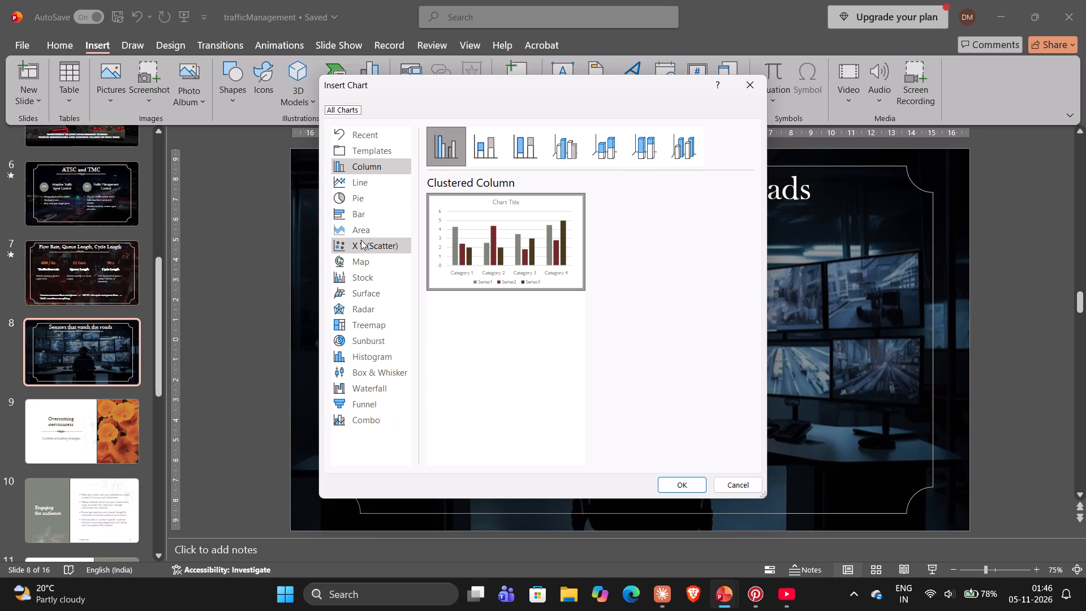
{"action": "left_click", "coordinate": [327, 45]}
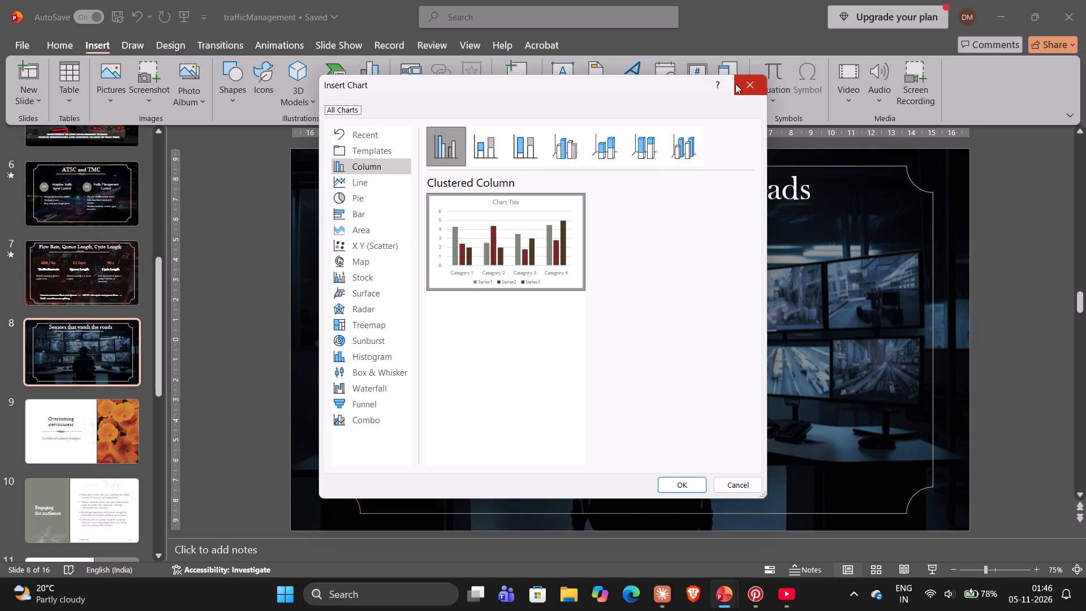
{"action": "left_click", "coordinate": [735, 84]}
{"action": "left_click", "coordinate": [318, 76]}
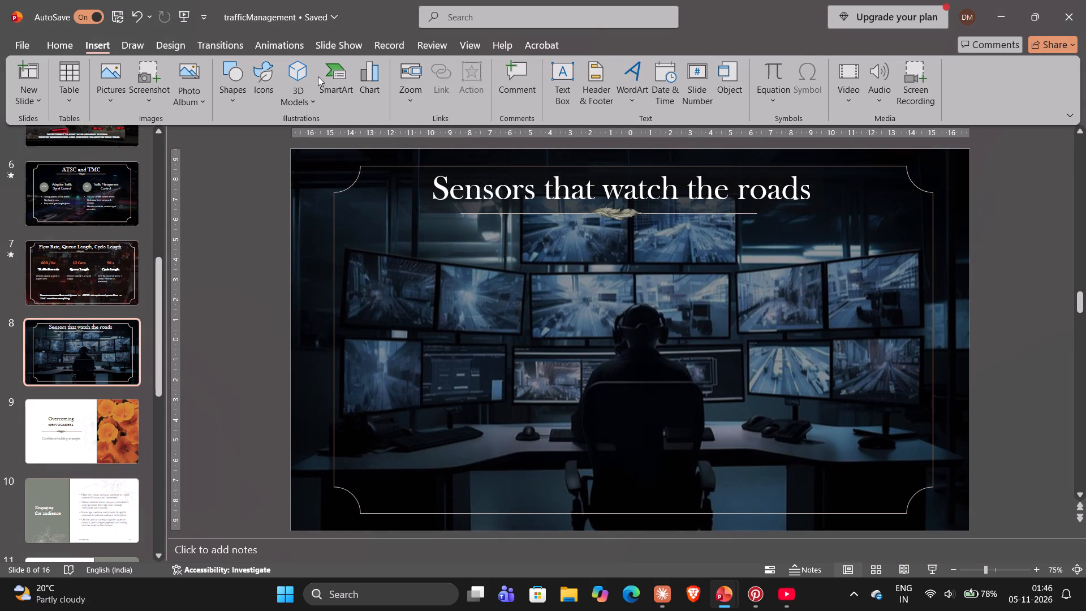
Insert a Vertical Box List SmartArt graphic on slide 8 and shrink it to sit below the title.
{"action": "left_click", "coordinate": [333, 77]}
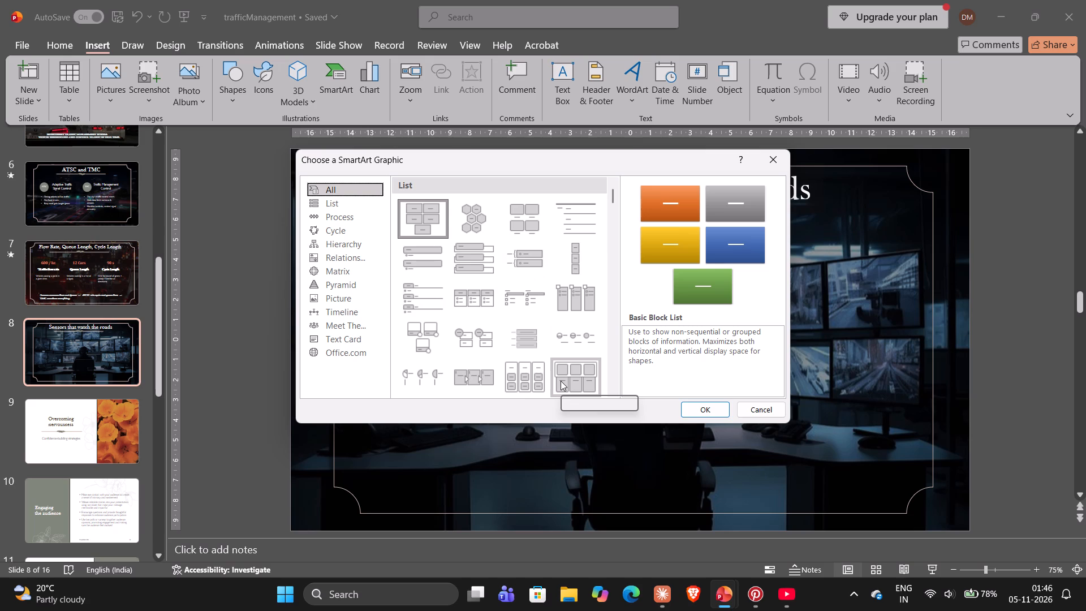
{"action": "left_click", "coordinate": [466, 270]}
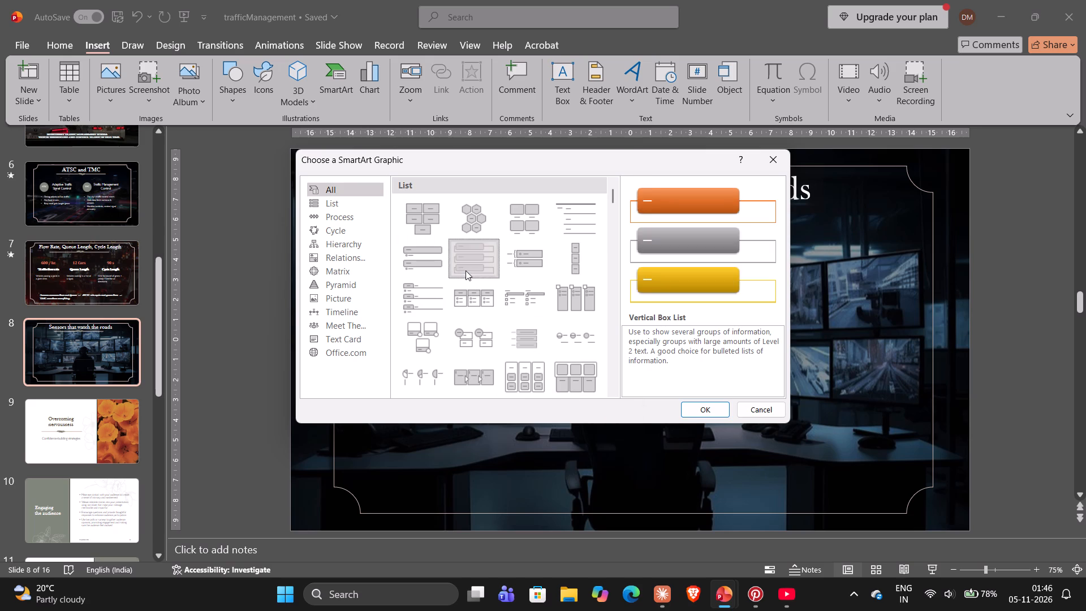
{"action": "left_click", "coordinate": [696, 414]}
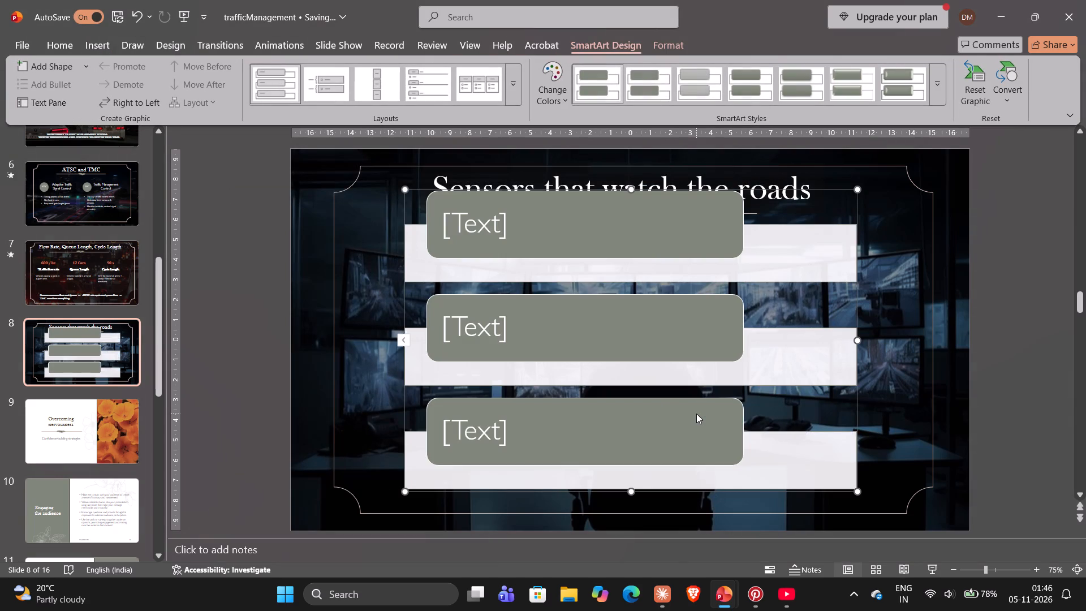
{"action": "left_click_drag", "start_coordinate": [857, 190], "coordinate": [851, 229]}
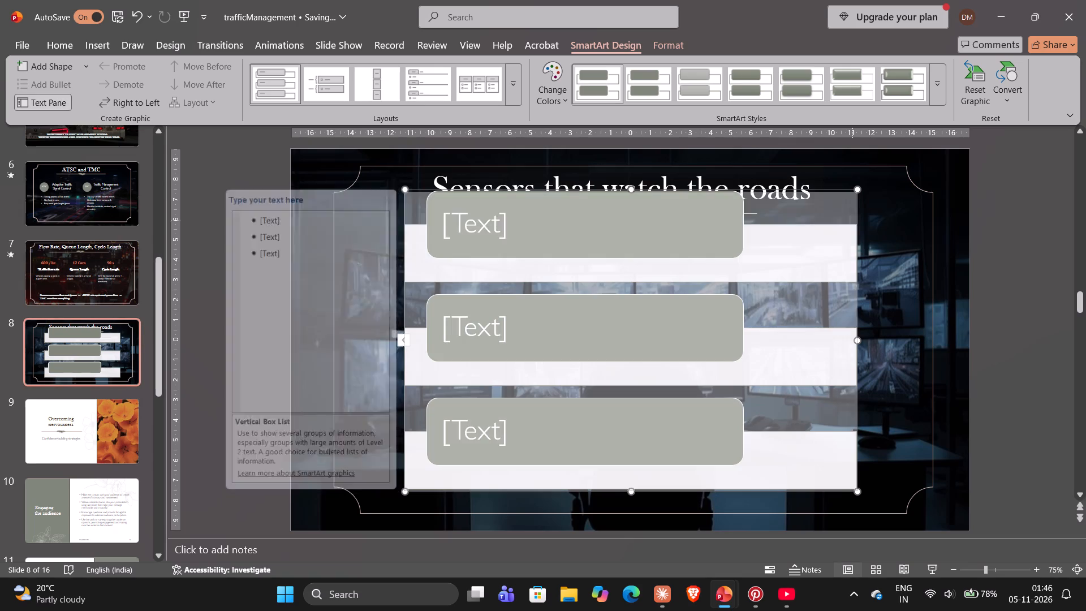
{"action": "left_click_drag", "start_coordinate": [851, 229], "coordinate": [841, 256]}
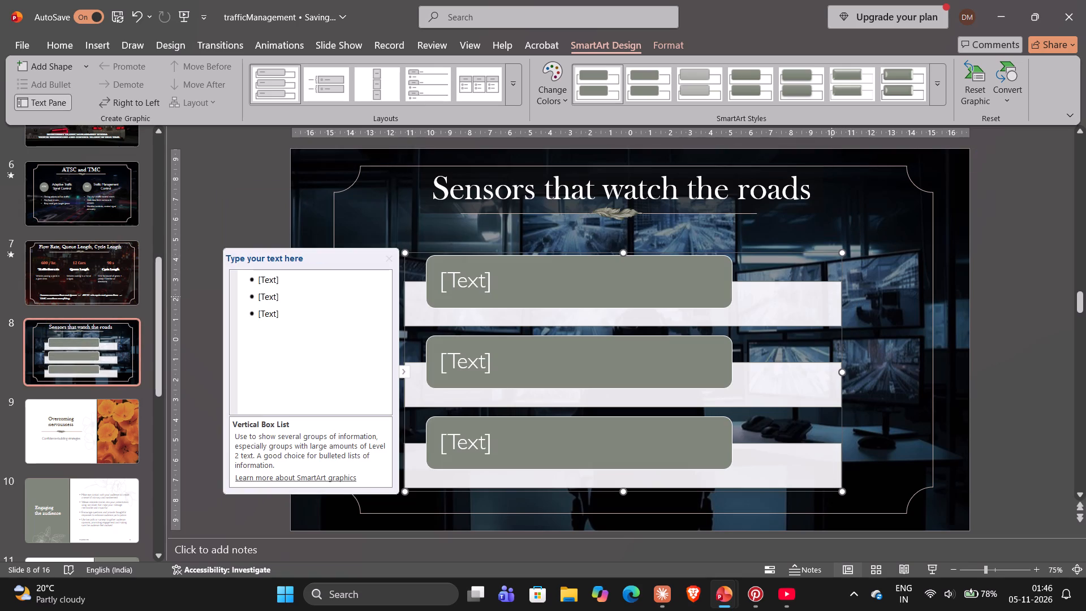
Label the three SmartArt boxes "IoT Devices", "Radar" and "LiDar", following the reference deck's sensor slide.
{"action": "left_click", "coordinate": [296, 281]}
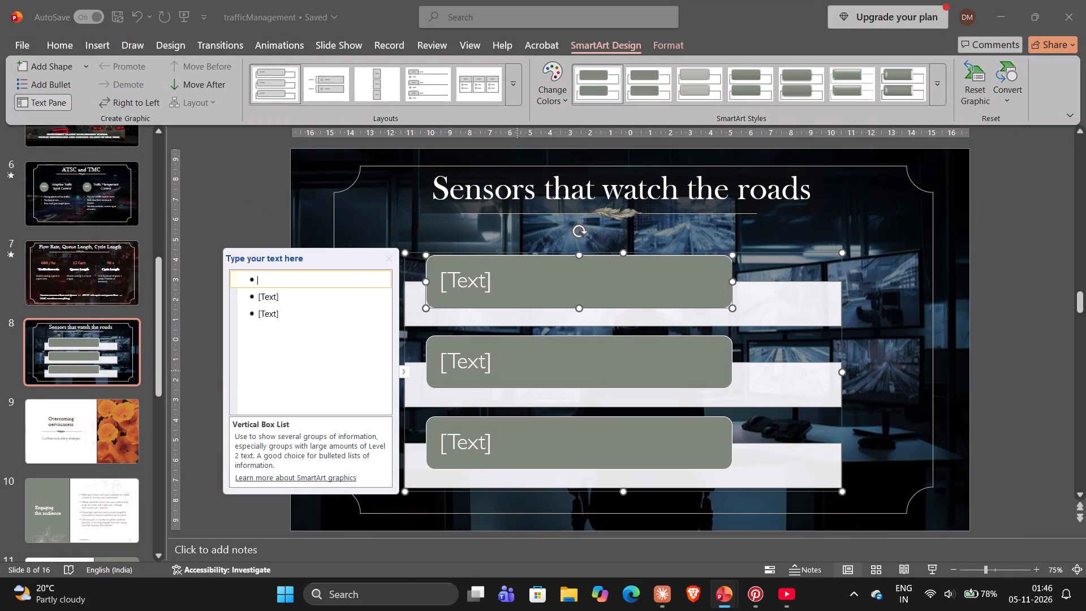
{"action": "type", "text": "Io"}
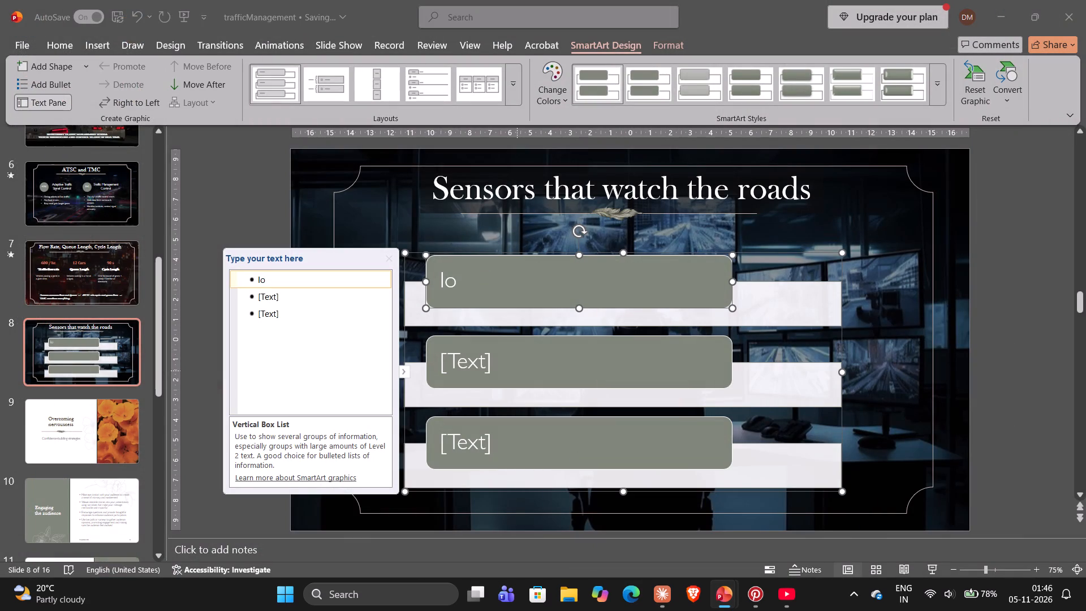
{"action": "type", "text": "T De"}
{"action": "type", "text": "vices"}
{"action": "key", "text": "alt+Tab"}
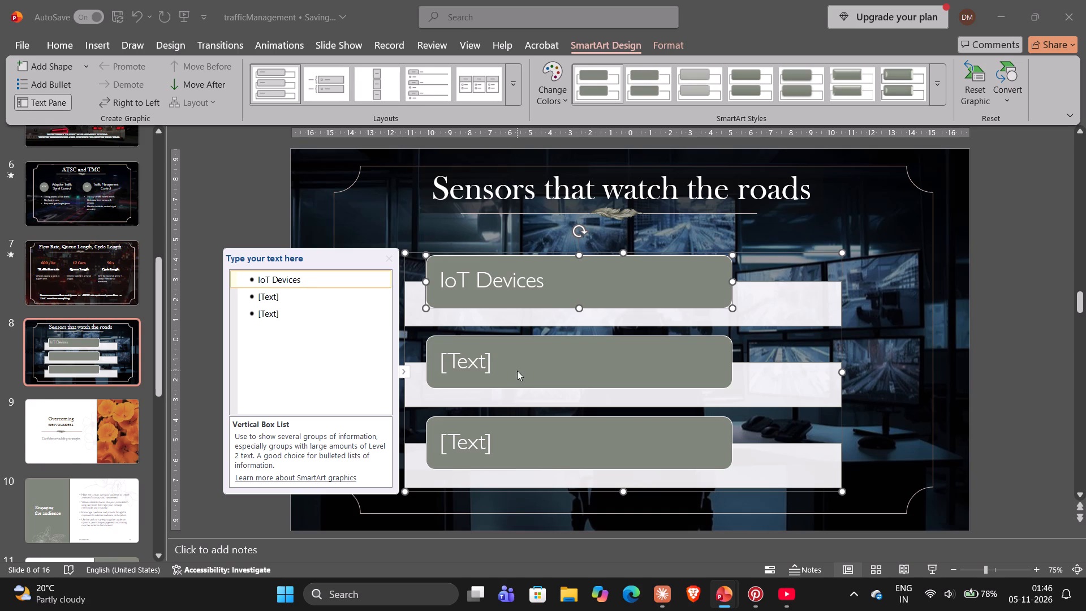
{"action": "key", "text": "alt+Tab"}
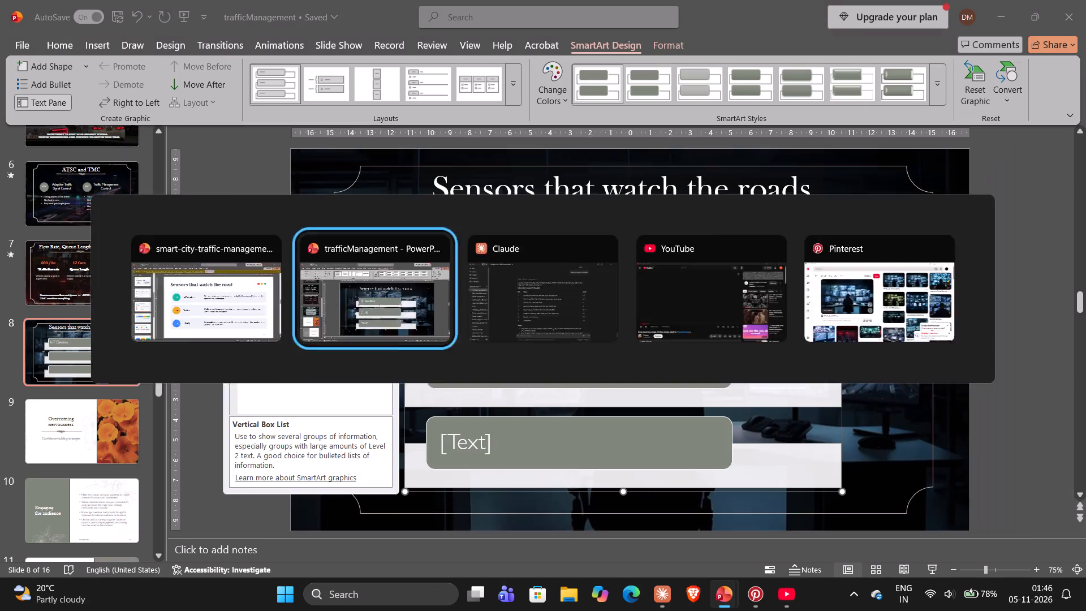
{"action": "left_click", "coordinate": [495, 367]}
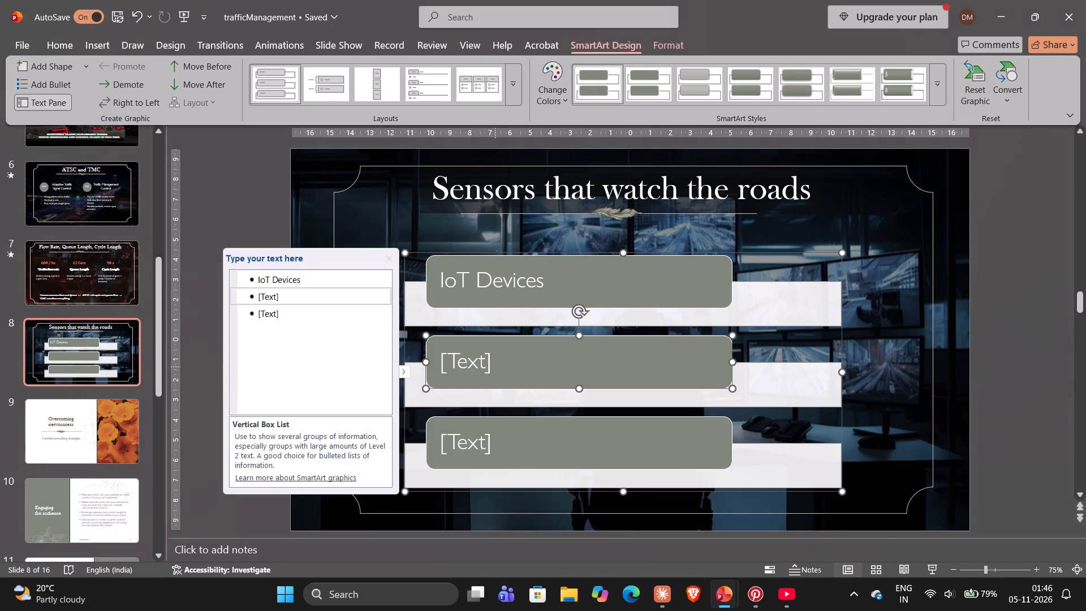
{"action": "left_click", "coordinate": [316, 297]}
{"action": "key", "text": "equal"}
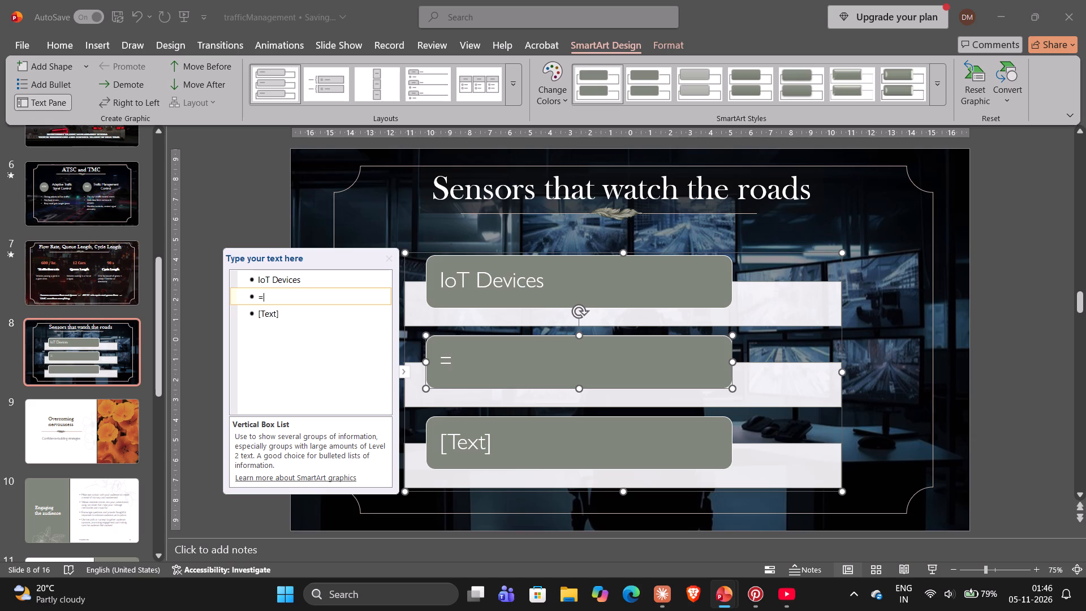
{"action": "key", "text": "BackSpace"}
{"action": "type", "text": "Radar"}
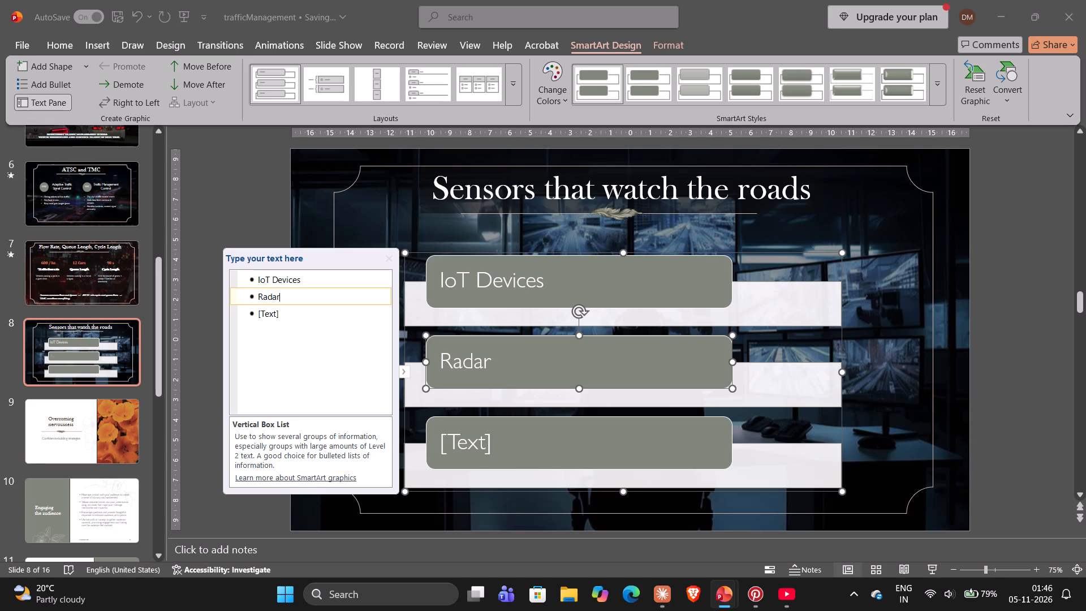
{"action": "left_click", "coordinate": [314, 313]}
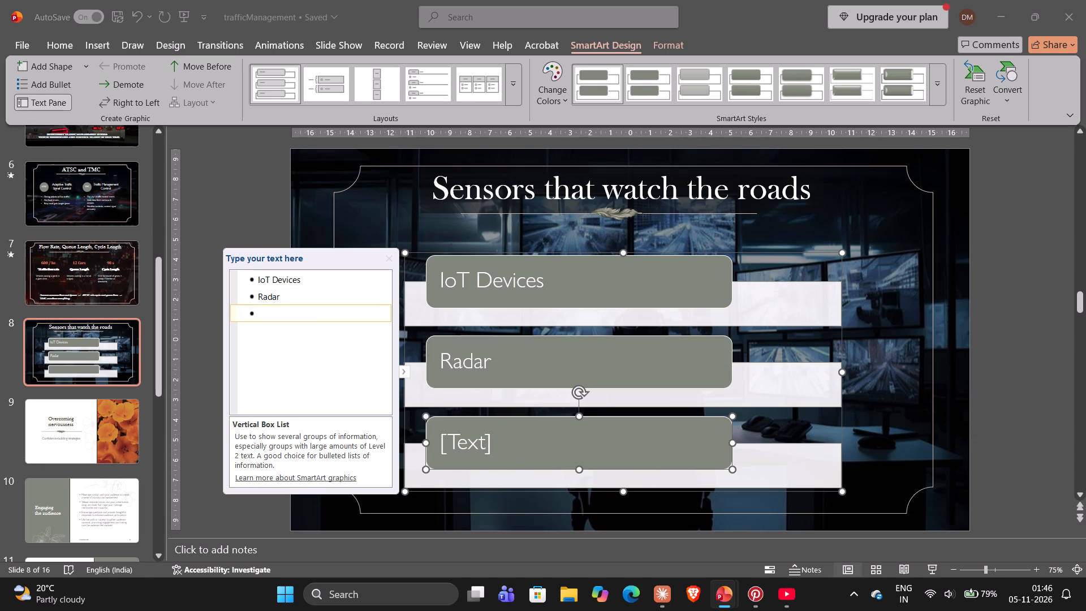
{"action": "key", "text": "alt+Tab"}
{"action": "key", "text": "alt+Tab"}
{"action": "type", "text": "Li"}
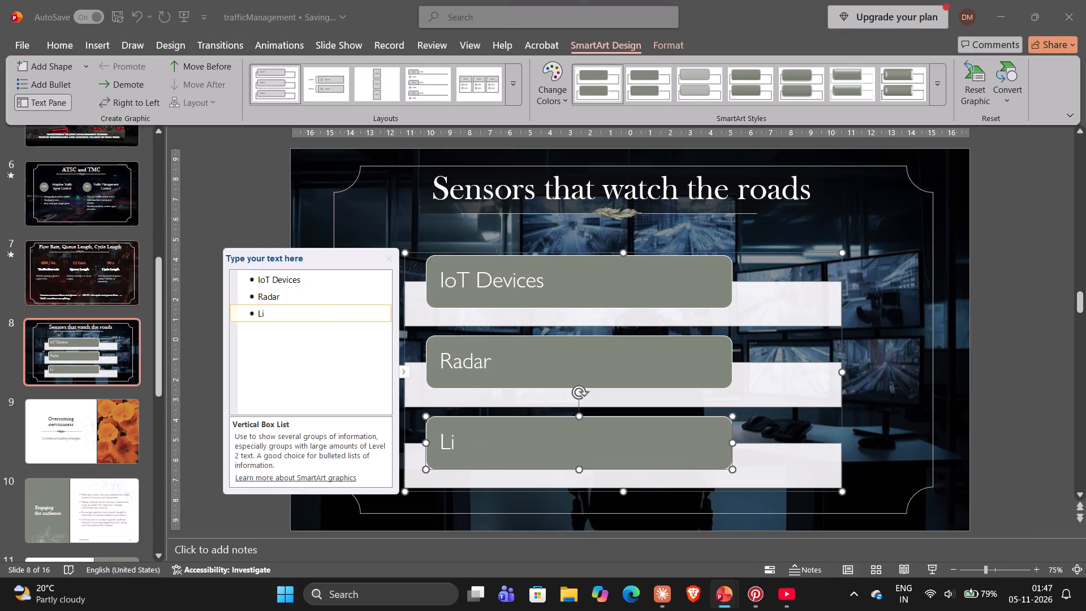
{"action": "type", "text": "Da"}
{"action": "key", "text": "r"}
{"action": "key", "text": "alt+Tab"}
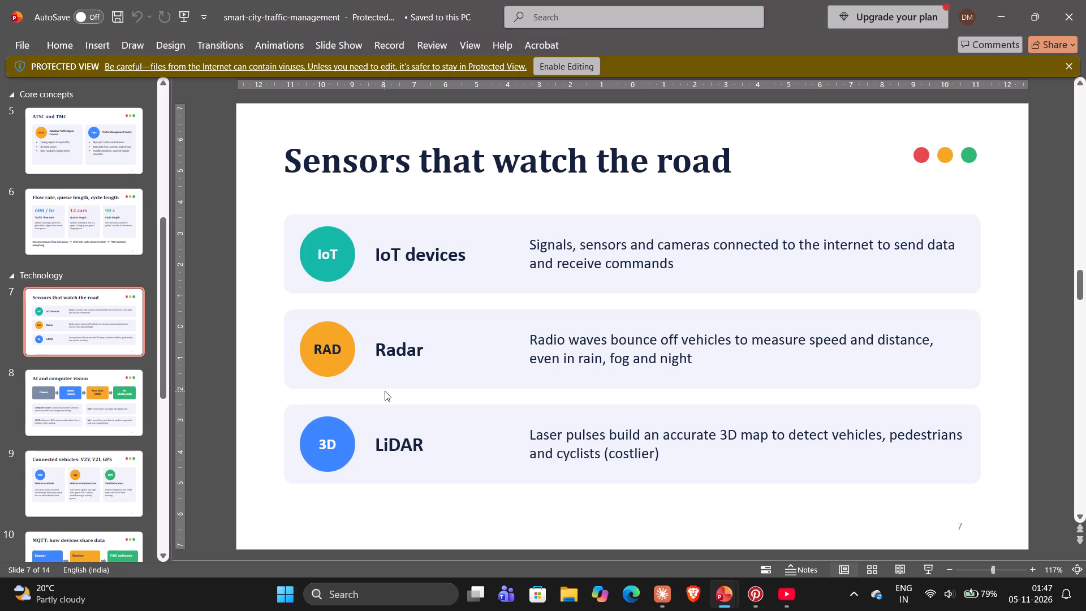
{"action": "key", "text": "alt+Tab"}
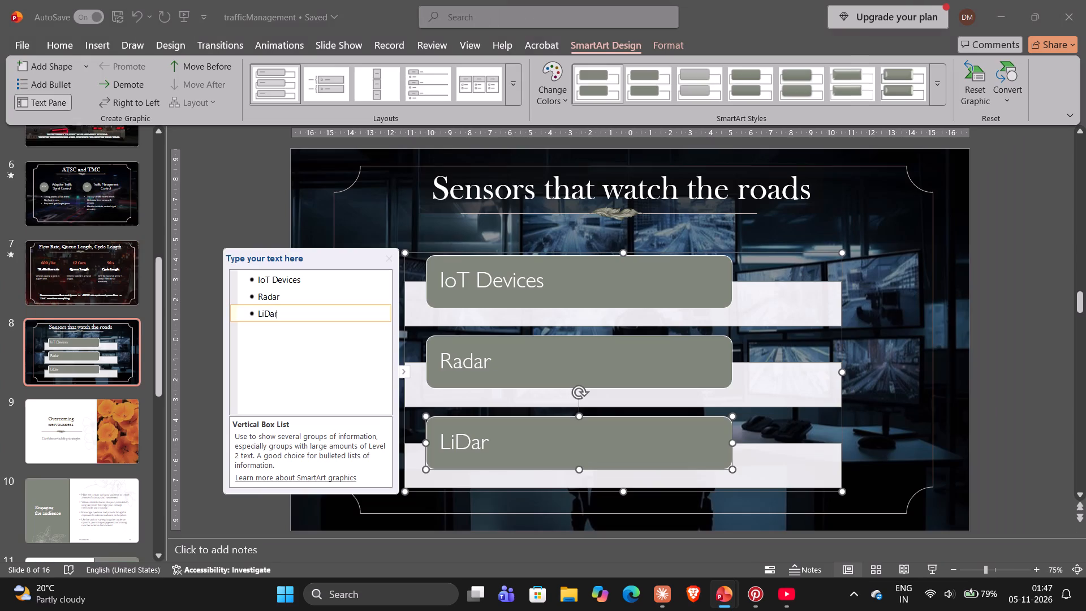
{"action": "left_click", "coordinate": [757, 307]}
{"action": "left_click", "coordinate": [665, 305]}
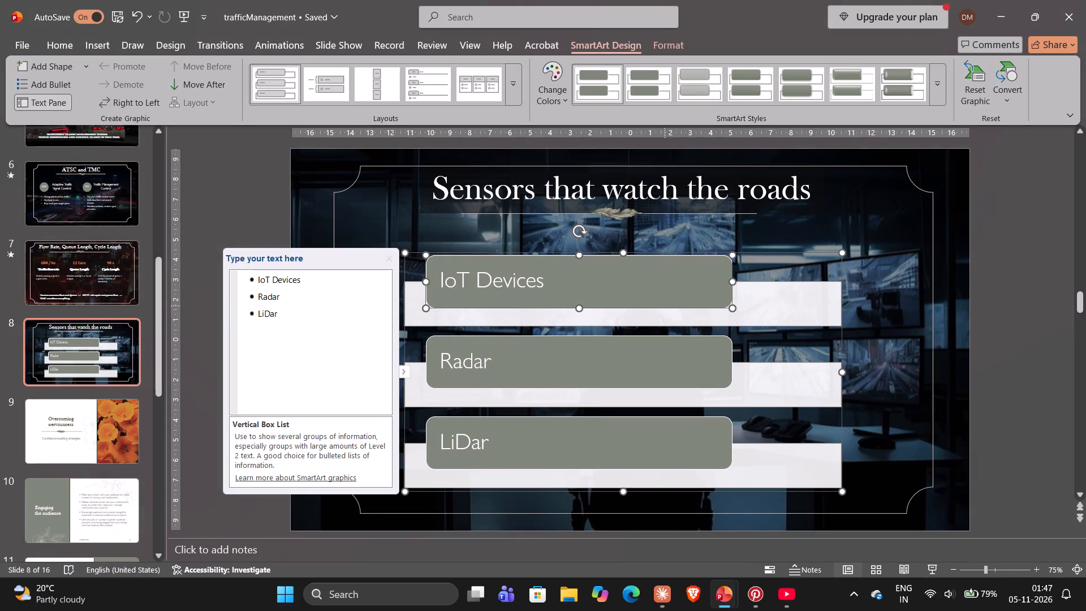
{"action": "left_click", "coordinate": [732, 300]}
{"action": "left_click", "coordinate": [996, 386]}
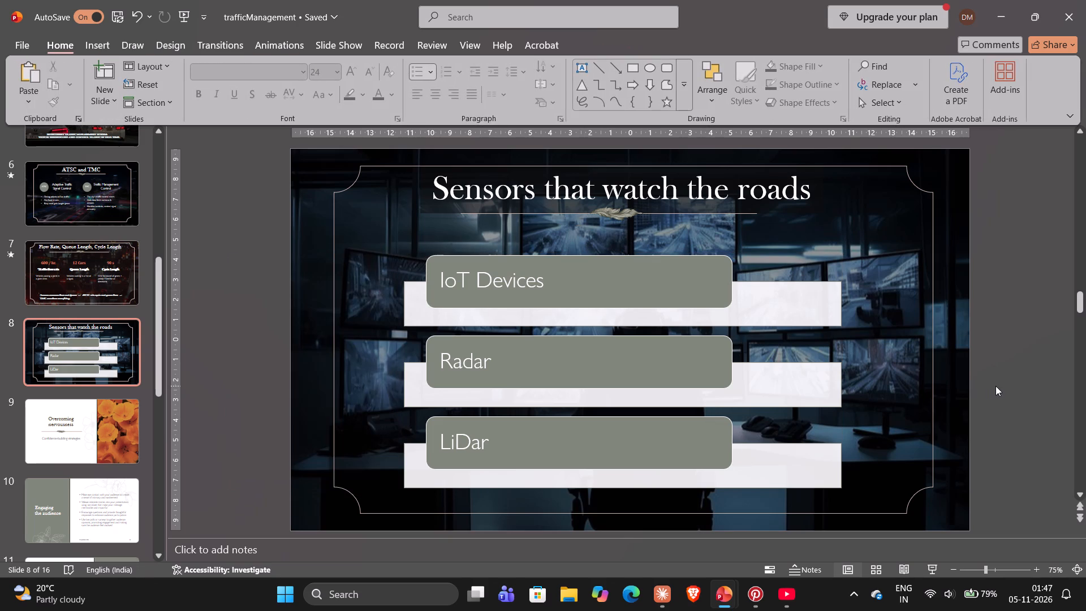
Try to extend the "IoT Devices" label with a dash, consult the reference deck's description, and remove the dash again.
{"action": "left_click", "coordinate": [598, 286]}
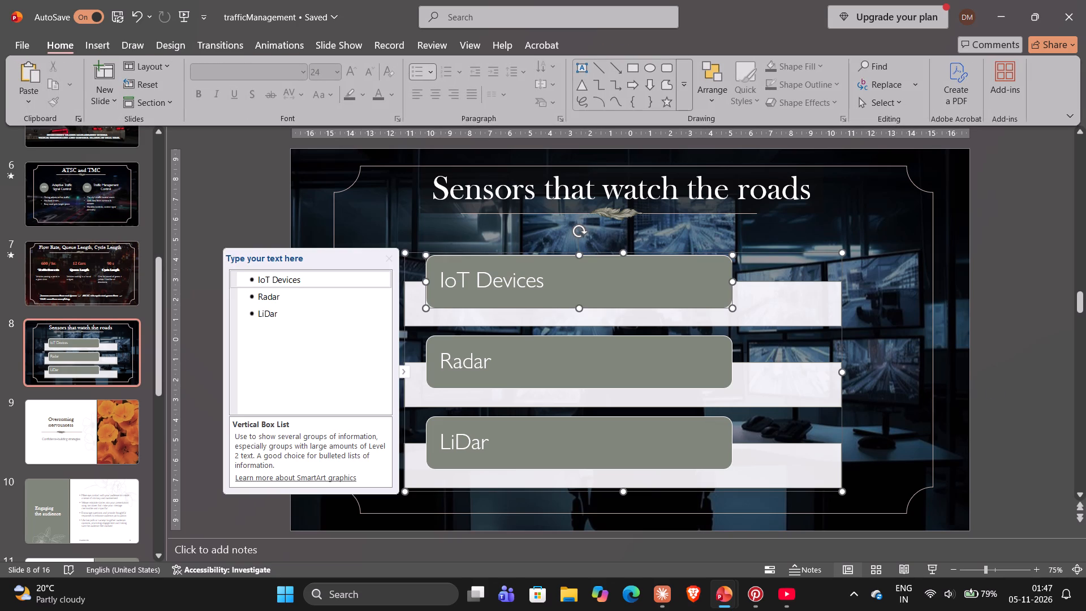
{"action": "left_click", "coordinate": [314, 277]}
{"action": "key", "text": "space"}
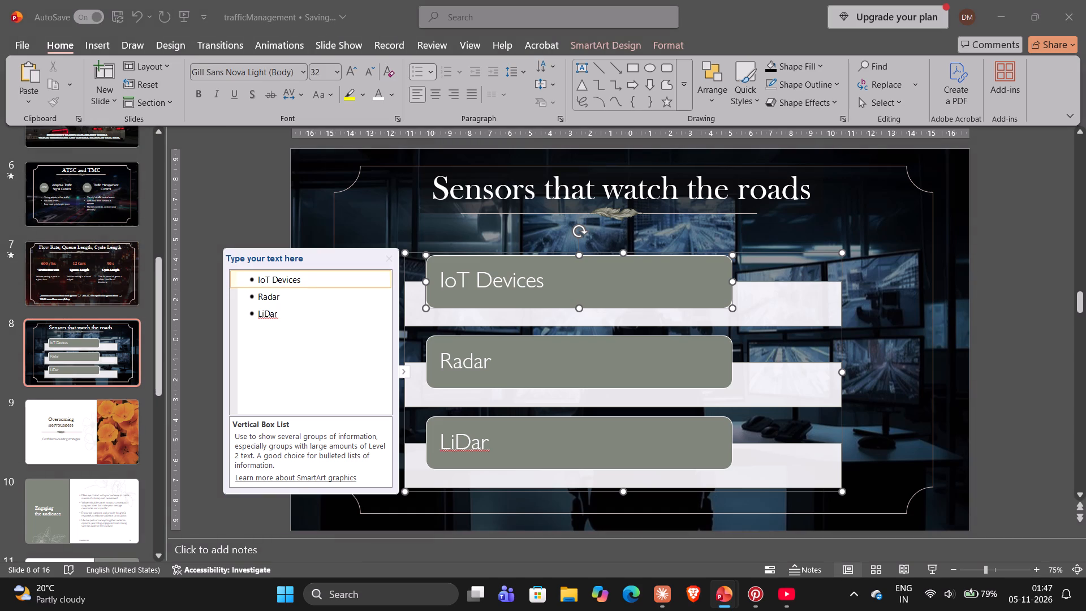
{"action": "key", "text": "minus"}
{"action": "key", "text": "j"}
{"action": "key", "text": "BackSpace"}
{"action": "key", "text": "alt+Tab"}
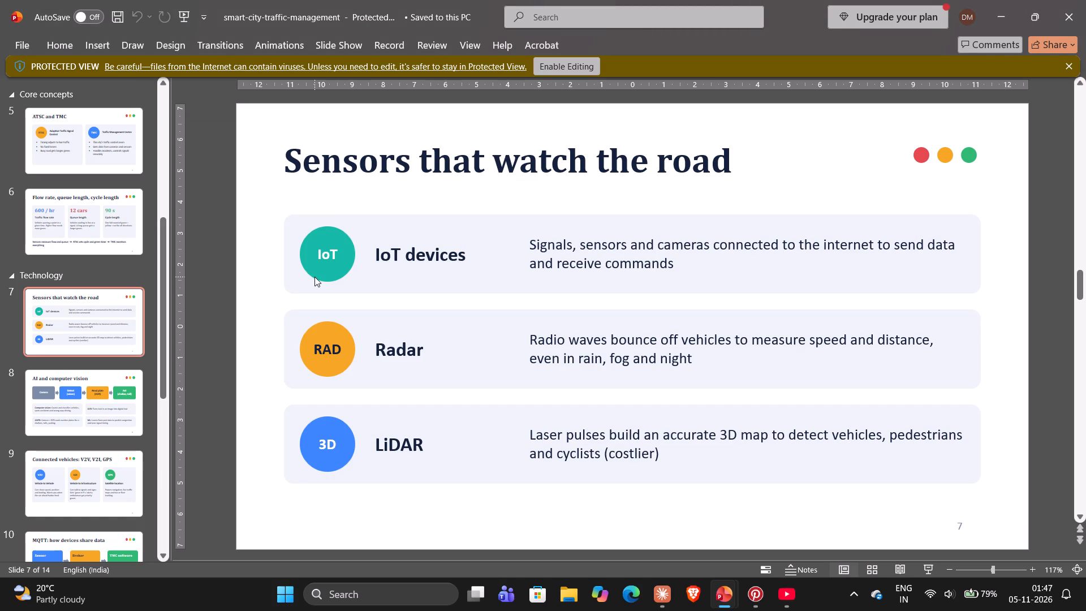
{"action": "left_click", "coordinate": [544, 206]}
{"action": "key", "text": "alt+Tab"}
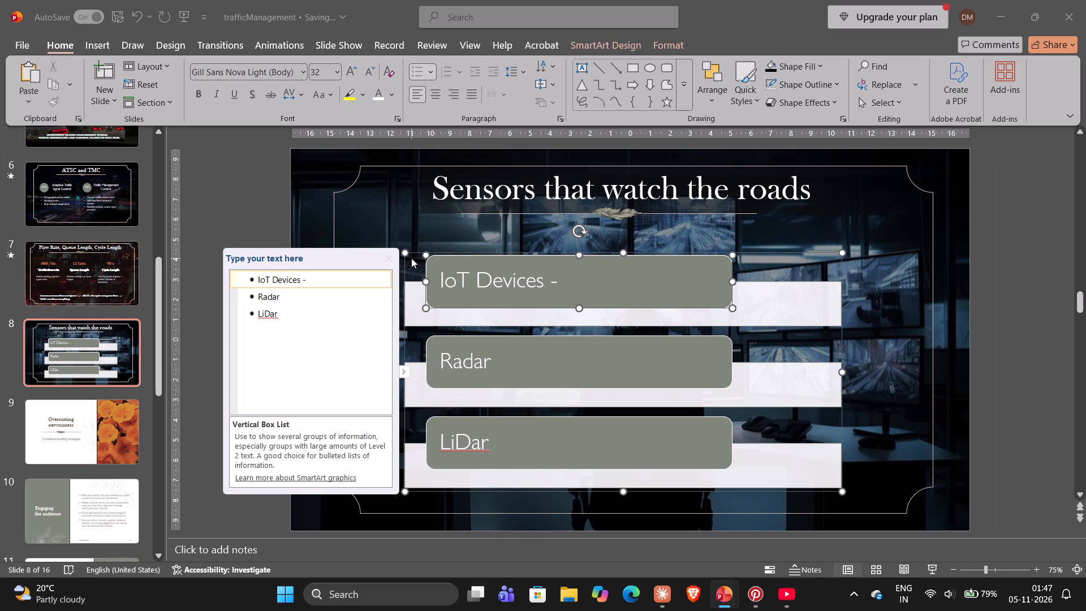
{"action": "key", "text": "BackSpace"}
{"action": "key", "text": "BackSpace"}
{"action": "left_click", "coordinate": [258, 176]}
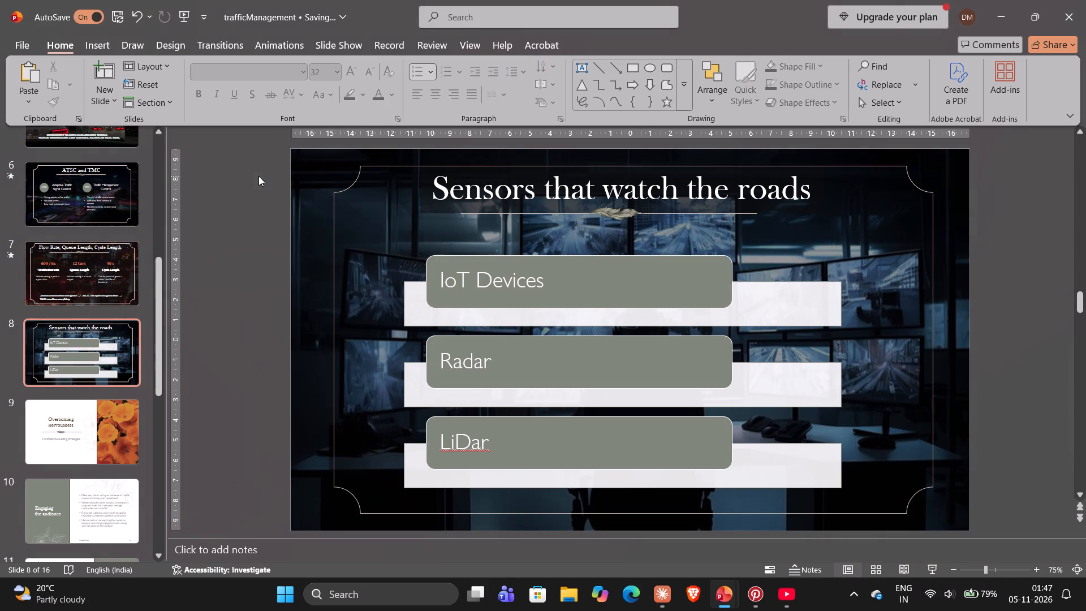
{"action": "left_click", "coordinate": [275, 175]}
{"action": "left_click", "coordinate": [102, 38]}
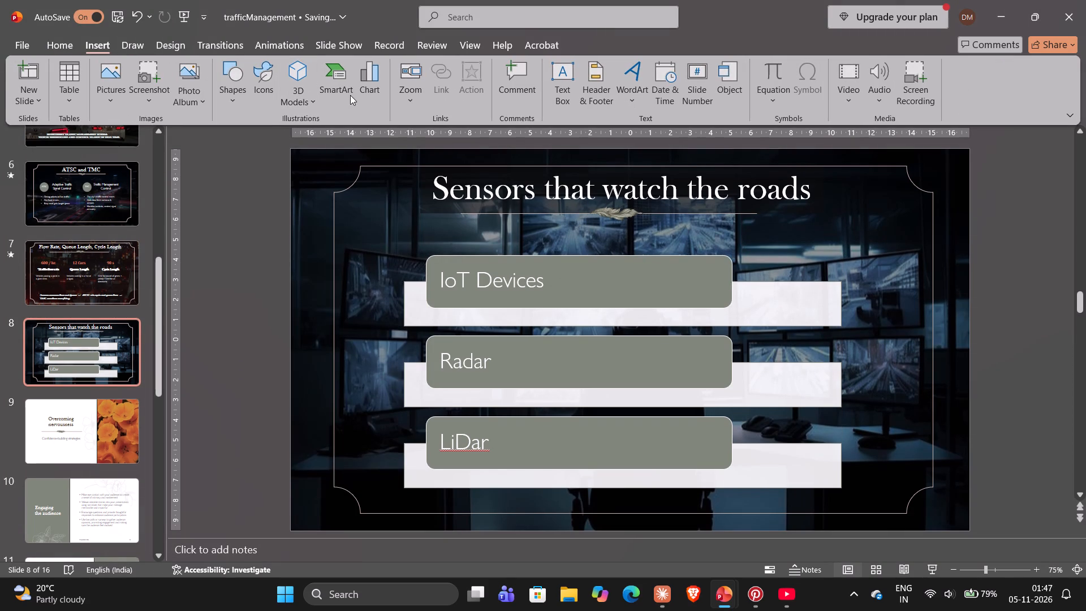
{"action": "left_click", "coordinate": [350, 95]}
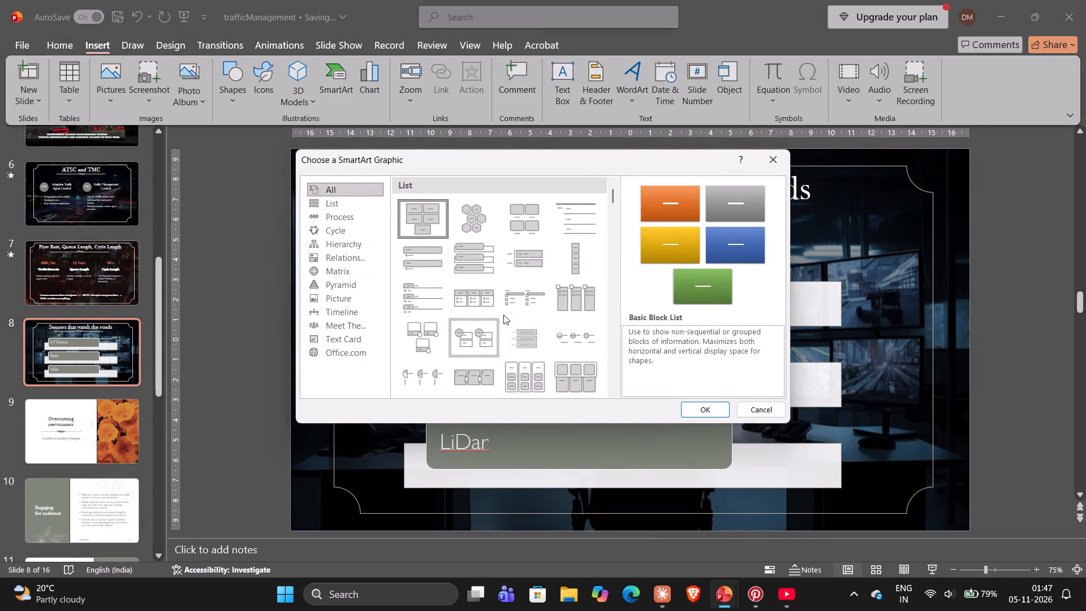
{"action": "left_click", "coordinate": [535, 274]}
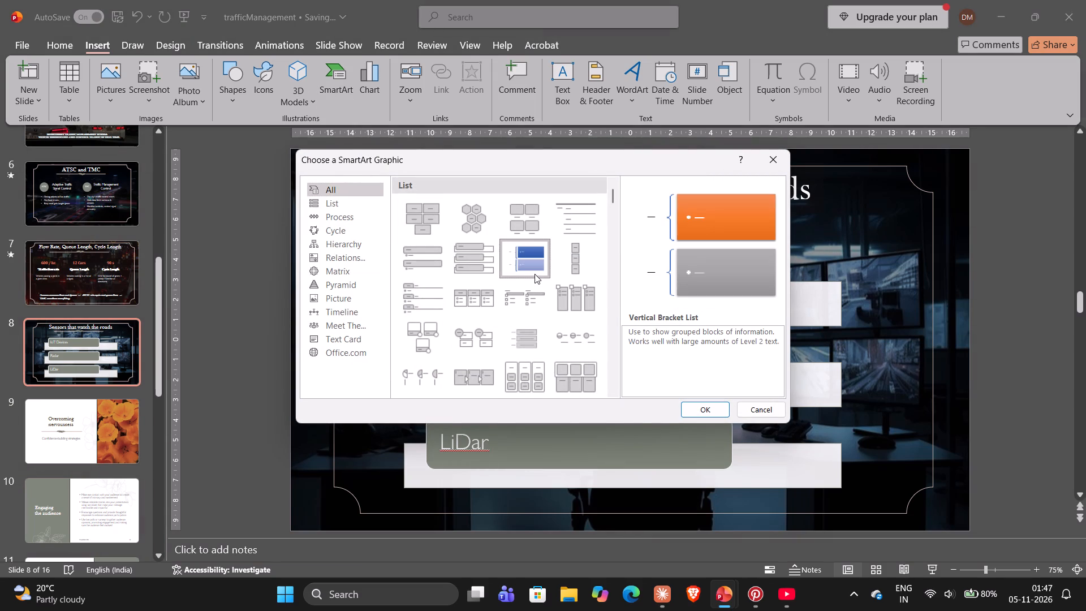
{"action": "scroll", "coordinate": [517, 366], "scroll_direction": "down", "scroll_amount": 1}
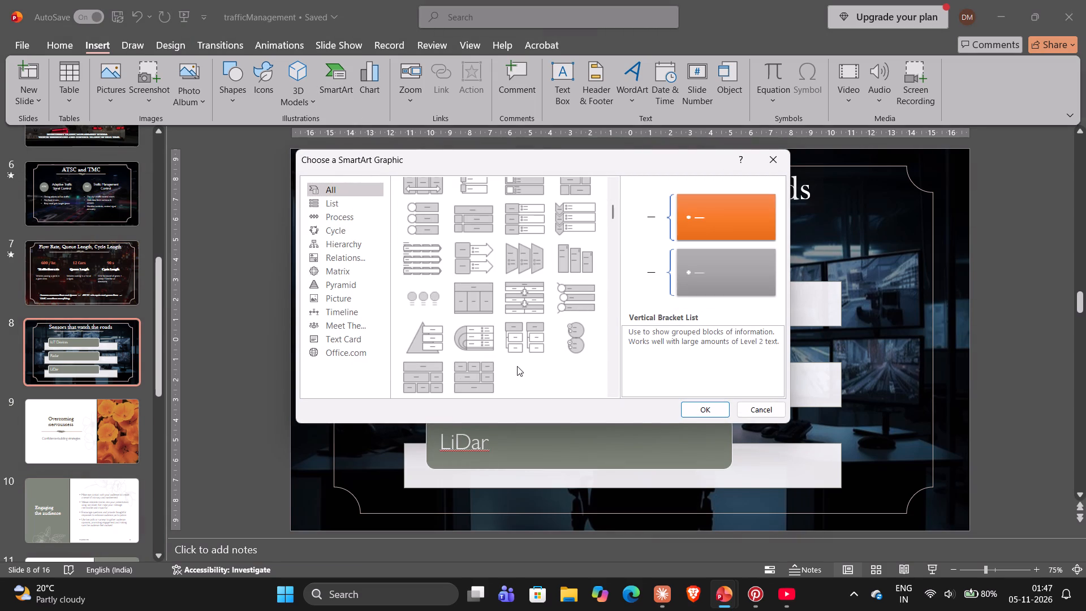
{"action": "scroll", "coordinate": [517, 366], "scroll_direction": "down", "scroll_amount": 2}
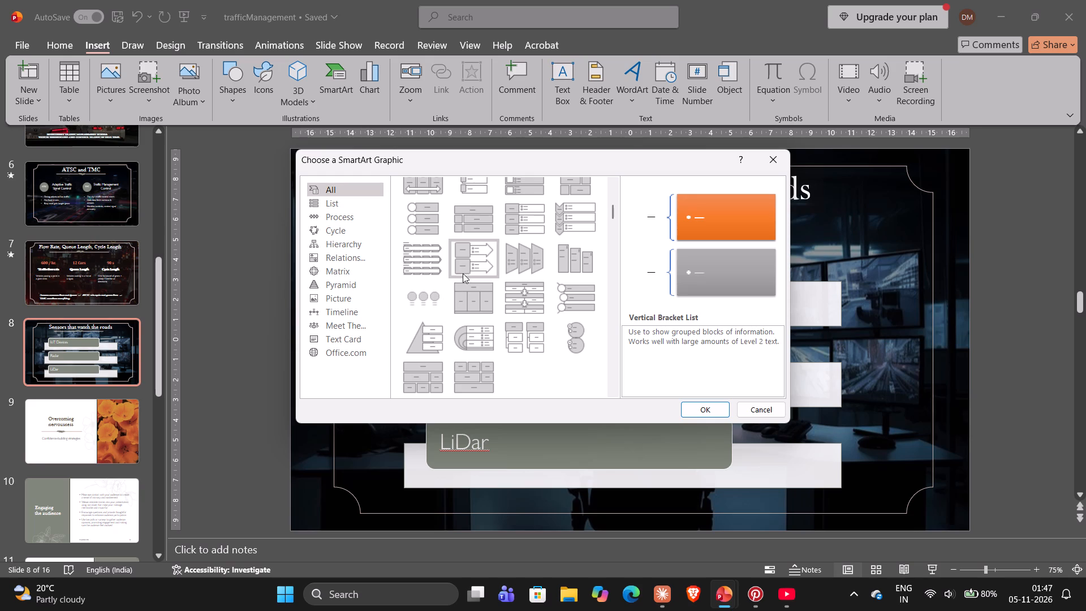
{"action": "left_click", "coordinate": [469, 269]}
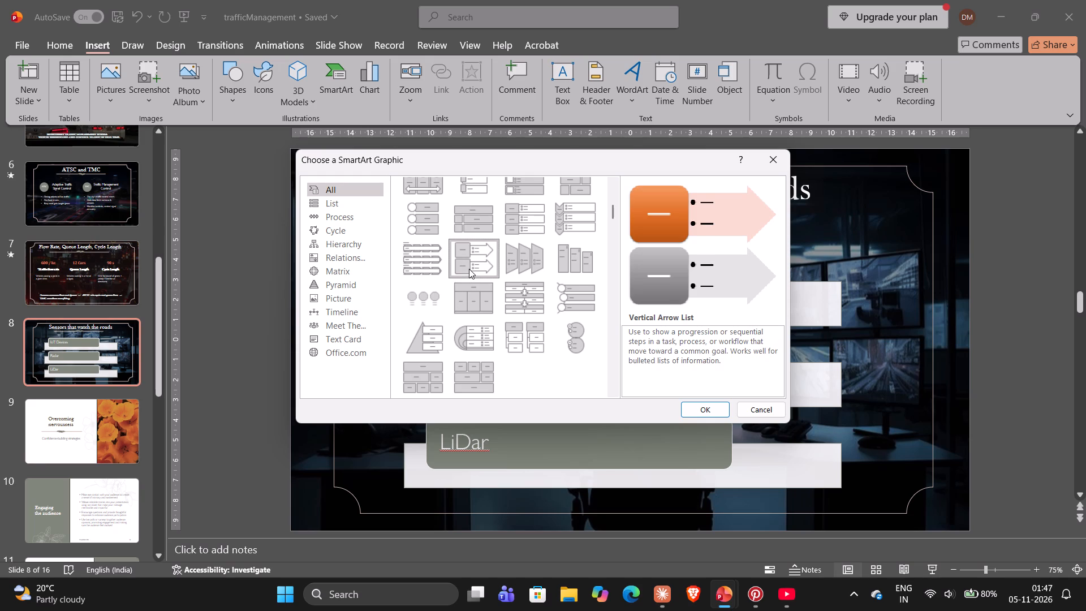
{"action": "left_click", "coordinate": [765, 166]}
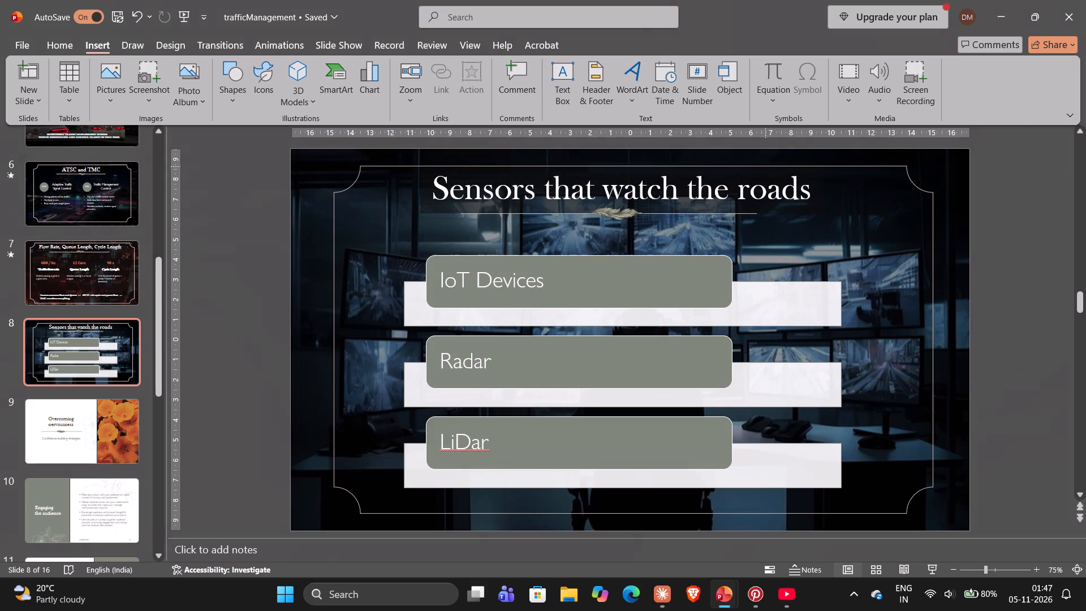
Delete the whole Vertical Box List SmartArt graphic with the three sensor labels from slide 8.
{"action": "left_click", "coordinate": [811, 292]}
{"action": "key", "text": "Delete"}
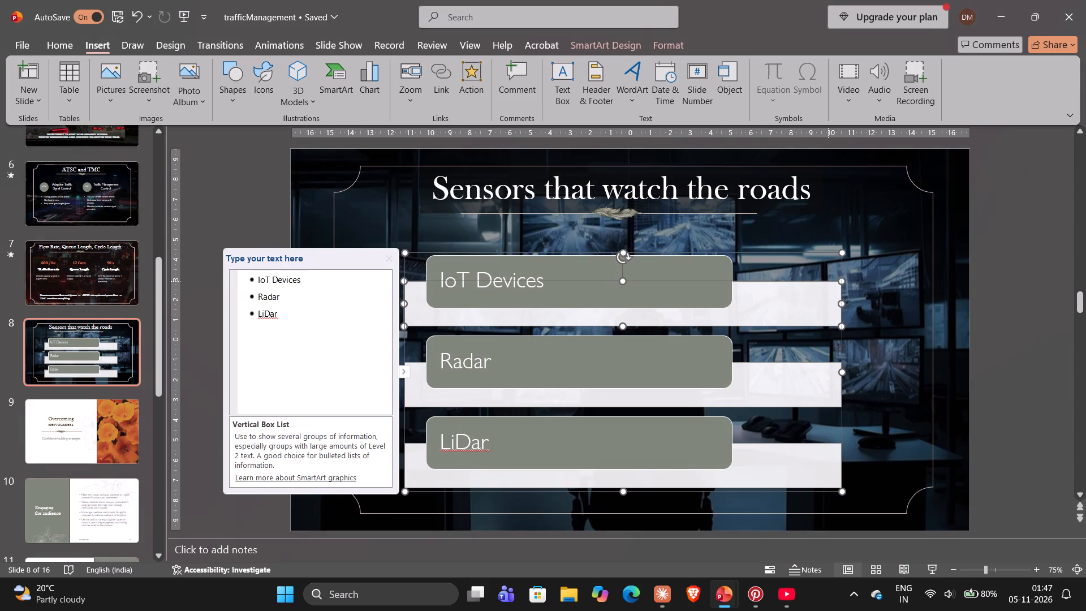
{"action": "key", "text": "Delete"}
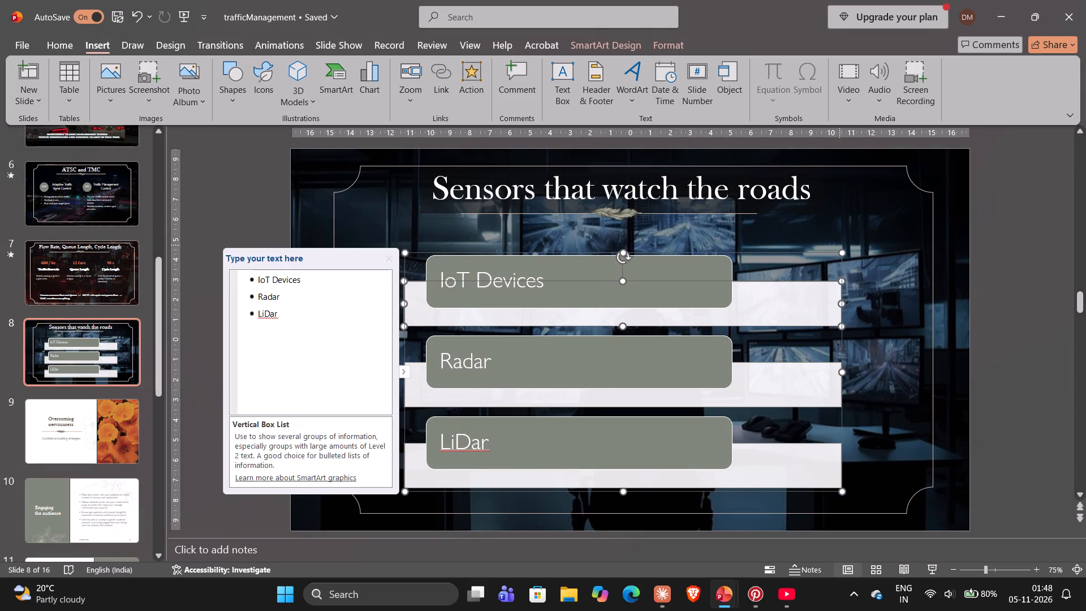
{"action": "left_click", "coordinate": [838, 253]}
{"action": "left_click", "coordinate": [831, 251]}
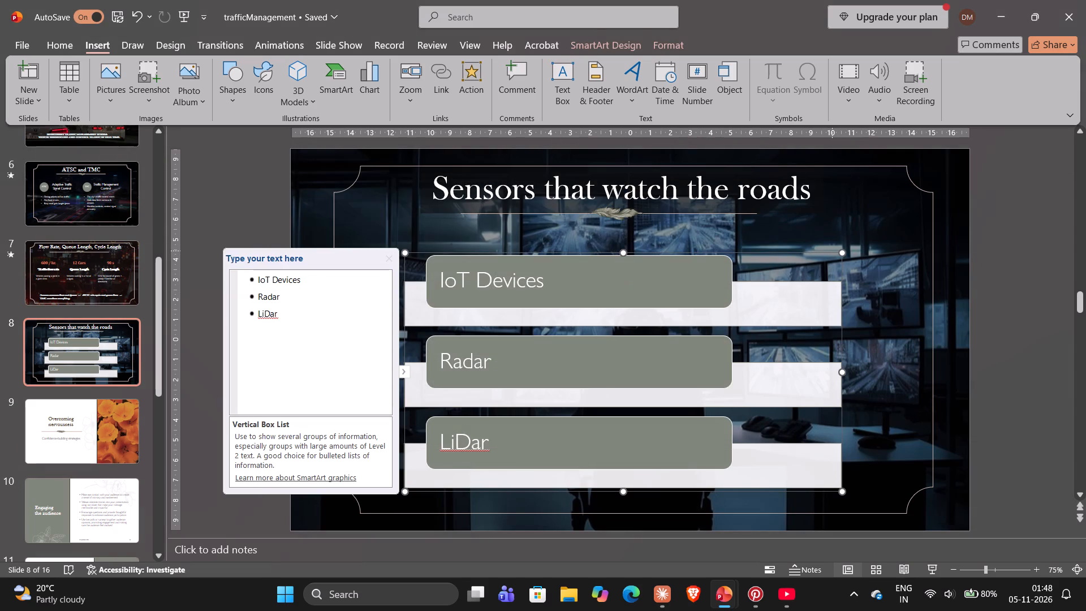
{"action": "key", "text": "Delete"}
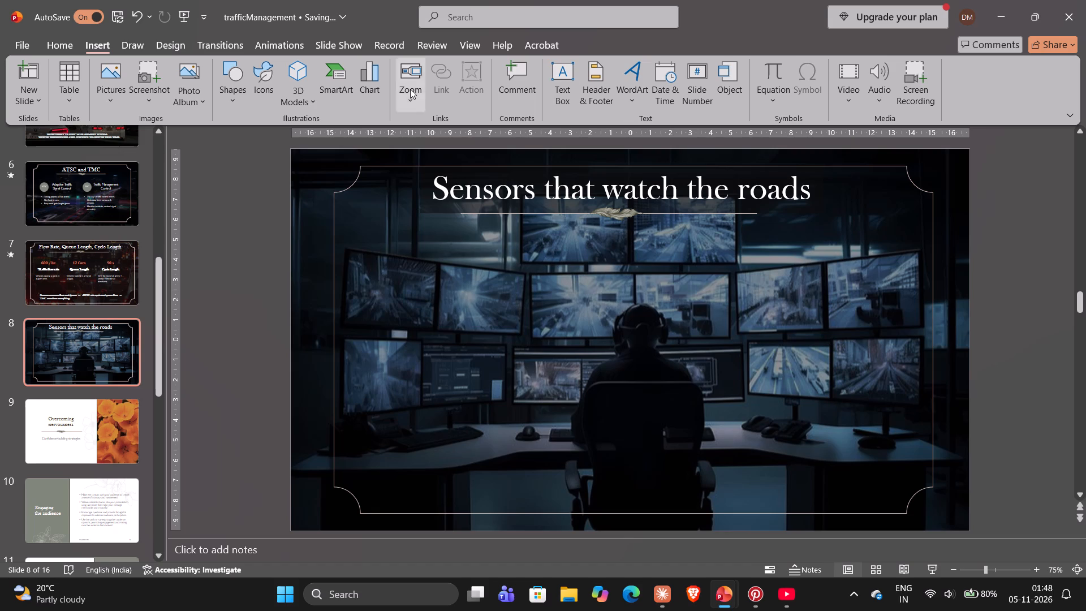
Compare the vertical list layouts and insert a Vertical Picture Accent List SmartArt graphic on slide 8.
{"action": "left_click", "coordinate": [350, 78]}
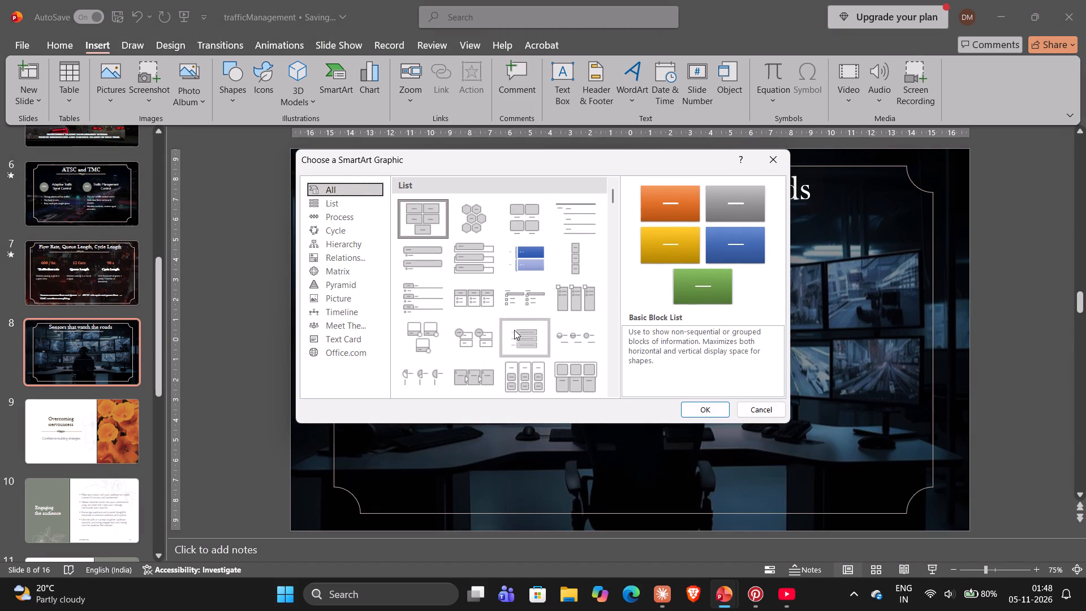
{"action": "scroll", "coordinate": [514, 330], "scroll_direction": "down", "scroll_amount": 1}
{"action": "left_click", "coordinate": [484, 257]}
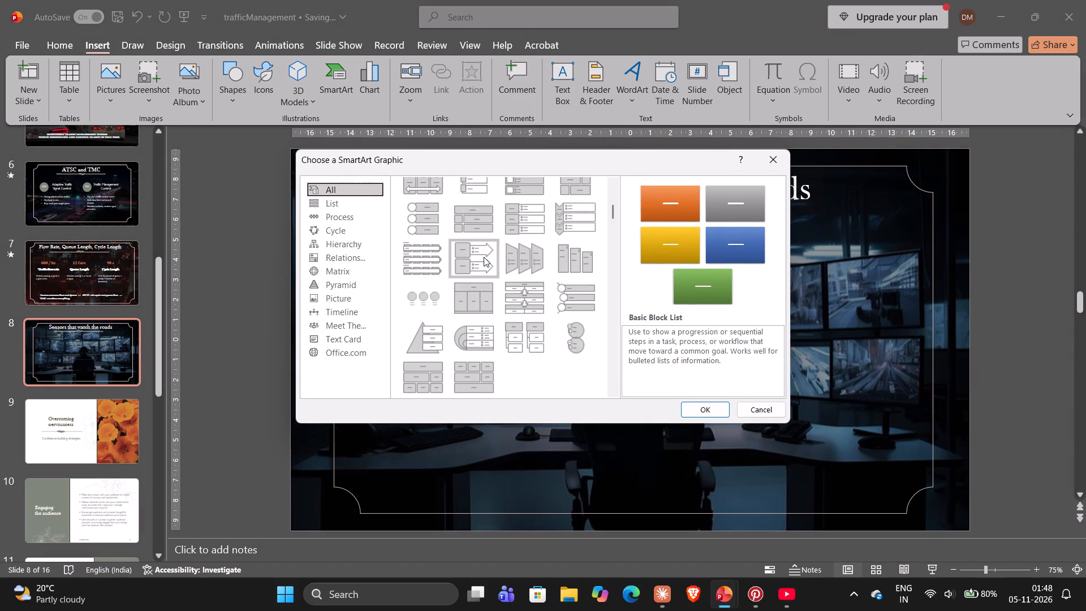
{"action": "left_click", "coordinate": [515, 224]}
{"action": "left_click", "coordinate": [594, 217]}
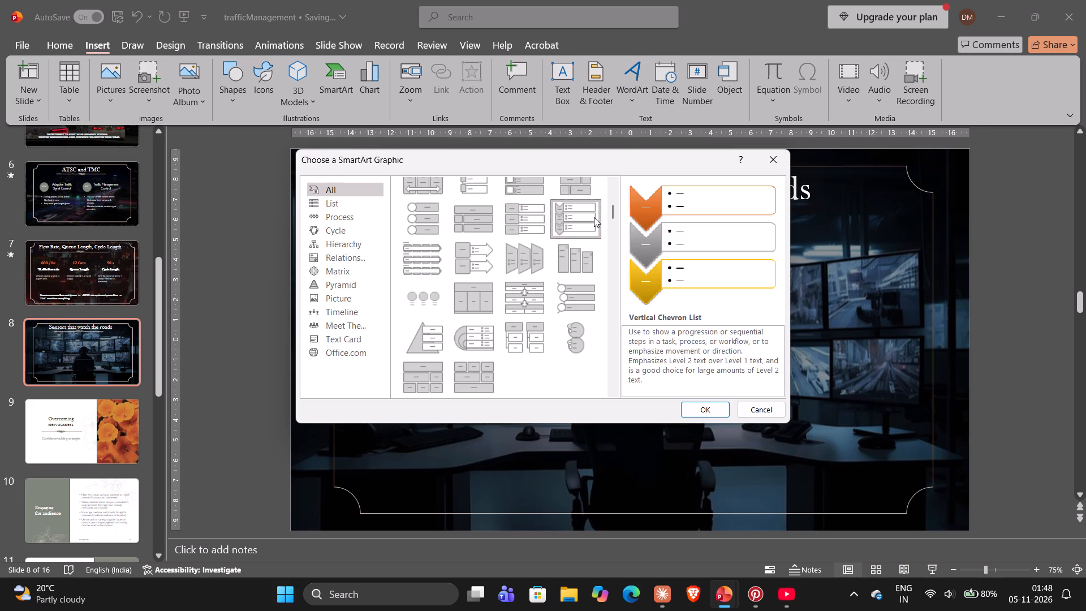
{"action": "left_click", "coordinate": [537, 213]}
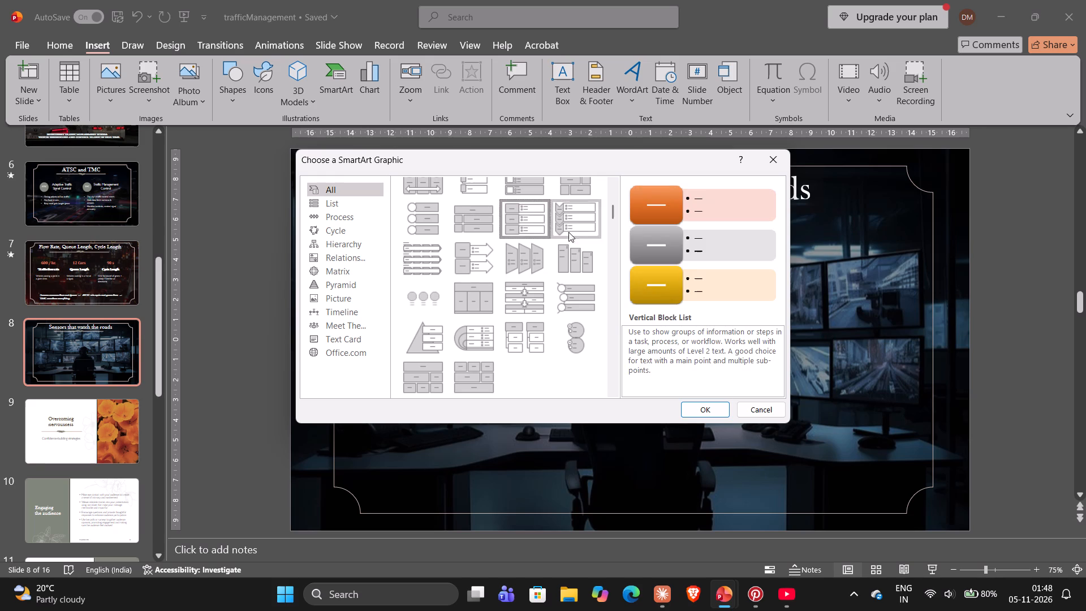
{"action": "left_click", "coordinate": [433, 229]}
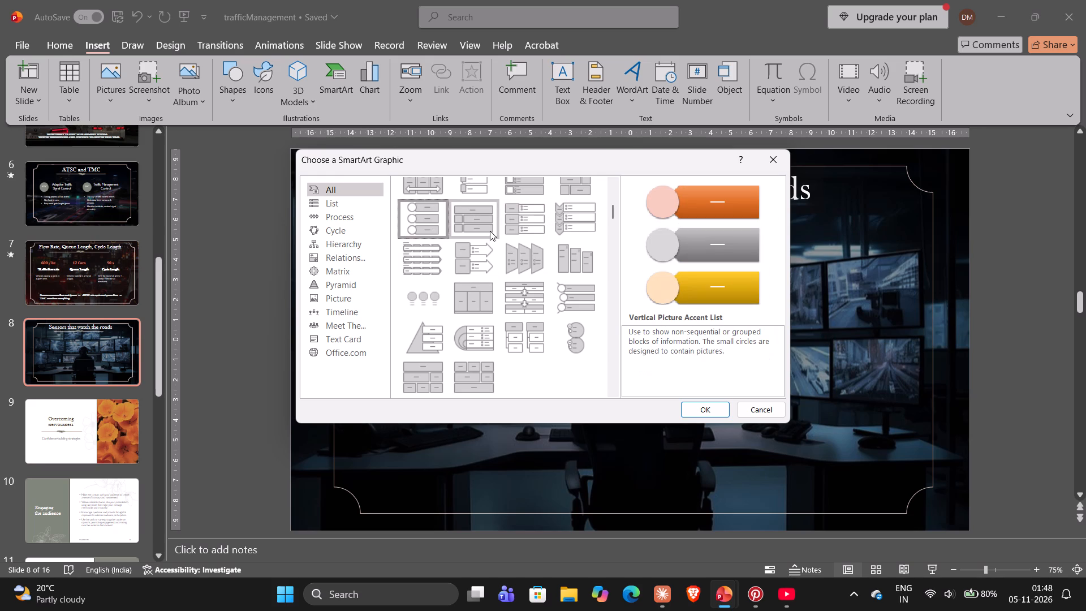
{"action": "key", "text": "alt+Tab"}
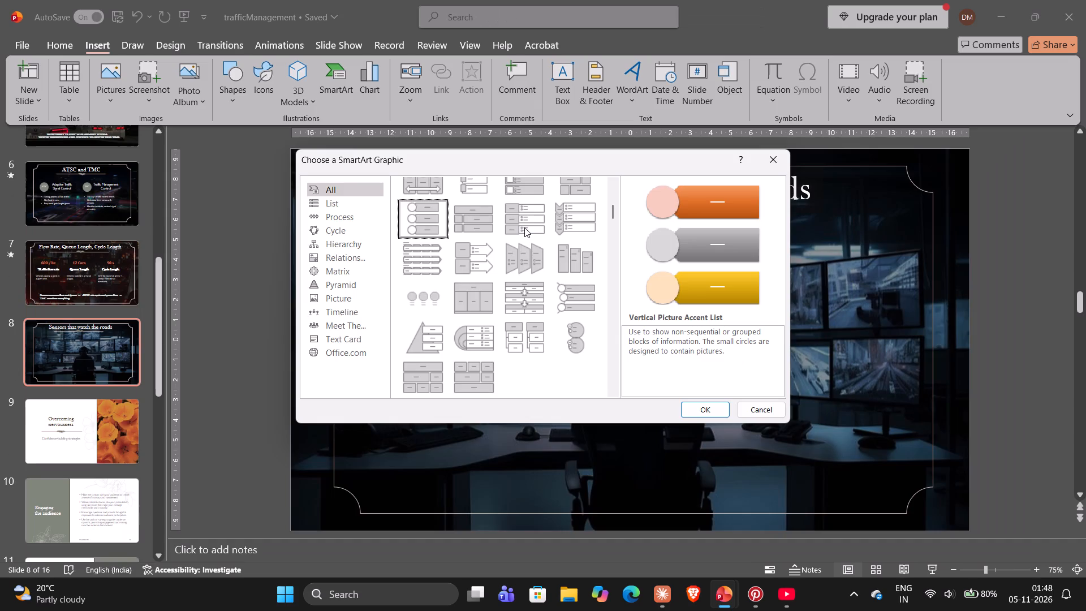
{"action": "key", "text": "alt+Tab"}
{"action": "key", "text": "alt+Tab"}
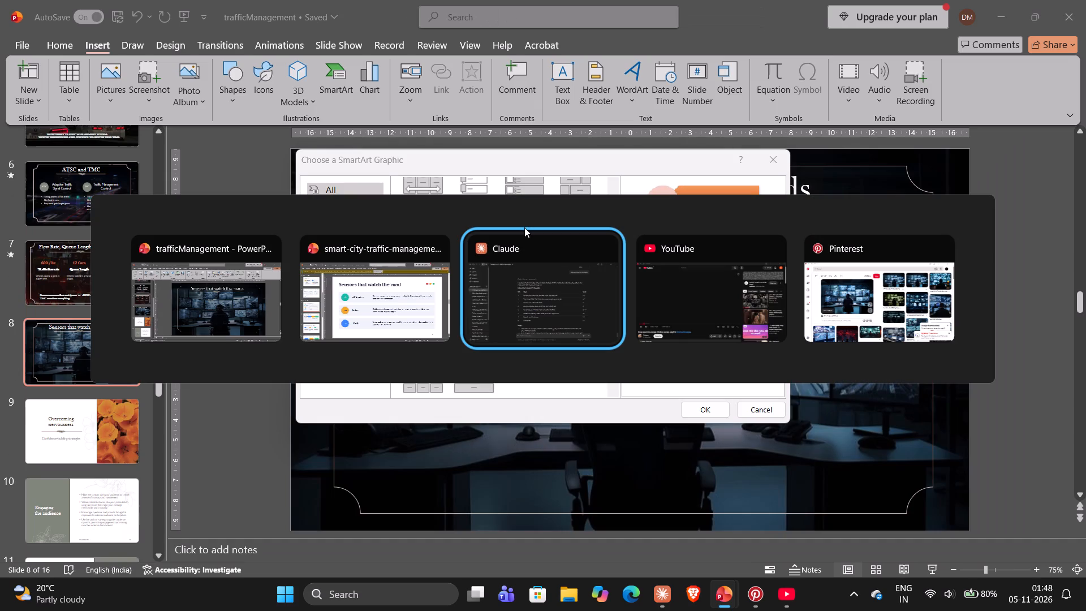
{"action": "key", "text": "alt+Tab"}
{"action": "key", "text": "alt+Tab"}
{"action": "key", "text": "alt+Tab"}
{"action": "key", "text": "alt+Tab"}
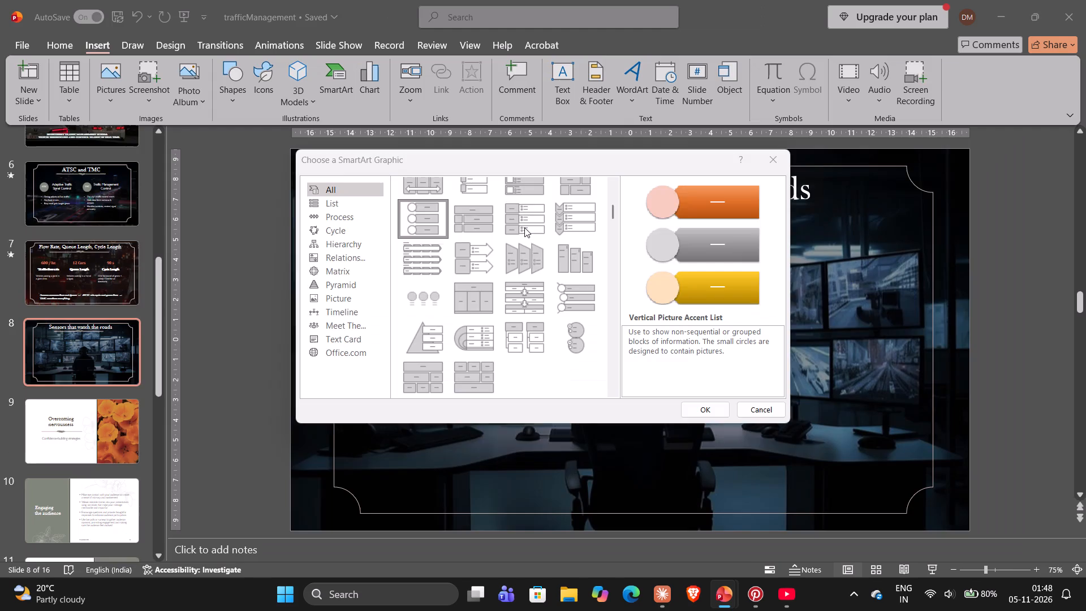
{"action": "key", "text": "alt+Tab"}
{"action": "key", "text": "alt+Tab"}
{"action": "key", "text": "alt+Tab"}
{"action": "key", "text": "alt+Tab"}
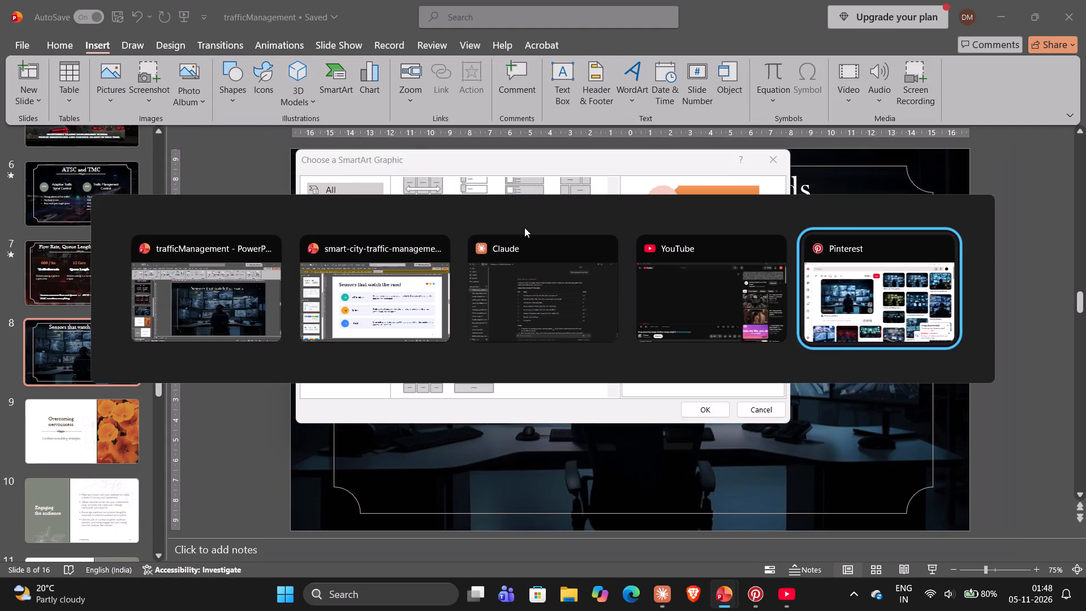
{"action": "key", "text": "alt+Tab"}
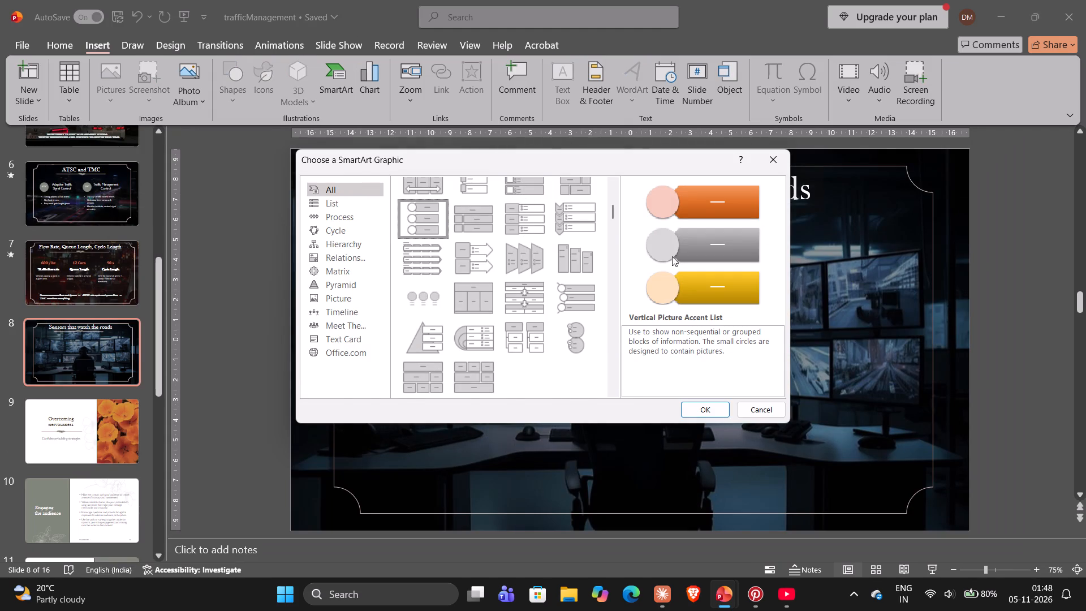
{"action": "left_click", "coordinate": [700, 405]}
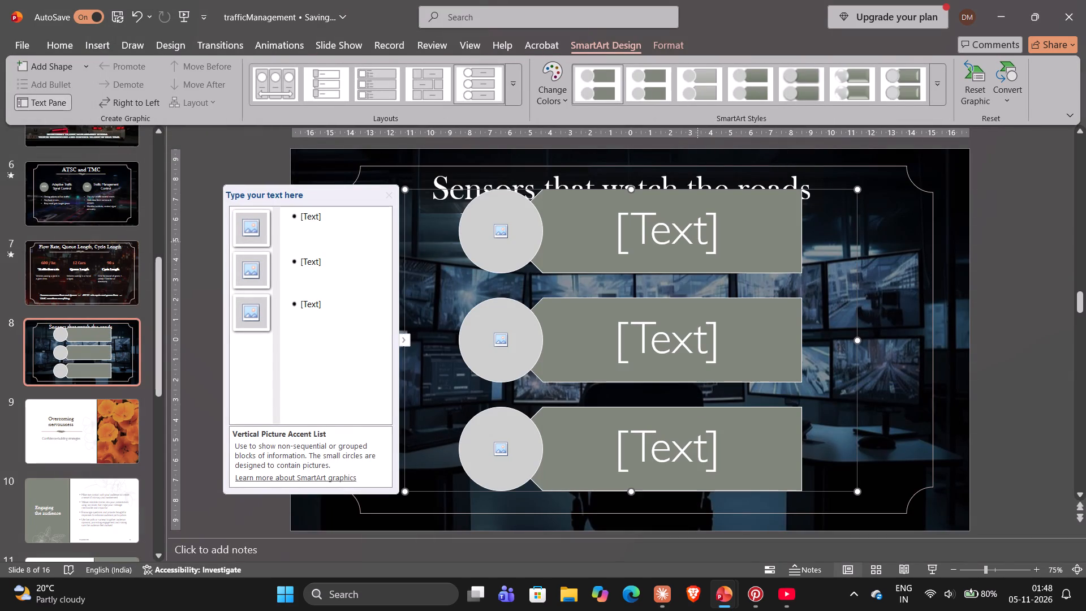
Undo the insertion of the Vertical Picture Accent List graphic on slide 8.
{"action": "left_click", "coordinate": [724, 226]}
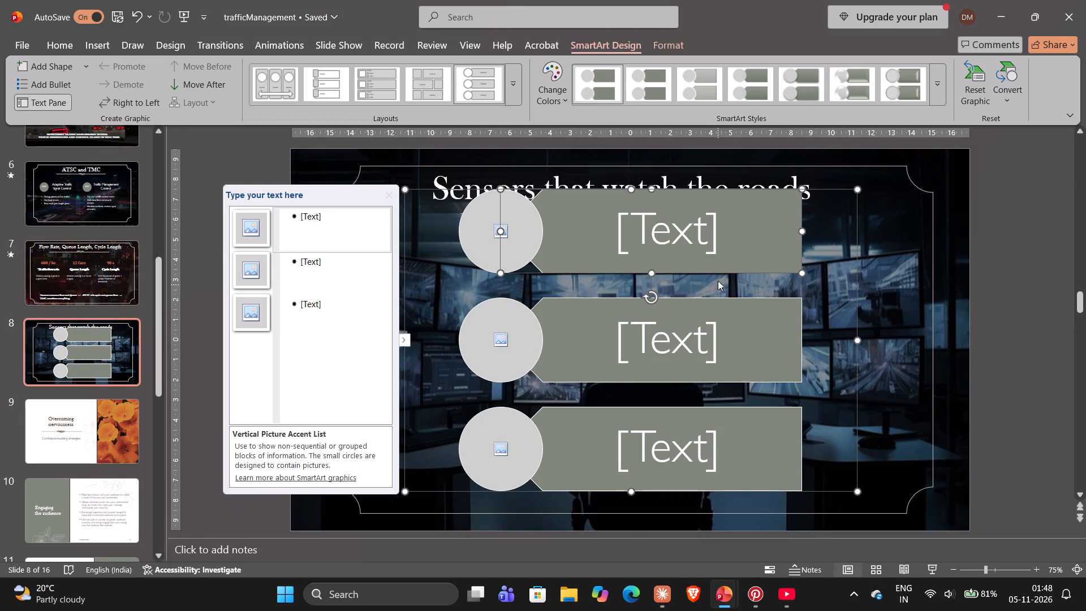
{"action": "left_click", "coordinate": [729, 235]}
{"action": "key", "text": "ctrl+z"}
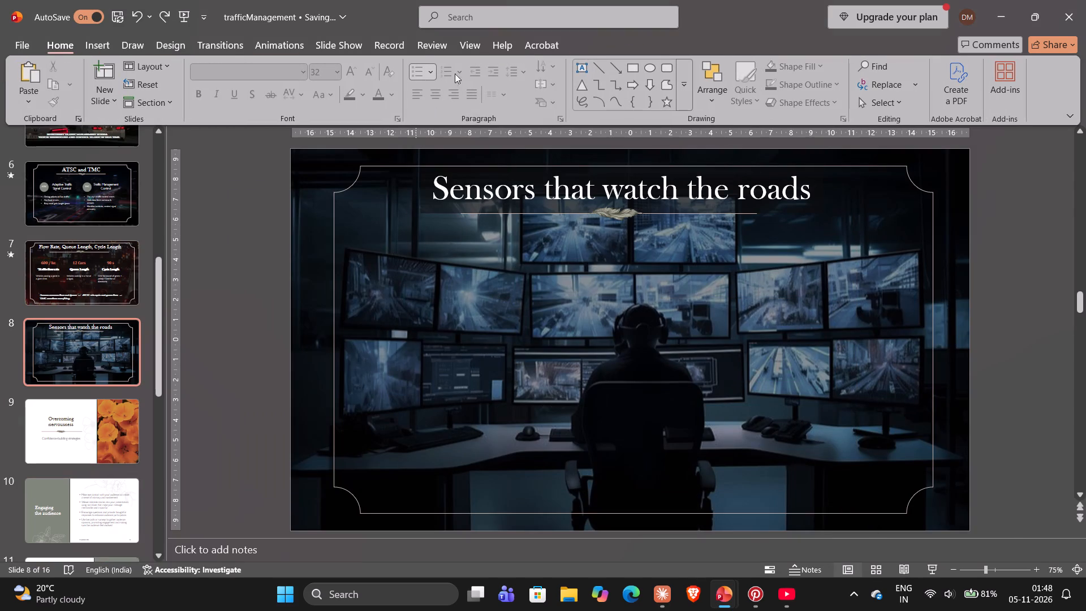
Insert a Vertical Block List SmartArt graphic on slide 8 for the three sensor types.
{"action": "left_click", "coordinate": [102, 46]}
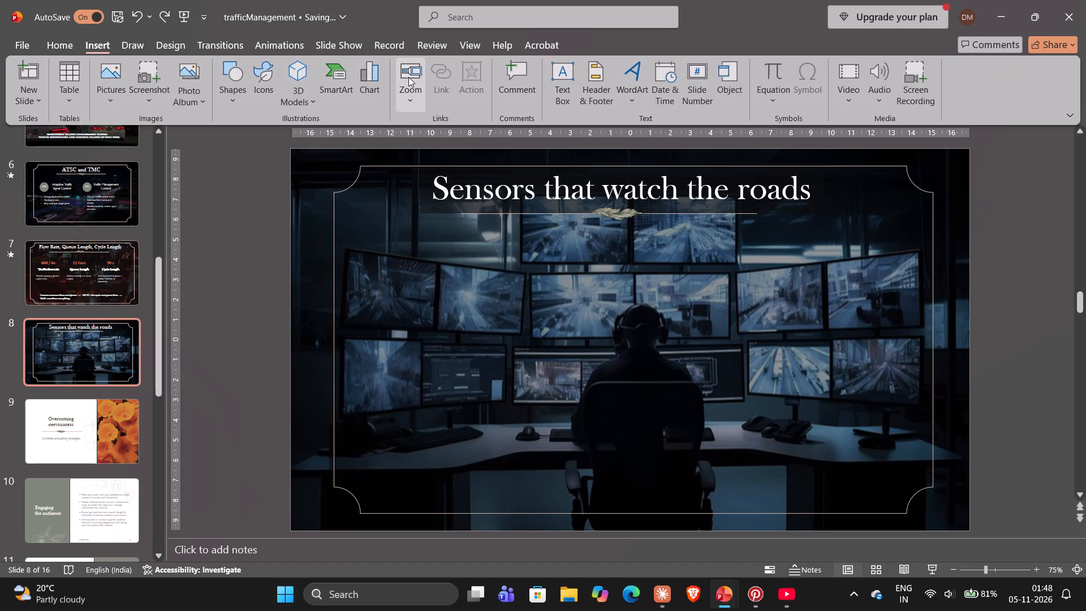
{"action": "left_click", "coordinate": [348, 88]}
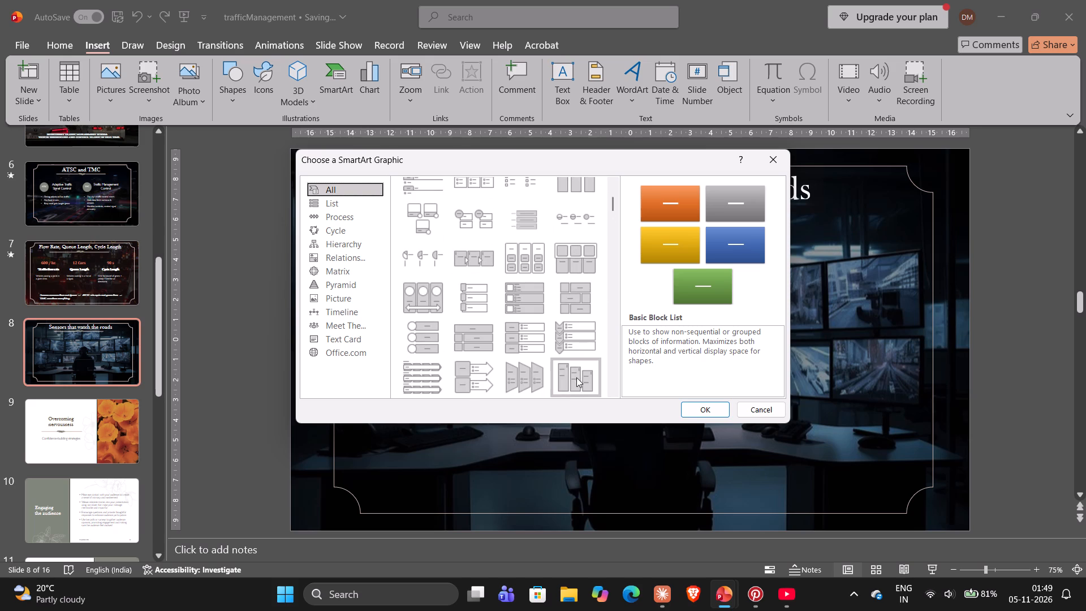
{"action": "left_click", "coordinate": [540, 345]}
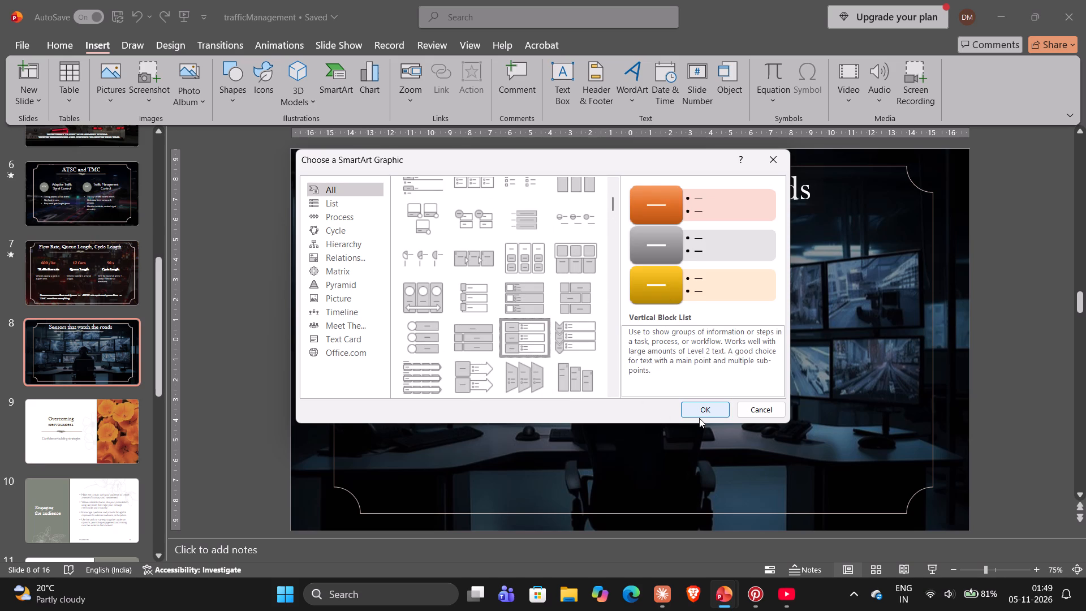
{"action": "left_click", "coordinate": [699, 416]}
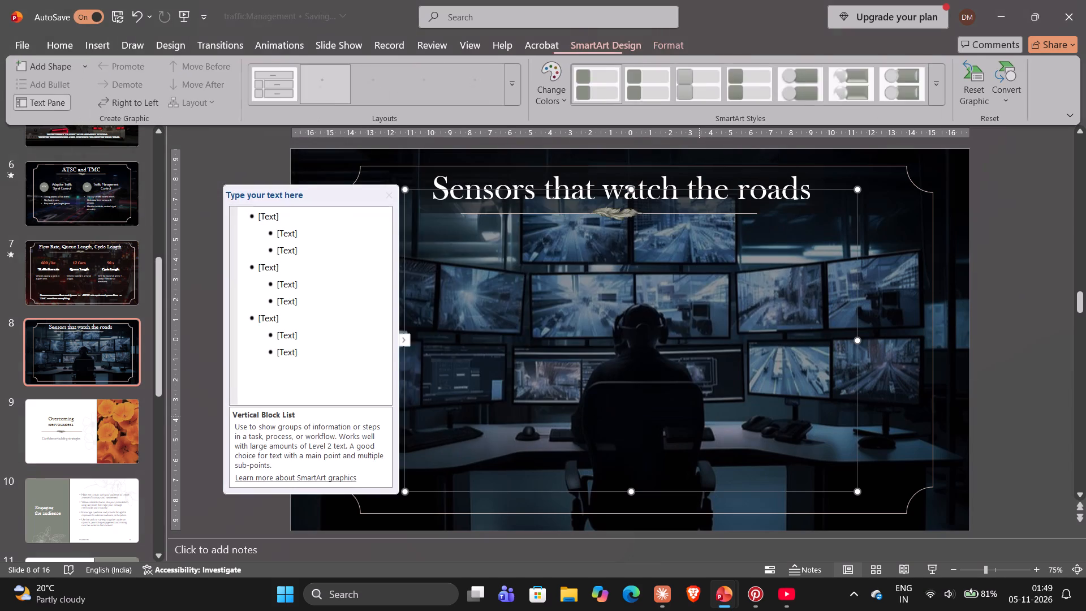
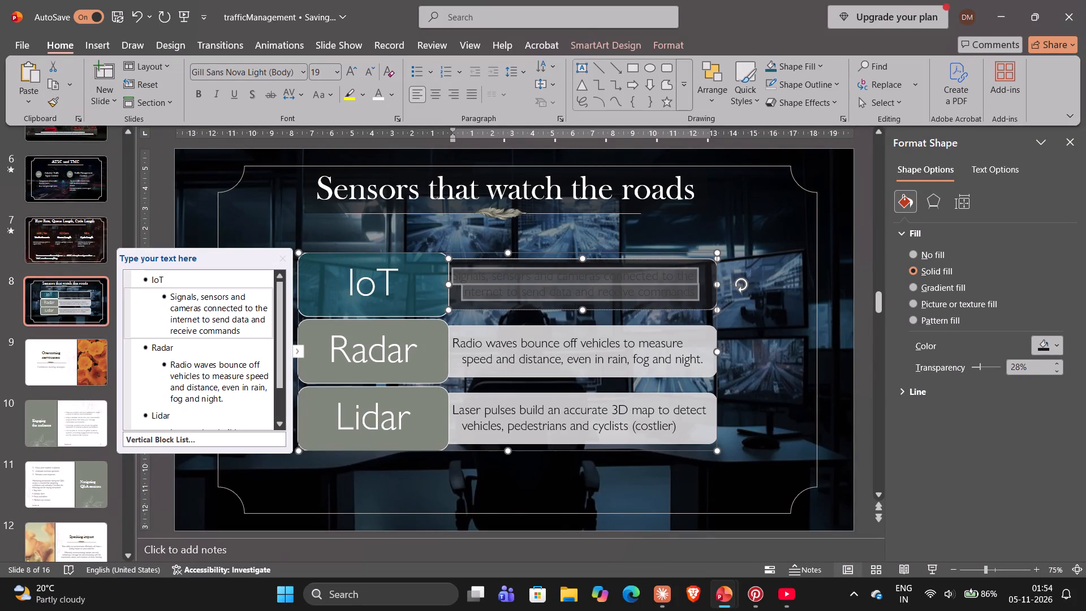
Change the selected IoT description text to white.
{"action": "left_click", "coordinate": [829, 266]}
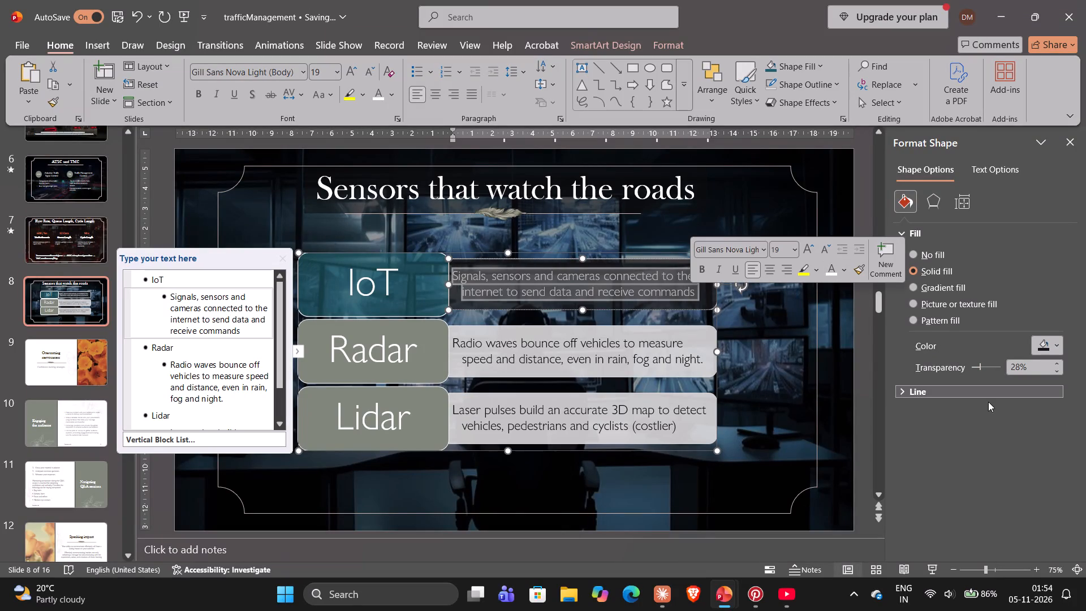
{"action": "left_click", "coordinate": [989, 428]}
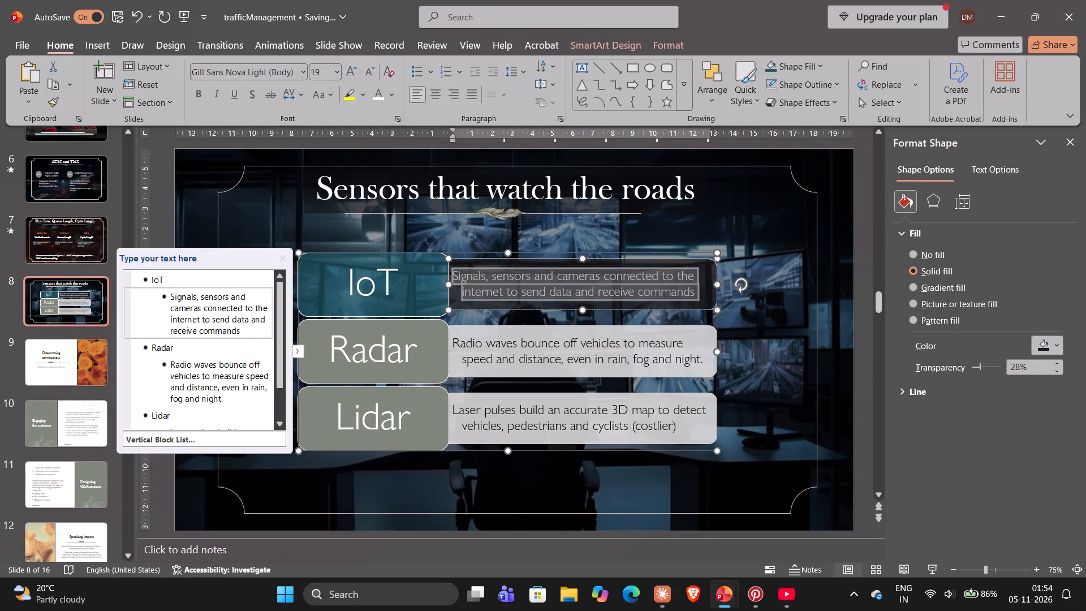
{"action": "left_click", "coordinate": [792, 294]}
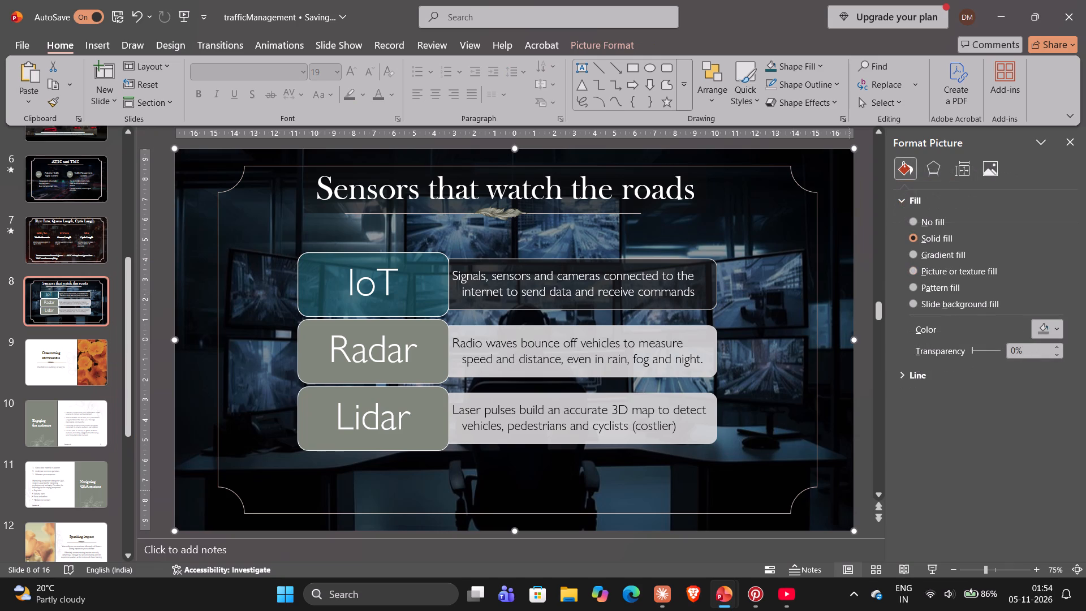
Fill the Radar label block with the recent dark teal colour and set its transparency to 45%.
{"action": "left_click", "coordinate": [428, 355]}
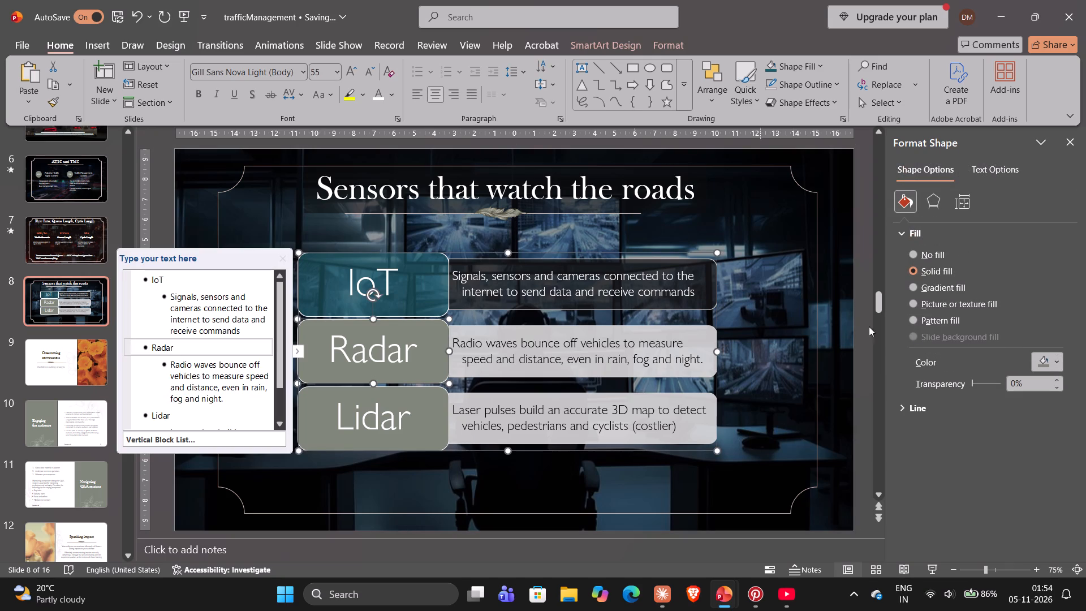
{"action": "left_click", "coordinate": [1059, 360]}
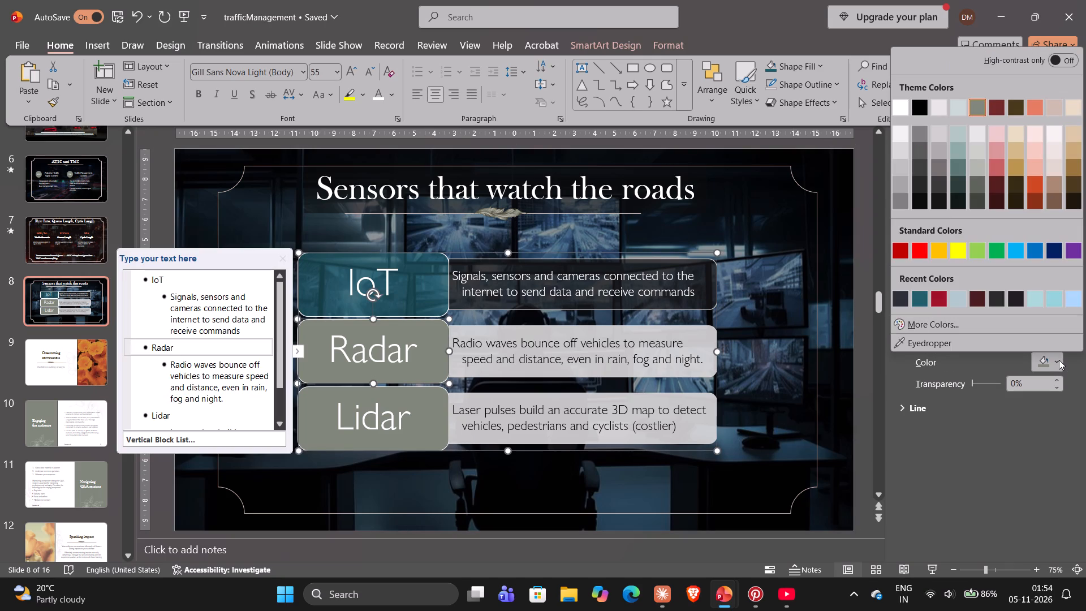
{"action": "left_click", "coordinate": [920, 304]}
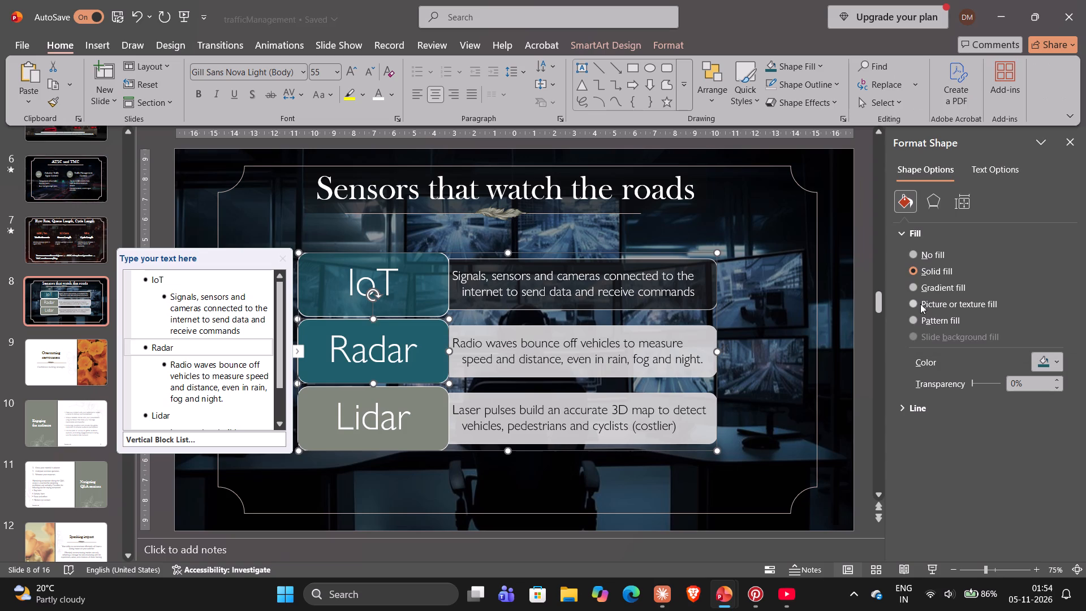
{"action": "triple_click", "coordinate": [1058, 376]}
{"action": "triple_click", "coordinate": [1058, 376]}
{"action": "triple_click", "coordinate": [1058, 376]}
{"action": "triple_click", "coordinate": [1058, 376]}
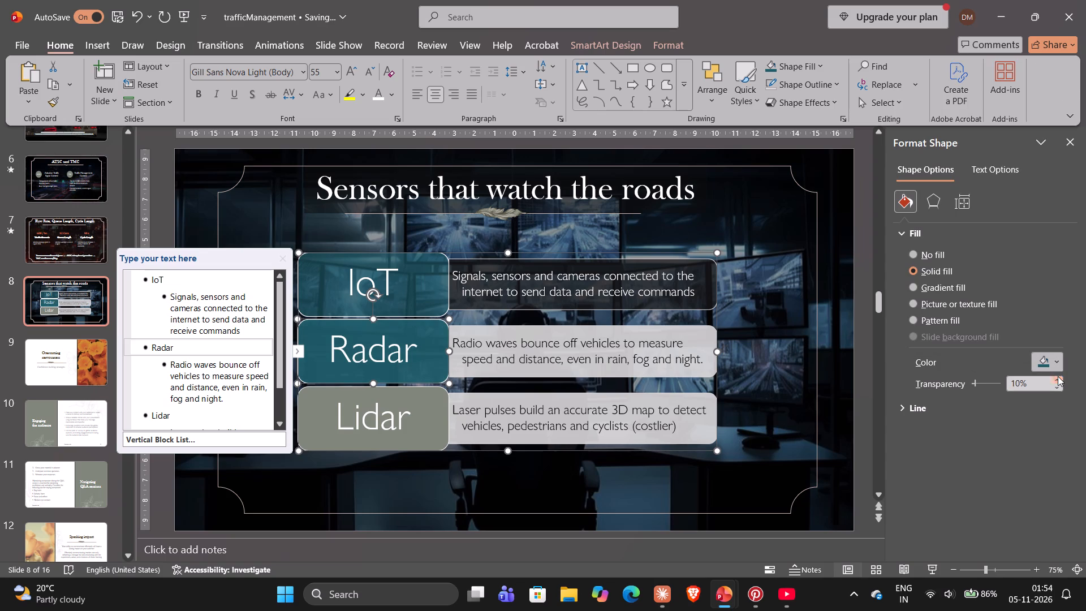
{"action": "triple_click", "coordinate": [1058, 376]}
{"action": "triple_click", "coordinate": [1058, 376]}
{"action": "triple_click", "coordinate": [1058, 376]}
{"action": "triple_click", "coordinate": [1058, 376]}
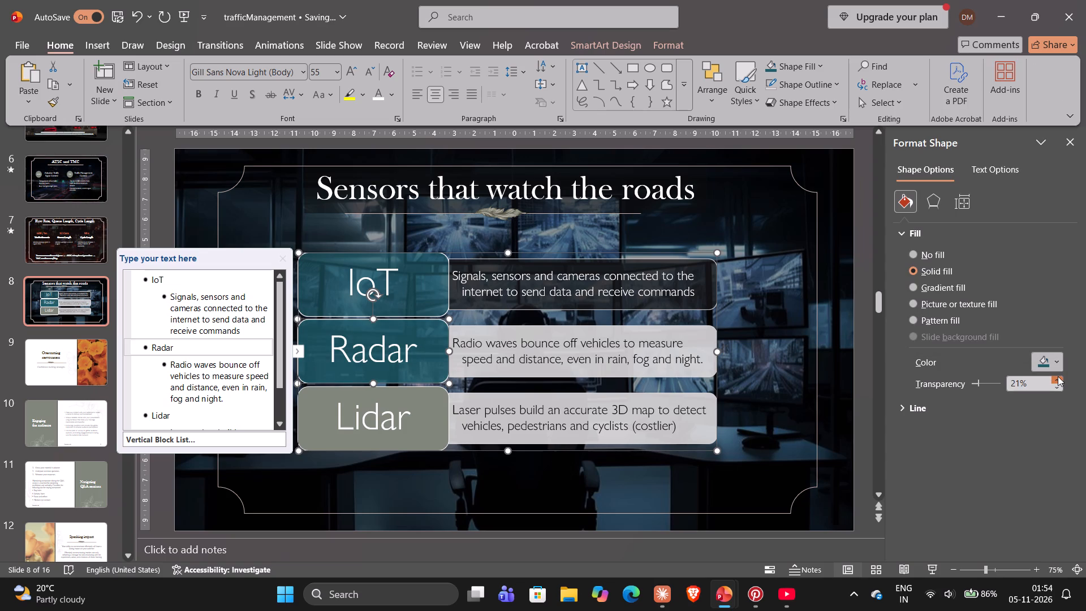
{"action": "triple_click", "coordinate": [1058, 376]}
{"action": "triple_click", "coordinate": [1058, 376]}
{"action": "triple_click", "coordinate": [1058, 376]}
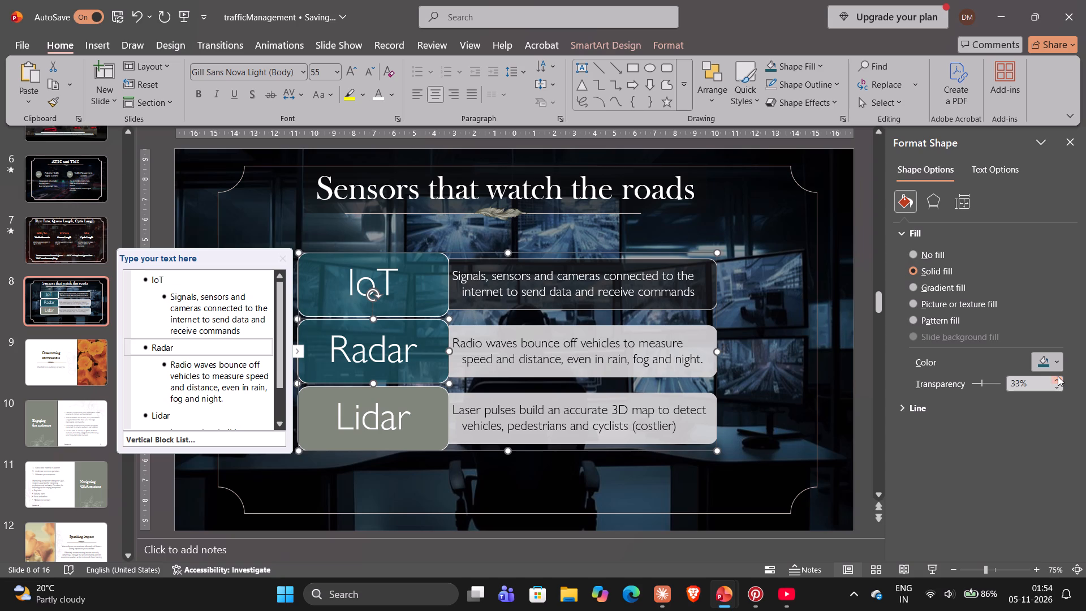
{"action": "triple_click", "coordinate": [1058, 376]}
{"action": "triple_click", "coordinate": [1058, 376]}
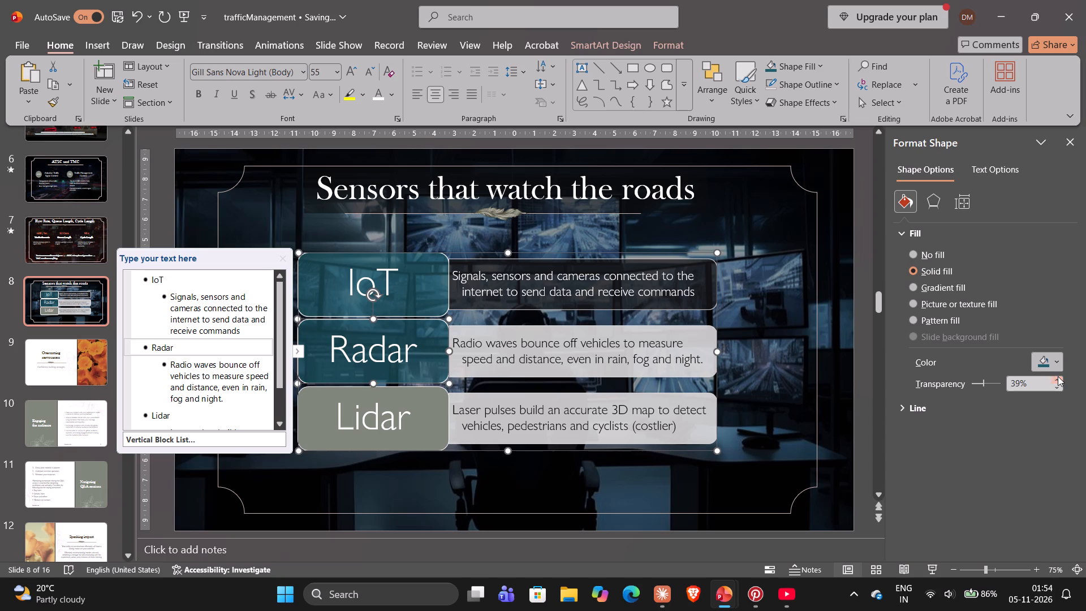
{"action": "left_click", "coordinate": [1058, 376]}
{"action": "double_click", "coordinate": [1058, 376]}
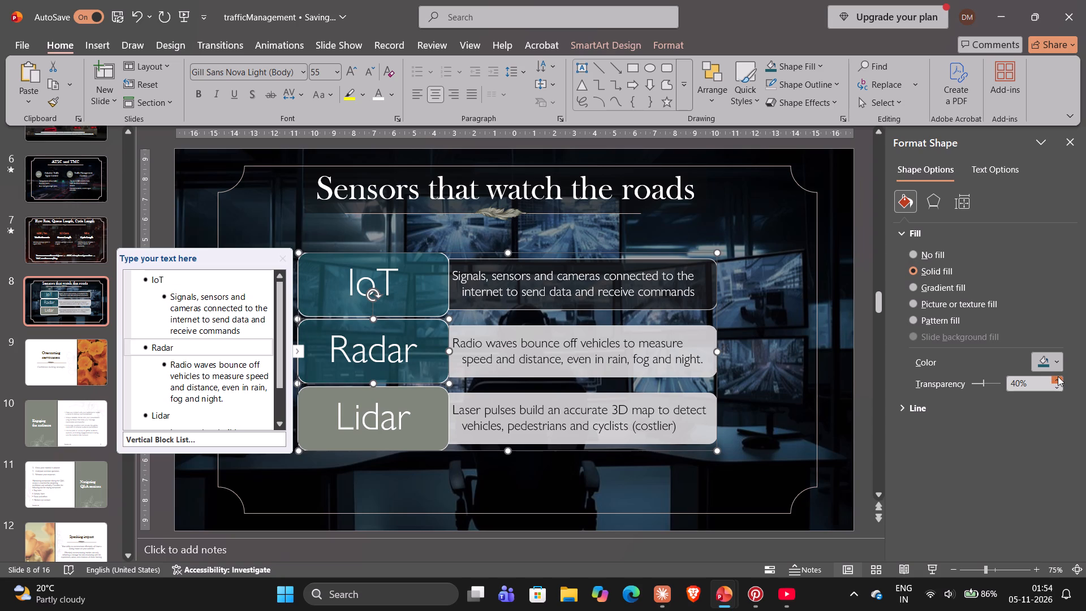
{"action": "triple_click", "coordinate": [1058, 376]}
{"action": "left_click", "coordinate": [1058, 376]}
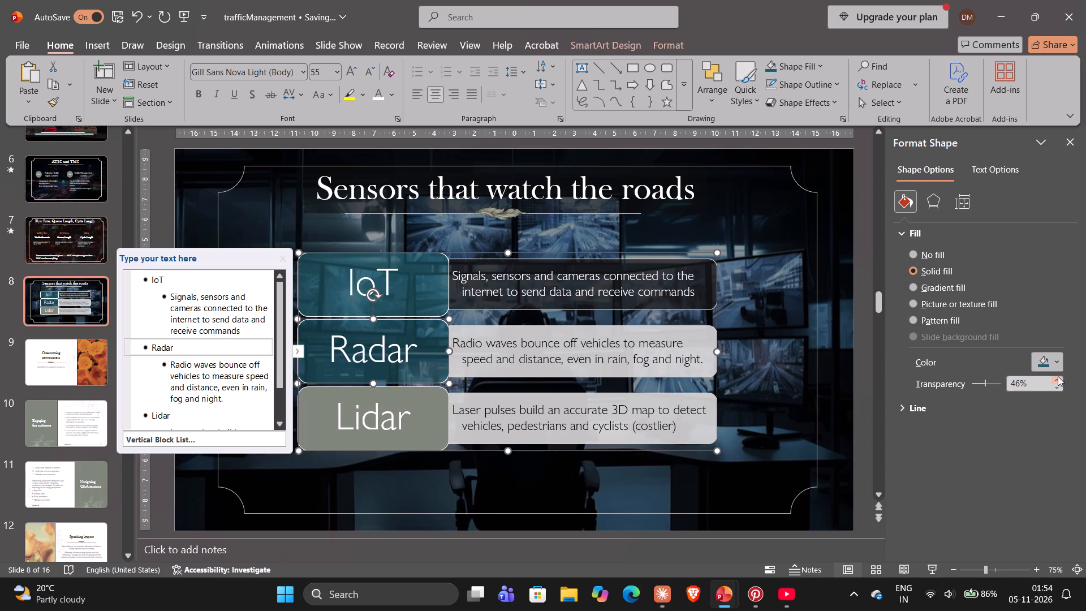
{"action": "left_click", "coordinate": [1058, 388]}
Fill the Radar description box with the near-black theme shade and set its transparency to 50%.
{"action": "left_click", "coordinate": [712, 361]}
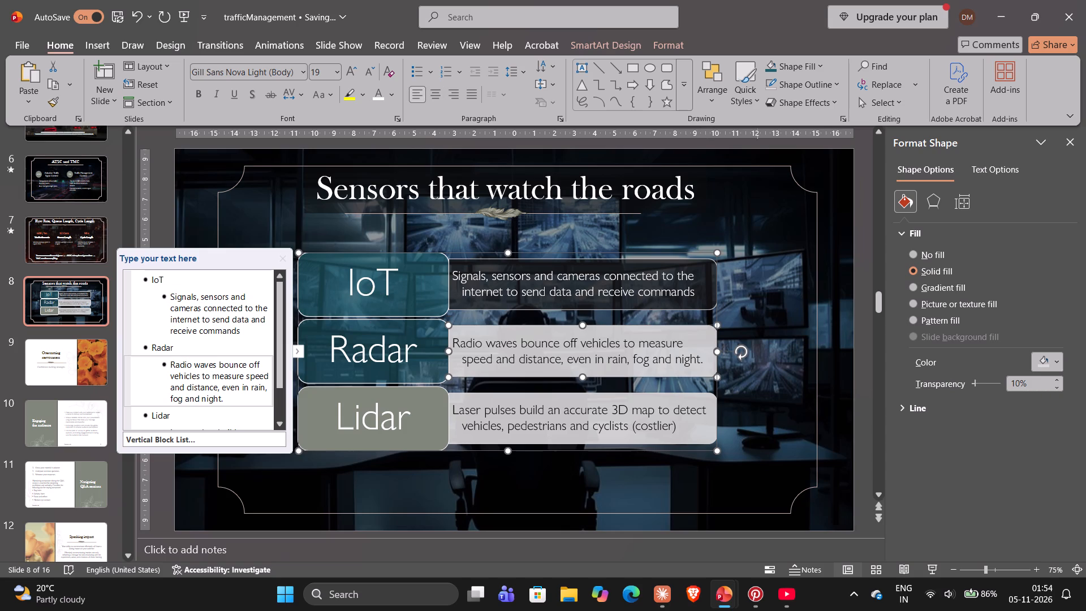
{"action": "left_click", "coordinate": [1059, 358]}
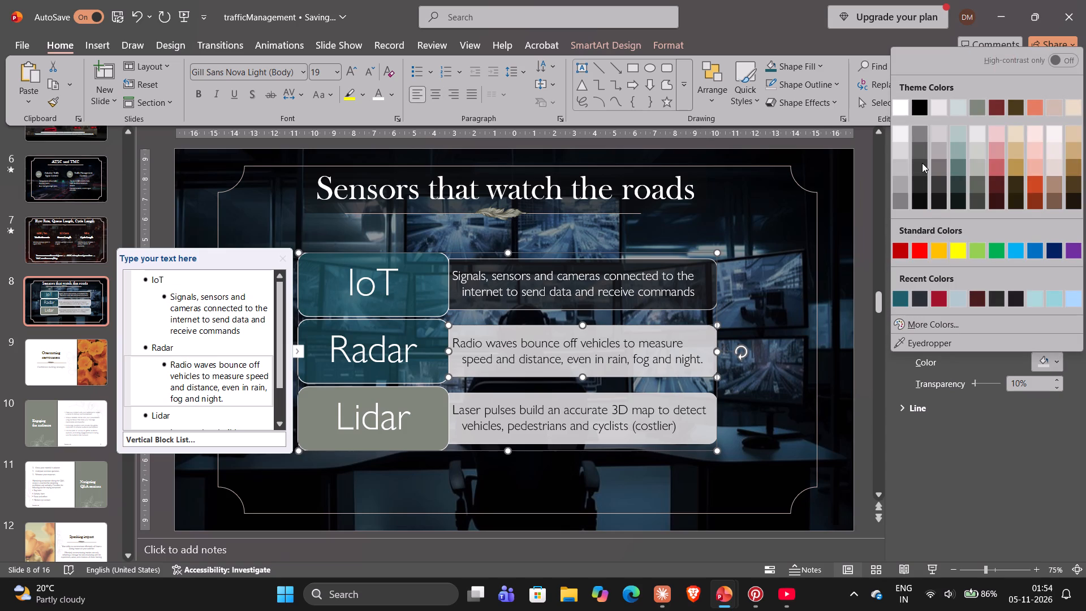
{"action": "left_click", "coordinate": [923, 199]}
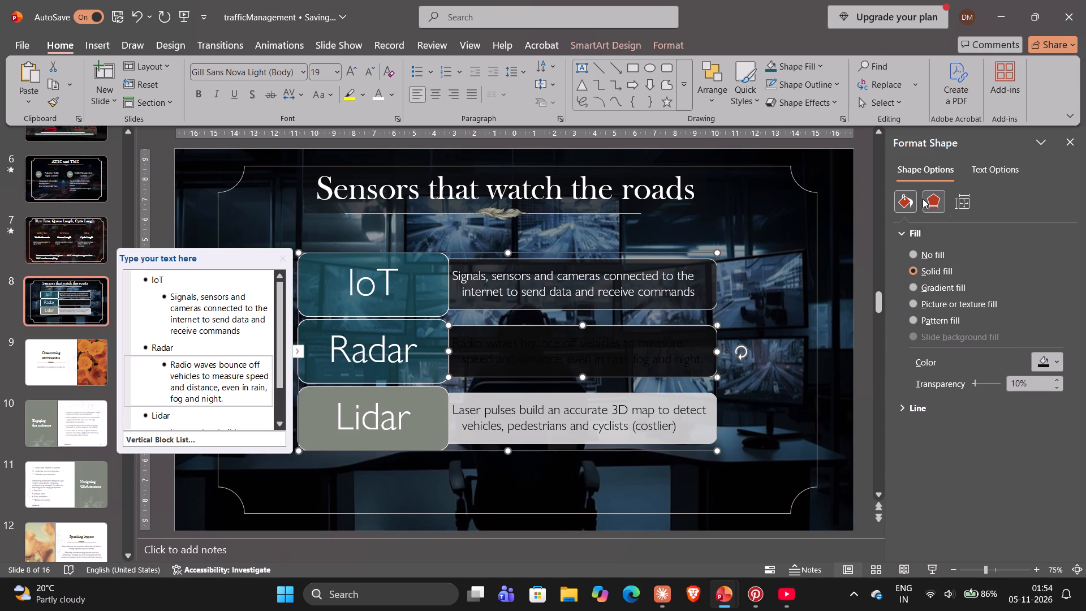
{"action": "triple_click", "coordinate": [1053, 379]}
{"action": "triple_click", "coordinate": [1053, 379]}
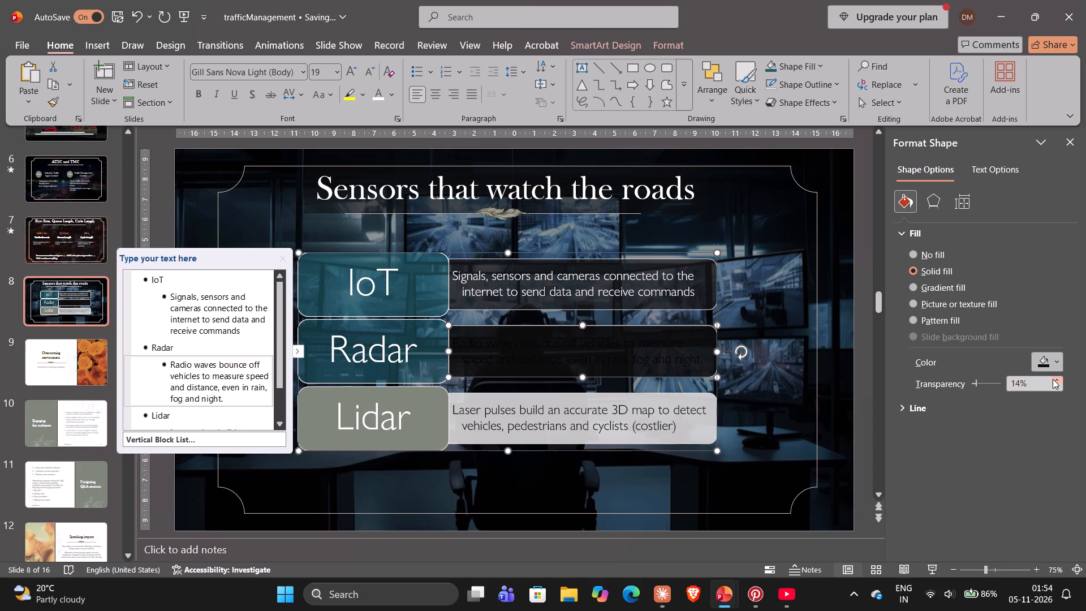
{"action": "triple_click", "coordinate": [1053, 379]}
{"action": "triple_click", "coordinate": [1053, 379]}
{"action": "triple_click", "coordinate": [1053, 379]}
{"action": "triple_click", "coordinate": [1053, 379]}
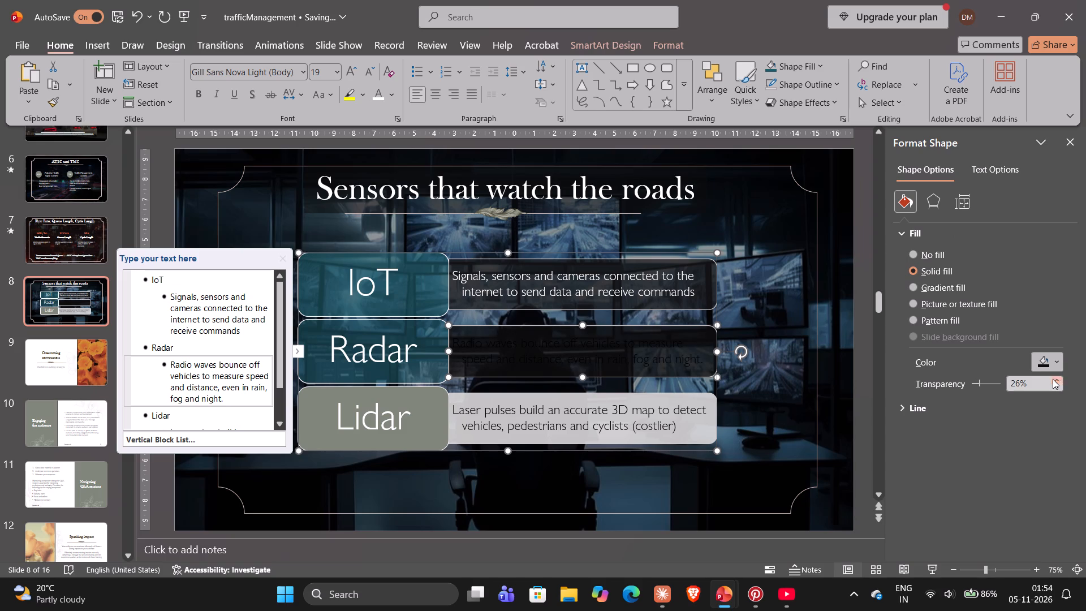
{"action": "triple_click", "coordinate": [1053, 379]}
{"action": "triple_click", "coordinate": [1053, 379]}
{"action": "double_click", "coordinate": [1053, 379]}
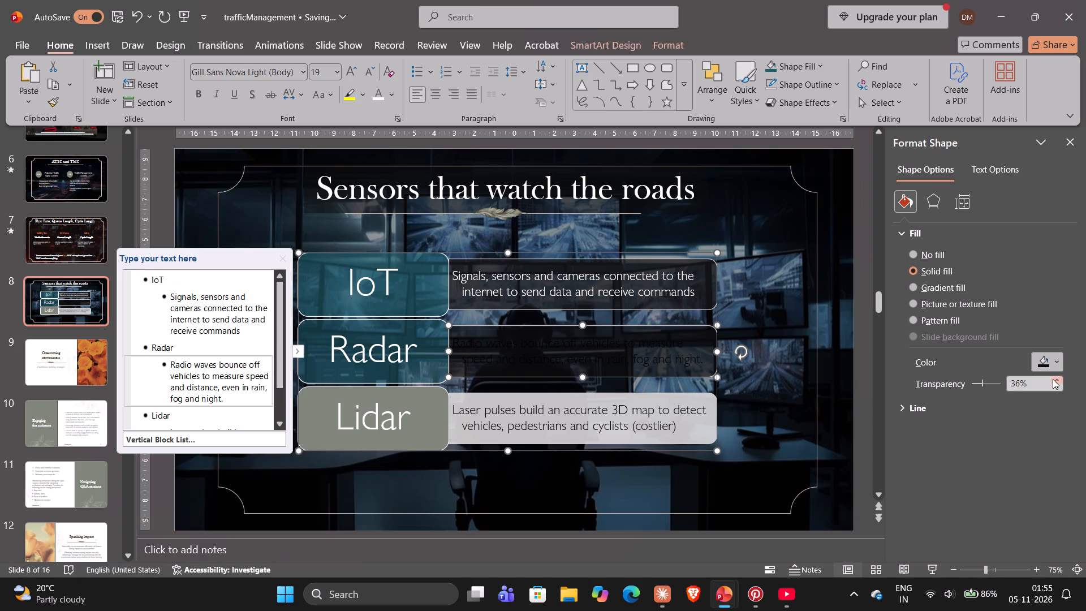
{"action": "triple_click", "coordinate": [1053, 379]}
{"action": "triple_click", "coordinate": [1053, 379]}
{"action": "double_click", "coordinate": [1053, 379]}
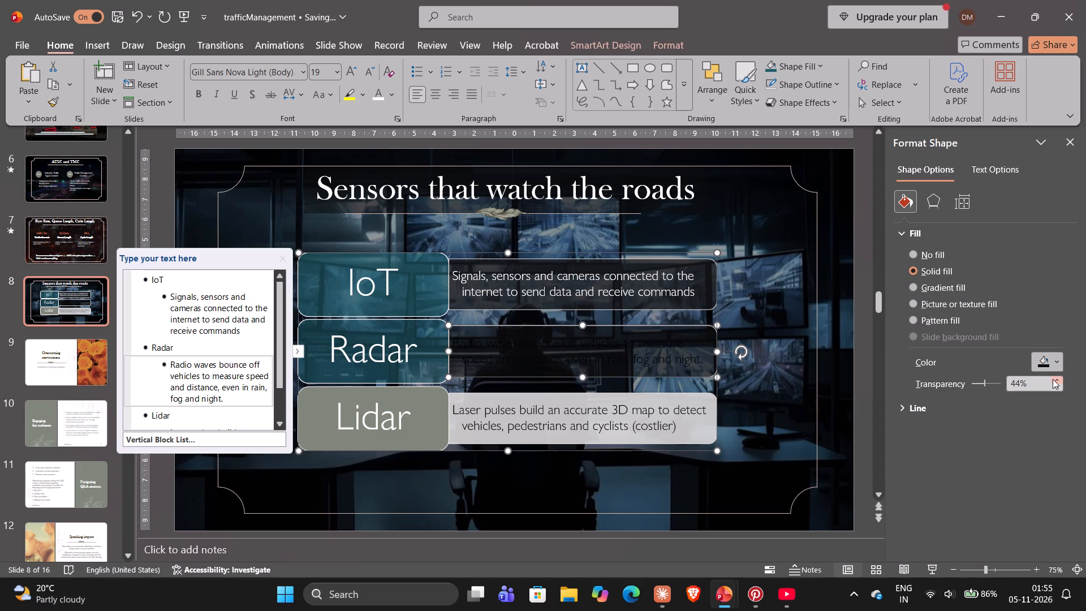
{"action": "triple_click", "coordinate": [1053, 379]}
{"action": "triple_click", "coordinate": [1053, 379]}
{"action": "left_click", "coordinate": [1053, 379]}
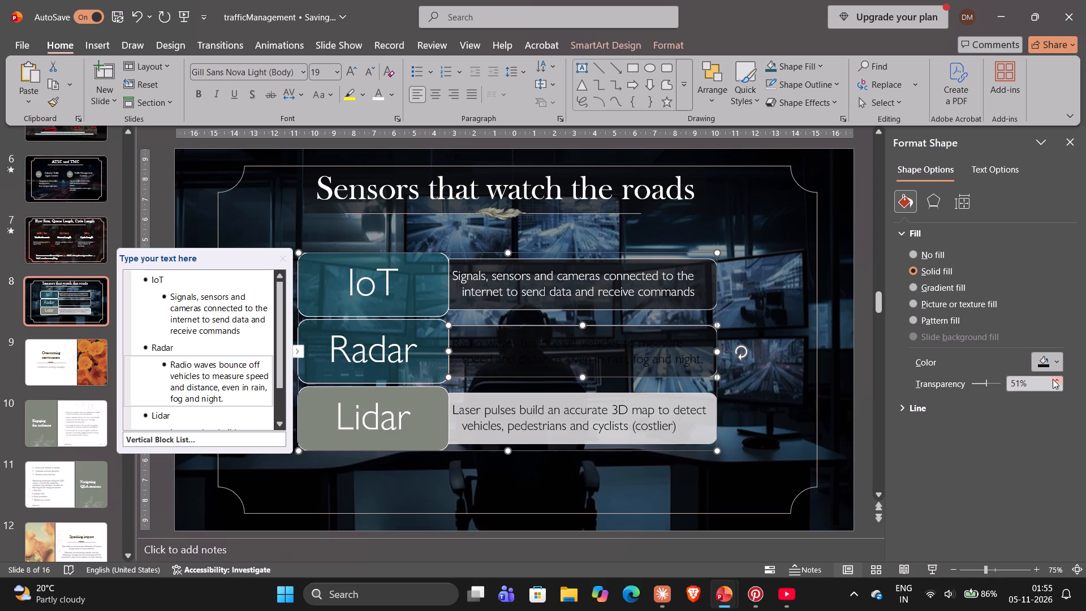
{"action": "left_click", "coordinate": [1055, 385]}
Change the Radar description text to white.
{"action": "left_click_drag", "start_coordinate": [458, 344], "coordinate": [563, 346]}
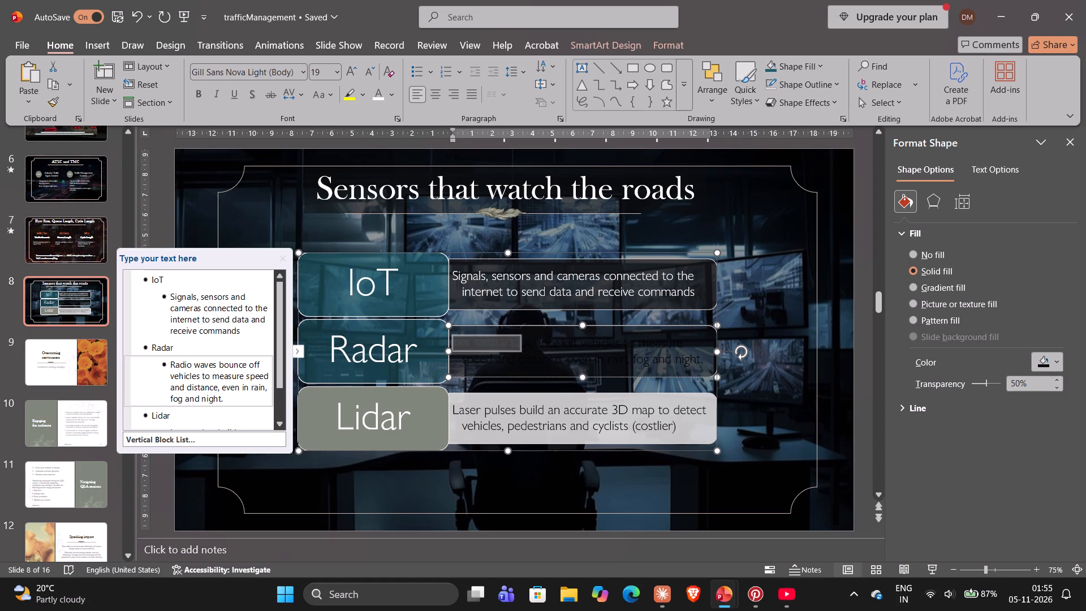
{"action": "left_click_drag", "start_coordinate": [563, 346], "coordinate": [692, 362]}
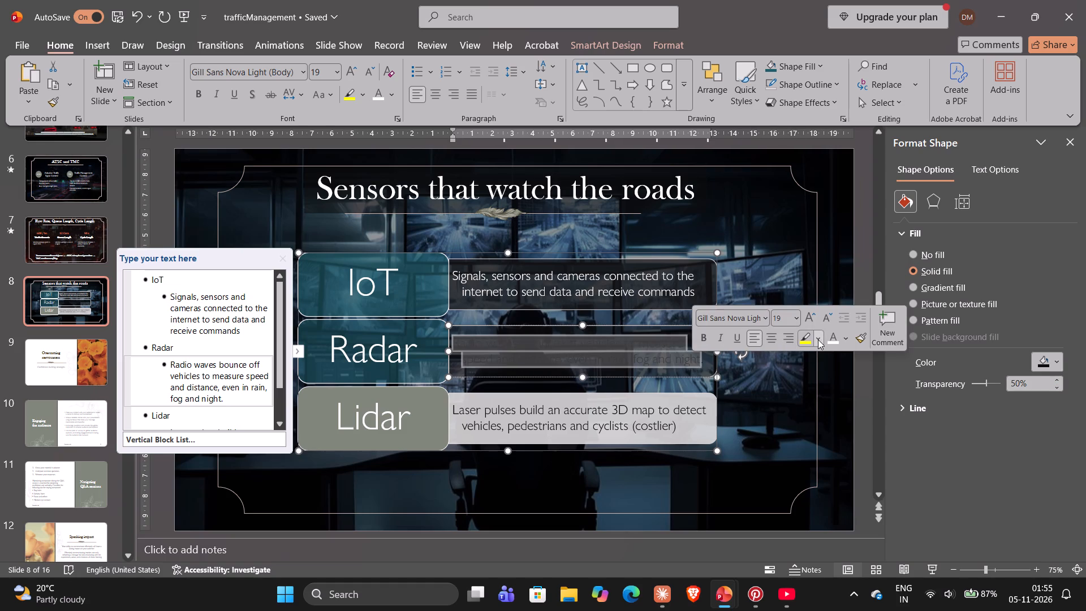
{"action": "left_click", "coordinate": [834, 338]}
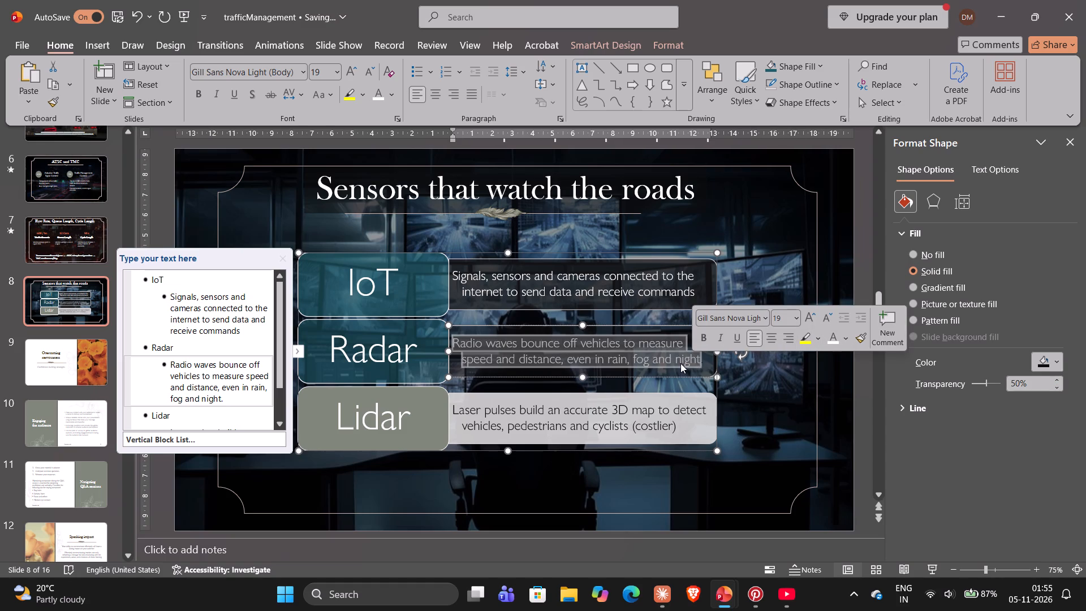
Fill the Lidar description box with the near-black theme shade and set its transparency to 50%.
{"action": "left_click", "coordinate": [613, 412]}
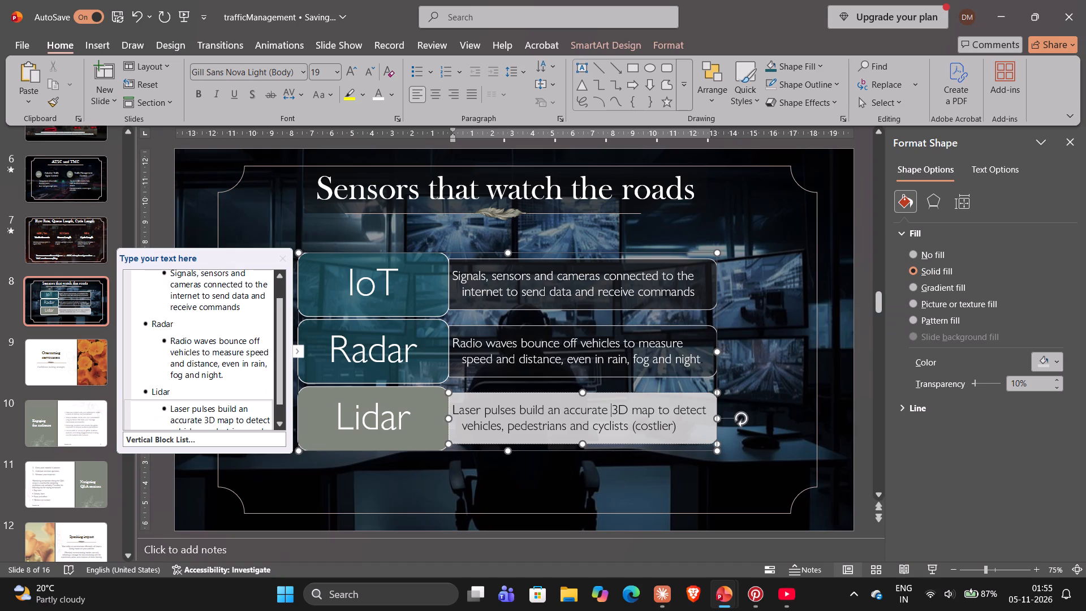
{"action": "left_click", "coordinate": [707, 421]}
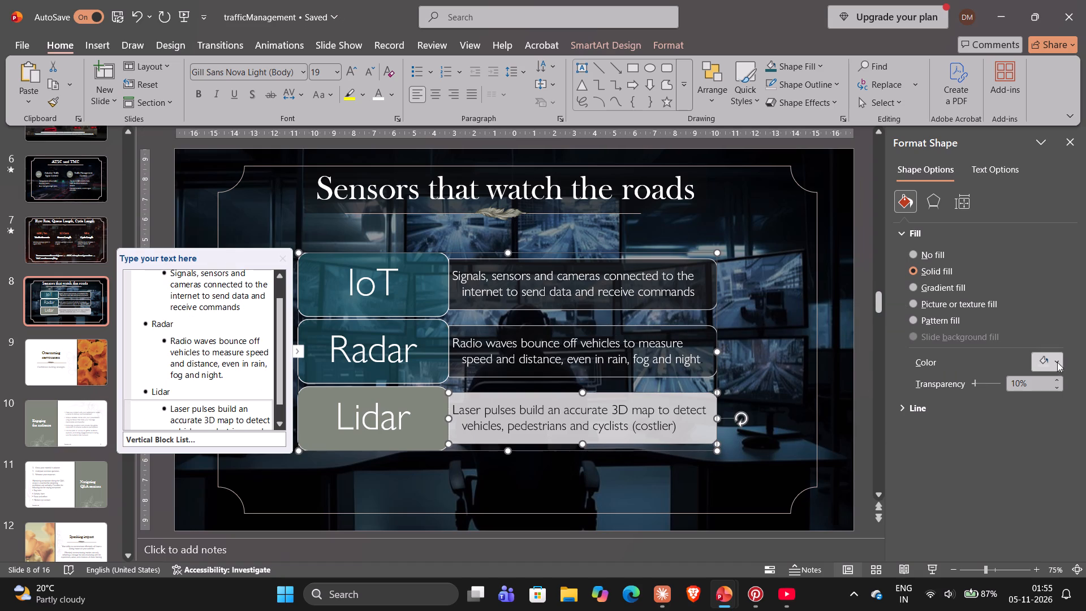
{"action": "left_click", "coordinate": [1057, 362]}
{"action": "left_click", "coordinate": [925, 194]}
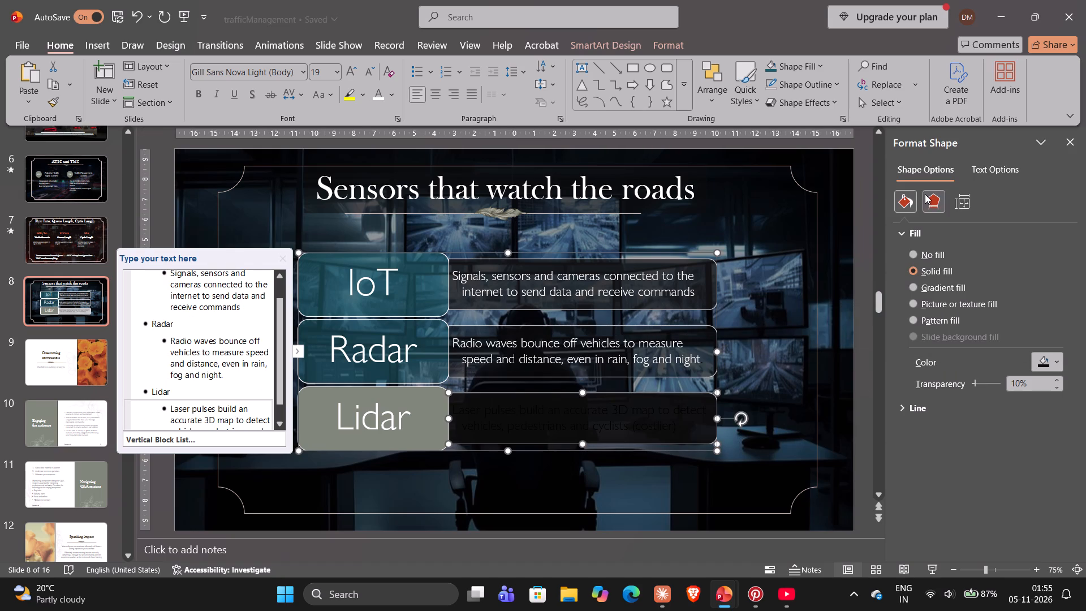
{"action": "triple_click", "coordinate": [1055, 377]}
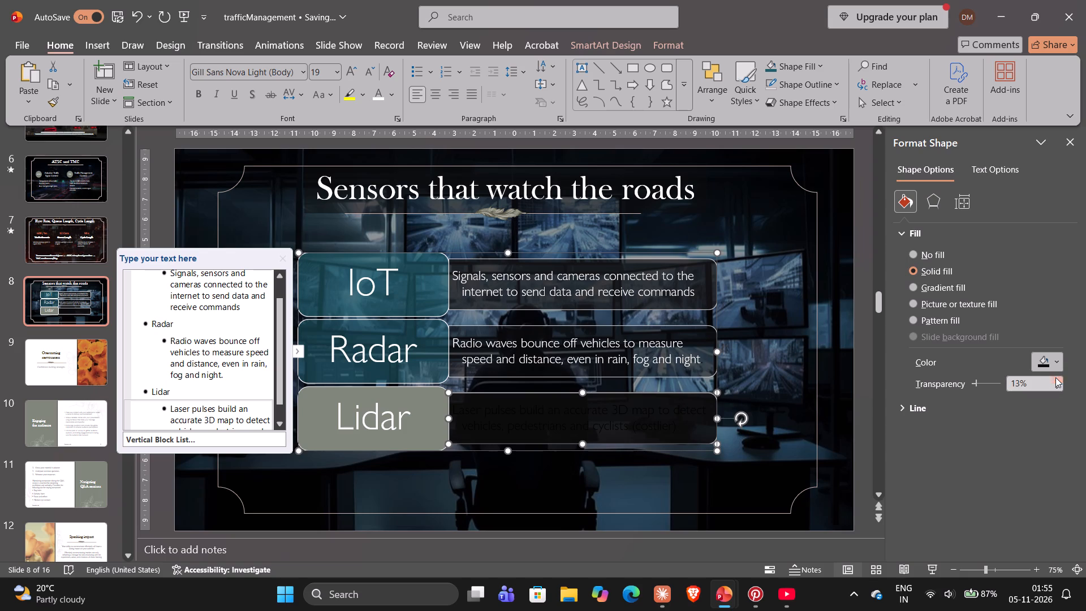
{"action": "triple_click", "coordinate": [1055, 377]}
{"action": "triple_click", "coordinate": [1055, 377]}
{"action": "triple_click", "coordinate": [1055, 377]}
{"action": "triple_click", "coordinate": [1055, 377]}
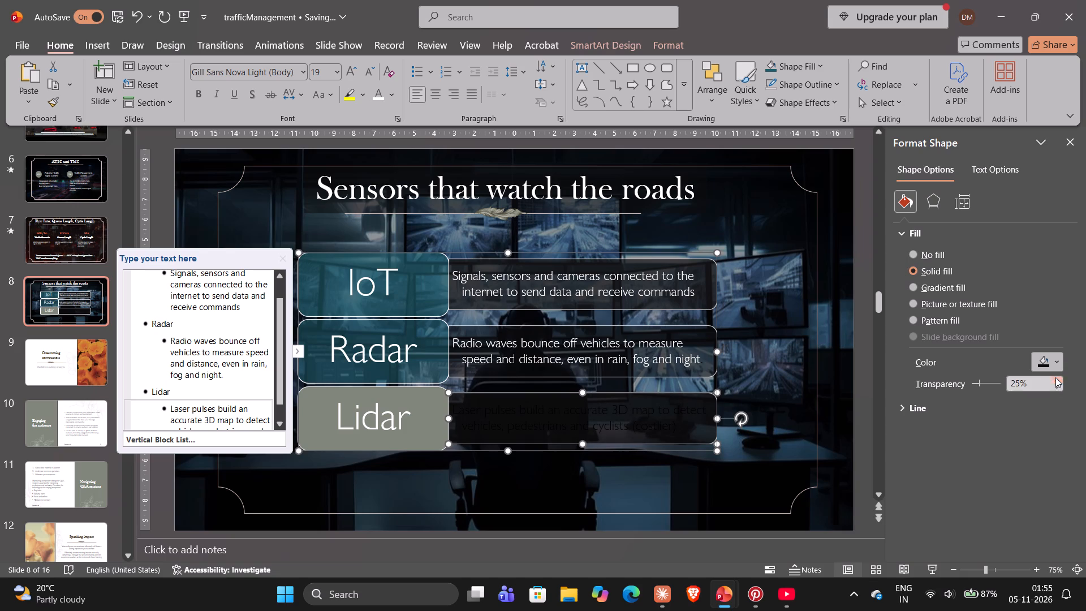
{"action": "triple_click", "coordinate": [1055, 377]}
{"action": "triple_click", "coordinate": [1055, 377]}
{"action": "triple_click", "coordinate": [1055, 377]}
{"action": "triple_click", "coordinate": [1055, 377]}
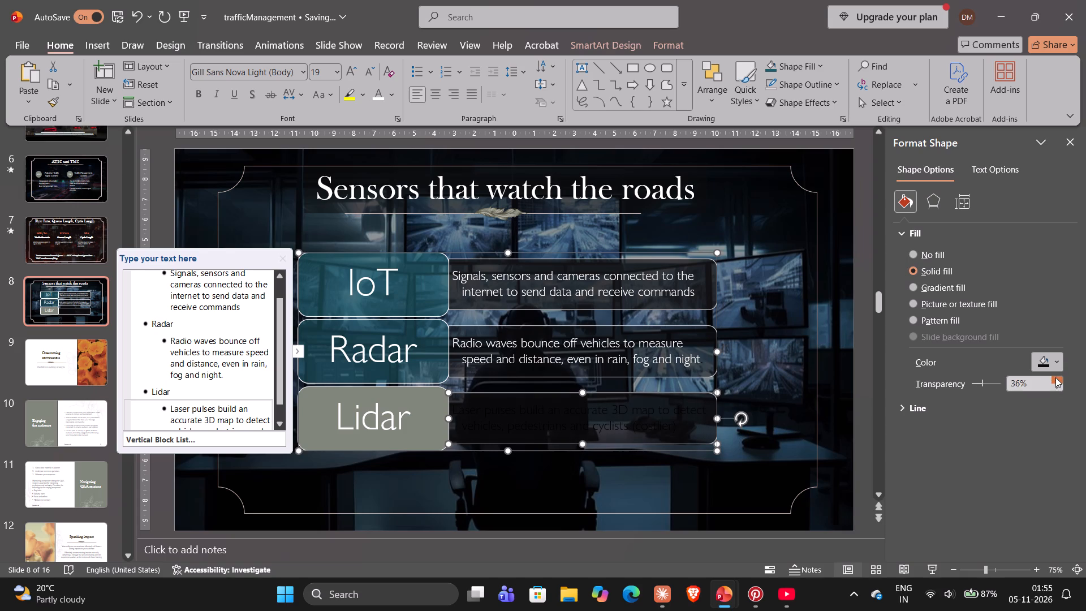
{"action": "triple_click", "coordinate": [1055, 377]}
{"action": "triple_click", "coordinate": [1055, 377]}
{"action": "triple_click", "coordinate": [1055, 377]}
{"action": "double_click", "coordinate": [1055, 377]}
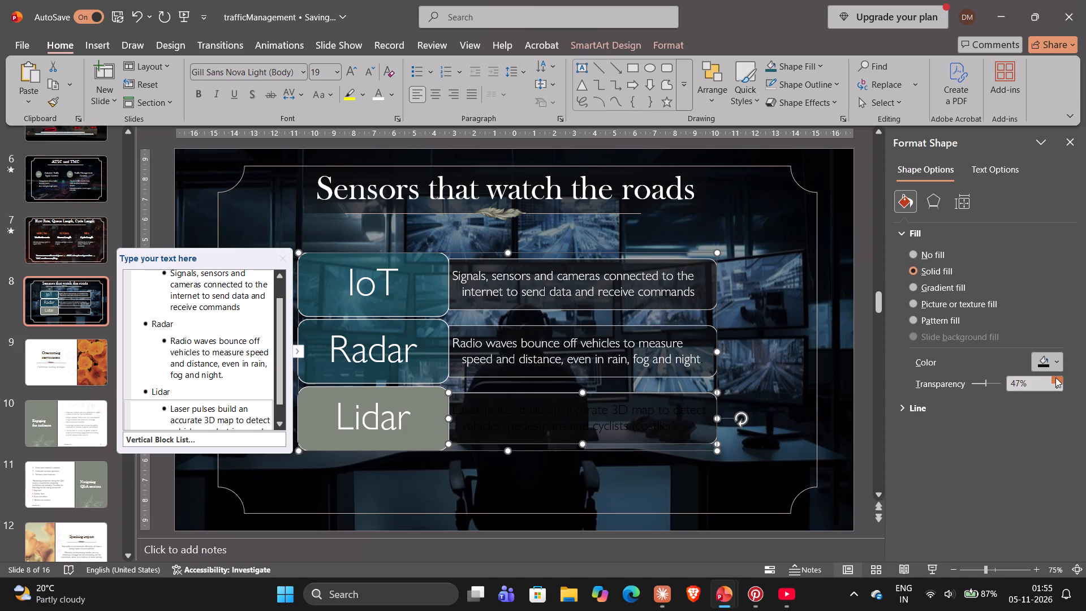
{"action": "double_click", "coordinate": [1055, 377]}
Change the Lidar description text to white.
{"action": "left_click_drag", "start_coordinate": [484, 411], "coordinate": [509, 408]}
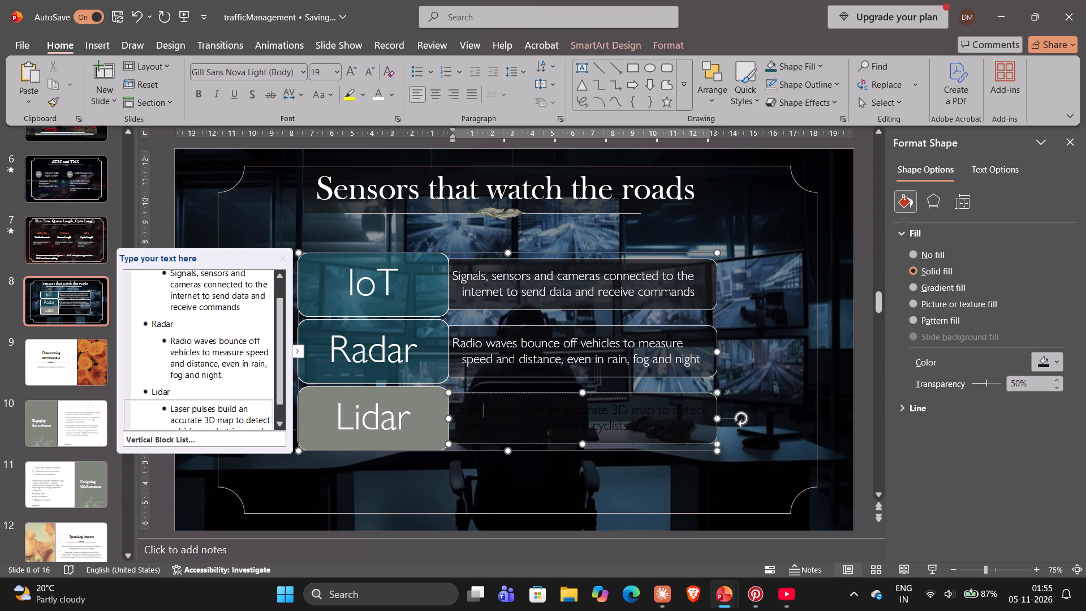
{"action": "left_click_drag", "start_coordinate": [509, 408], "coordinate": [681, 454]}
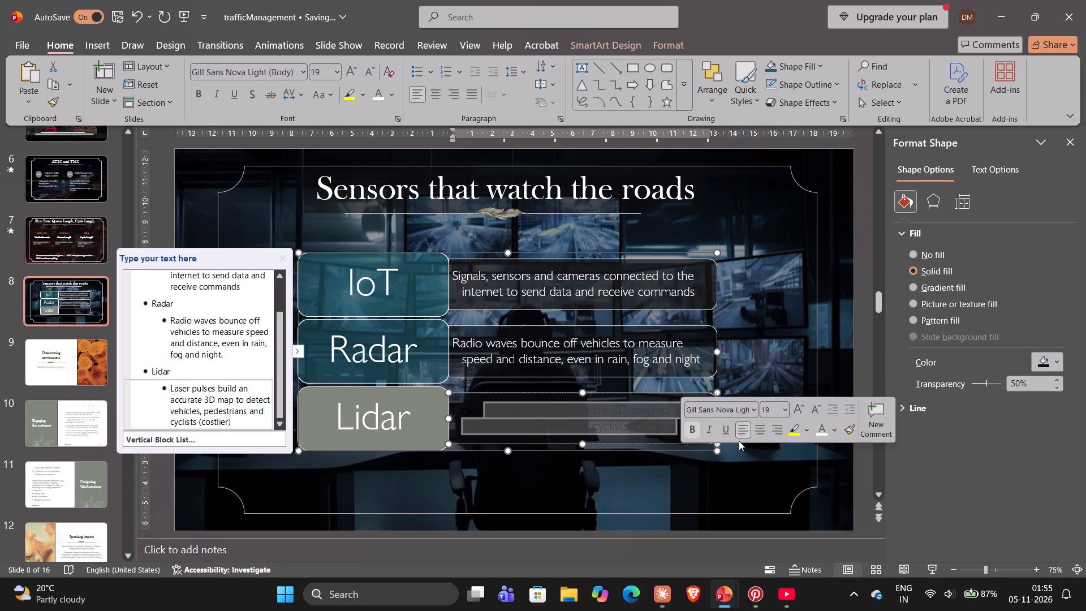
{"action": "key", "text": "shift+Left"}
{"action": "key", "text": "shift+Left"}
{"action": "key", "text": "shift+Left"}
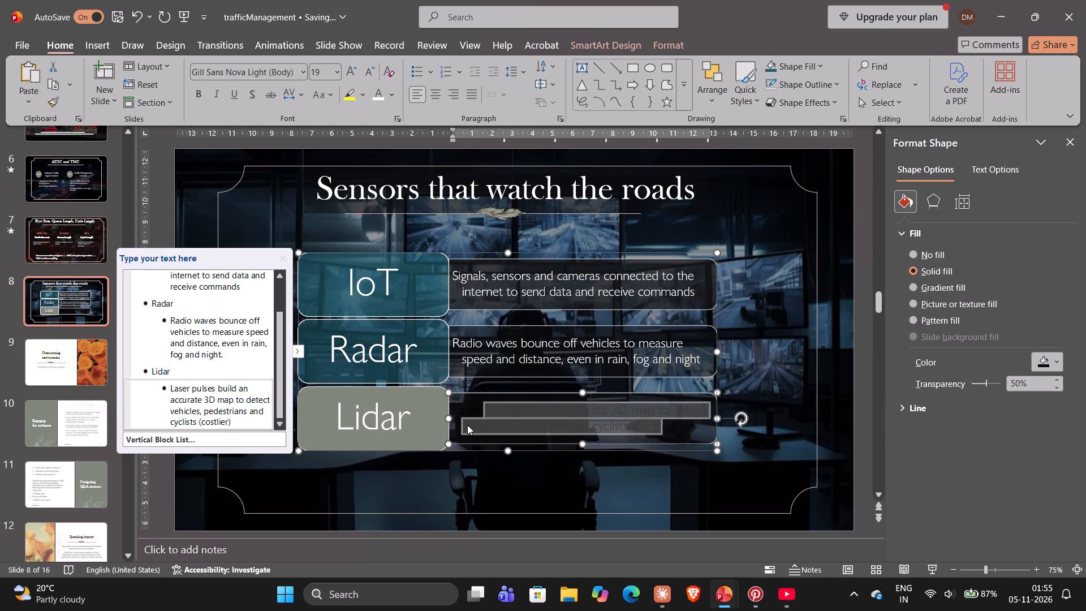
{"action": "left_click_drag", "start_coordinate": [460, 409], "coordinate": [686, 434]}
{"action": "key", "text": "shift+Right"}
{"action": "key", "text": "shift+Right"}
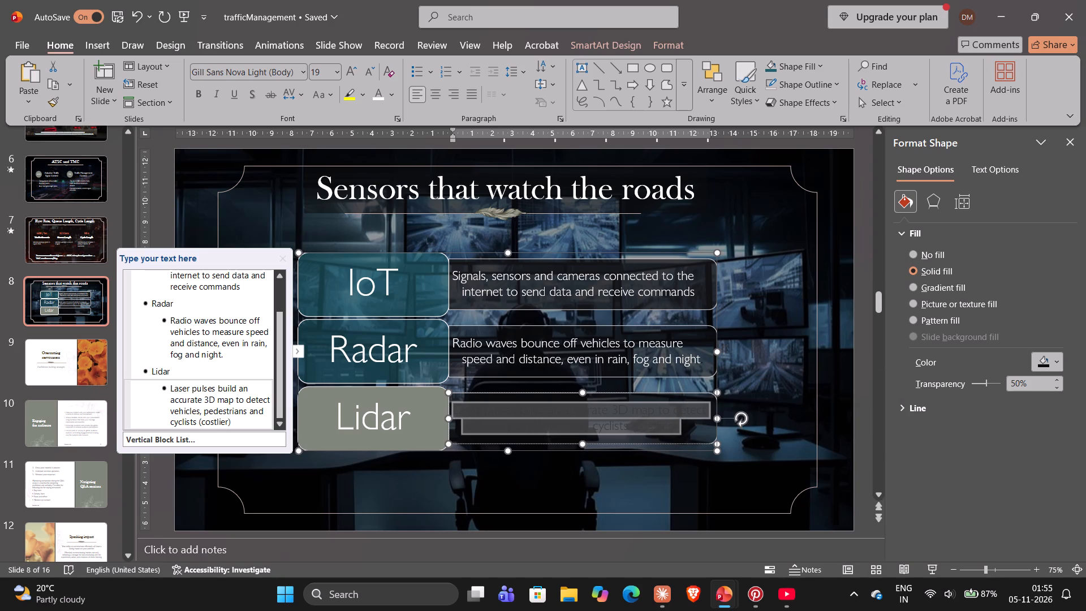
{"action": "key", "text": "shift+Right"}
{"action": "key", "text": "shift+Right"}
{"action": "key", "text": "shift+Right"}
{"action": "left_click", "coordinate": [383, 99]}
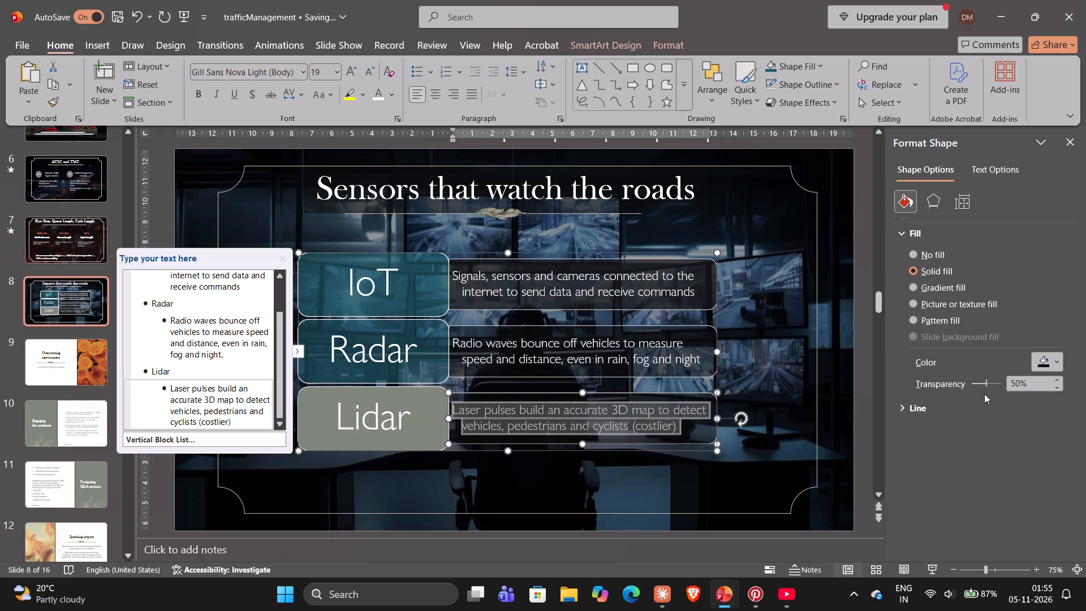
{"action": "left_click", "coordinate": [979, 502]}
{"action": "left_click", "coordinate": [790, 443]}
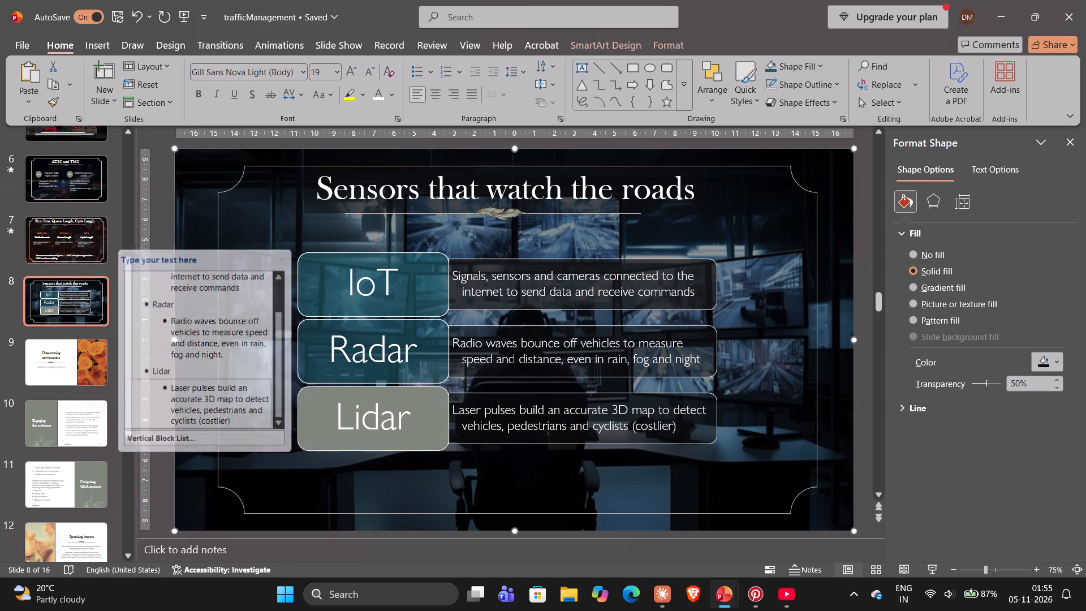
Set the IoT description box's fill transparency to 50%.
{"action": "left_click", "coordinate": [706, 291]}
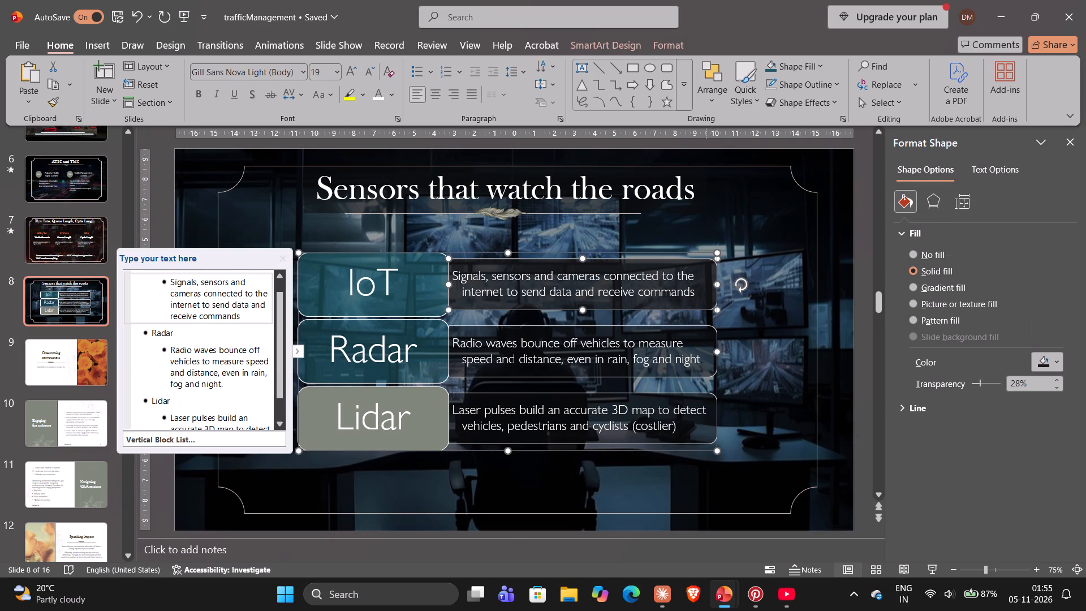
{"action": "triple_click", "coordinate": [1056, 380]}
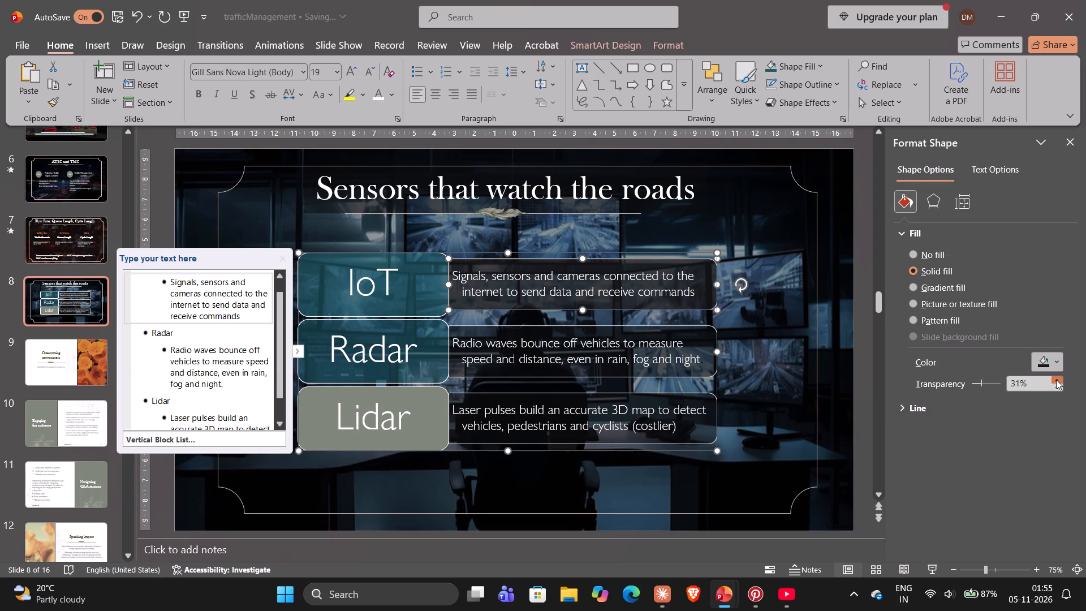
{"action": "triple_click", "coordinate": [1056, 380]}
{"action": "triple_click", "coordinate": [1056, 380]}
{"action": "triple_click", "coordinate": [1056, 380]}
{"action": "triple_click", "coordinate": [1056, 380]}
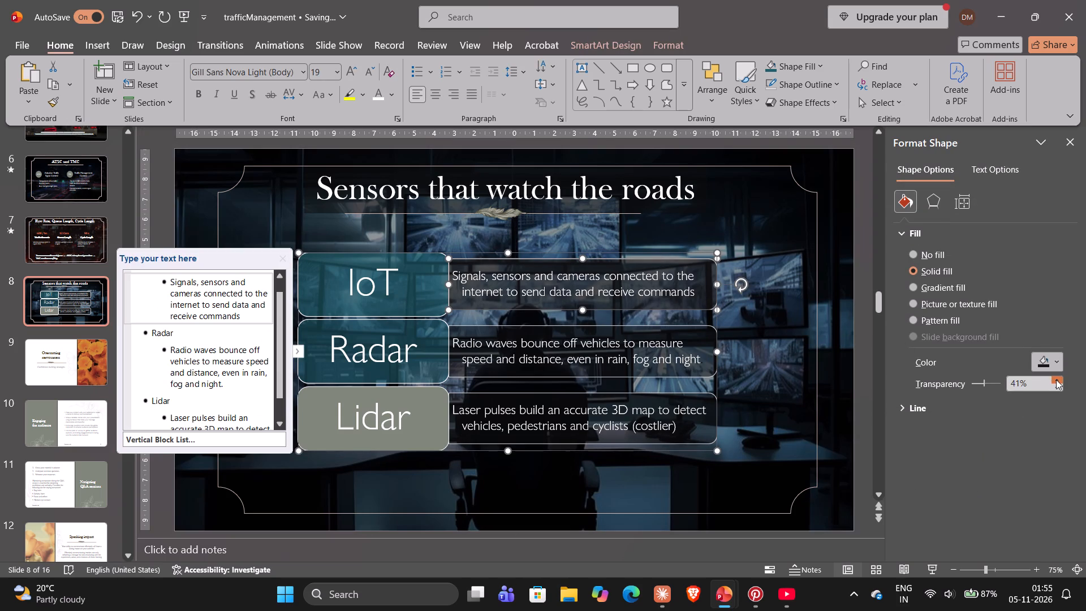
{"action": "triple_click", "coordinate": [1056, 380]}
{"action": "triple_click", "coordinate": [1056, 380]}
{"action": "left_click", "coordinate": [1056, 380]}
{"action": "left_click", "coordinate": [1044, 356]}
{"action": "left_click", "coordinate": [1044, 356]}
Fill the Radar and Lidar description boxes with the darkest shade of the light grey theme colour beside black.
{"action": "left_click", "coordinate": [701, 373]}
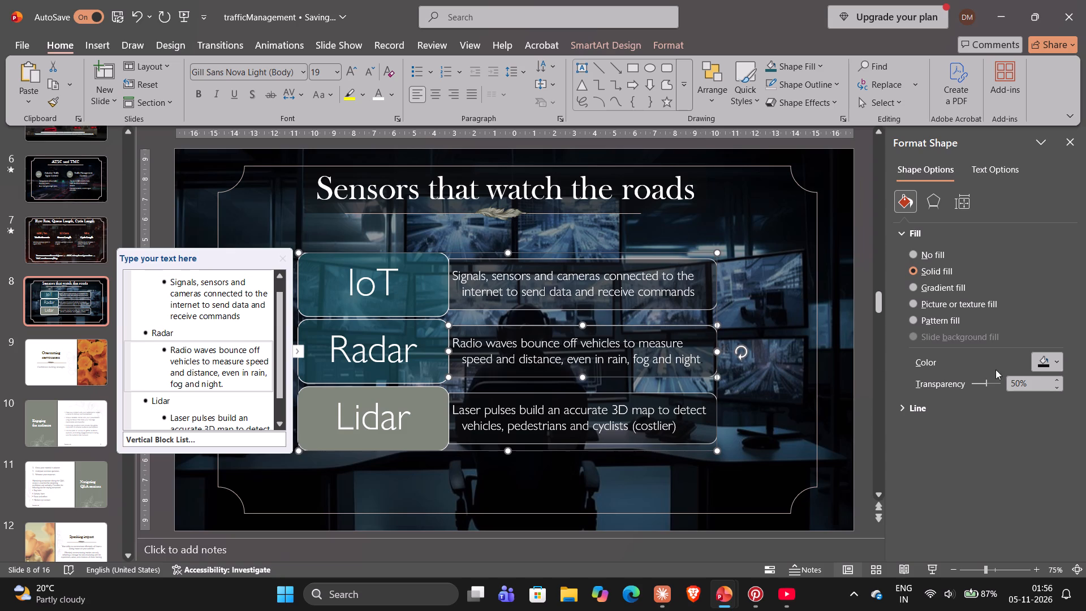
{"action": "left_click", "coordinate": [1039, 361]}
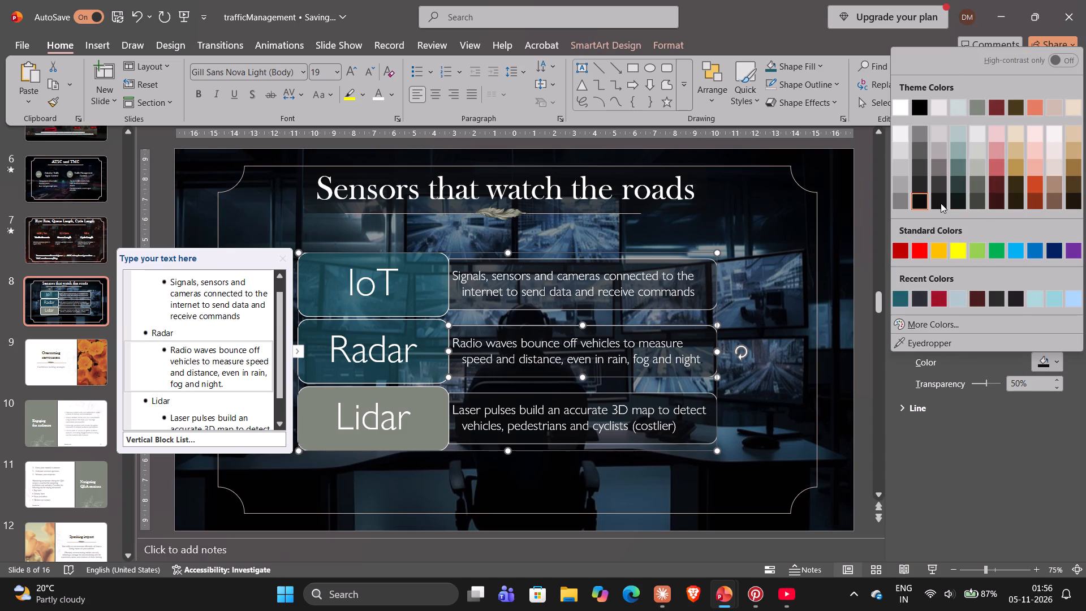
{"action": "left_click", "coordinate": [941, 203]}
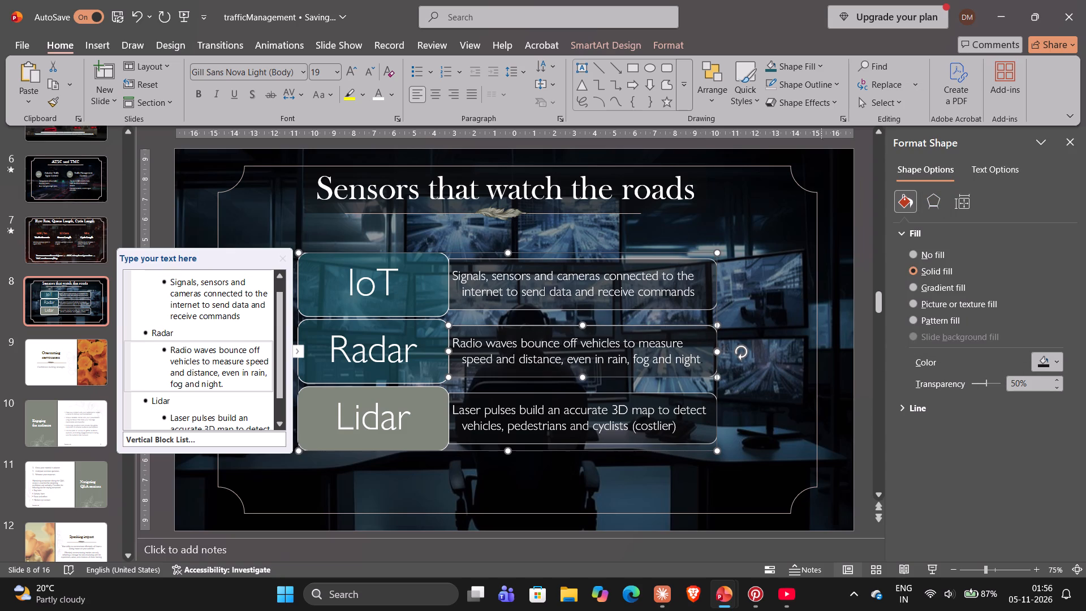
{"action": "left_click", "coordinate": [685, 432]}
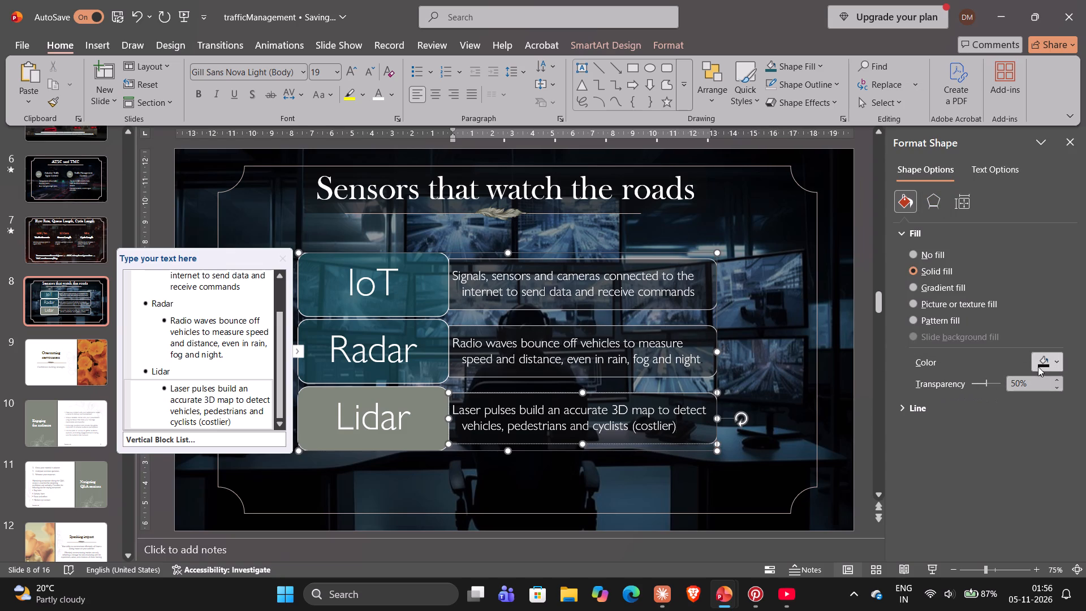
{"action": "left_click", "coordinate": [1038, 366]}
{"action": "left_click", "coordinate": [945, 199]}
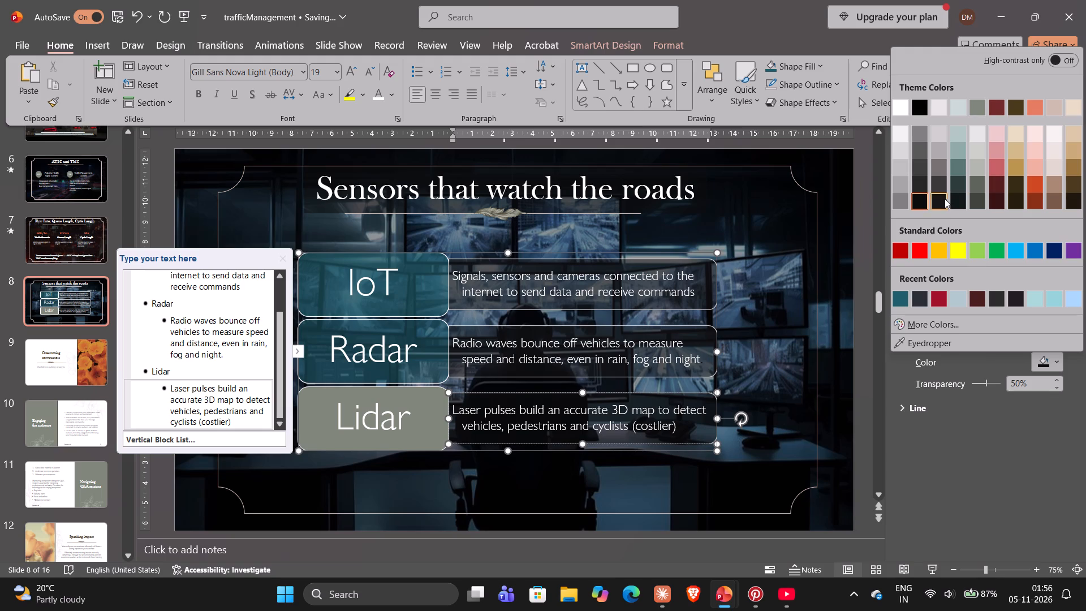
{"action": "left_click", "coordinate": [953, 436]}
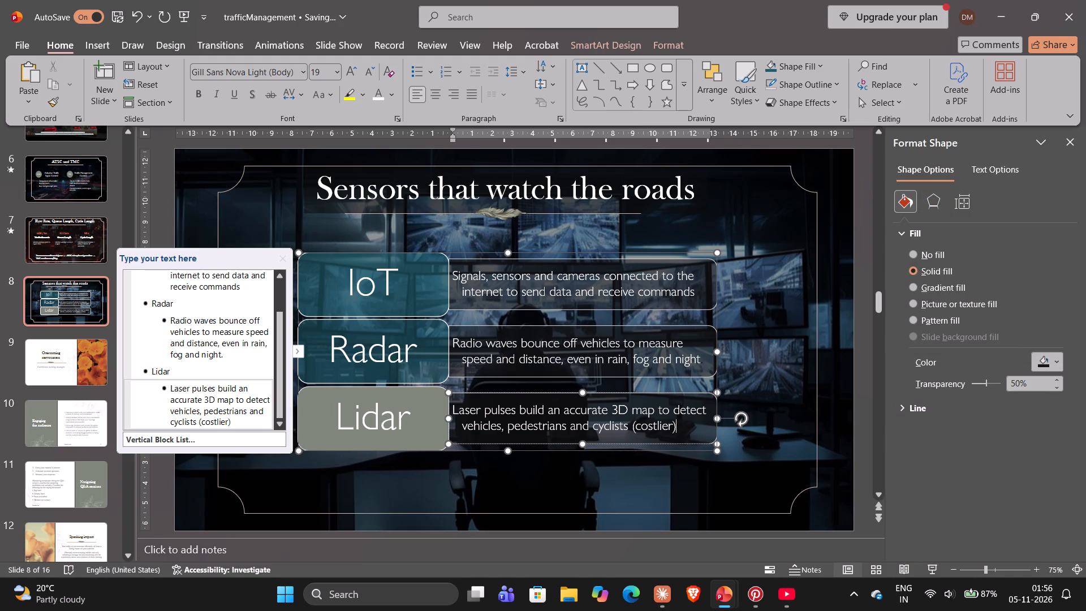
Fill the Lidar label block with the recent dark teal colour and set its transparency to 44%.
{"action": "left_click", "coordinate": [423, 422]}
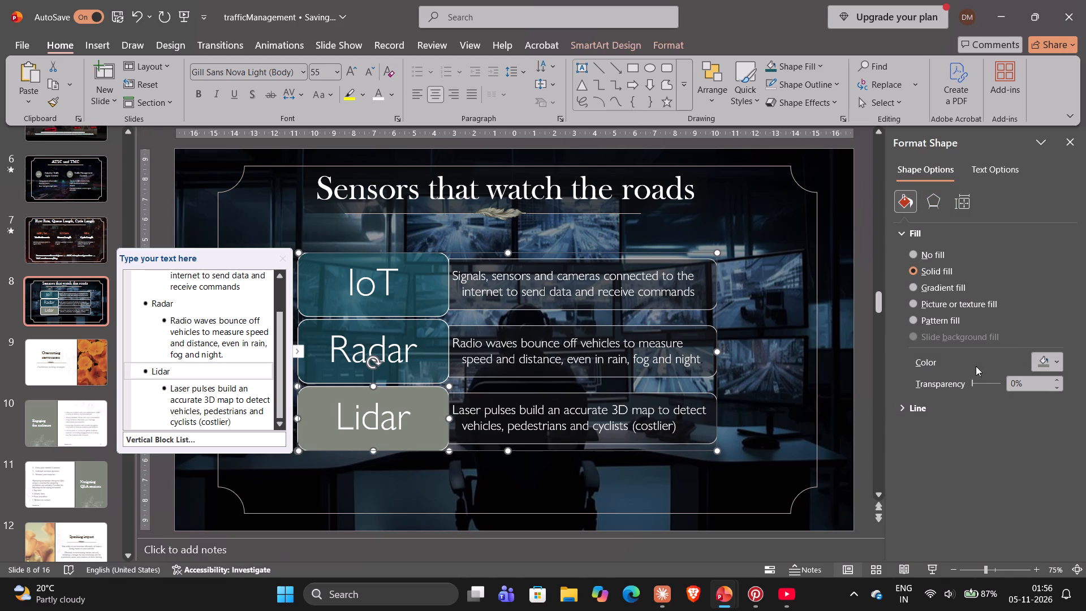
{"action": "left_click", "coordinate": [1044, 363]}
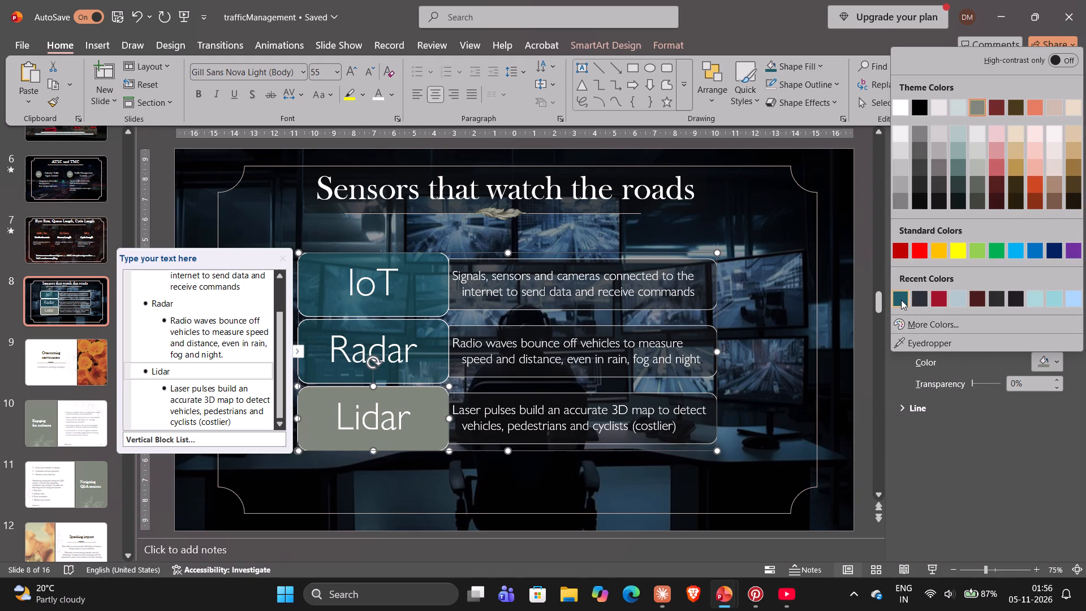
{"action": "left_click", "coordinate": [901, 300]}
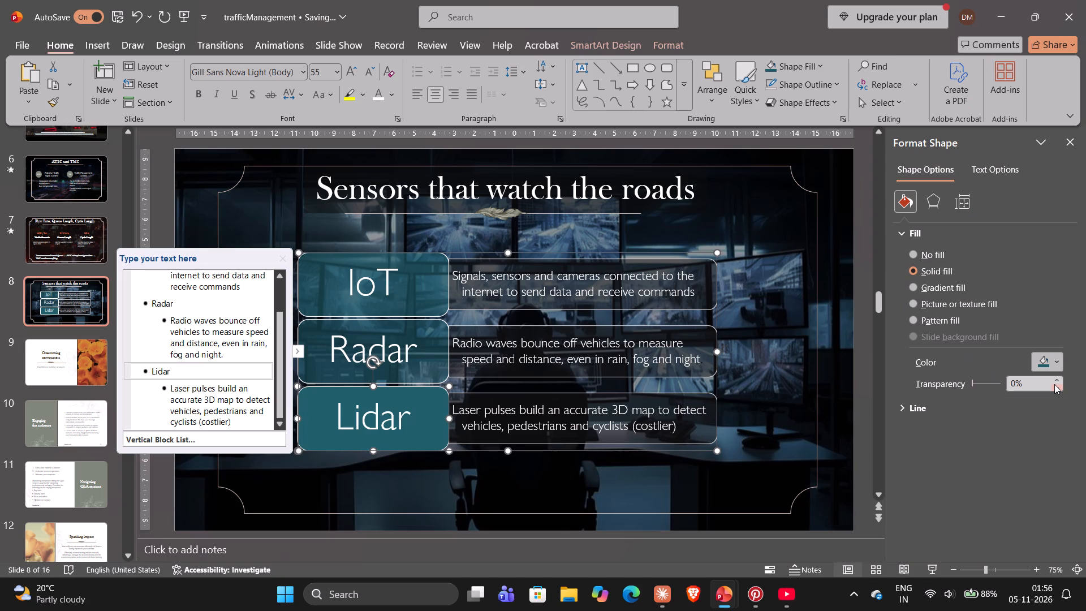
{"action": "triple_click", "coordinate": [1055, 376]}
{"action": "left_click", "coordinate": [1055, 376]}
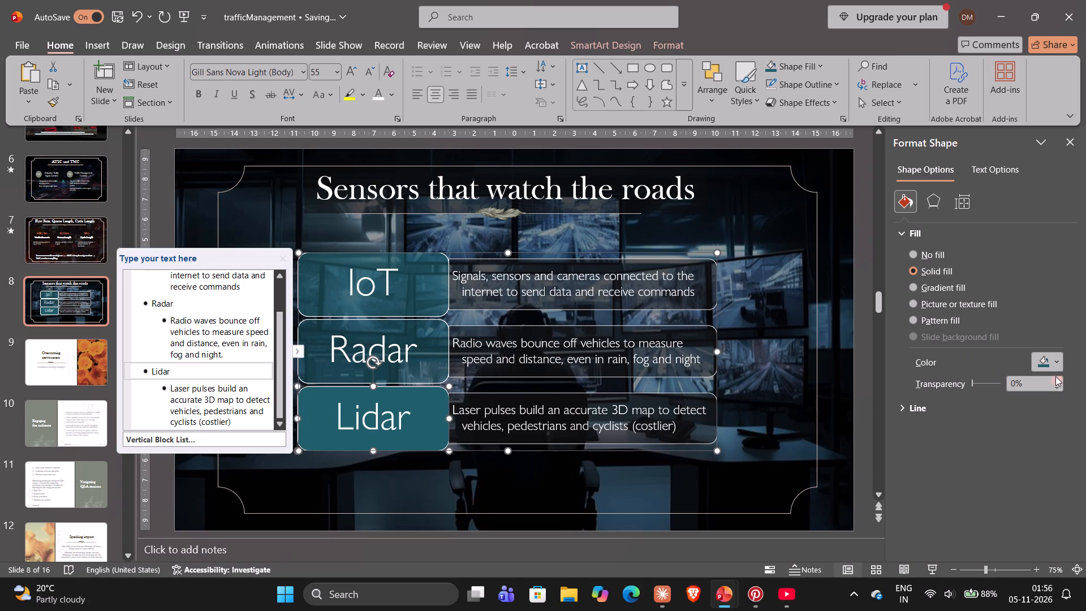
{"action": "triple_click", "coordinate": [1055, 376]}
{"action": "triple_click", "coordinate": [1055, 376]}
{"action": "triple_click", "coordinate": [1055, 376]}
{"action": "triple_click", "coordinate": [1055, 376]}
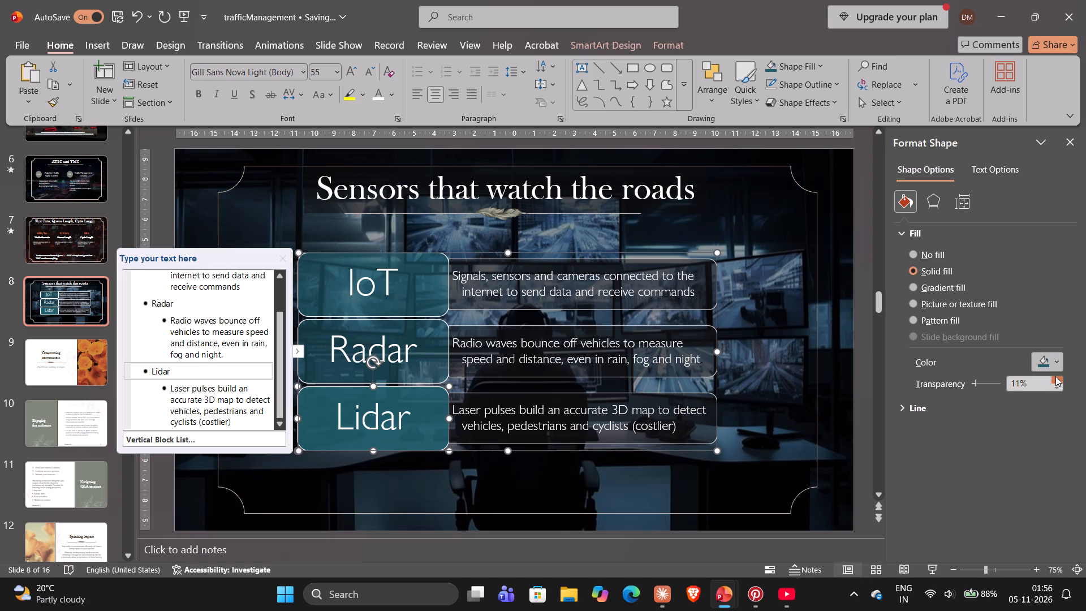
{"action": "triple_click", "coordinate": [1055, 376]}
{"action": "triple_click", "coordinate": [1055, 376]}
{"action": "triple_click", "coordinate": [1055, 376]}
{"action": "triple_click", "coordinate": [1055, 376]}
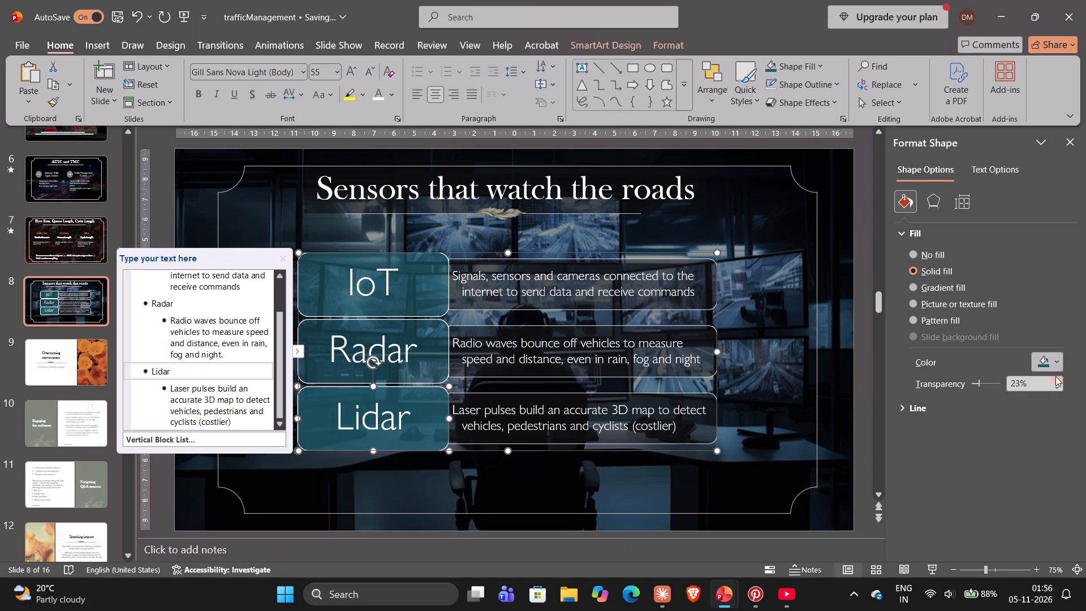
{"action": "triple_click", "coordinate": [1055, 376]}
{"action": "triple_click", "coordinate": [1055, 376]}
{"action": "triple_click", "coordinate": [1055, 376]}
{"action": "triple_click", "coordinate": [1055, 376]}
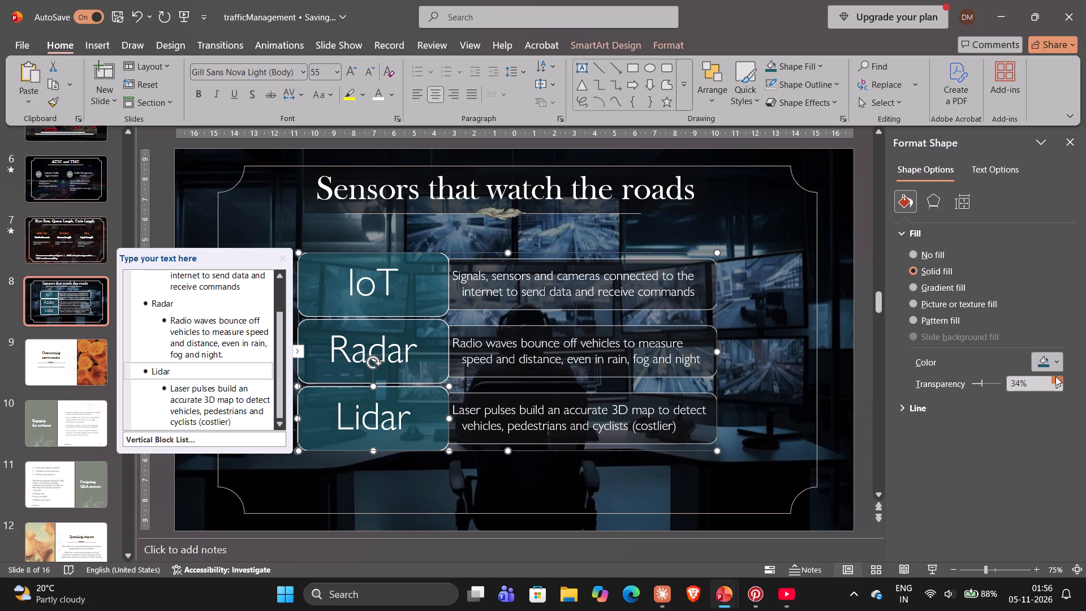
{"action": "triple_click", "coordinate": [1055, 376]}
{"action": "triple_click", "coordinate": [1055, 376]}
{"action": "triple_click", "coordinate": [1055, 376]}
Set the IoT label block's fill transparency to 44% and close the shape formatting settings.
{"action": "left_click", "coordinate": [430, 301]}
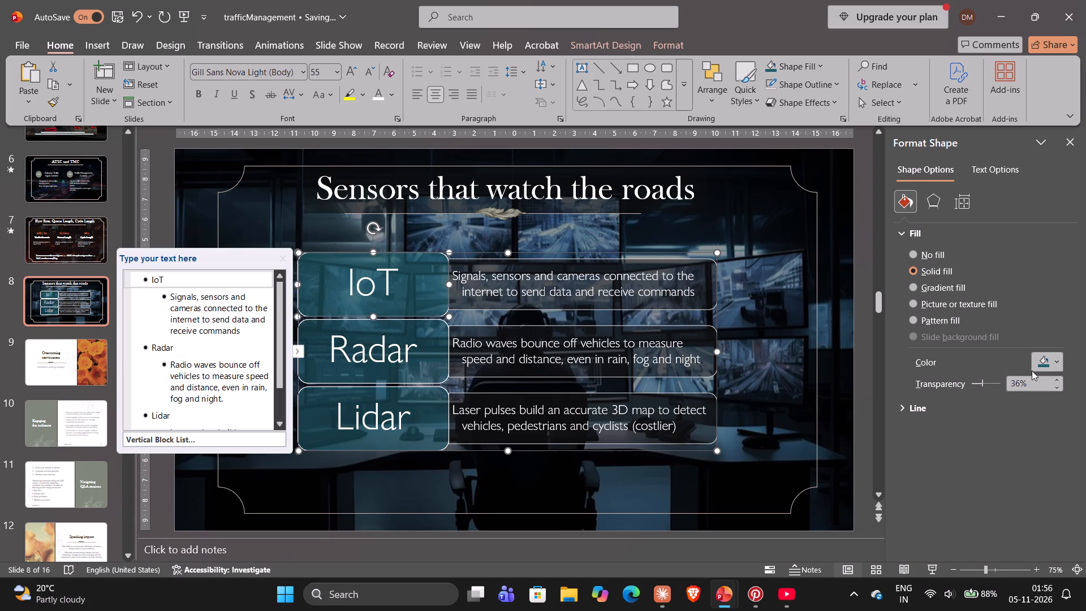
{"action": "left_click_drag", "start_coordinate": [1058, 373], "coordinate": [1058, 379]}
{"action": "triple_click", "coordinate": [1058, 379]}
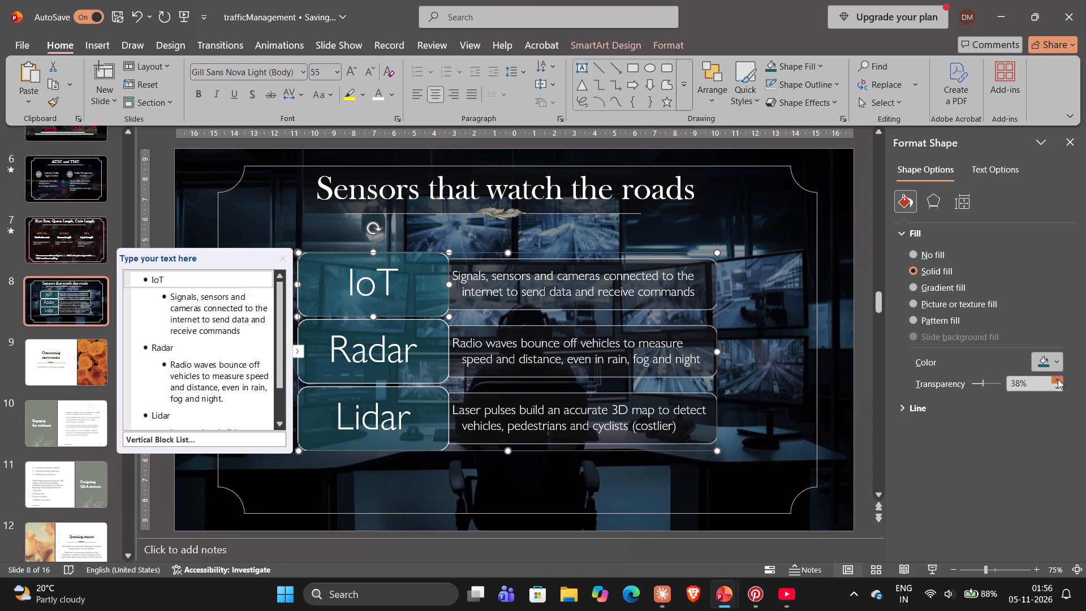
{"action": "double_click", "coordinate": [1058, 379]}
{"action": "triple_click", "coordinate": [1058, 379]}
{"action": "left_click", "coordinate": [1058, 379]}
{"action": "left_click", "coordinate": [1068, 142]}
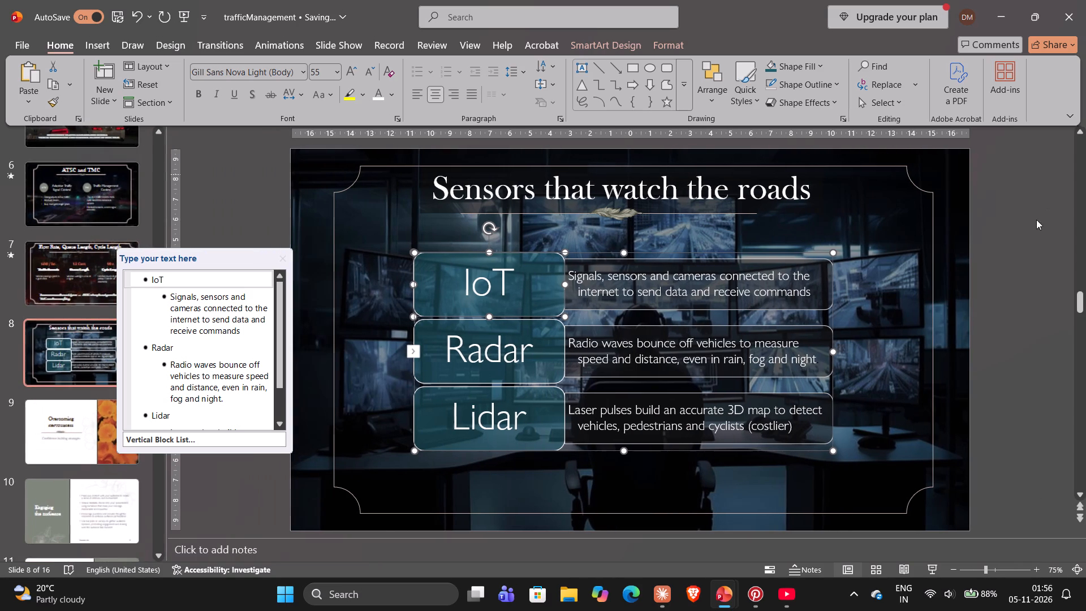
{"action": "left_click", "coordinate": [1037, 247]}
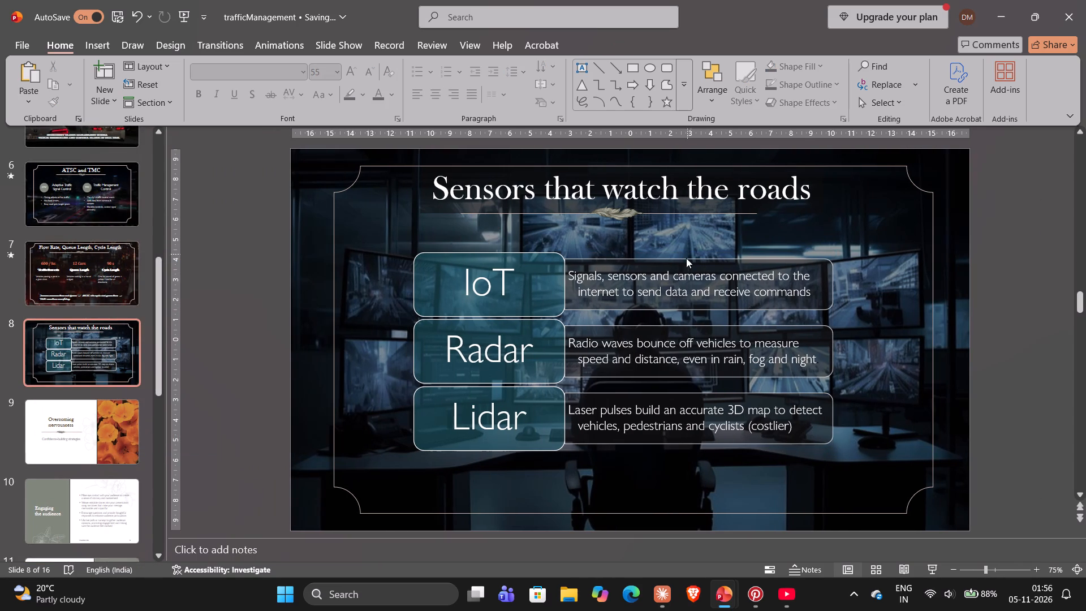
Move the divider line and its leaf ornament slightly down, away from the slide title.
{"action": "left_click", "coordinate": [735, 213]}
{"action": "left_click_drag", "start_coordinate": [735, 213], "coordinate": [736, 218]}
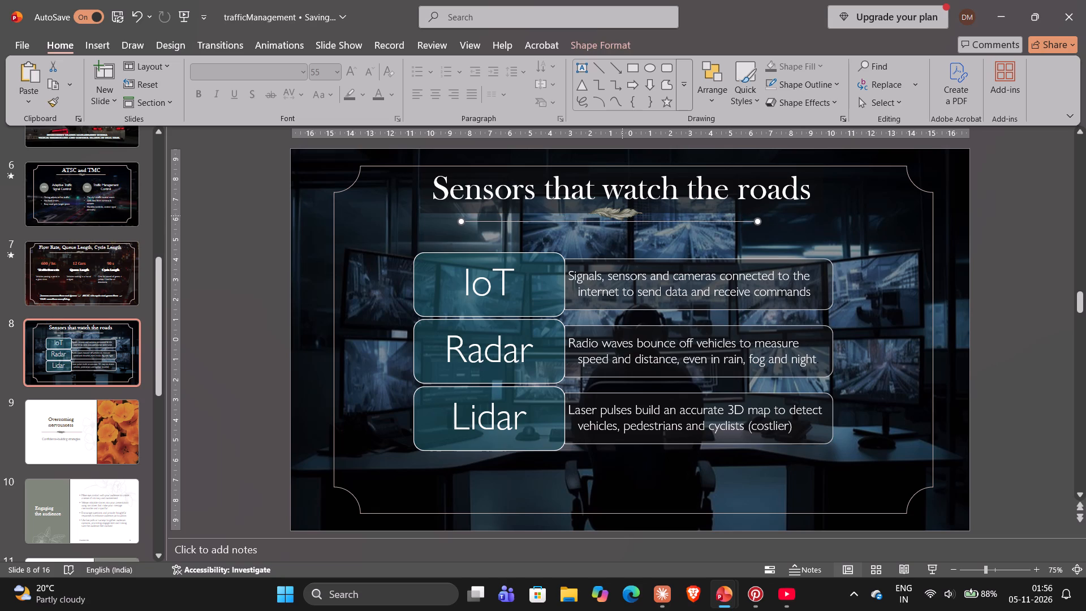
{"action": "left_click_drag", "start_coordinate": [622, 216], "coordinate": [623, 224]}
Move the "Sensors that watch the roads" title box slightly down toward the divider.
{"action": "left_click", "coordinate": [671, 205]}
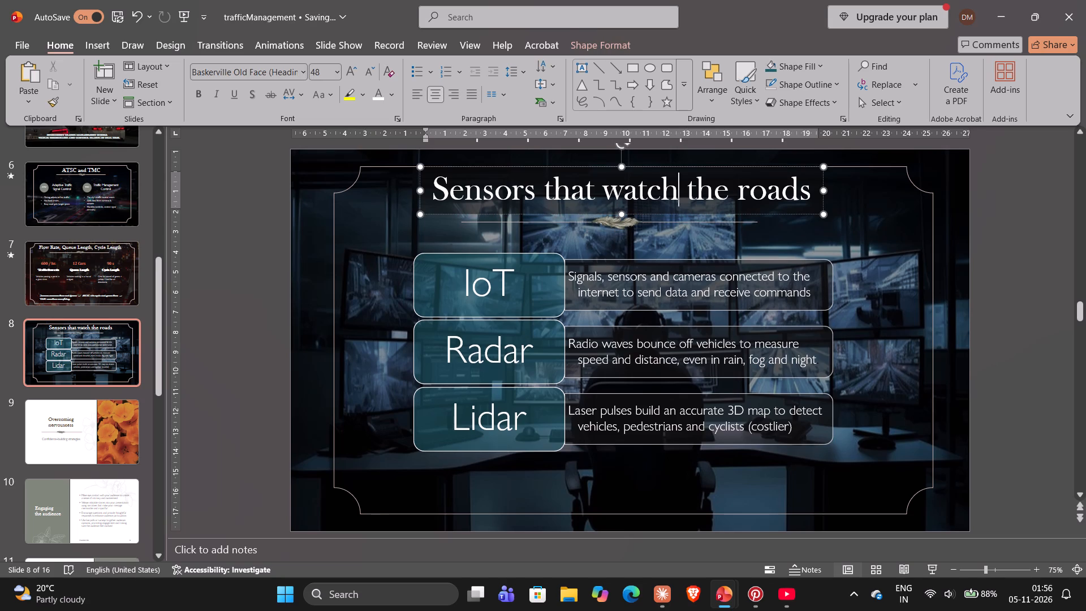
{"action": "left_click_drag", "start_coordinate": [740, 214], "coordinate": [740, 218]}
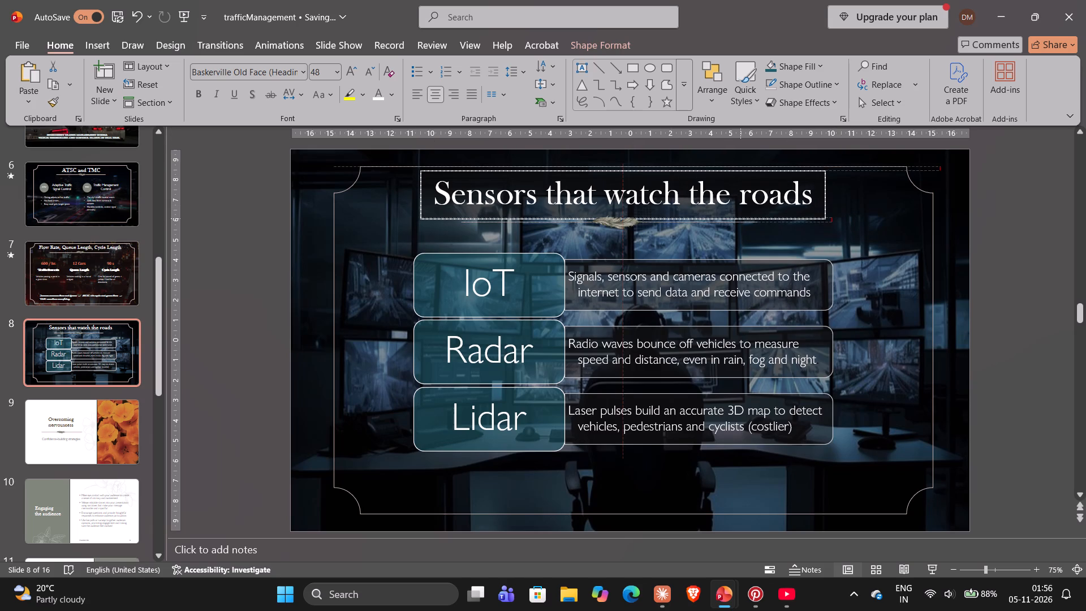
Nudge the "Sensors that watch the roads" title box slightly further down toward the divider.
{"action": "left_click_drag", "start_coordinate": [740, 218], "coordinate": [740, 219]}
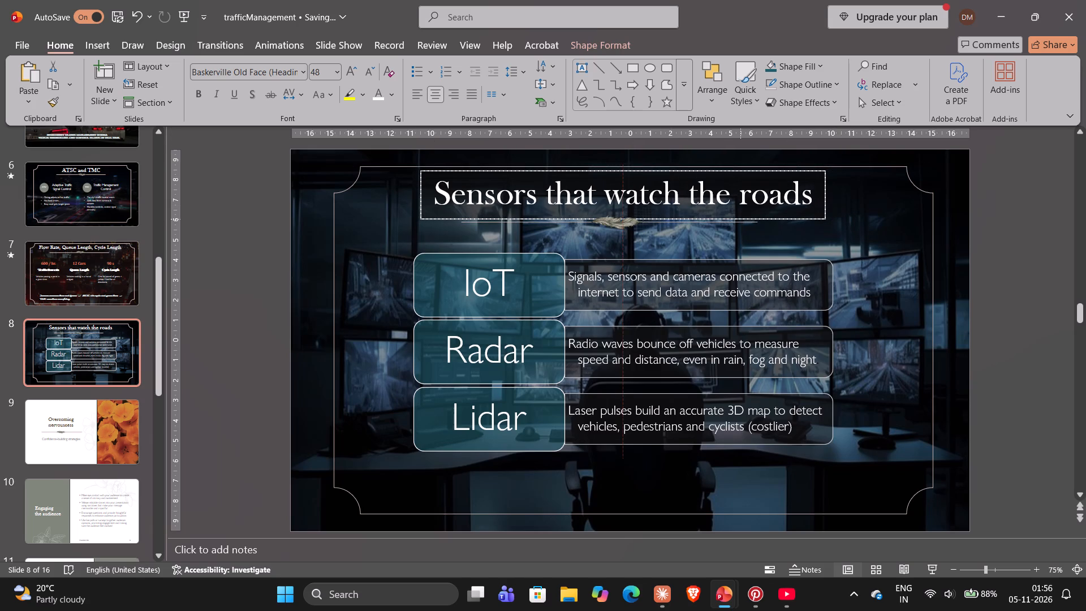
{"action": "left_click", "coordinate": [1008, 174]}
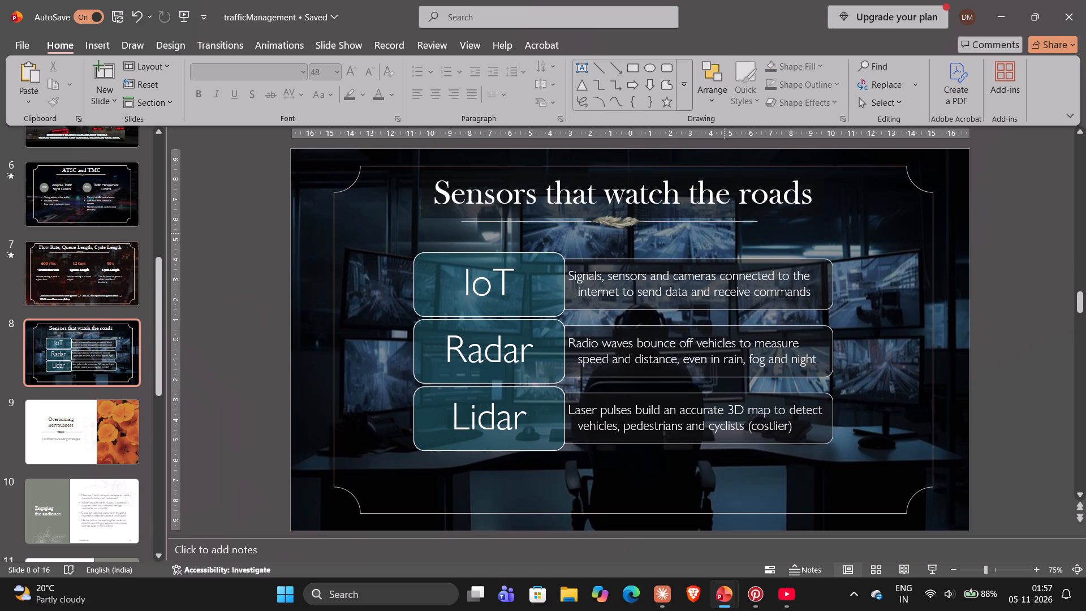
{"action": "left_click", "coordinate": [704, 213]}
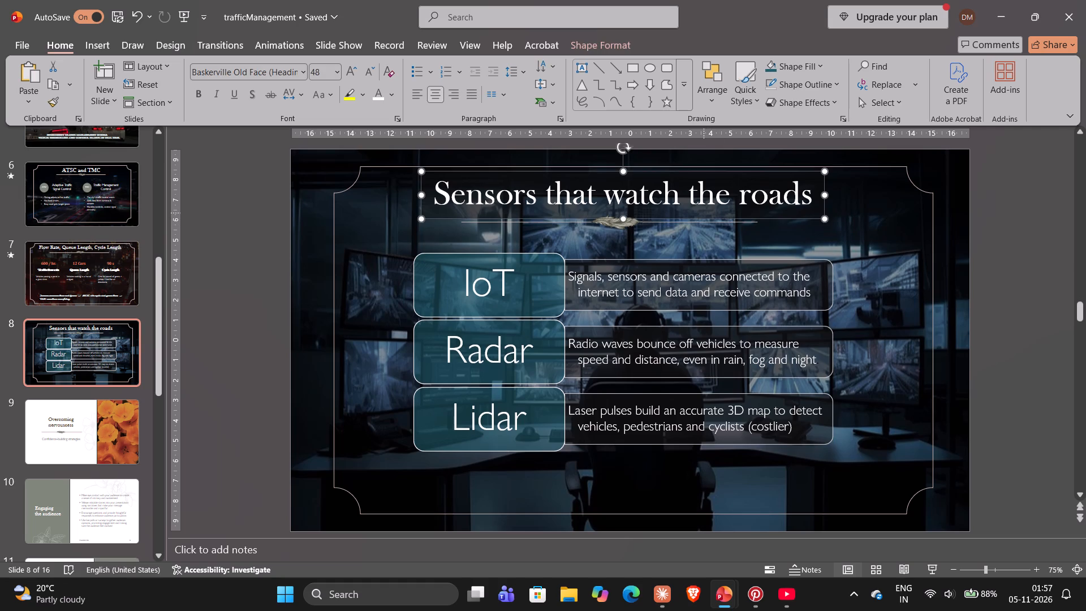
{"action": "left_click", "coordinate": [705, 215]}
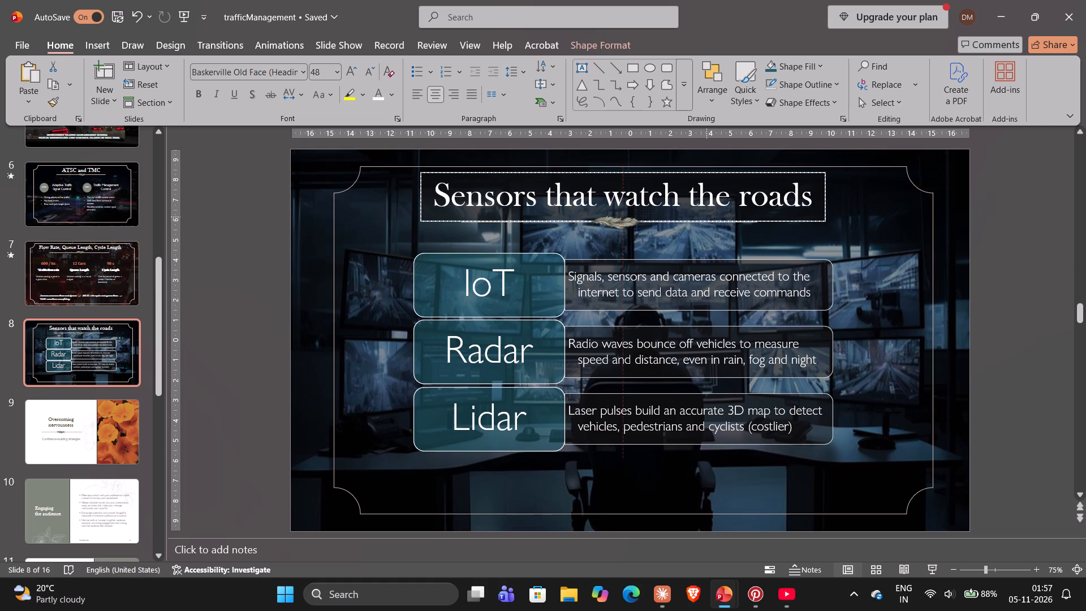
Move the divider line and its leaf ornament slightly up, closer beneath the slide title.
{"action": "left_click", "coordinate": [699, 224]}
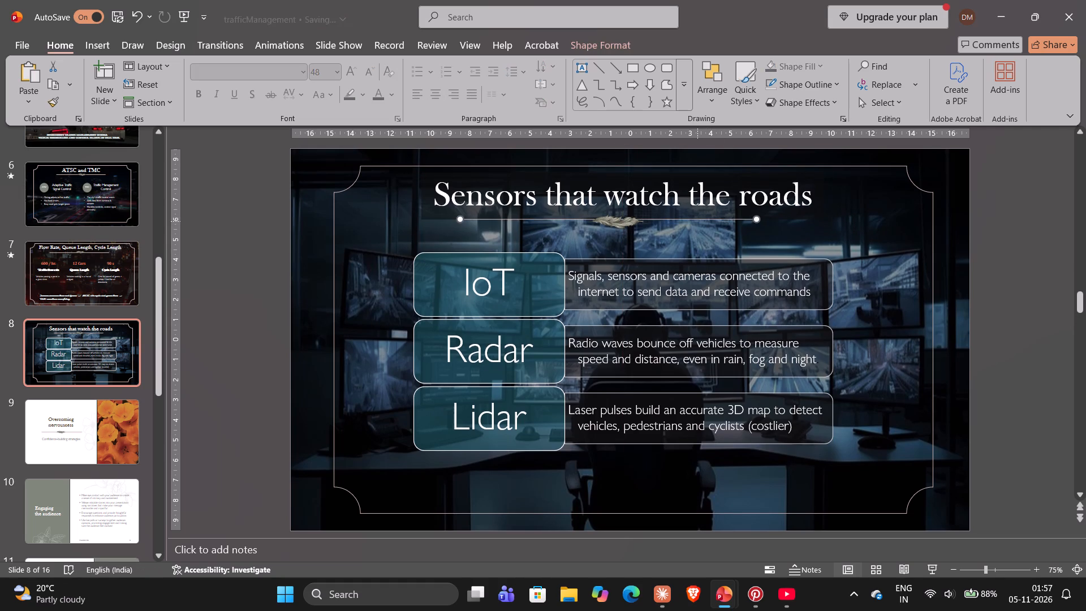
{"action": "left_click", "coordinate": [607, 220]}
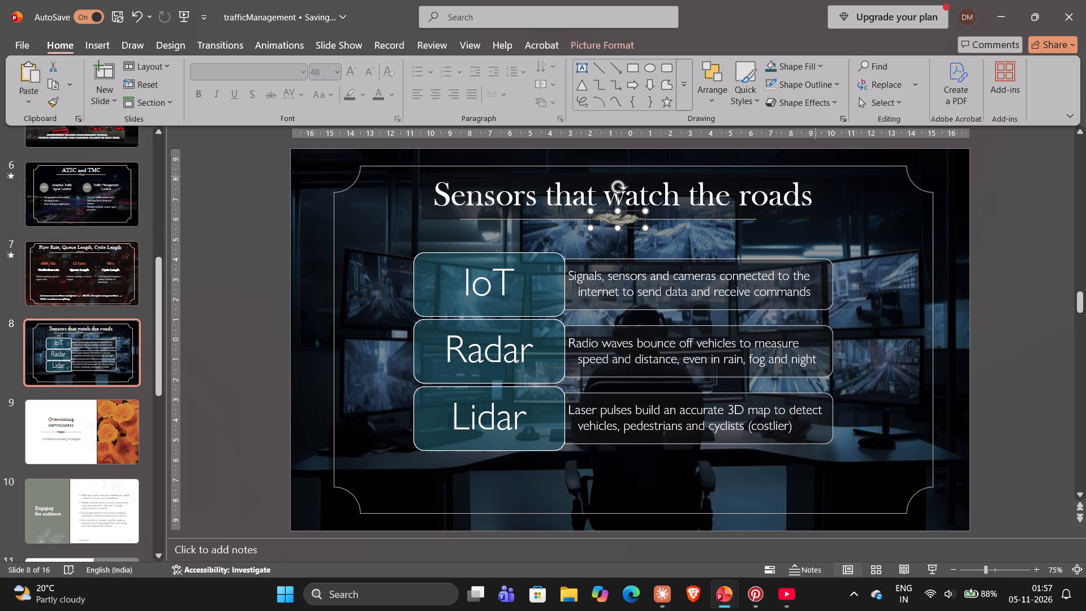
{"action": "left_click", "coordinate": [1068, 177]}
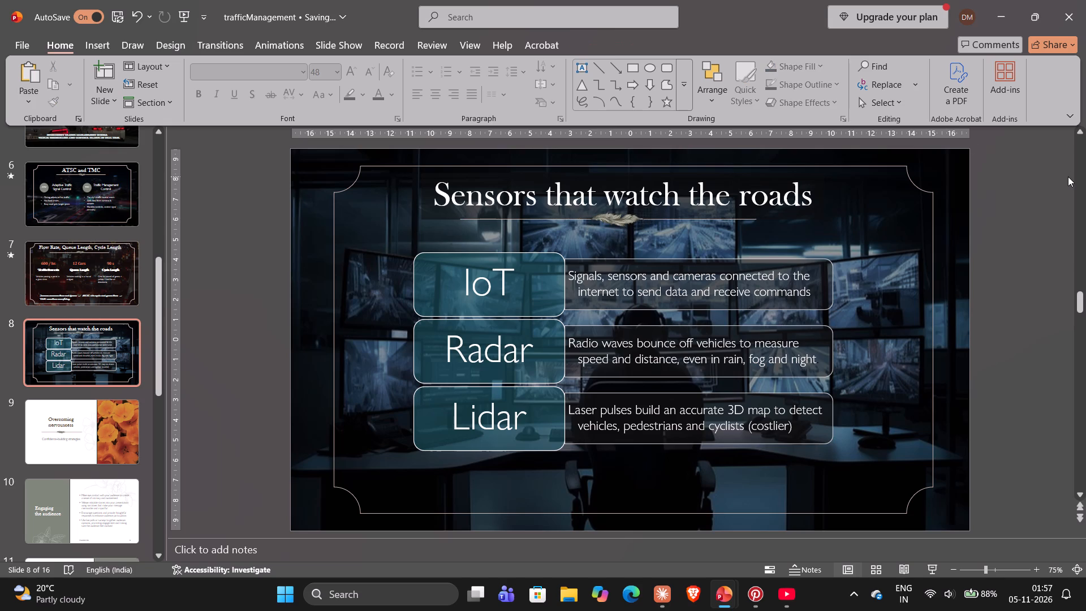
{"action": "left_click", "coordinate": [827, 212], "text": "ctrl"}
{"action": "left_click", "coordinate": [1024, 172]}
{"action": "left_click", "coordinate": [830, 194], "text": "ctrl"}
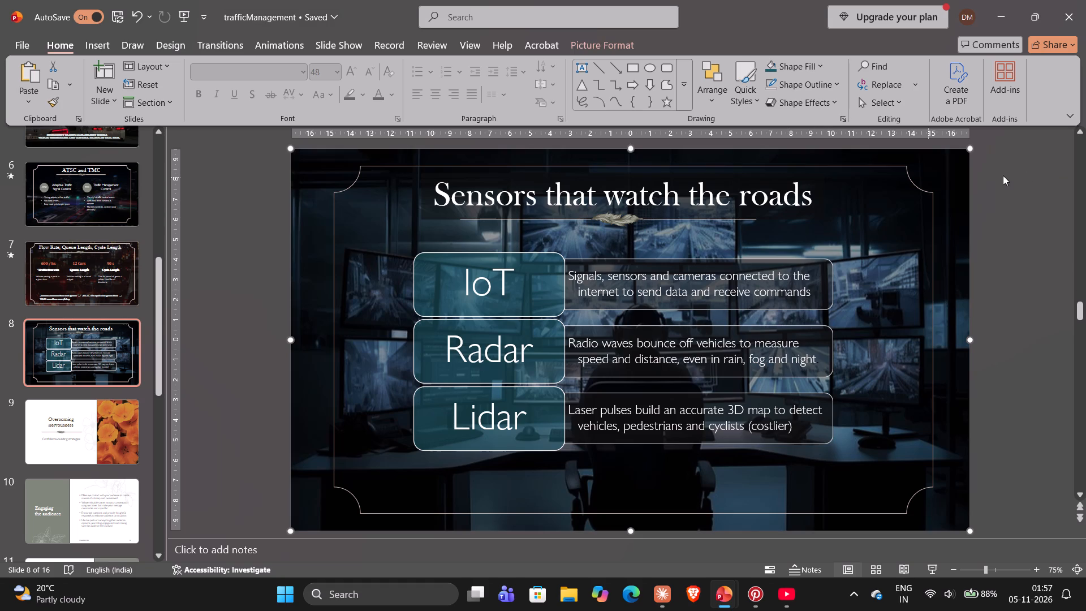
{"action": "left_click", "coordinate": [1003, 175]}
Apply a Fade animation with a duration of 0.75 seconds to the slide title, divider line and leaf ornament together.
{"action": "left_click", "coordinate": [742, 201], "text": "ctrl"}
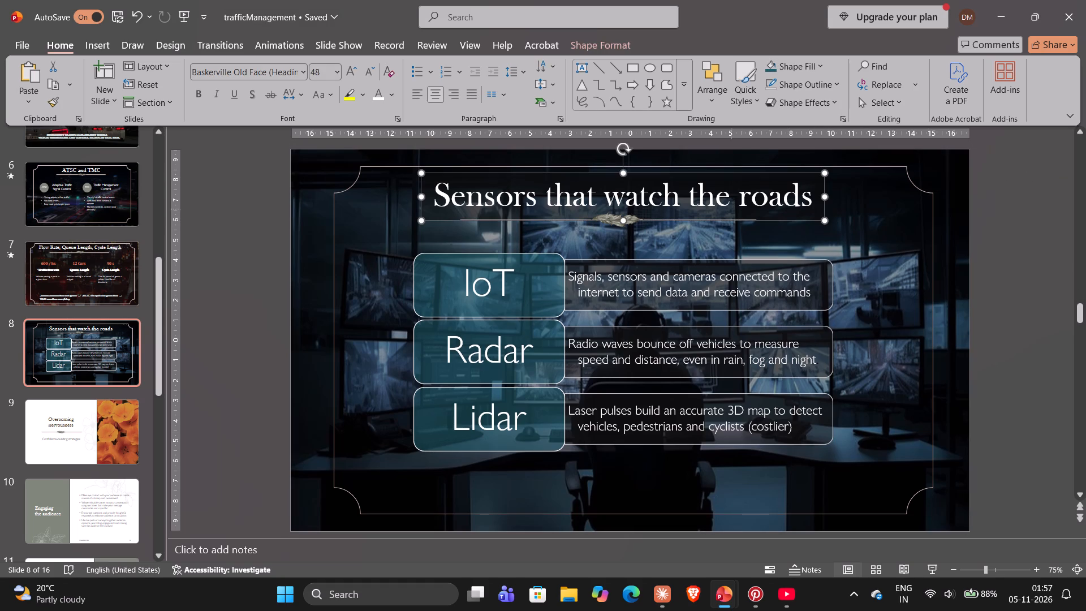
{"action": "left_click", "coordinate": [726, 218], "text": "ctrl"}
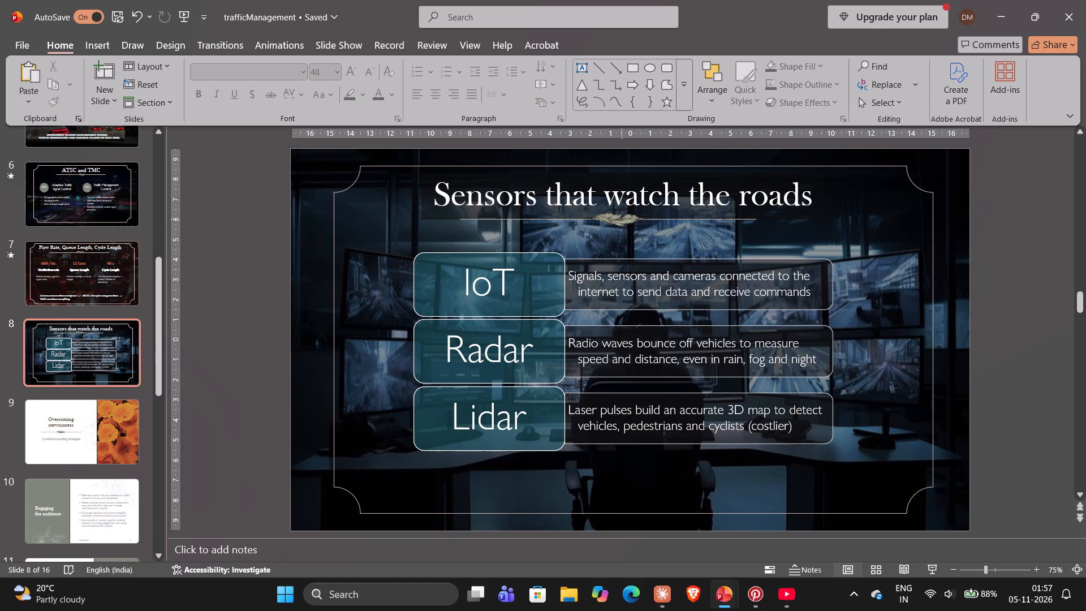
{"action": "left_click", "coordinate": [619, 217], "text": "ctrl"}
{"action": "left_click", "coordinate": [650, 217], "text": "ctrl"}
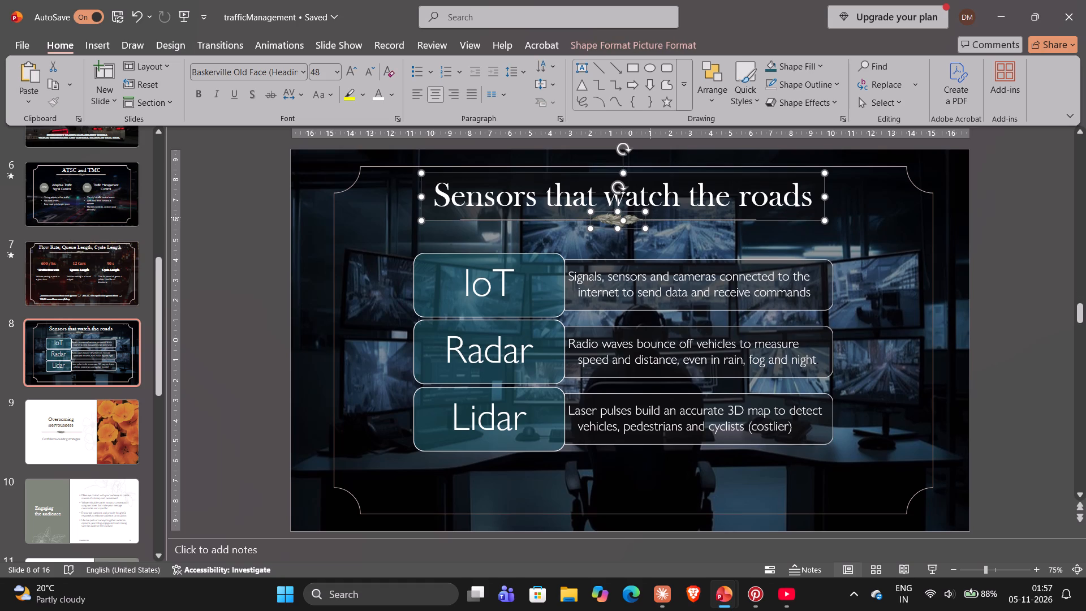
{"action": "left_click", "coordinate": [742, 219], "text": "ctrl"}
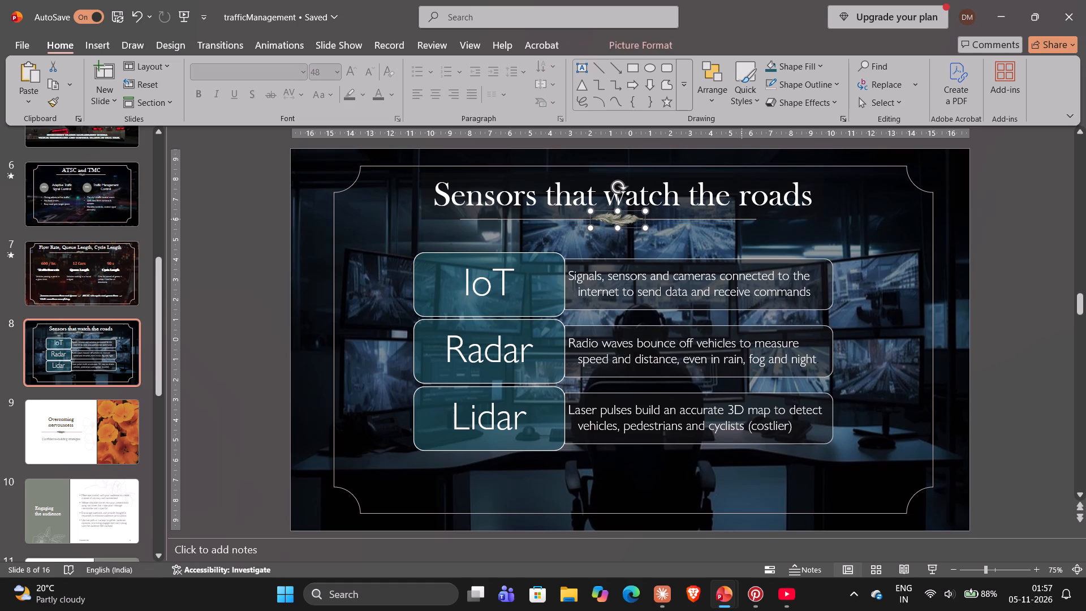
{"action": "left_click", "coordinate": [504, 218], "text": "ctrl"}
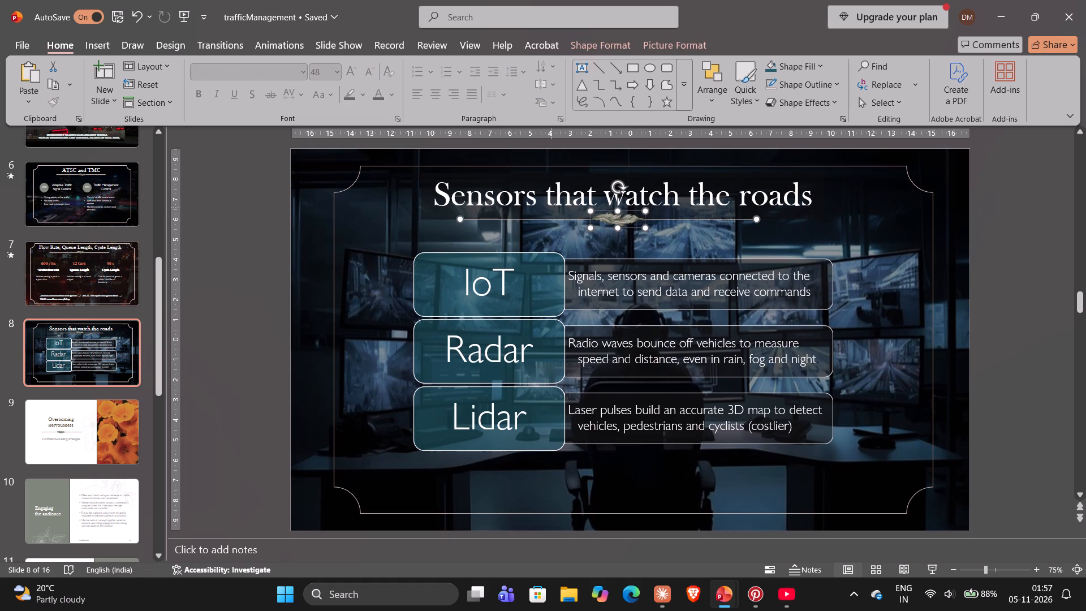
{"action": "left_click", "coordinate": [550, 208], "text": "ctrl"}
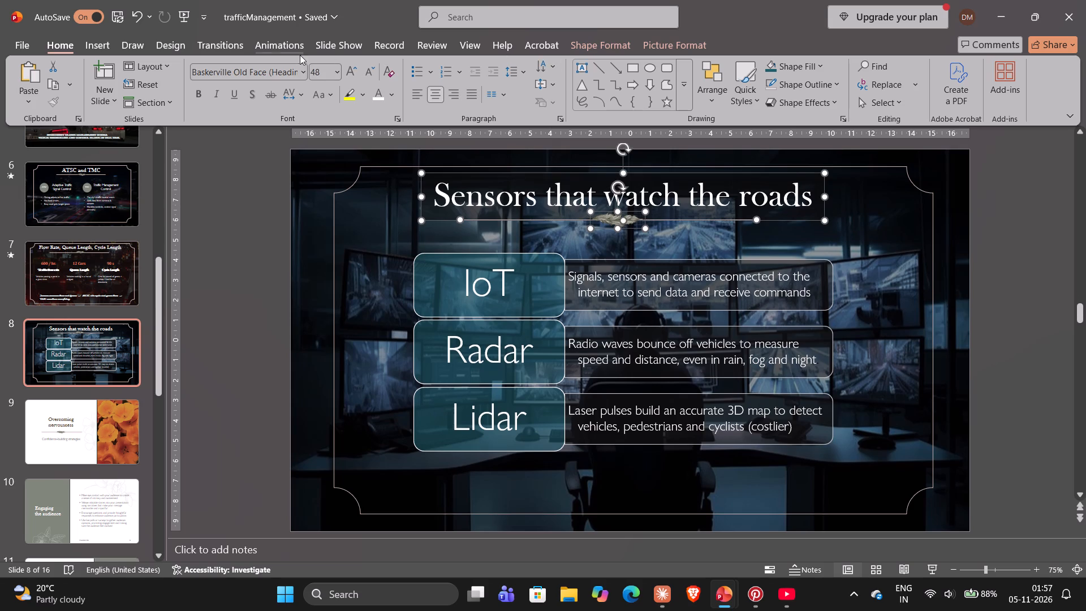
{"action": "left_click", "coordinate": [273, 44]}
{"action": "left_click", "coordinate": [191, 95]}
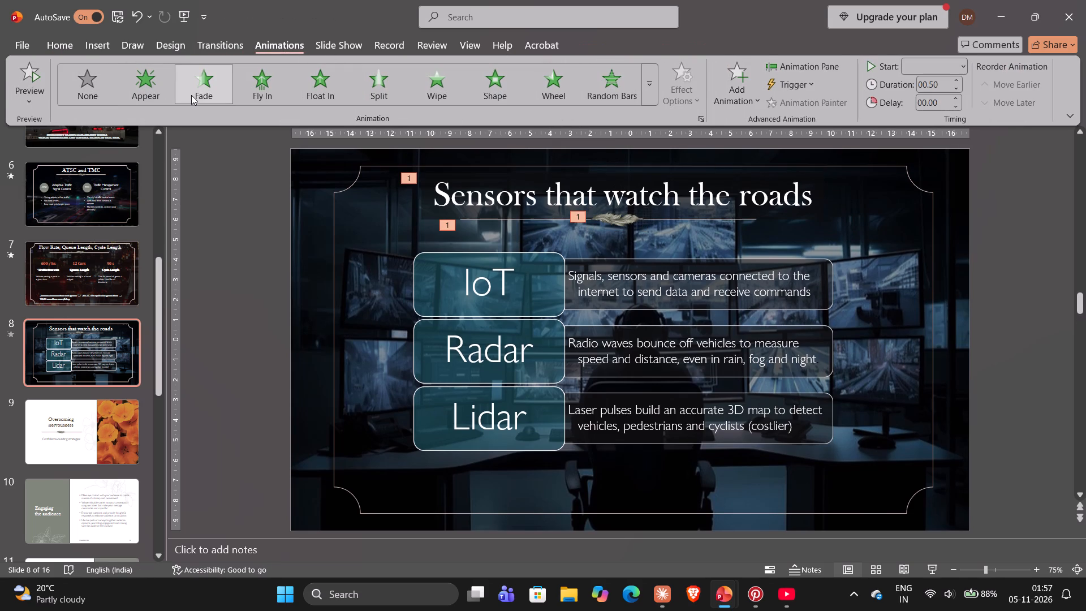
{"action": "double_click", "coordinate": [955, 81]}
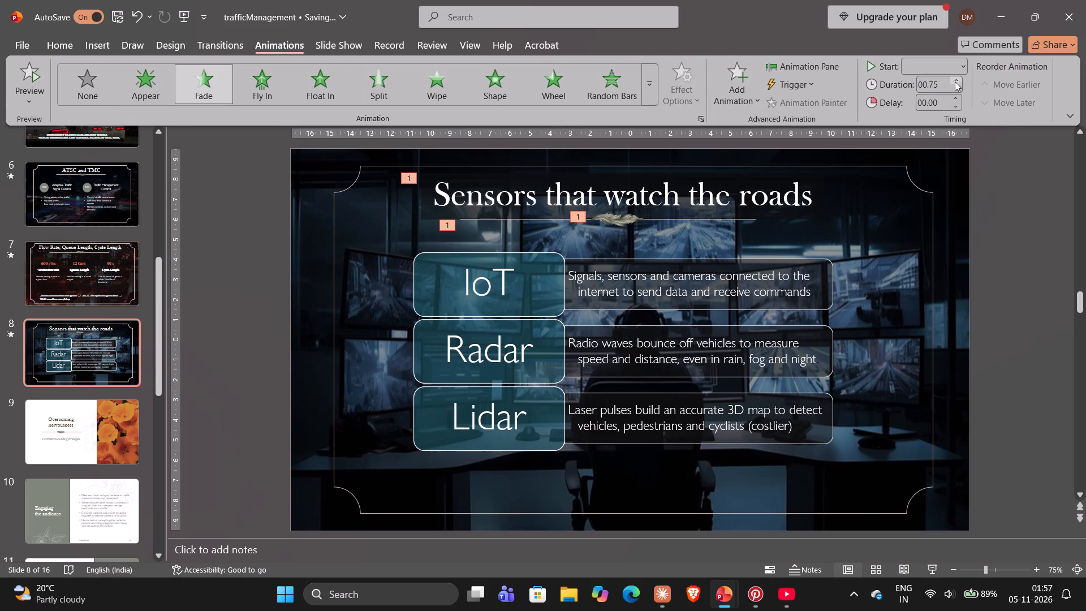
{"action": "left_click", "coordinate": [997, 202]}
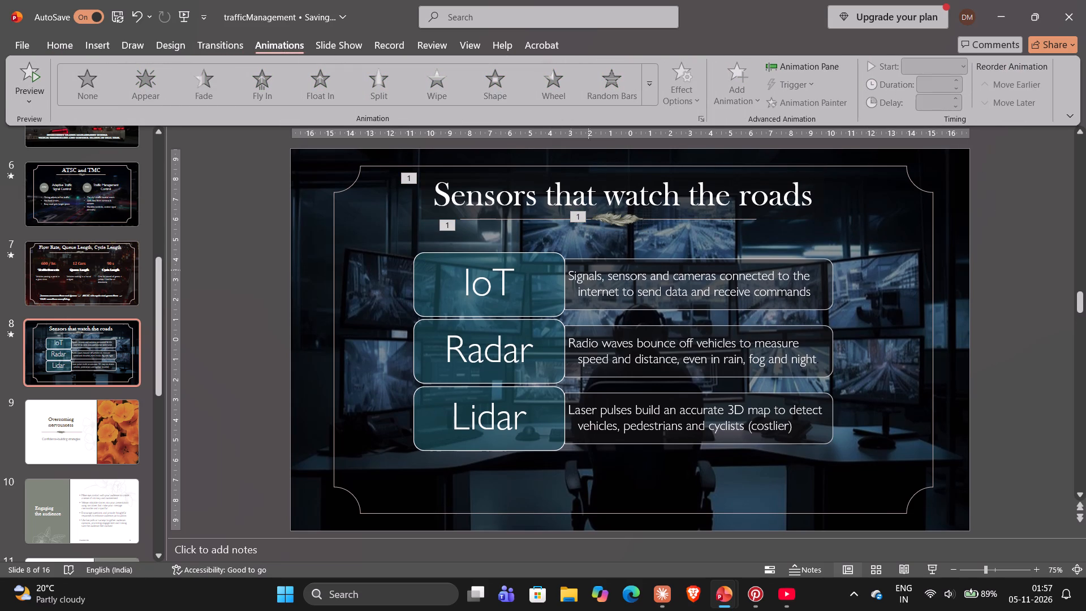
Enlarge the IoT, Radar and Lidar SmartArt block list slightly, mainly in height, keeping its upper edge in place.
{"action": "left_click", "coordinate": [536, 276], "text": "ctrl"}
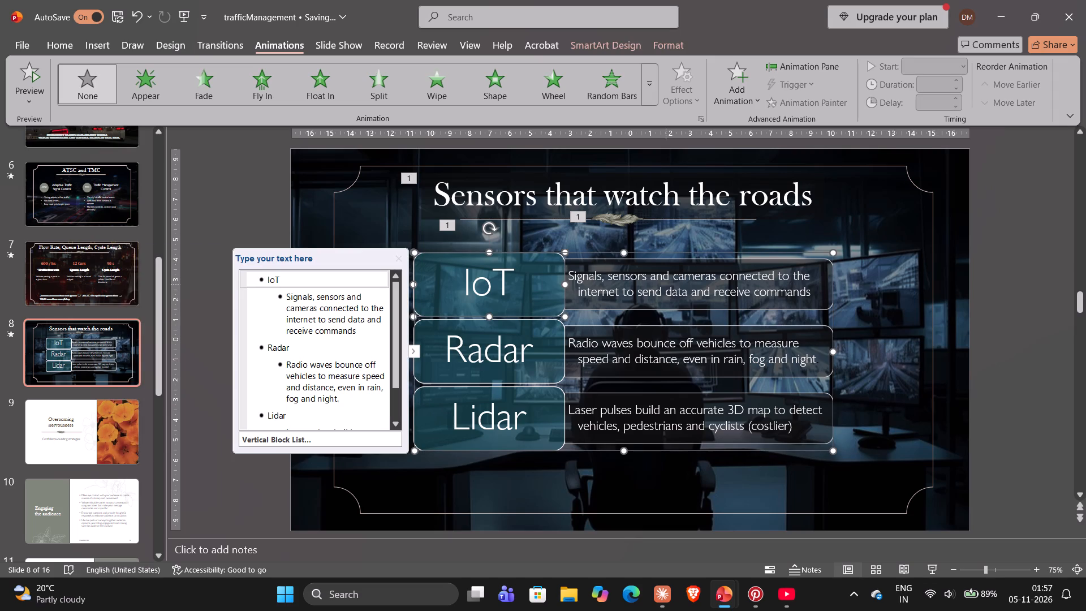
{"action": "left_click", "coordinate": [1003, 299]}
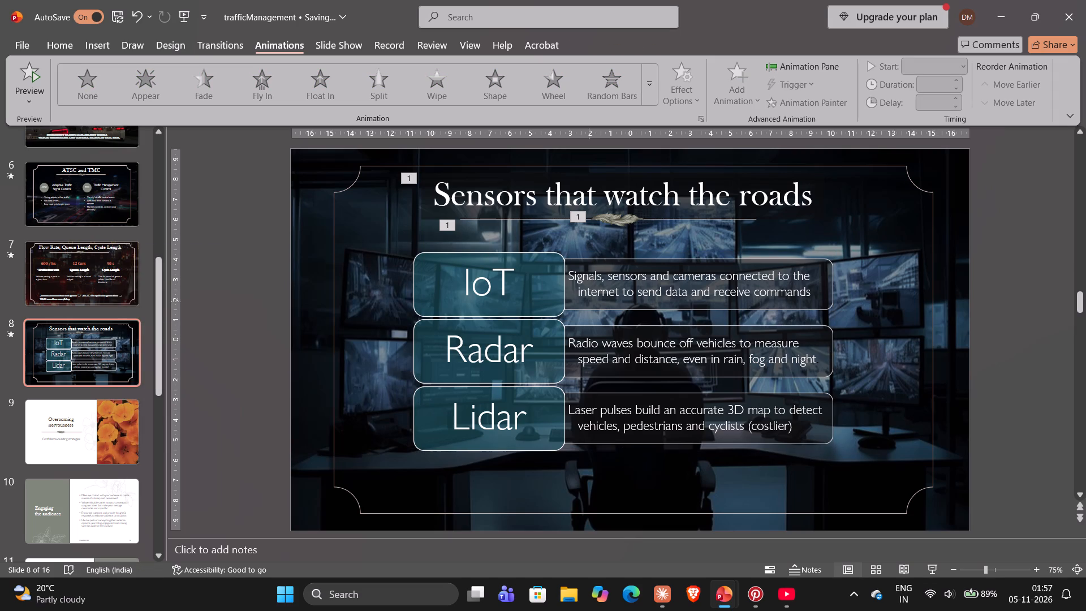
{"action": "left_click", "coordinate": [545, 297], "text": "ctrl"}
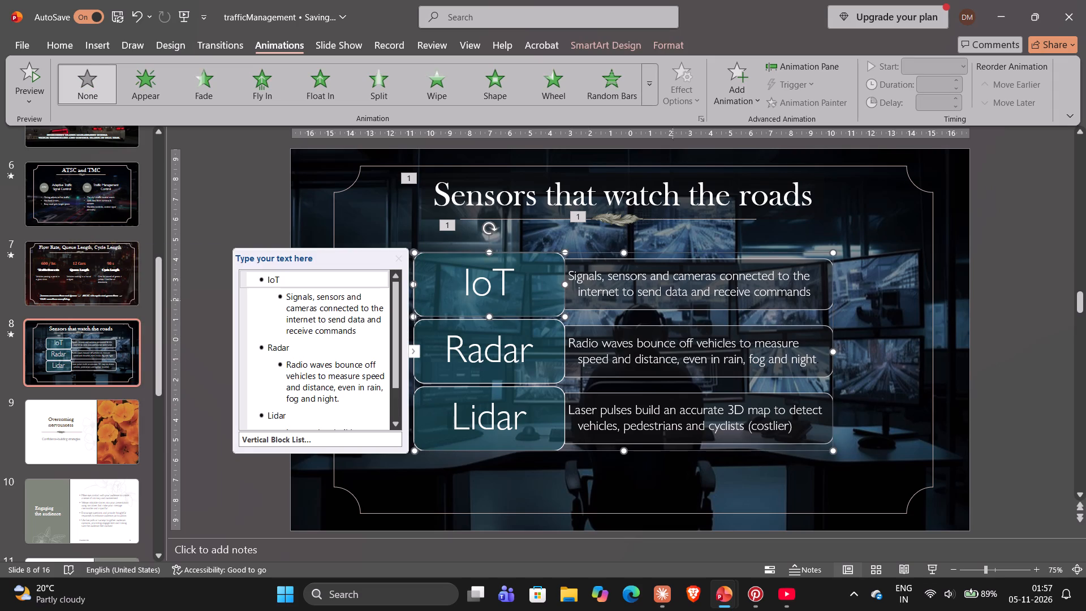
{"action": "left_click", "coordinate": [991, 265]}
{"action": "left_click", "coordinate": [579, 327]}
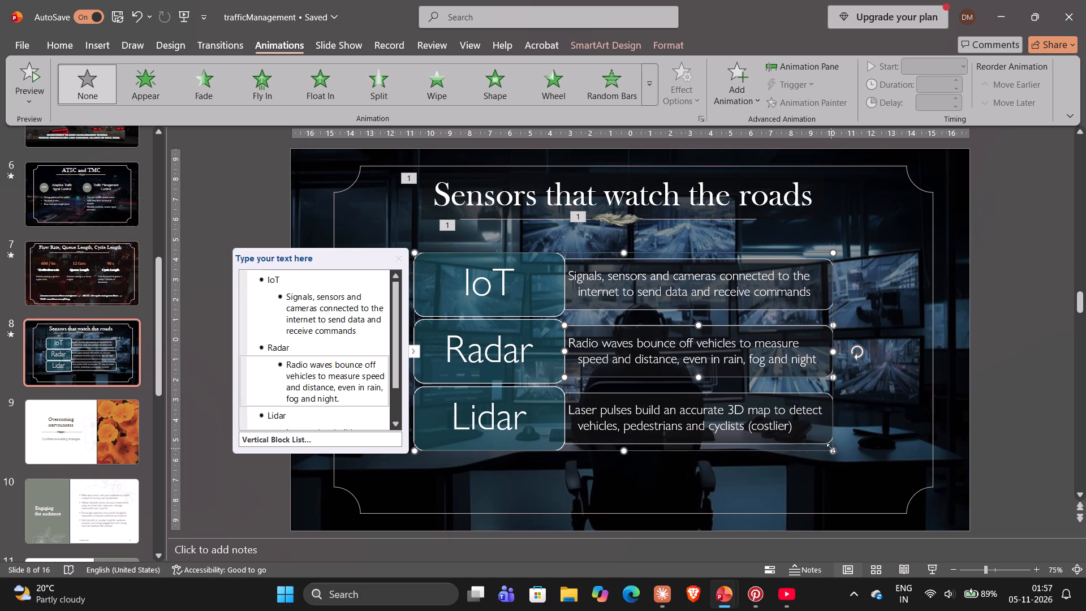
{"action": "left_click_drag", "start_coordinate": [831, 448], "coordinate": [835, 458]}
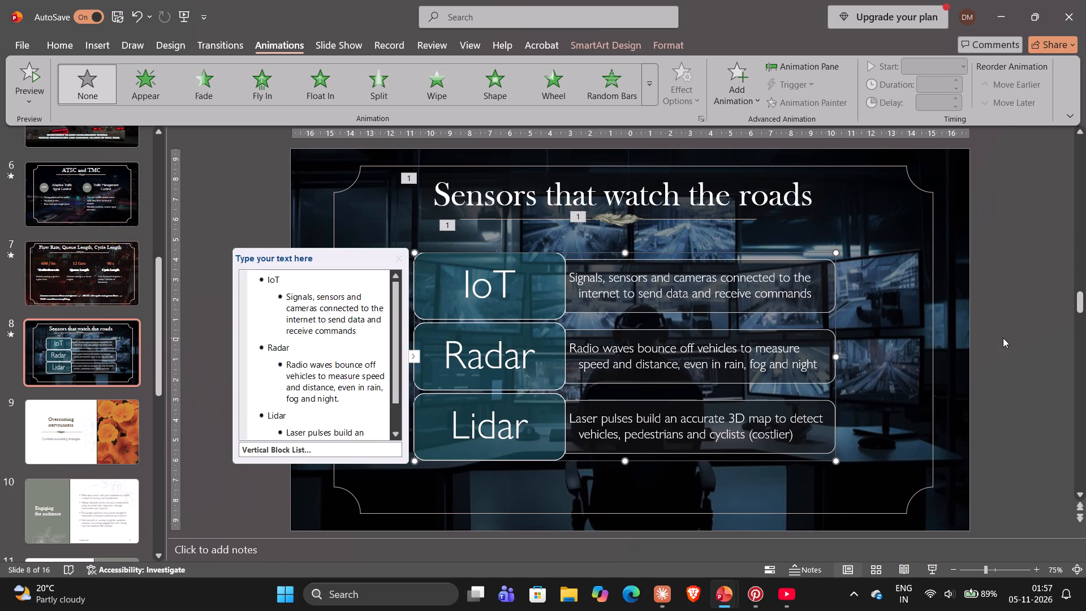
{"action": "left_click", "coordinate": [1023, 339]}
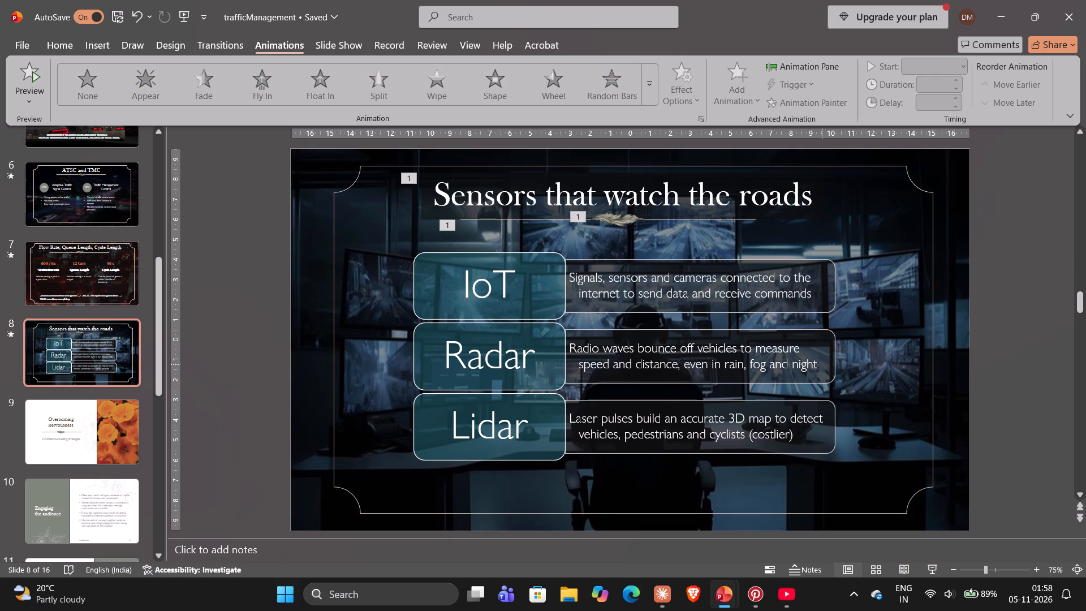
Apply a Split animation to the whole sensor SmartArt list and set its duration to 1.00 second.
{"action": "left_click", "coordinate": [774, 377], "text": "ctrl"}
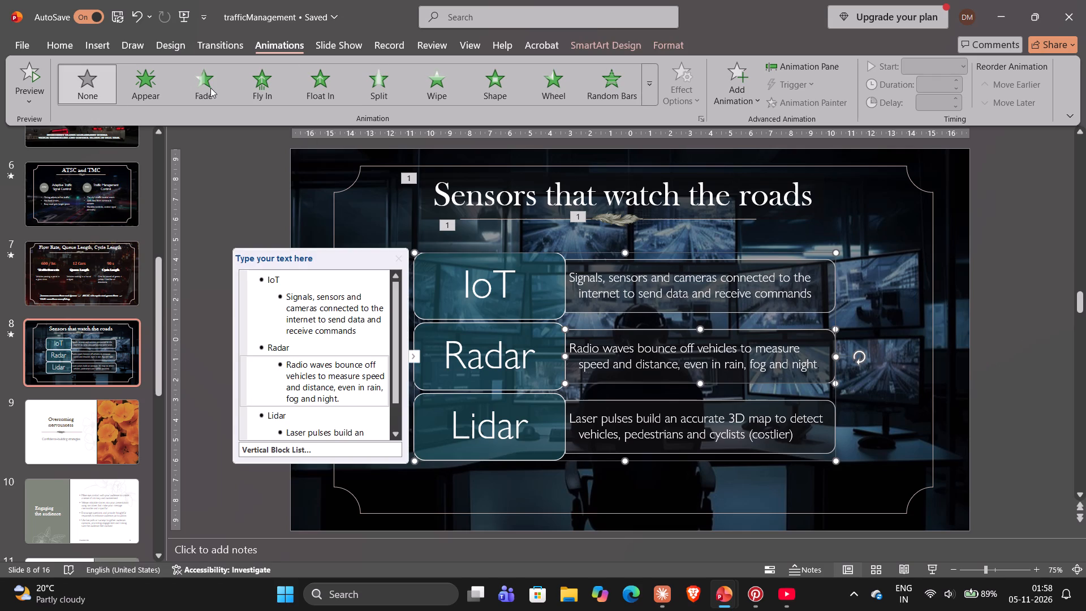
{"action": "left_click", "coordinate": [359, 83]}
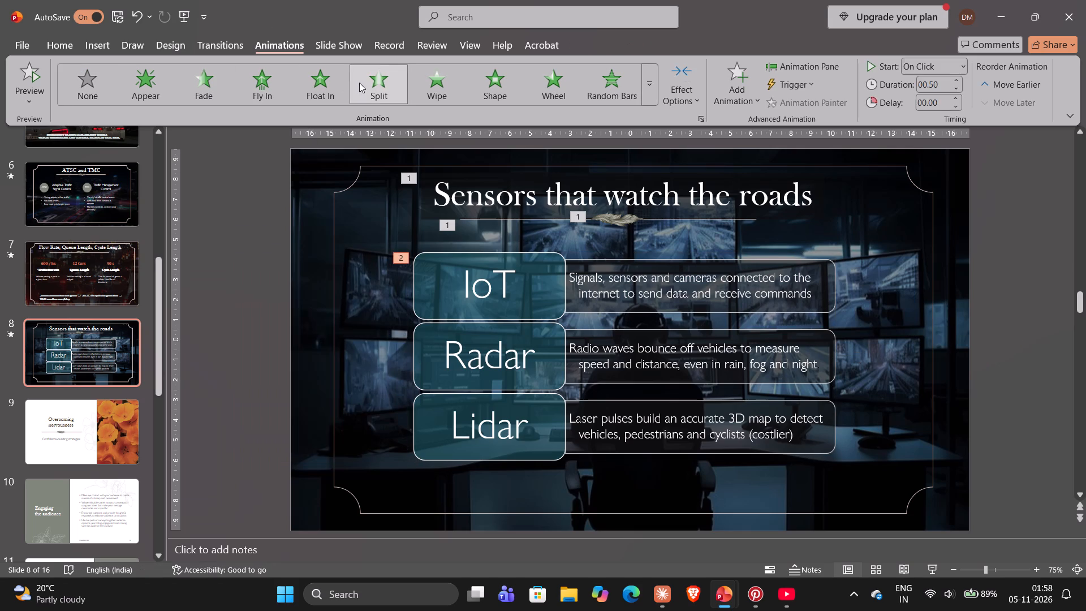
{"action": "left_click", "coordinate": [957, 92]}
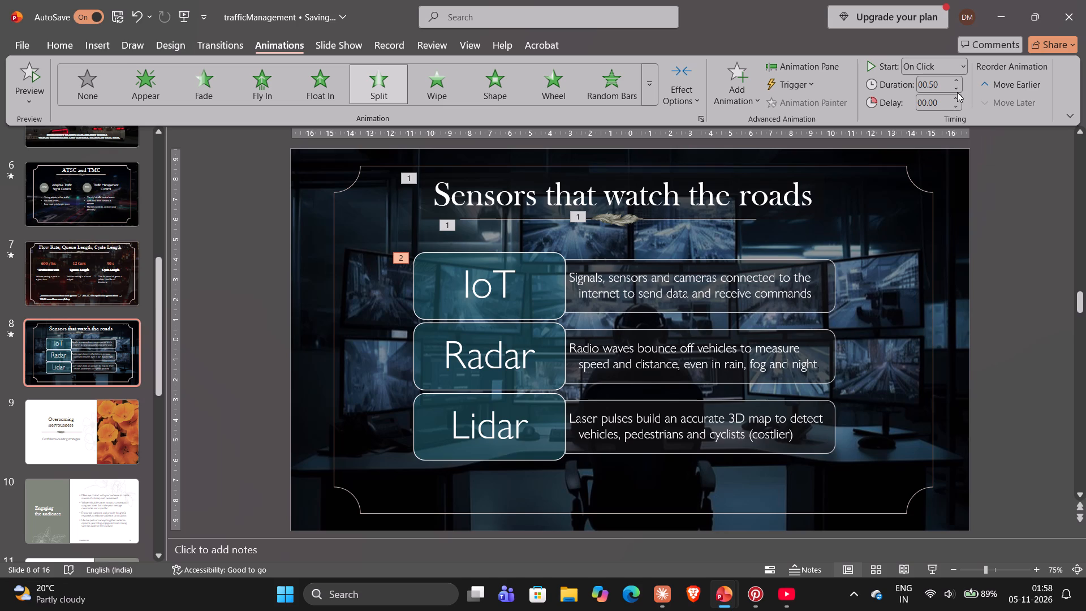
{"action": "left_click", "coordinate": [956, 87]}
{"action": "left_click", "coordinate": [956, 79]}
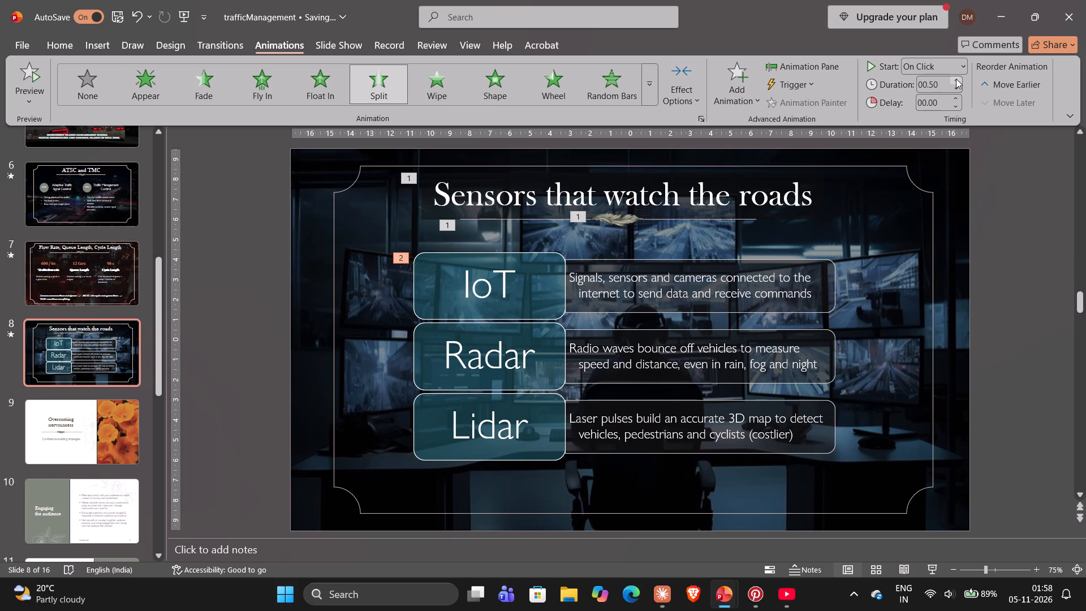
{"action": "left_click", "coordinate": [956, 79]}
{"action": "left_click", "coordinate": [956, 79]}
{"action": "left_click", "coordinate": [996, 233]}
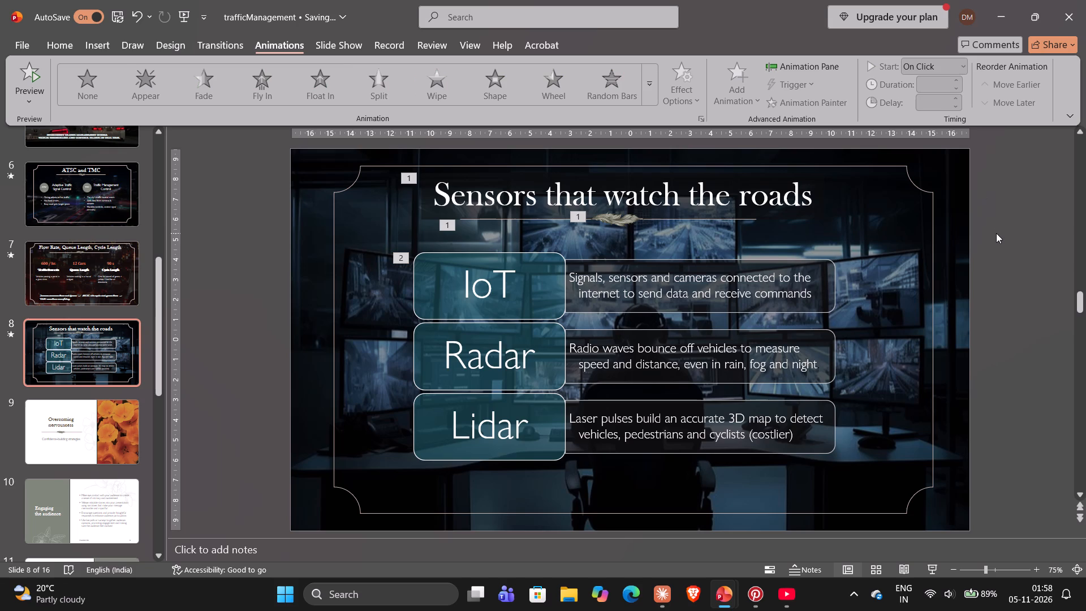
Play the slide show from the first slide through all animations up to "Sensors that watch the roads", and exit it.
{"action": "key", "text": "F5"}
{"action": "key", "text": "Return"}
{"action": "key", "text": "Return"}
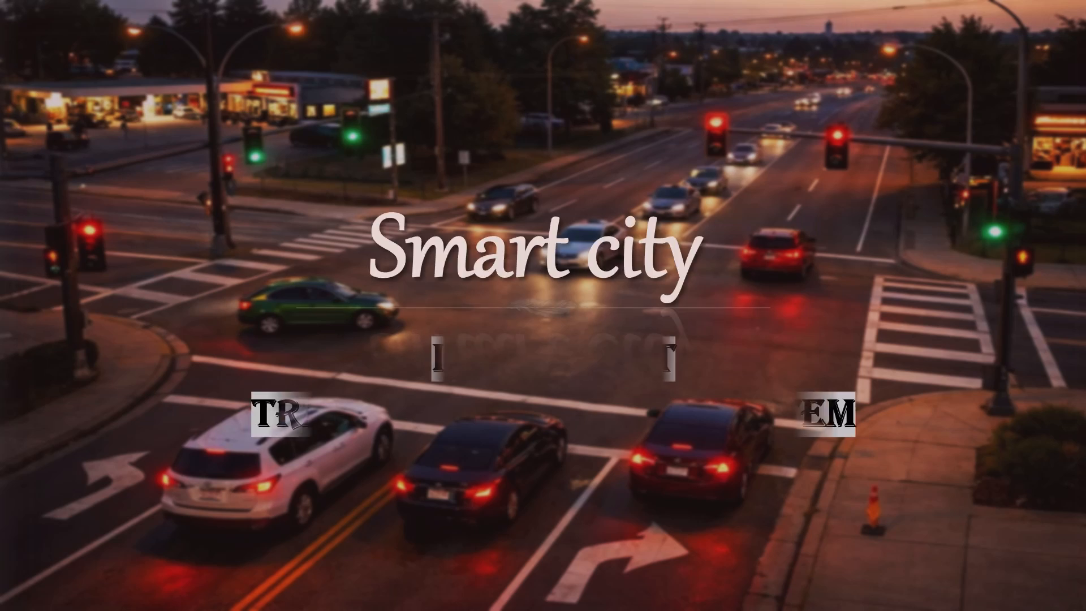
{"action": "key", "text": "Return"}
{"action": "key", "text": "Return"}
{"action": "key", "text": "Return"}
{"action": "key", "text": "Return"}
{"action": "key", "text": "Return"}
{"action": "key", "text": "Return"}
{"action": "key", "text": "Return"}
{"action": "key", "text": "Return"}
{"action": "key", "text": "Return"}
{"action": "key", "text": "Return"}
{"action": "key", "text": "Return"}
{"action": "key", "text": "Return"}
{"action": "key", "text": "Return"}
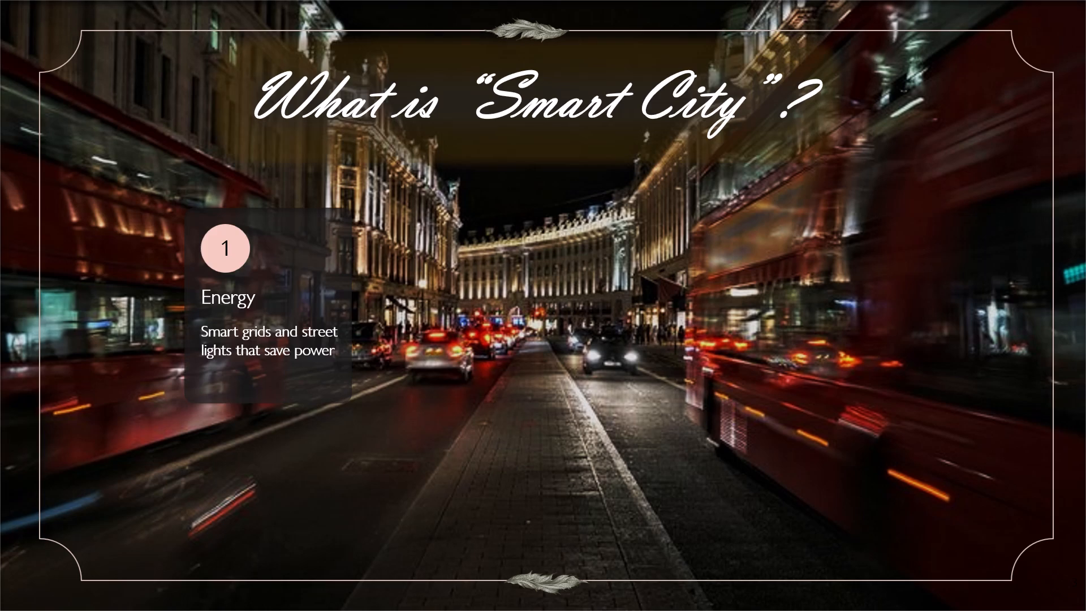
{"action": "key", "text": "Return"}
{"action": "key", "text": "Return"}
{"action": "key", "text": "Return"}
{"action": "key", "text": "Return"}
{"action": "key", "text": "Return"}
{"action": "key", "text": "Return"}
{"action": "key", "text": "Return"}
{"action": "key", "text": "Return"}
{"action": "key", "text": "Return"}
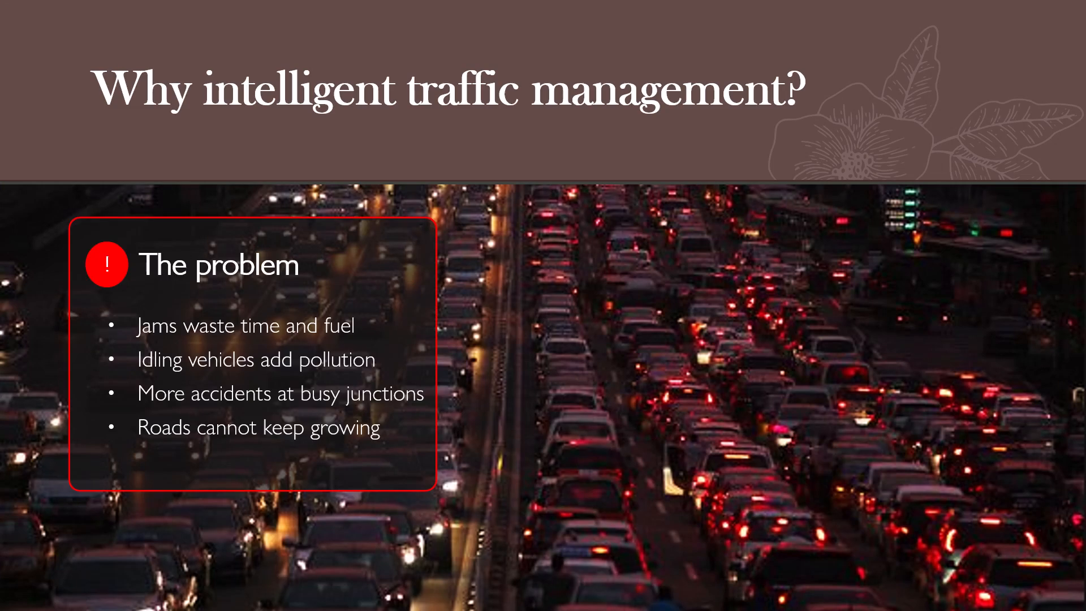
{"action": "key", "text": "Return"}
{"action": "key", "text": "Return"}
{"action": "key", "text": "Return"}
{"action": "key", "text": "Return"}
{"action": "key", "text": "Return"}
{"action": "key", "text": "Return"}
{"action": "key", "text": "Return"}
{"action": "key", "text": "Return"}
{"action": "key", "text": "Return"}
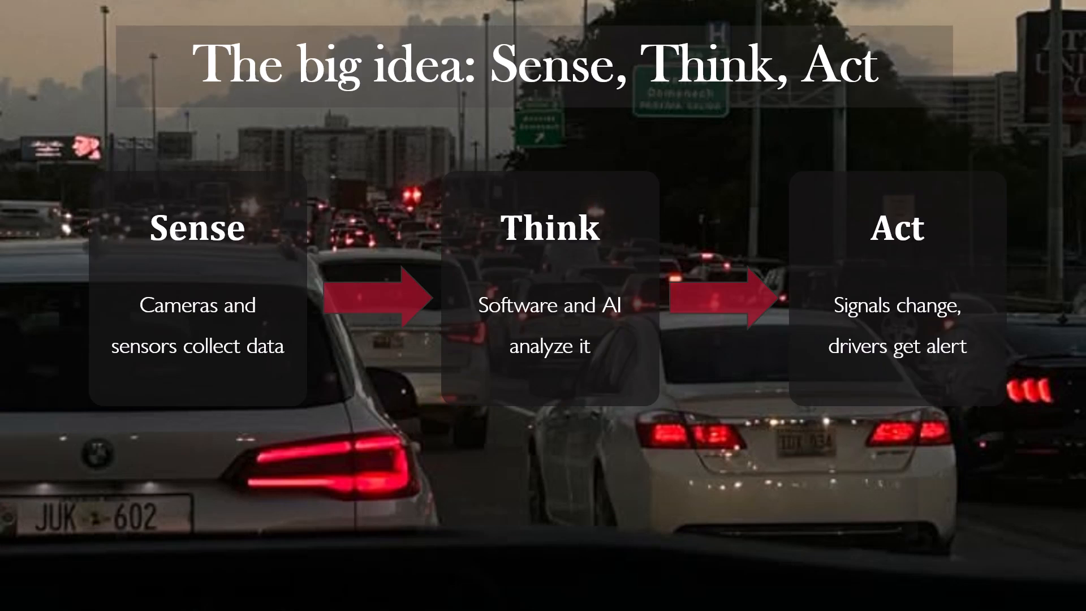
{"action": "key", "text": "Return"}
{"action": "key", "text": "Return"}
{"action": "key", "text": "Return"}
{"action": "key", "text": "Return"}
{"action": "key", "text": "Return"}
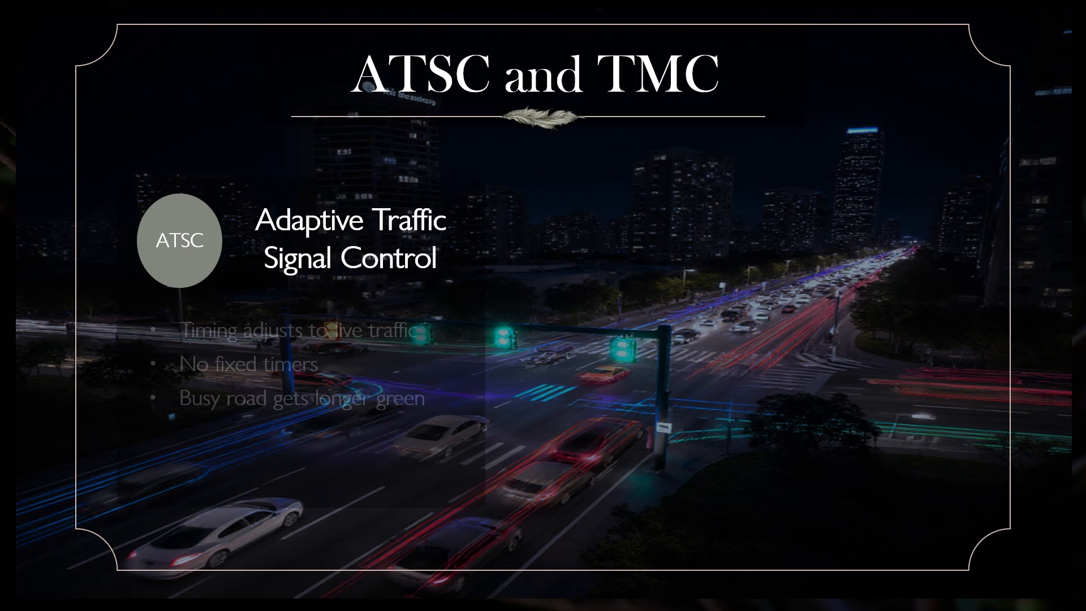
{"action": "key", "text": "Return"}
{"action": "key", "text": "Return"}
{"action": "key", "text": "Return"}
{"action": "key", "text": "Return"}
{"action": "key", "text": "Return"}
{"action": "key", "text": "Return"}
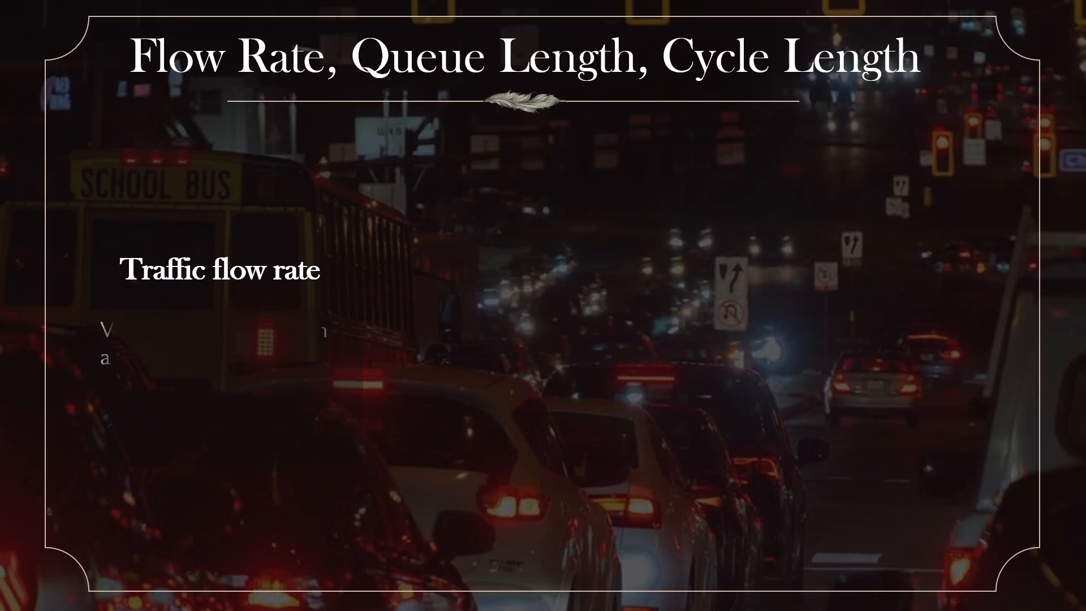
{"action": "key", "text": "Return"}
{"action": "key", "text": "Return"}
{"action": "key", "text": "Return"}
{"action": "key", "text": "Return"}
{"action": "key", "text": "Return"}
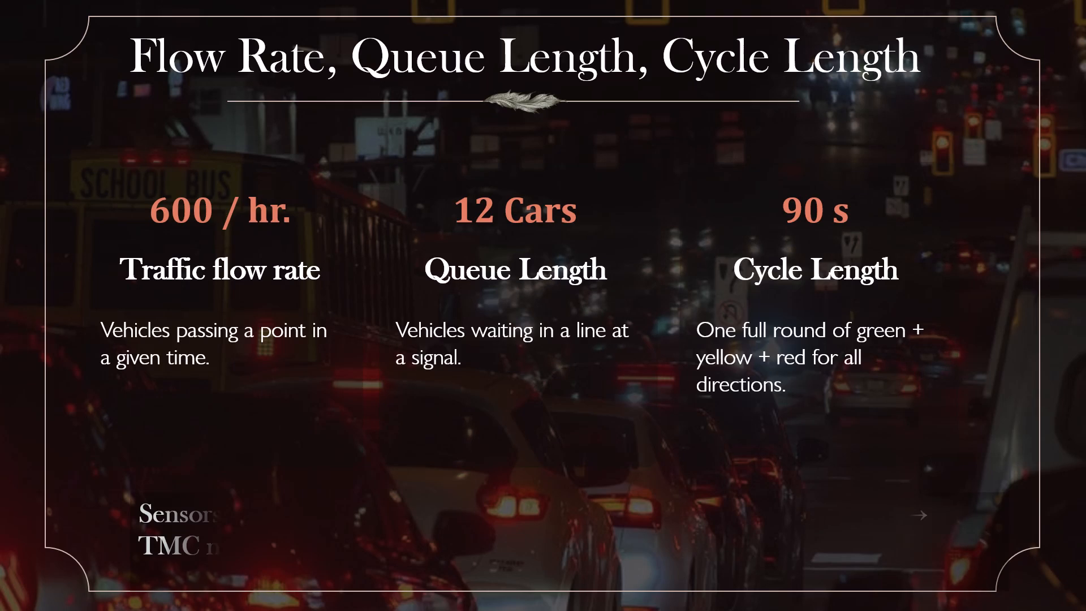
{"action": "key", "text": "Return"}
{"action": "key", "text": "Return"}
{"action": "key", "text": "Return"}
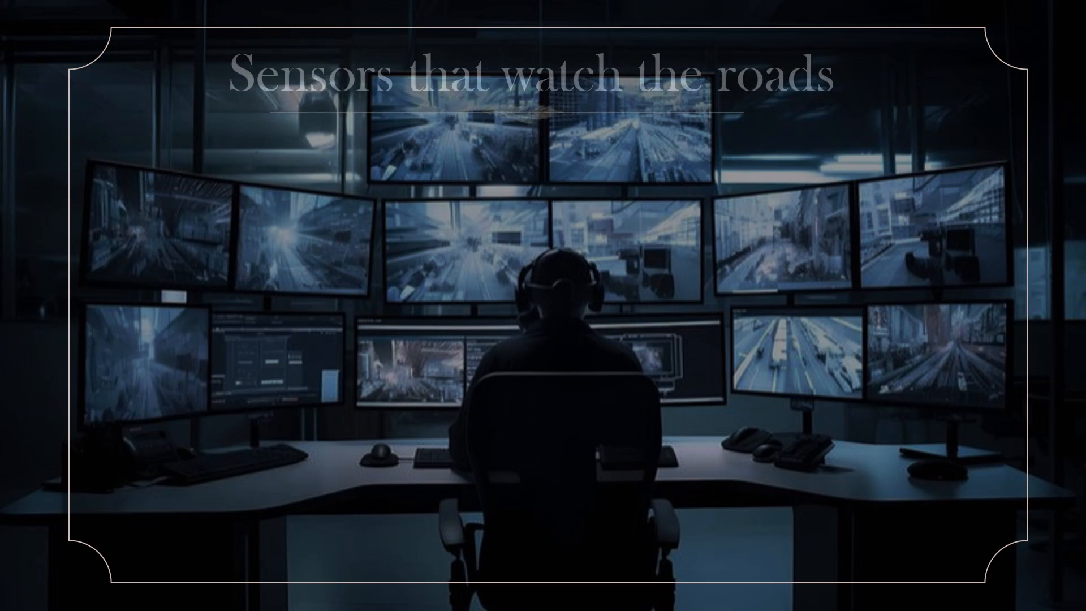
{"action": "key", "text": "Return"}
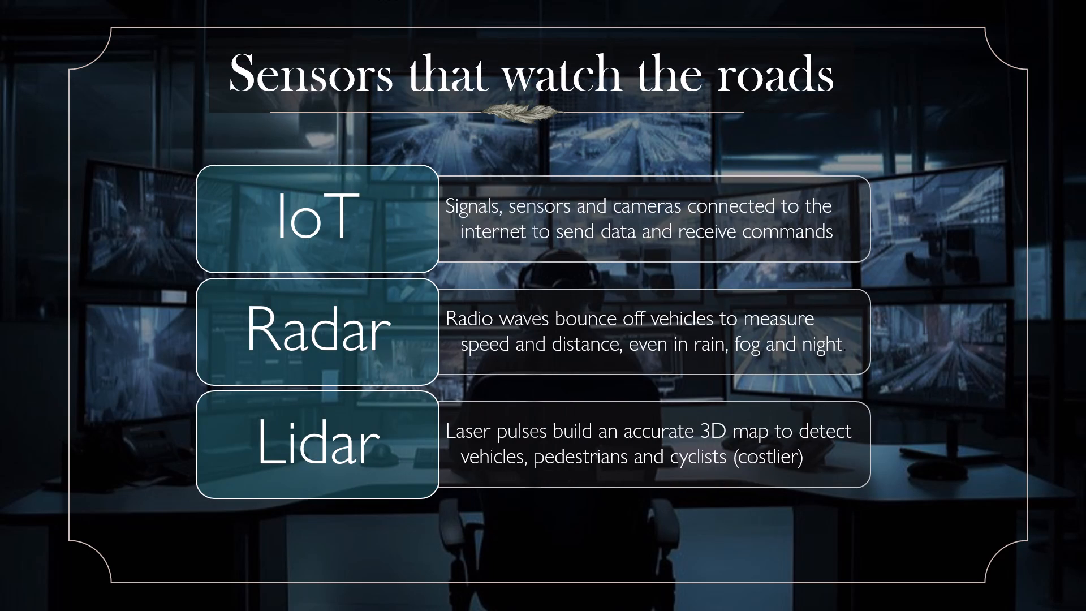
{"action": "key", "text": "Escape"}
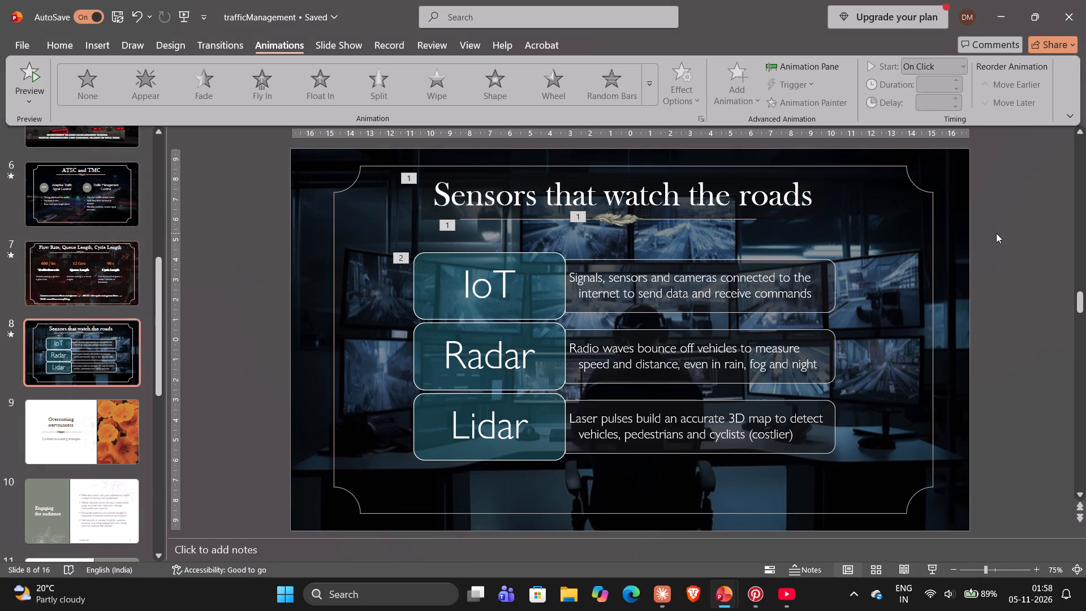
In the smart-city-traffic-management reference deck, examine the "AI and computer vision" slide and look over the remaining slides.
{"action": "left_click", "coordinate": [94, 441]}
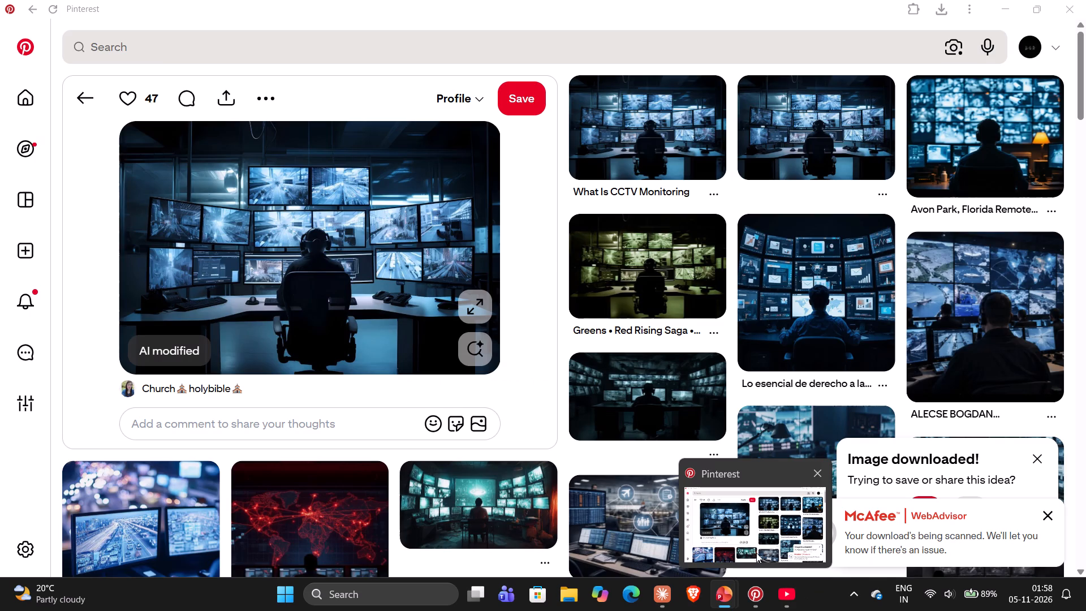
{"action": "left_click", "coordinate": [761, 562]}
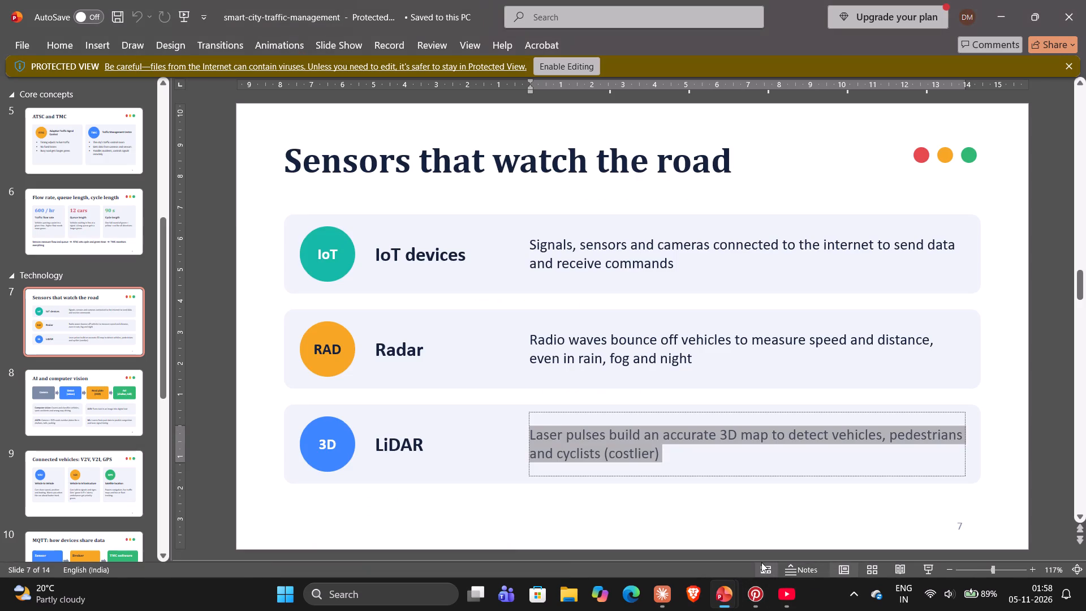
{"action": "key", "text": "Right"}
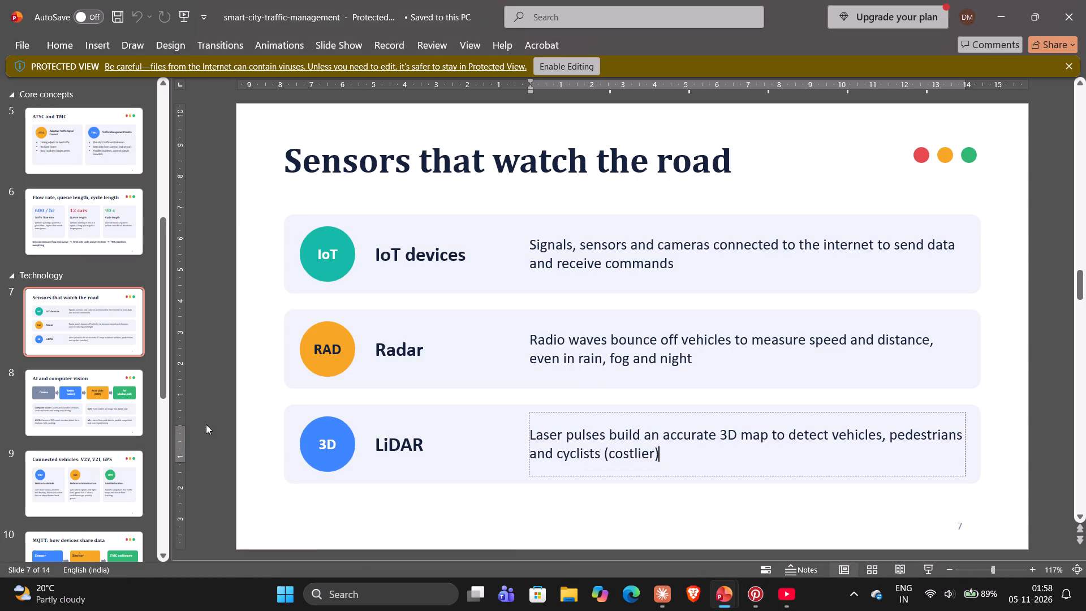
{"action": "left_click", "coordinate": [450, 540]}
{"action": "key", "text": "Right"}
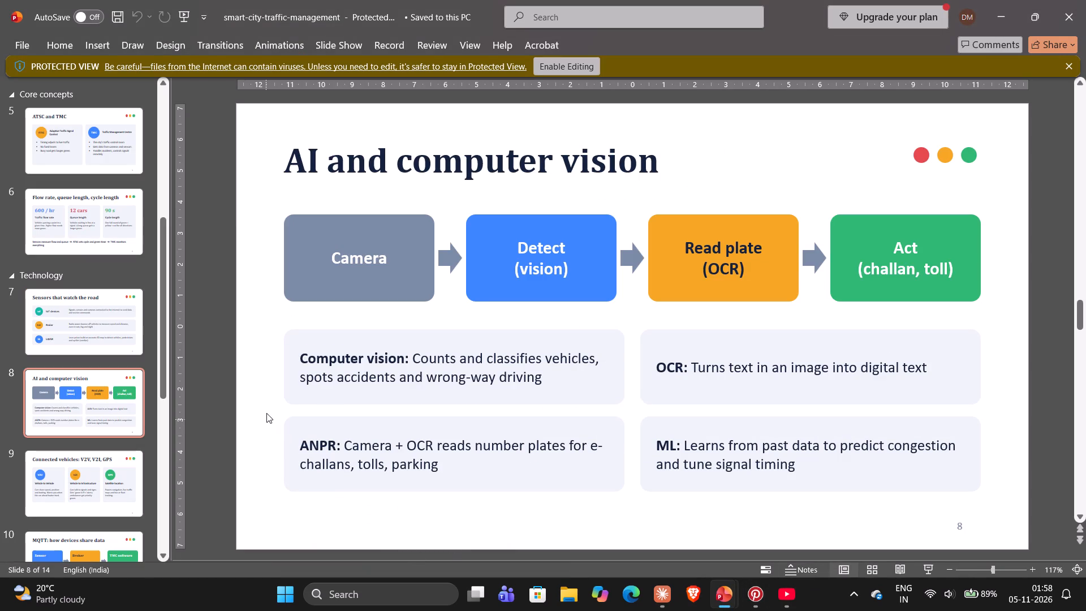
{"action": "scroll", "coordinate": [87, 448], "scroll_direction": "down", "scroll_amount": 1}
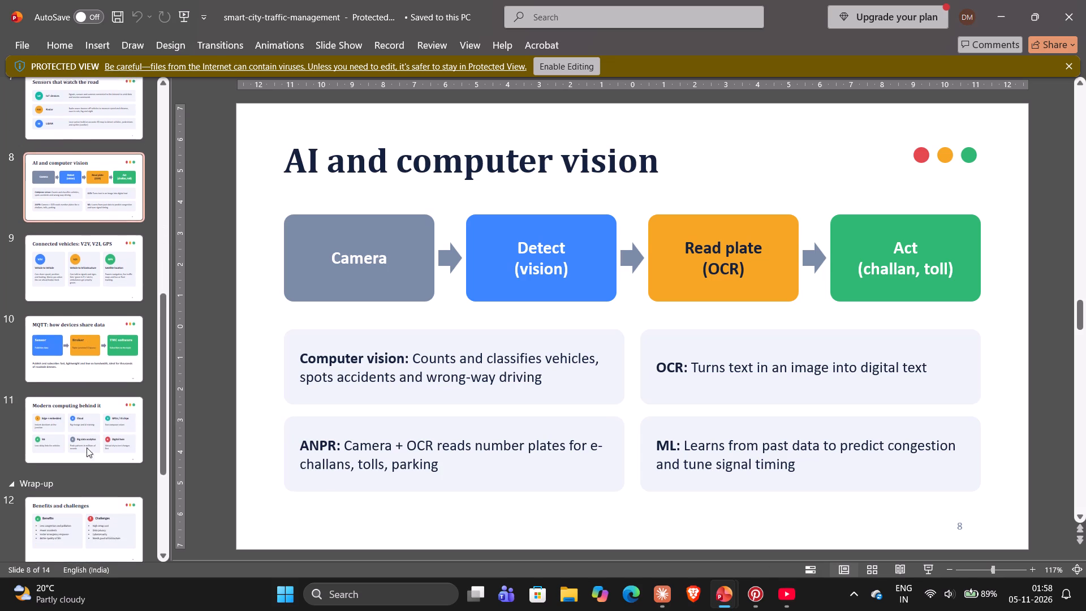
{"action": "scroll", "coordinate": [87, 448], "scroll_direction": "down", "scroll_amount": 2}
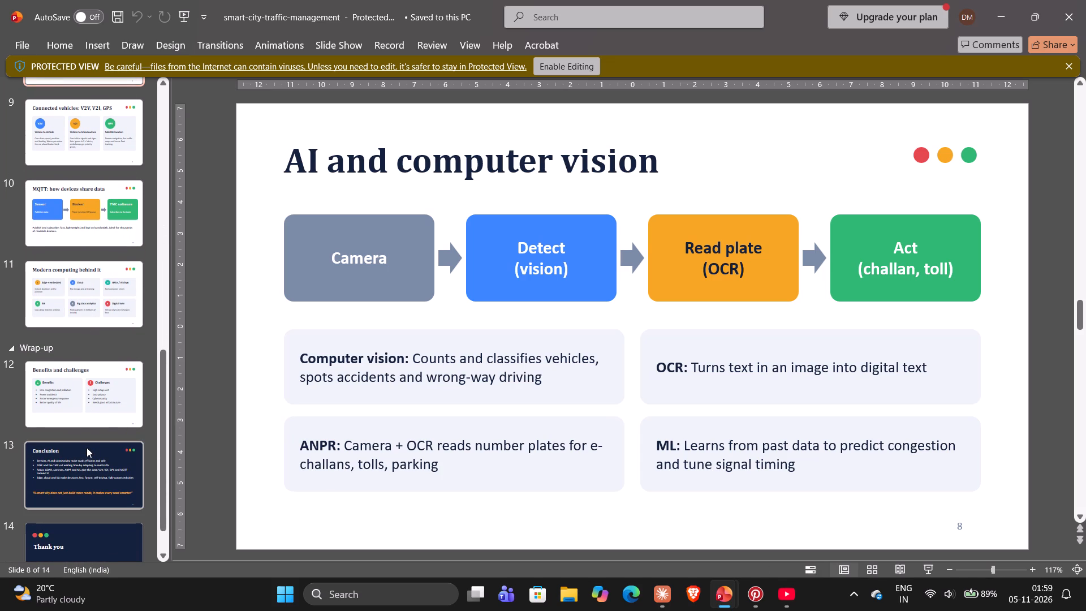
Return to the trafficManagement deck and review its slides, checking the Agenda, title and "Why intelligent traffic management?" slides.
{"action": "key", "text": "alt+Tab"}
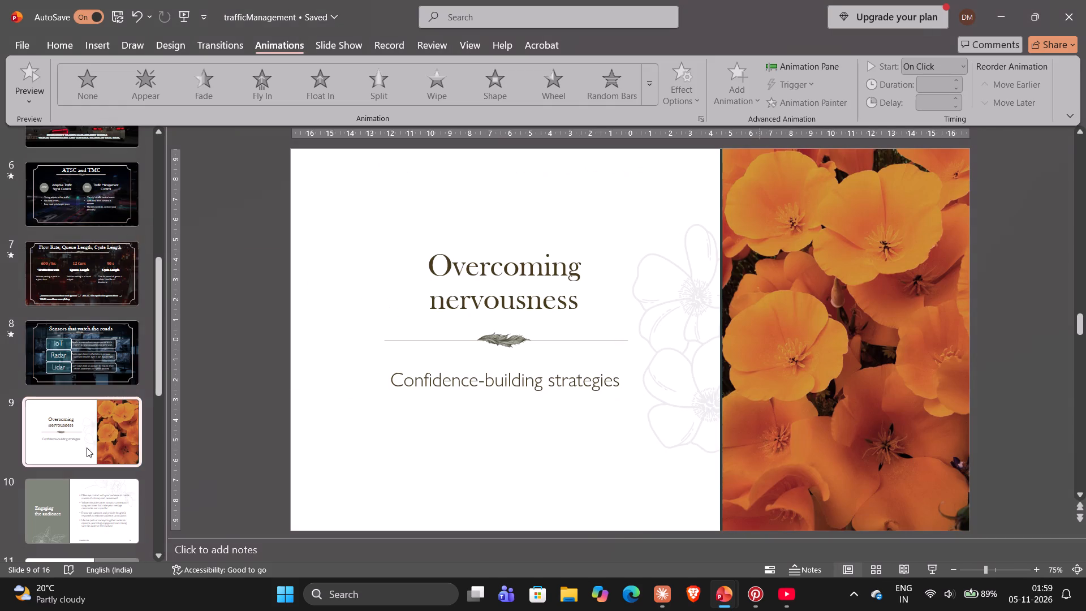
{"action": "scroll", "coordinate": [55, 373], "scroll_direction": "up", "scroll_amount": 13}
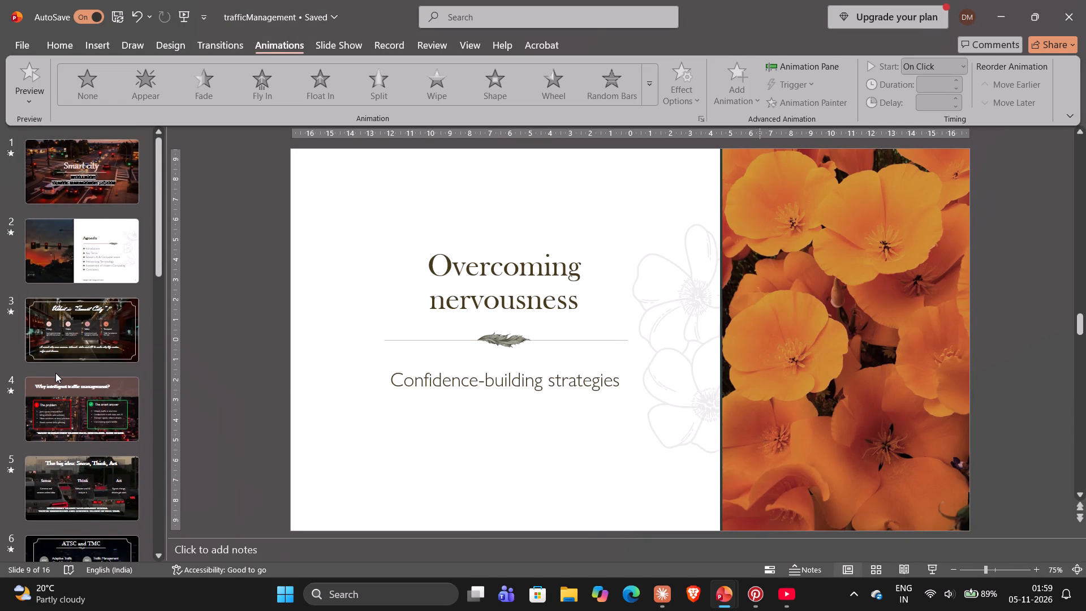
{"action": "scroll", "coordinate": [55, 373], "scroll_direction": "down", "scroll_amount": 4}
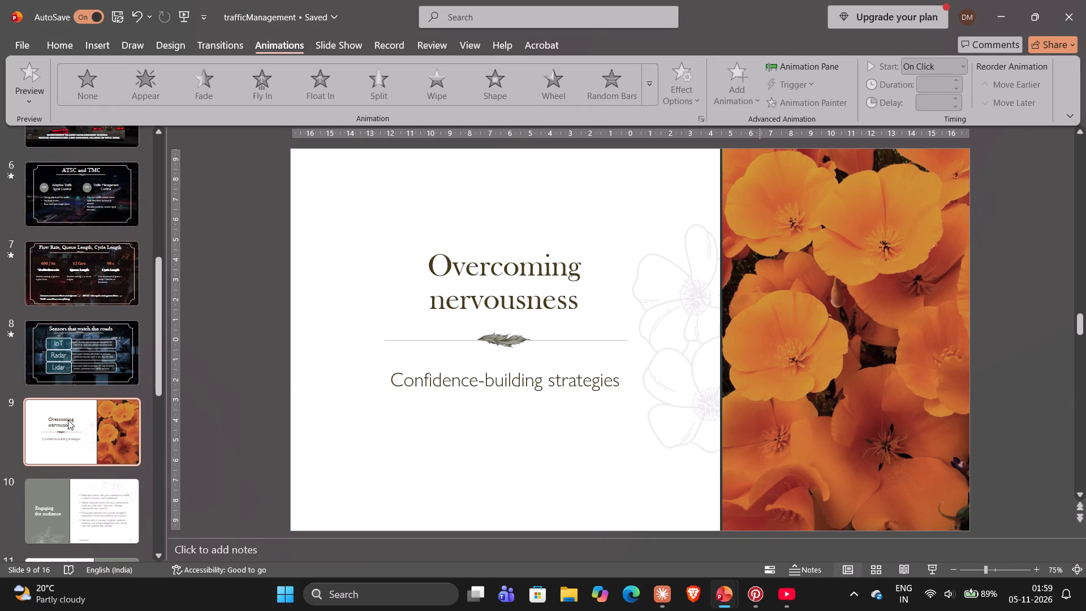
{"action": "left_click", "coordinate": [68, 420]}
{"action": "key", "text": "alt+Tab"}
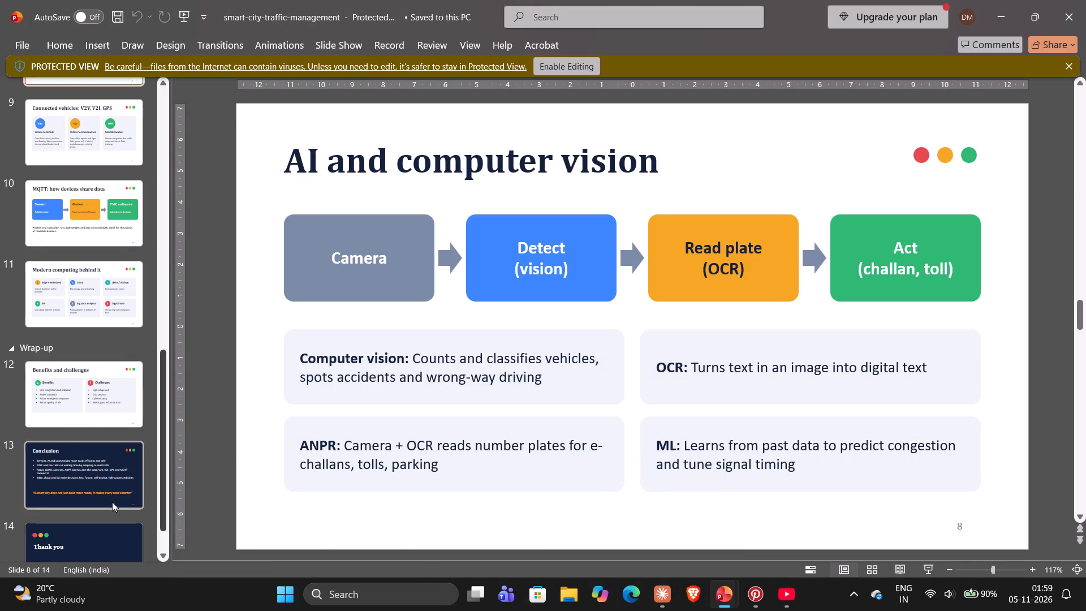
{"action": "key", "text": "alt+Tab"}
{"action": "scroll", "coordinate": [83, 371], "scroll_direction": "up", "scroll_amount": 5}
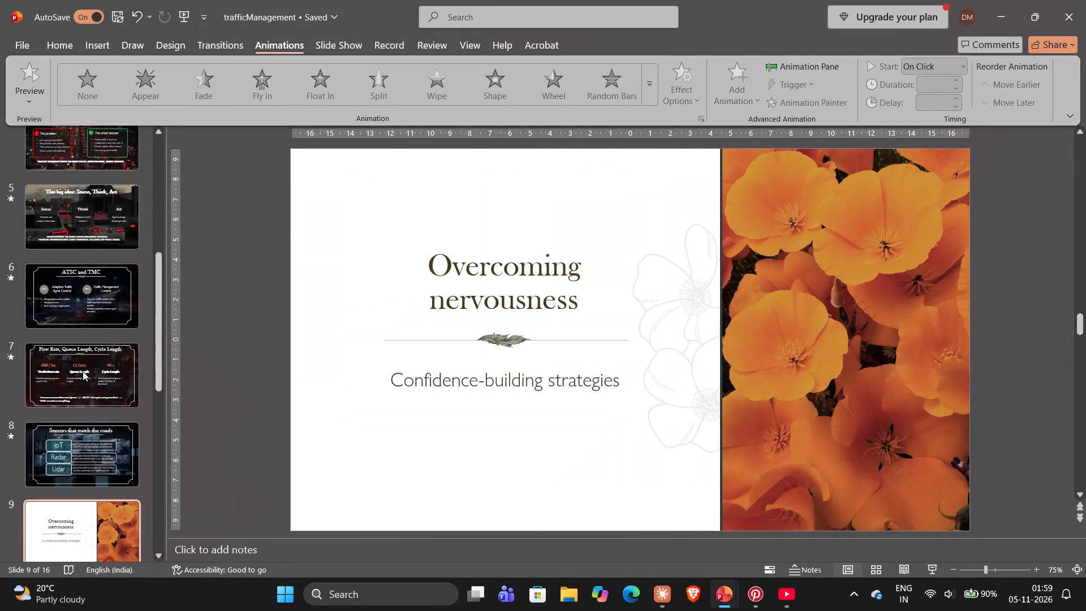
{"action": "scroll", "coordinate": [83, 371], "scroll_direction": "up", "scroll_amount": 1}
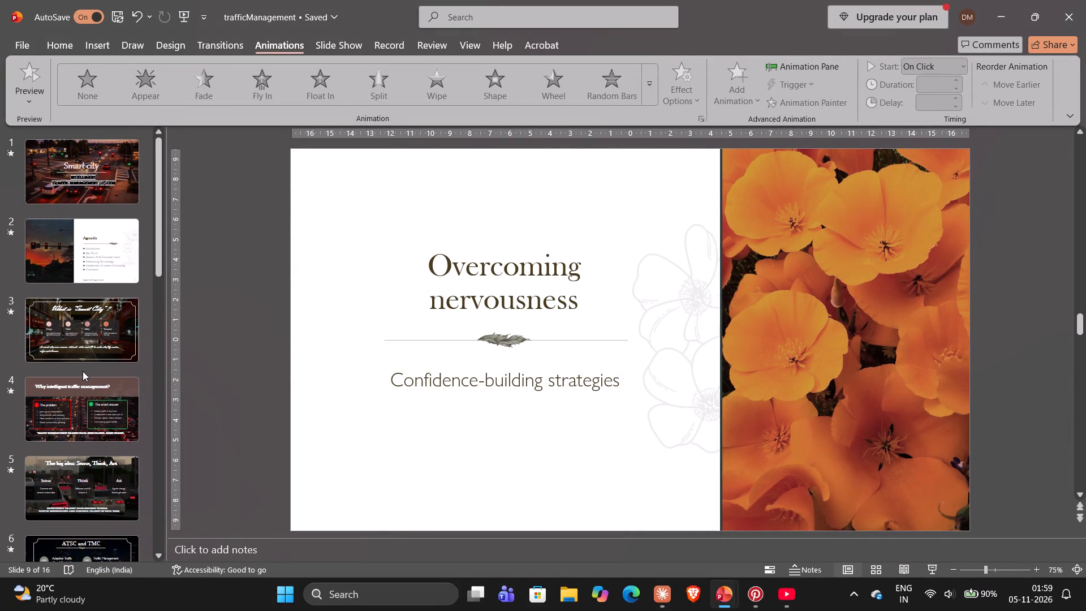
{"action": "left_click", "coordinate": [102, 256]}
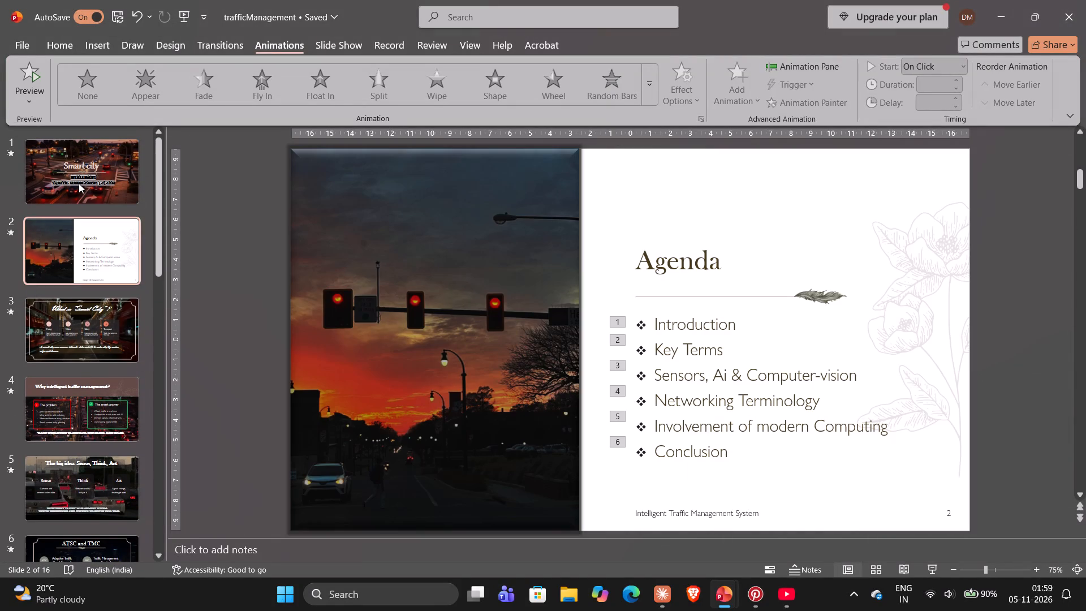
{"action": "left_click", "coordinate": [79, 183]}
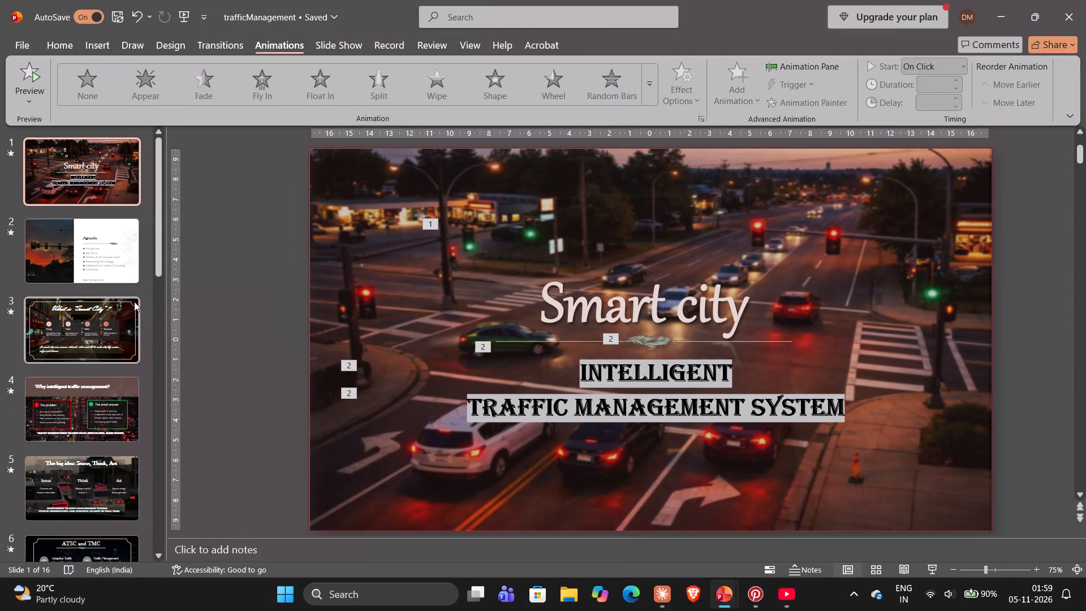
{"action": "scroll", "coordinate": [96, 399], "scroll_direction": "down", "scroll_amount": 3}
{"action": "scroll", "coordinate": [86, 285], "scroll_direction": "up", "scroll_amount": 3}
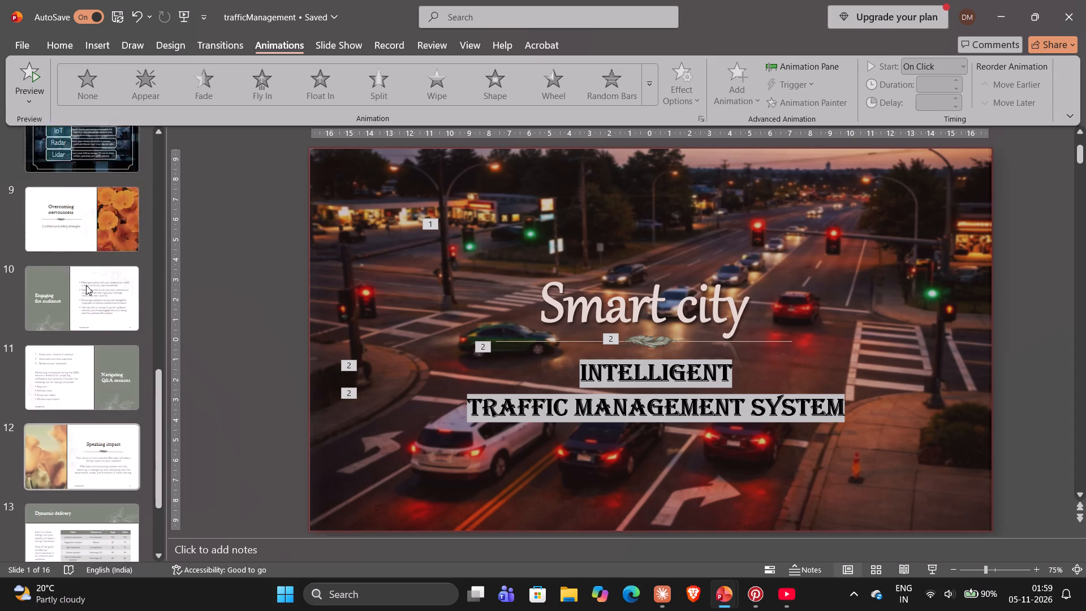
{"action": "scroll", "coordinate": [86, 285], "scroll_direction": "up", "scroll_amount": 3}
{"action": "scroll", "coordinate": [86, 285], "scroll_direction": "down", "scroll_amount": 1}
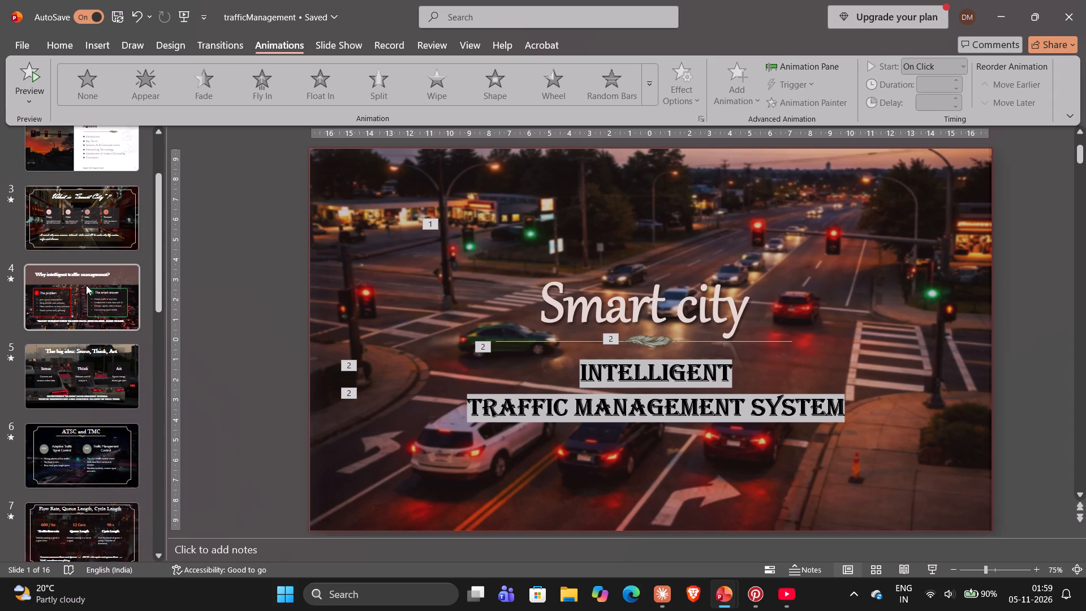
{"action": "left_click", "coordinate": [86, 285]}
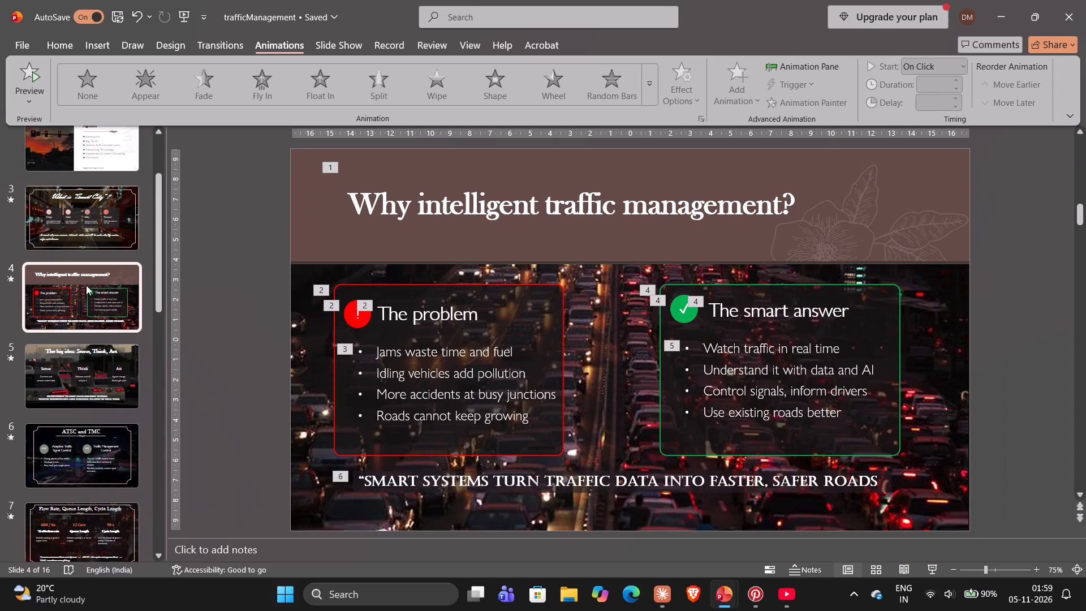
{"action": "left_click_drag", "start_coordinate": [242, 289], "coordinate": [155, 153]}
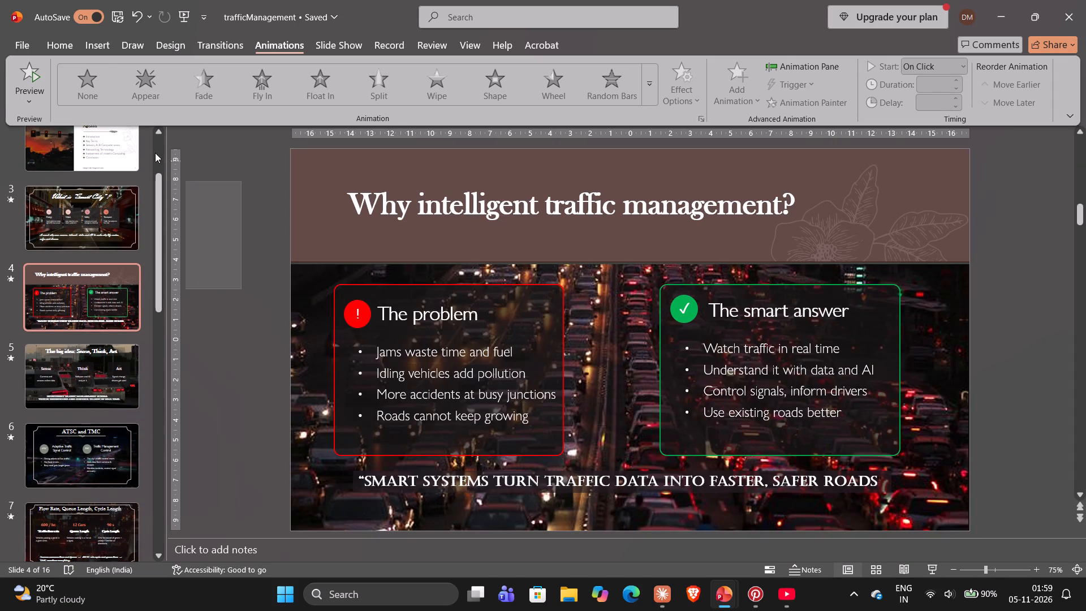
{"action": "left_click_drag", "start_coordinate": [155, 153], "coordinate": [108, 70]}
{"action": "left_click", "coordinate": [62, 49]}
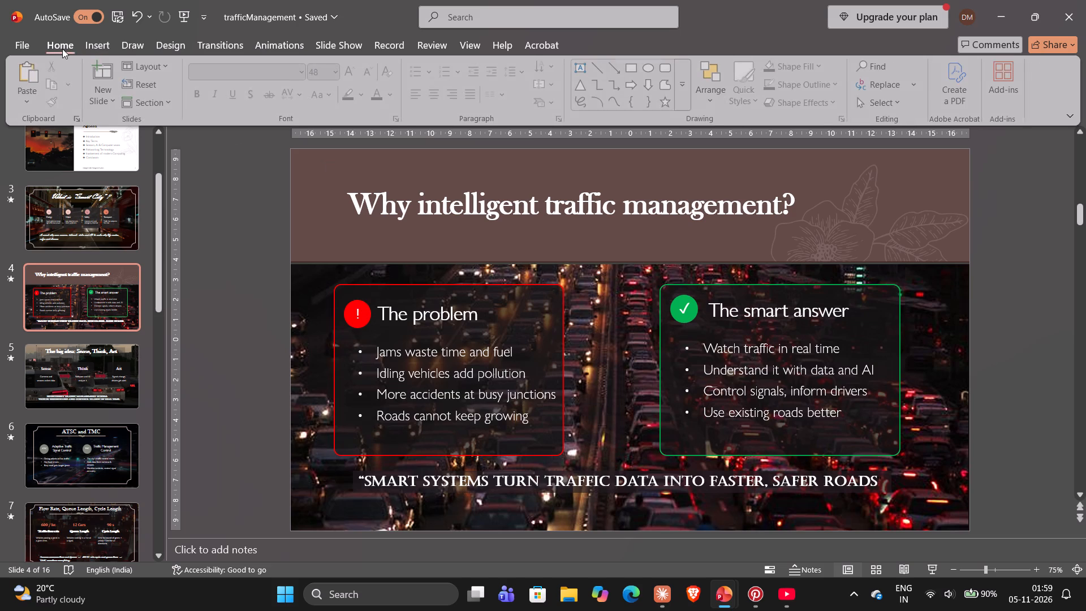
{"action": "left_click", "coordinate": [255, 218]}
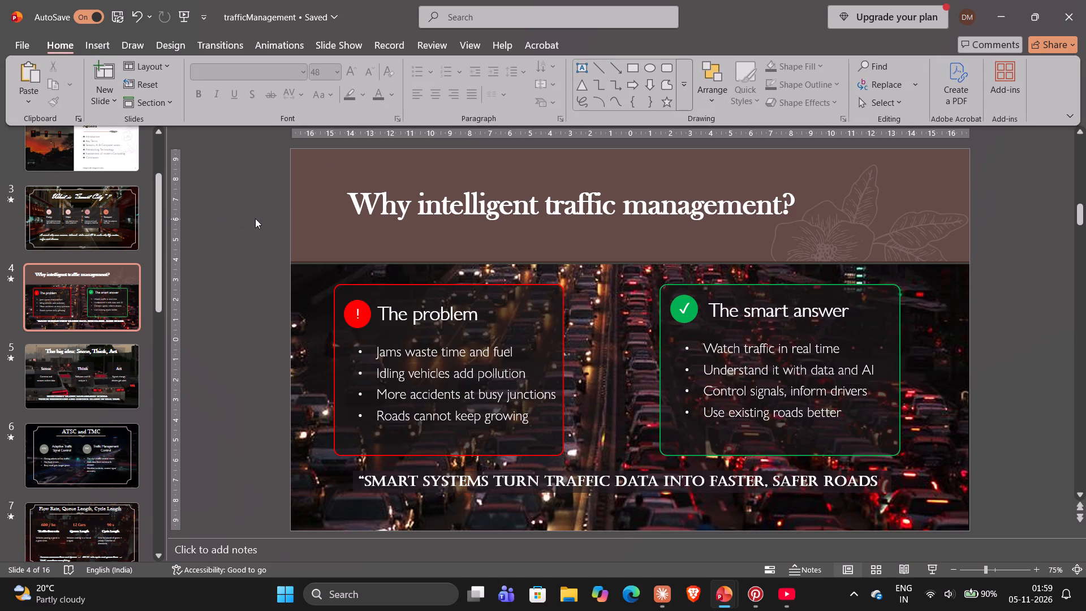
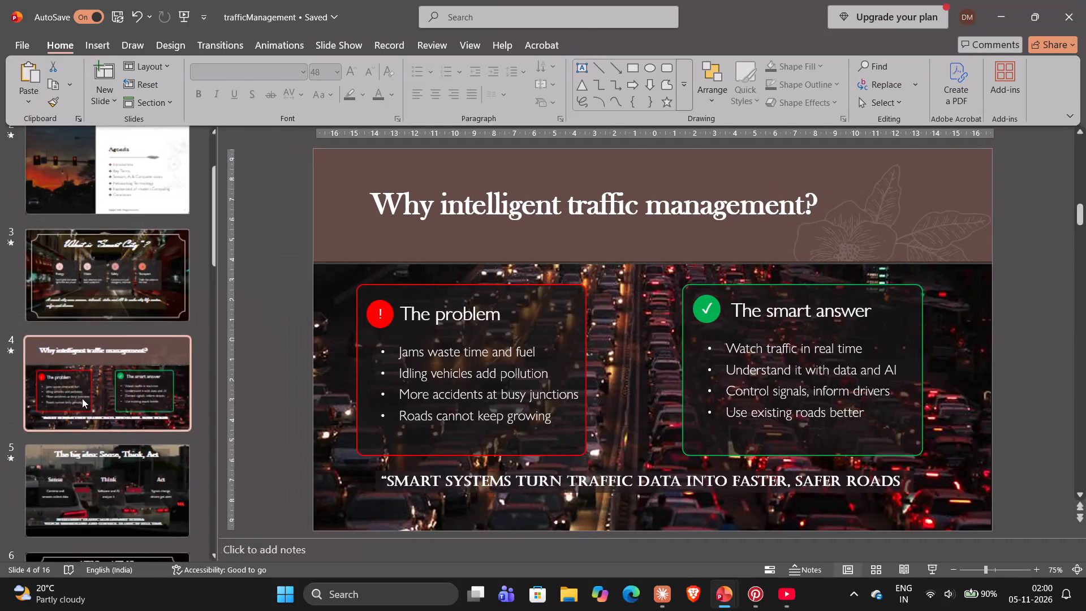
Undo the last change in the trafficManagement presentation.
{"action": "scroll", "coordinate": [82, 398], "scroll_direction": "down", "scroll_amount": 1, "text": "ctrl"}
{"action": "scroll", "coordinate": [82, 398], "scroll_direction": "up", "scroll_amount": 1, "text": "ctrl"}
{"action": "scroll", "coordinate": [82, 398], "scroll_direction": "down", "scroll_amount": 5, "text": "ctrl"}
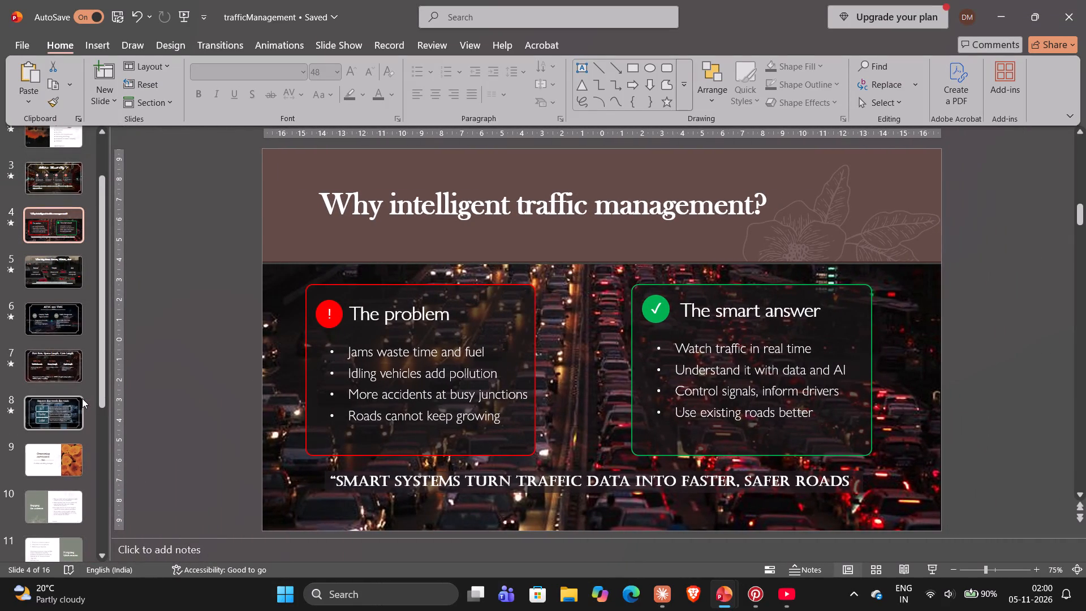
{"action": "key", "text": "ctrl+z"}
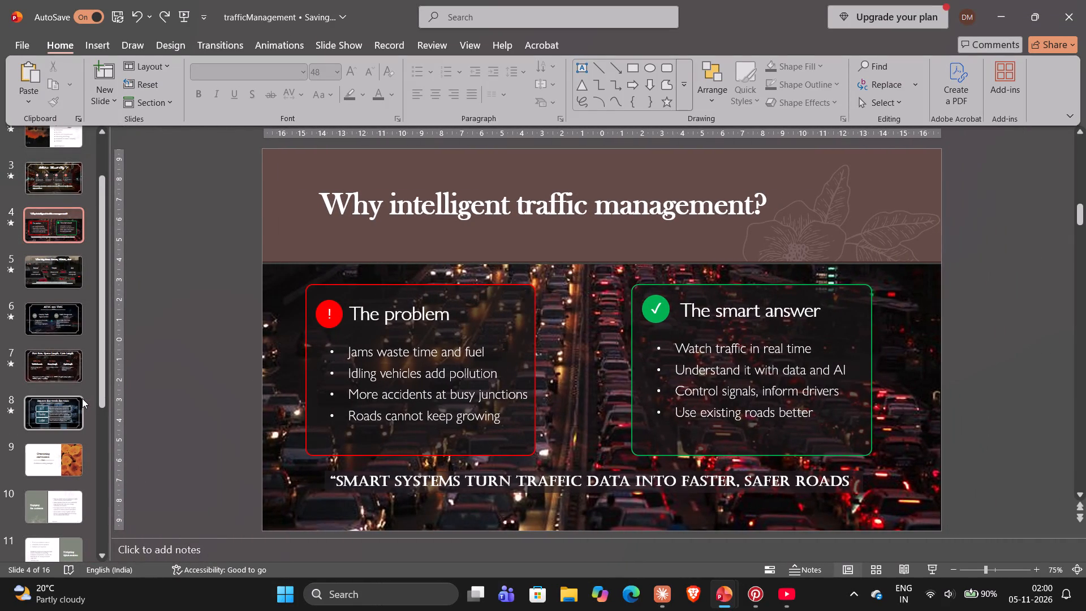
Open slide 8, "Sensors that watch the roads", and save the presentation.
{"action": "left_click", "coordinate": [67, 407]}
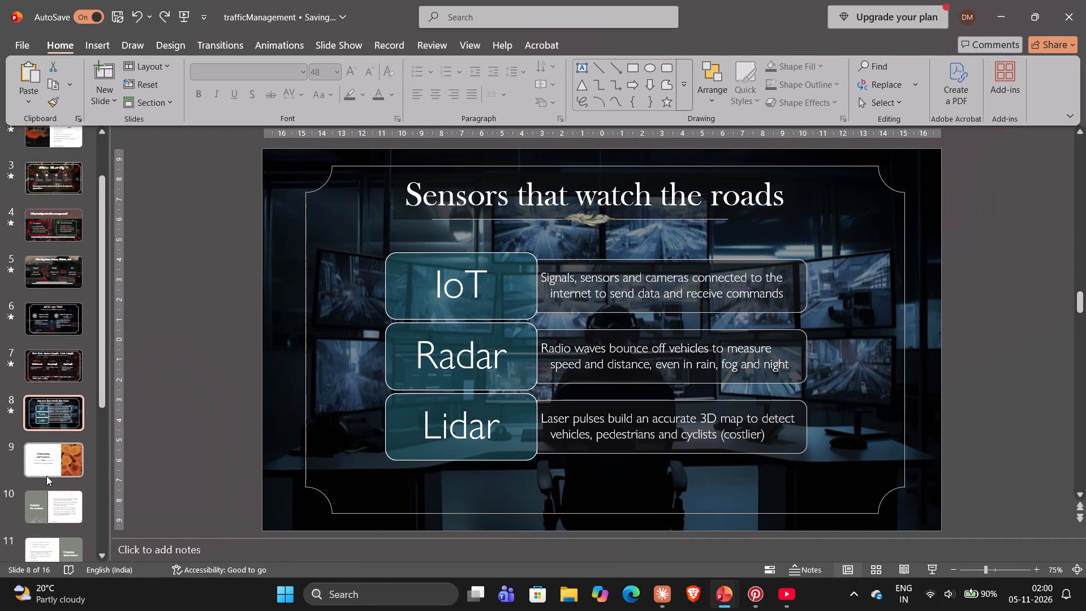
{"action": "key", "text": "ctrl+s"}
Open slide 9, "Overcoming nervousness", and look through the deck's slide thumbnails.
{"action": "left_click", "coordinate": [44, 461]}
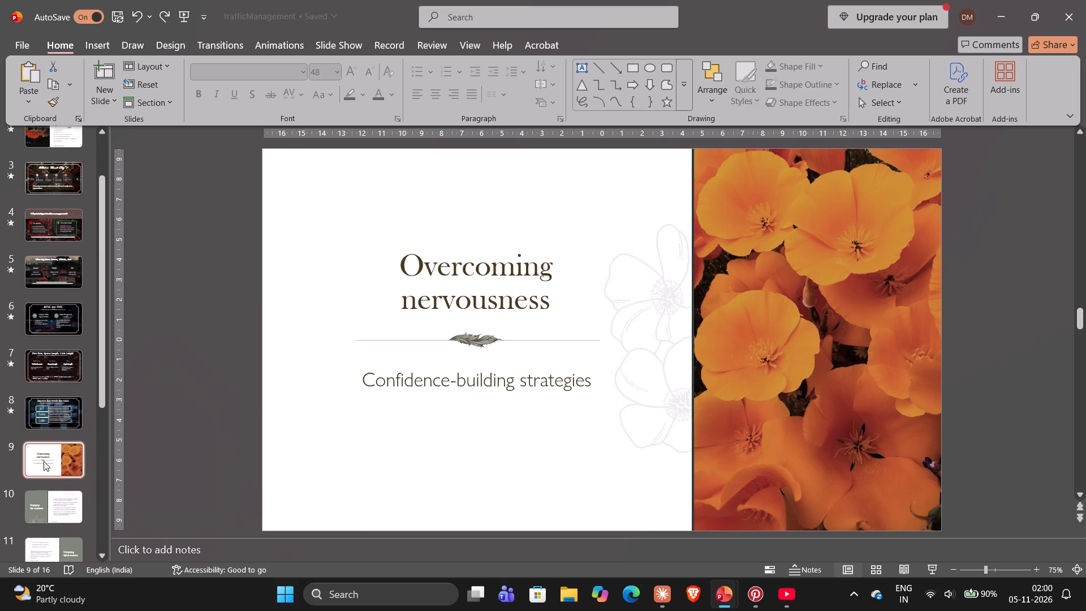
{"action": "scroll", "coordinate": [53, 321], "scroll_direction": "up", "scroll_amount": 1}
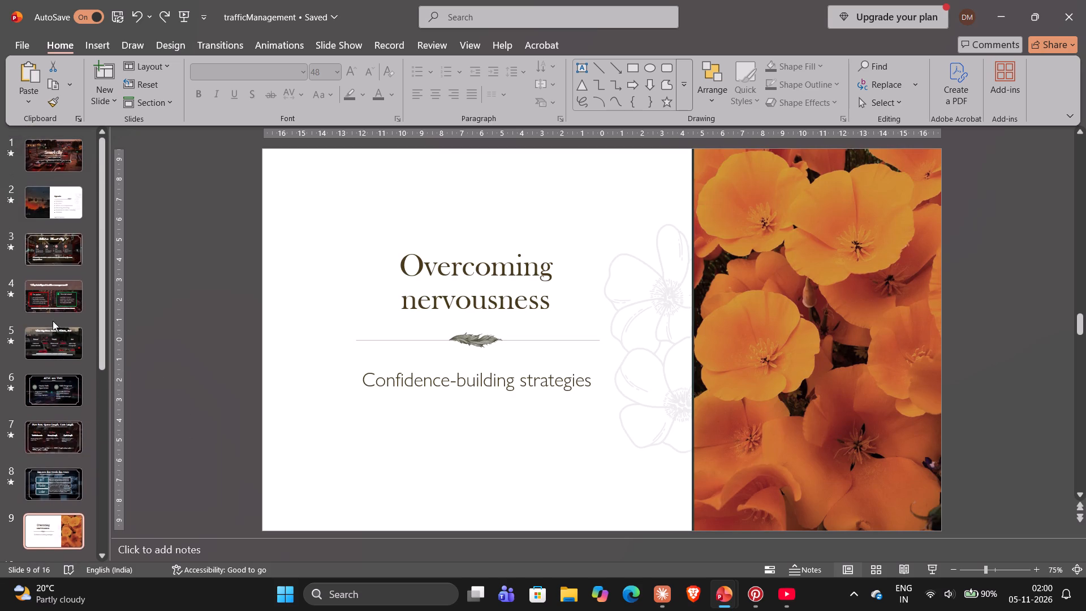
{"action": "scroll", "coordinate": [53, 321], "scroll_direction": "up", "scroll_amount": 1}
{"action": "scroll", "coordinate": [53, 321], "scroll_direction": "down", "scroll_amount": 1}
{"action": "scroll", "coordinate": [53, 321], "scroll_direction": "up", "scroll_amount": 1}
{"action": "scroll", "coordinate": [53, 321], "scroll_direction": "down", "scroll_amount": 1}
{"action": "scroll", "coordinate": [53, 321], "scroll_direction": "up", "scroll_amount": 2}
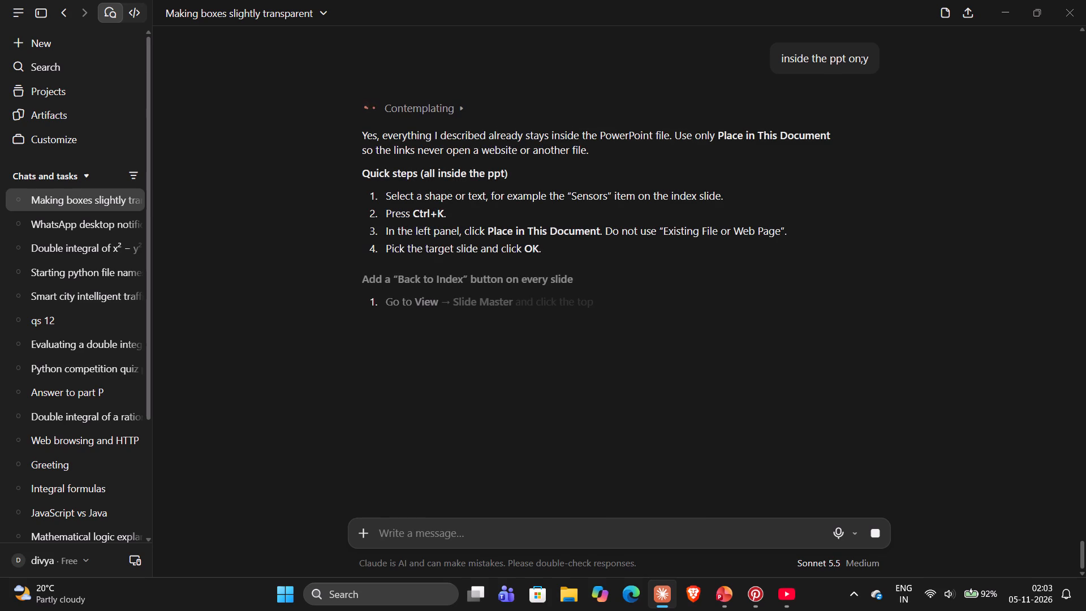
{"action": "key", "text": "alt+F4"}
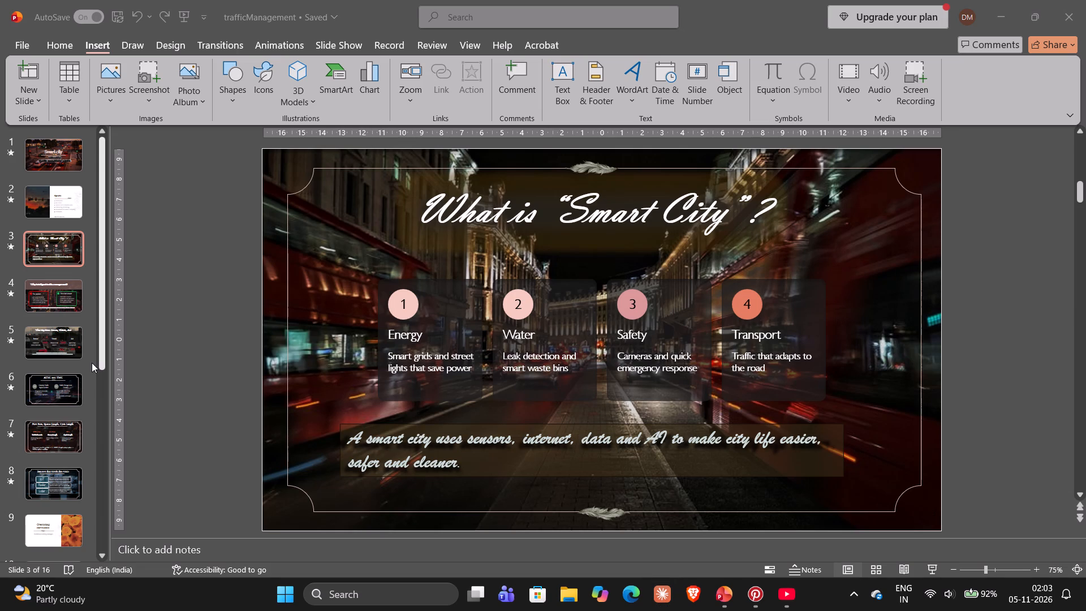
Open slide 9, "Overcoming nervousness", in the trafficManagement deck.
{"action": "scroll", "coordinate": [117, 337], "scroll_direction": "down", "scroll_amount": 17}
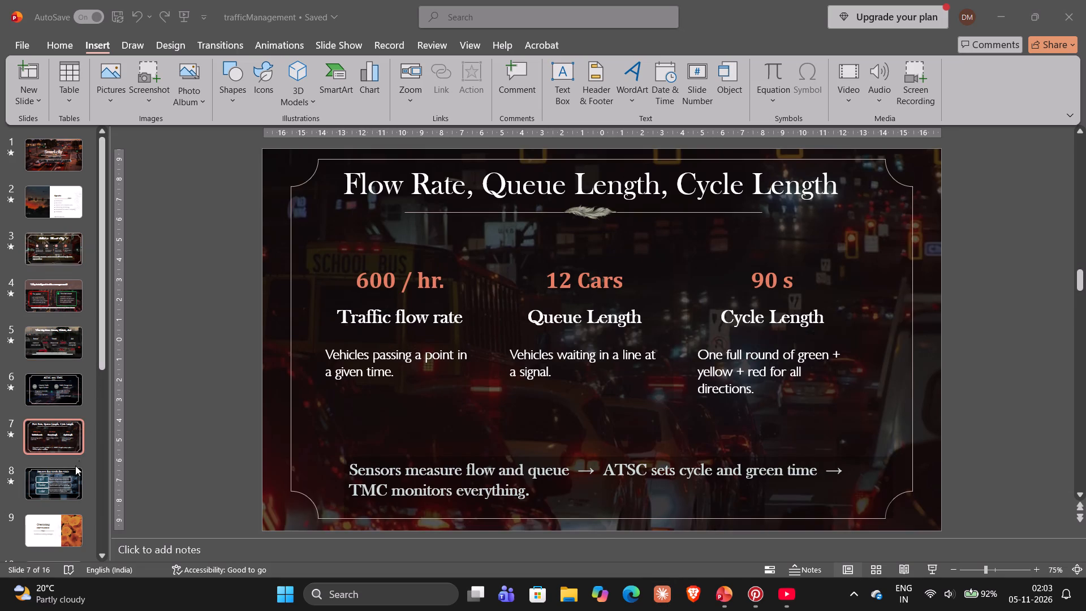
{"action": "left_click", "coordinate": [45, 535]}
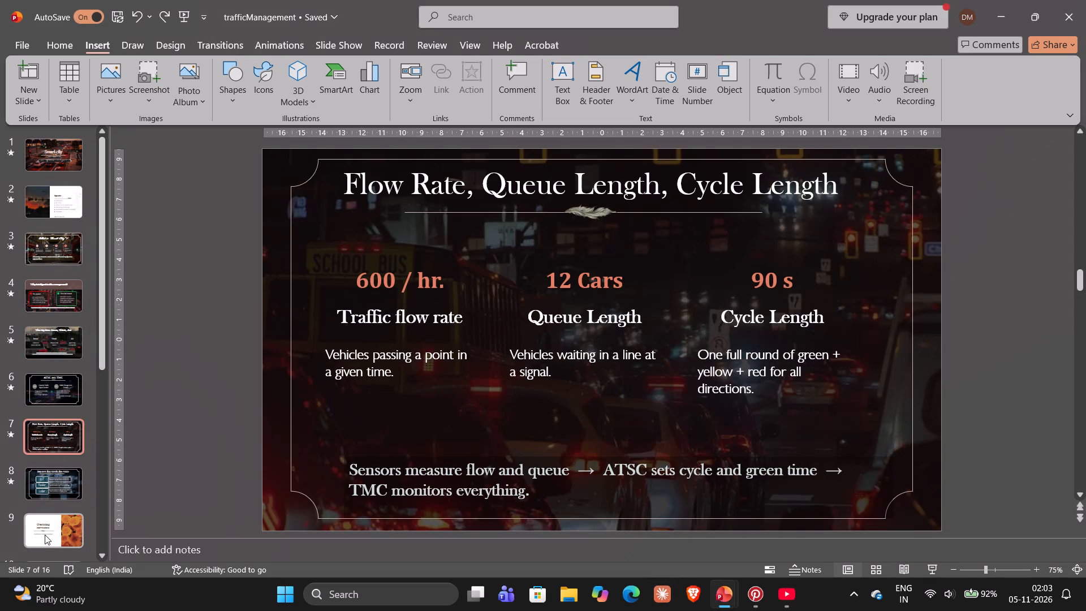
{"action": "left_click", "coordinate": [45, 535]}
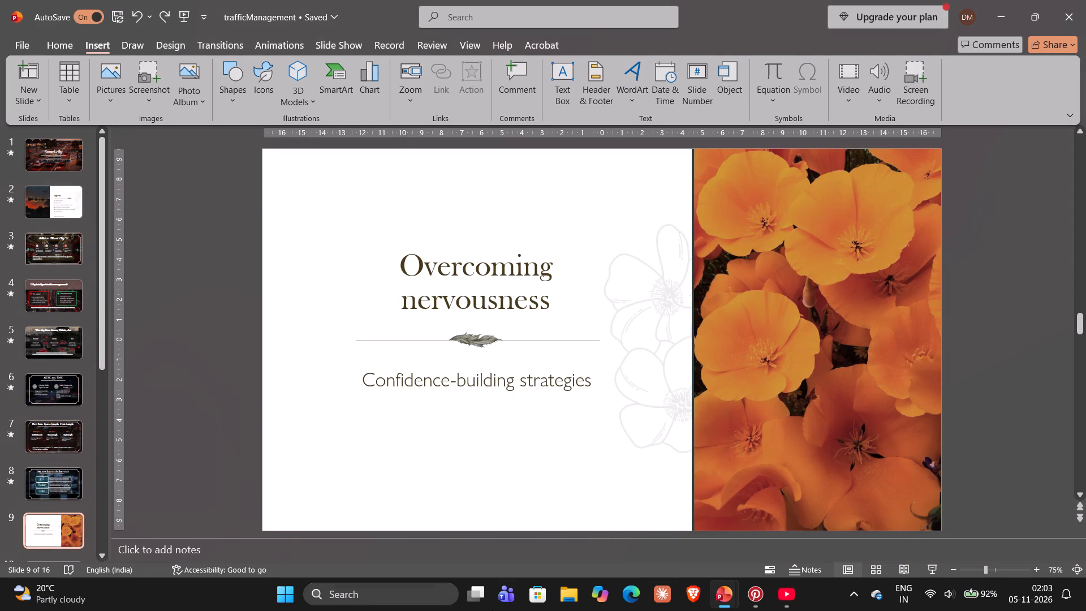
Switch to YouTube and choose the suggested video "pov : when your dad's playlist becomes yours".
{"action": "left_click", "coordinate": [784, 608]}
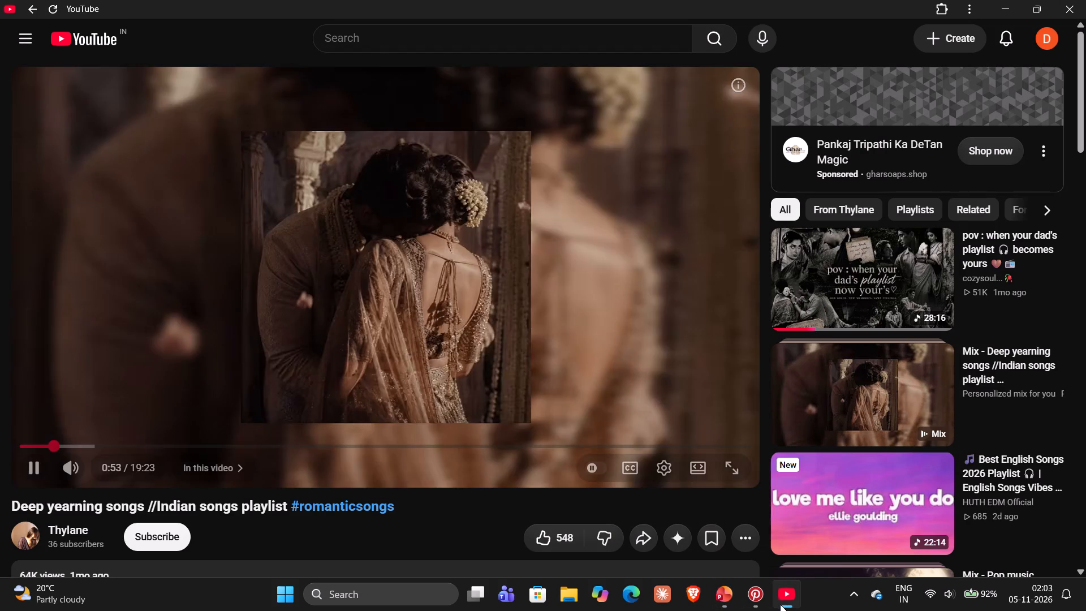
{"action": "left_click", "coordinate": [816, 467]}
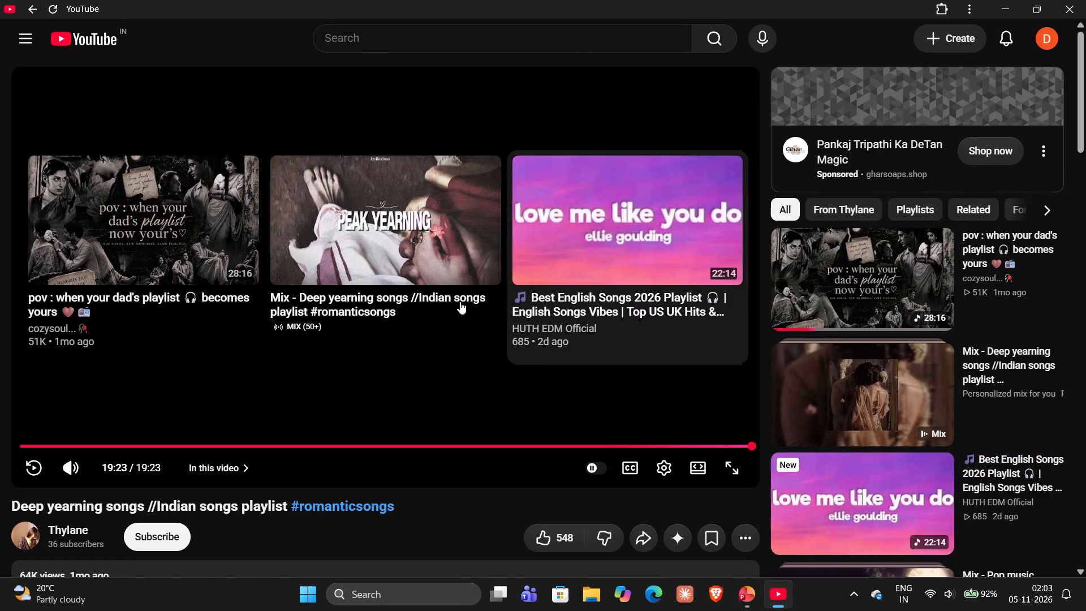
{"action": "left_click", "coordinate": [224, 270]}
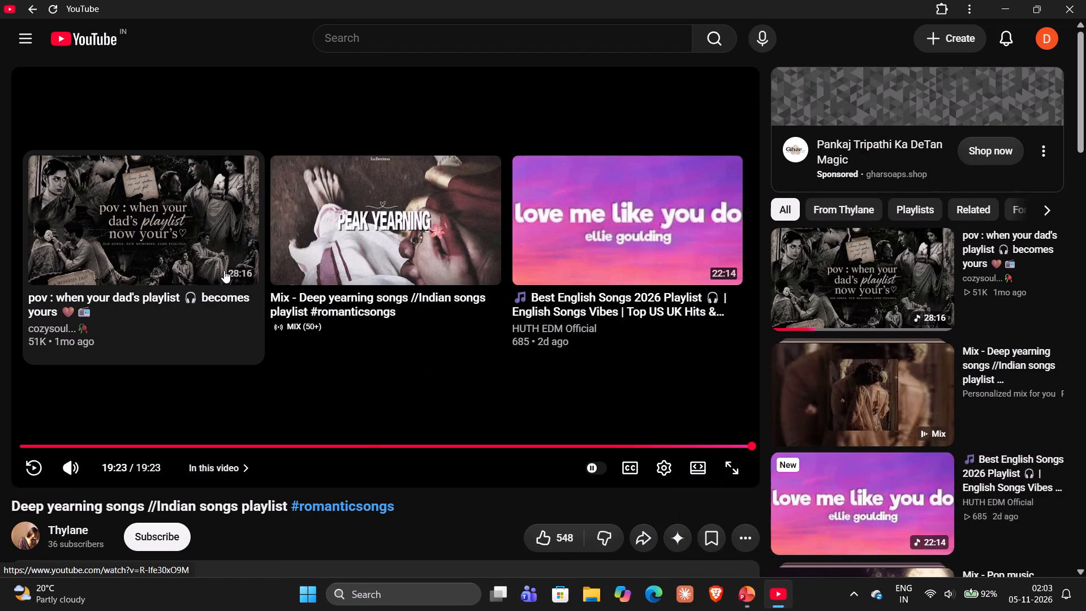
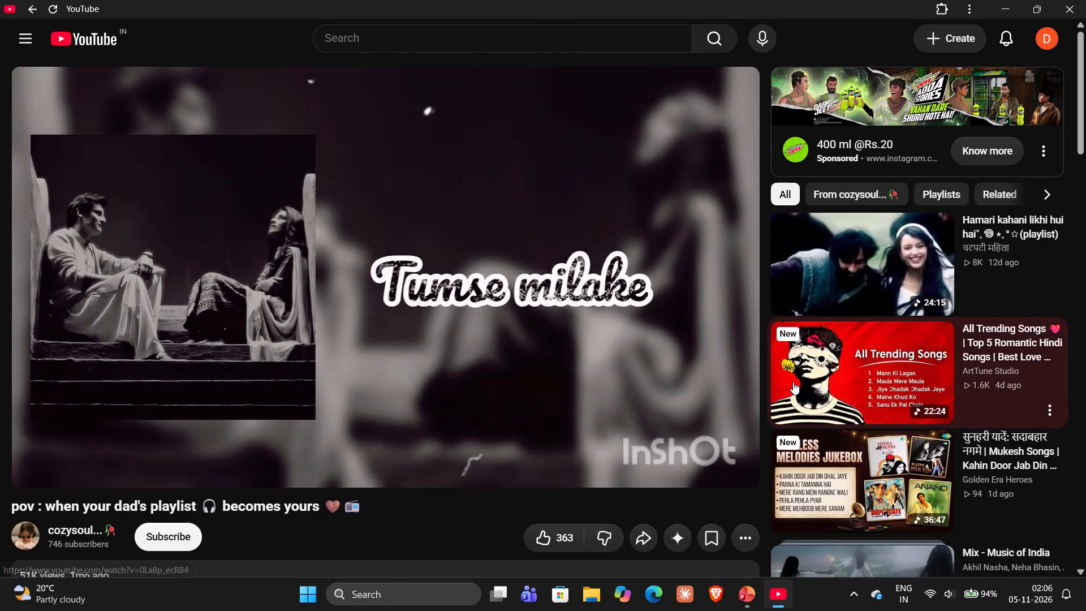
Choose the suggested "Chaotic Playlist" mix for chaos makers on YouTube.
{"action": "scroll", "coordinate": [922, 372], "scroll_direction": "down", "scroll_amount": 2}
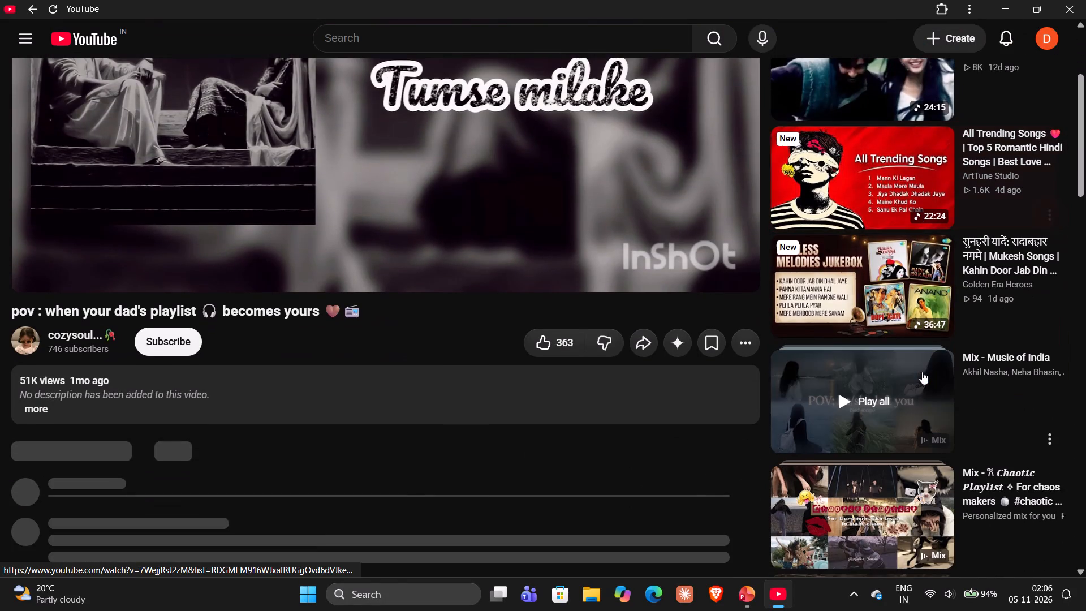
{"action": "scroll", "coordinate": [922, 372], "scroll_direction": "down", "scroll_amount": 1}
{"action": "left_click", "coordinate": [916, 415]}
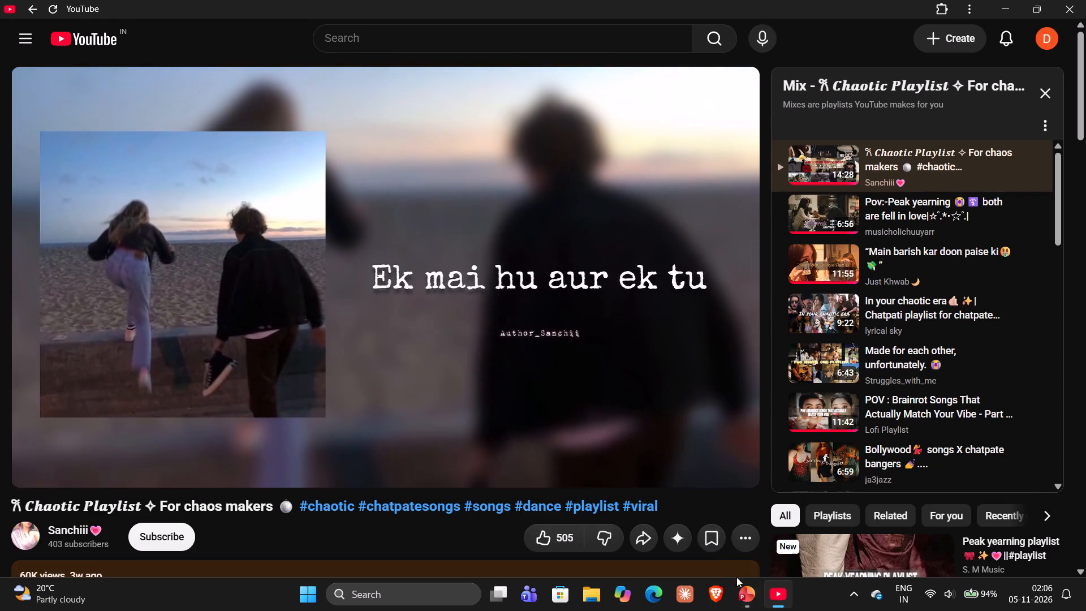
Switch to the smart-city-traffic-management deck and review its slides from 11 back to slide 8, "AI and computer vision".
{"action": "left_click", "coordinate": [742, 588]}
{"action": "left_click", "coordinate": [719, 550]}
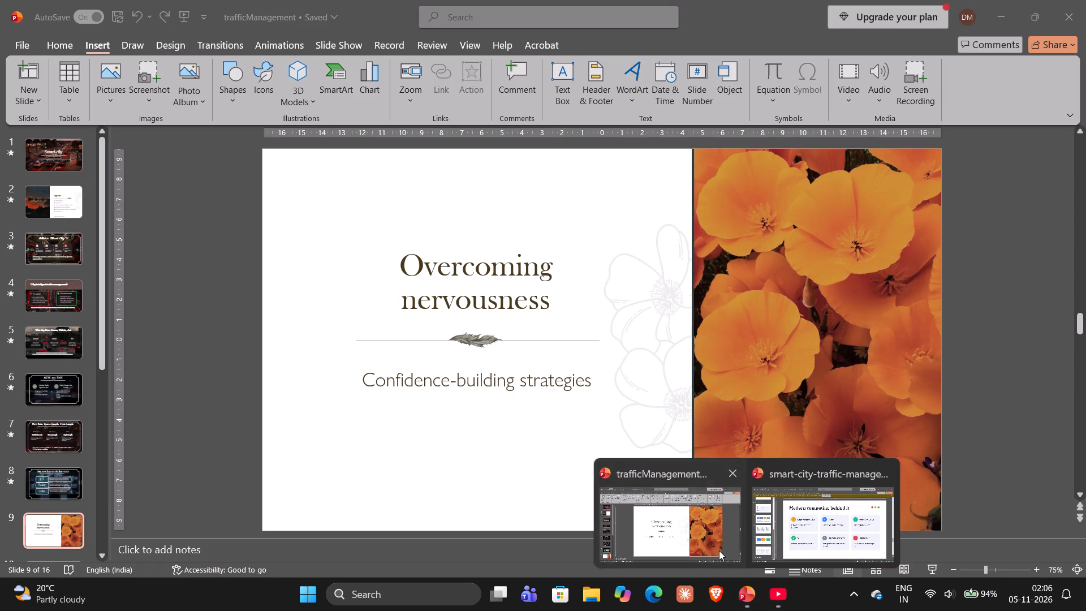
{"action": "left_click", "coordinate": [792, 548]}
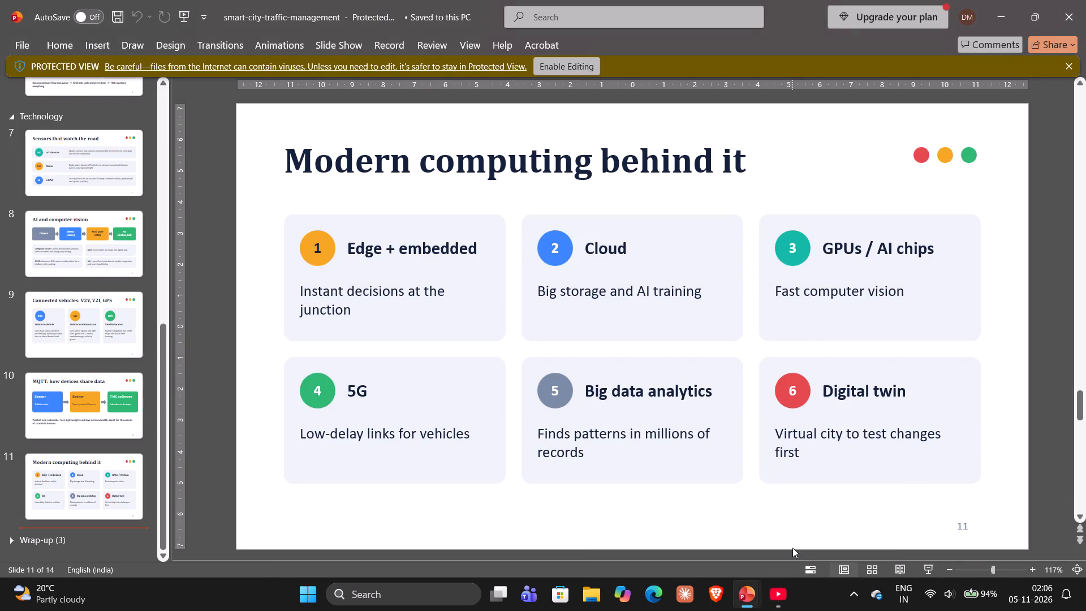
{"action": "key", "text": "Left"}
{"action": "left_click", "coordinate": [740, 501]}
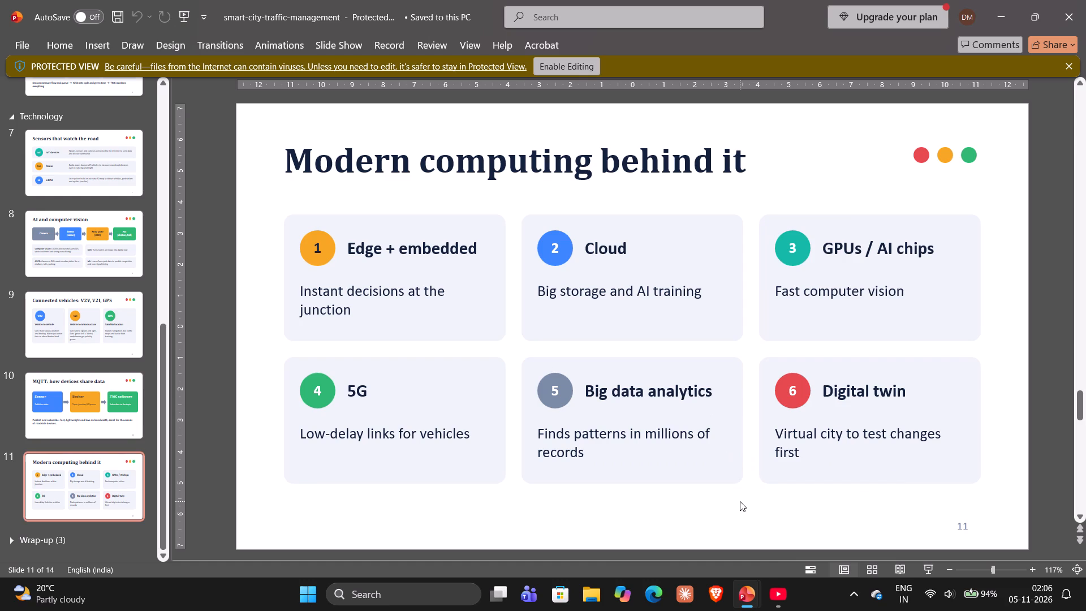
{"action": "key", "text": "Left"}
{"action": "key", "text": "Left"}
{"action": "key", "text": "Left"}
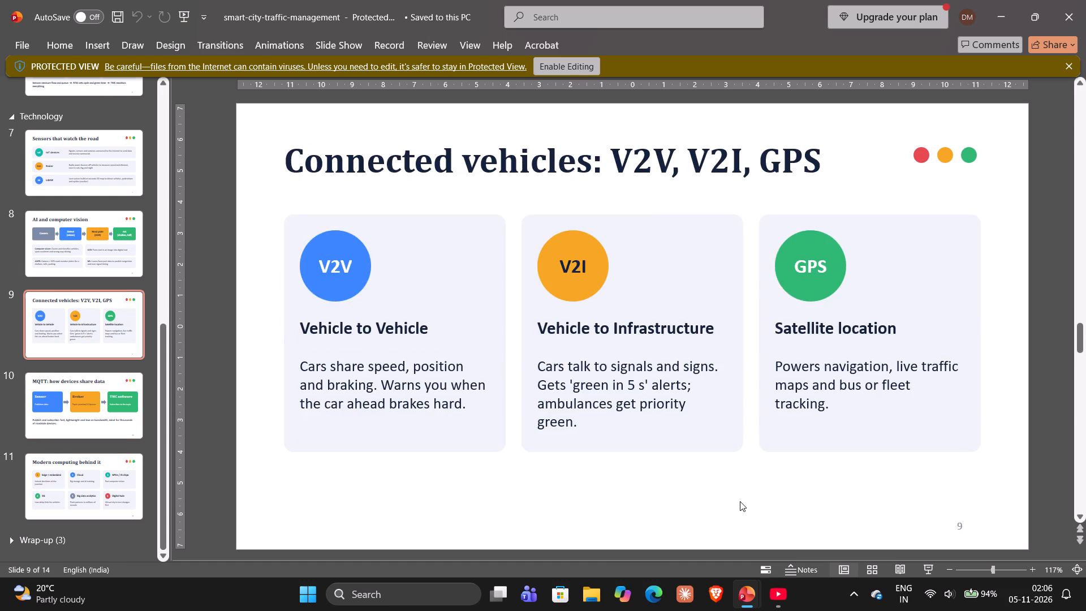
{"action": "key", "text": "Left"}
{"action": "key", "text": "Right"}
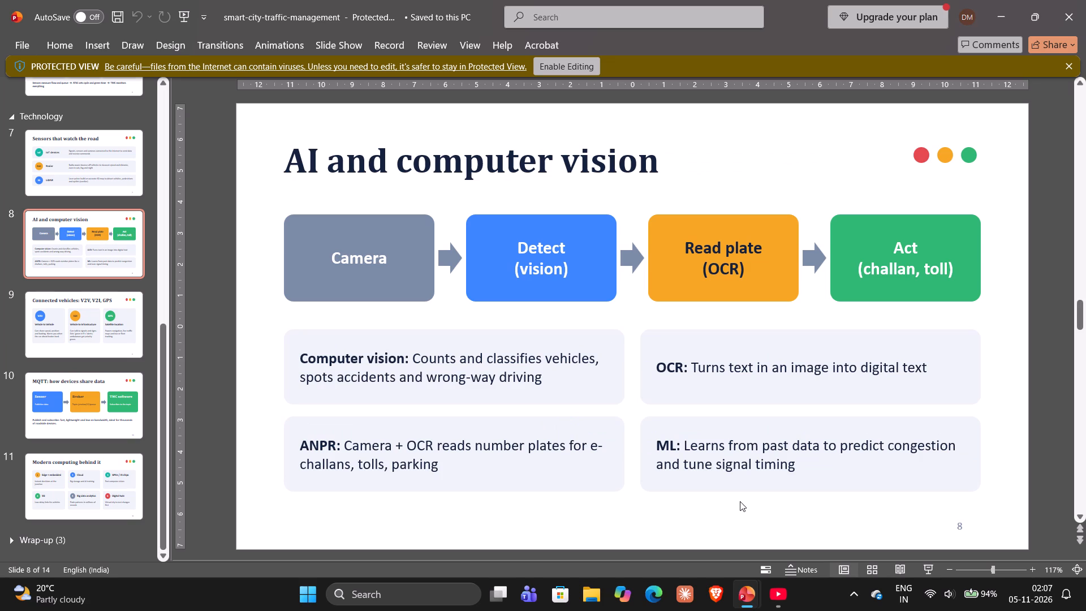
Look through the images in the Downloads folder in File Explorer, and close the window.
{"action": "left_click", "coordinate": [595, 590]}
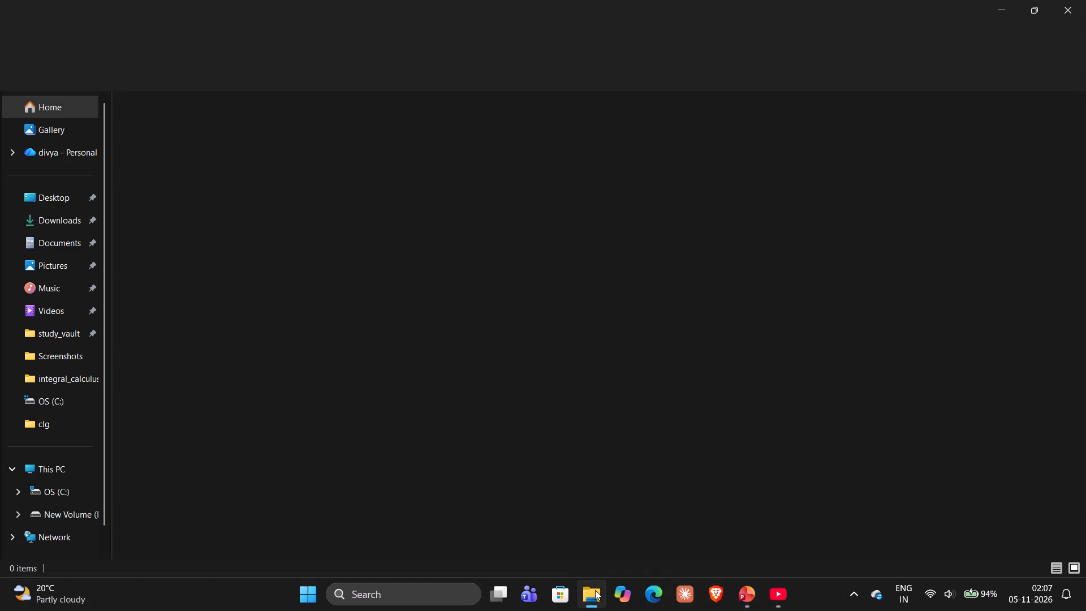
{"action": "left_click", "coordinate": [52, 223]}
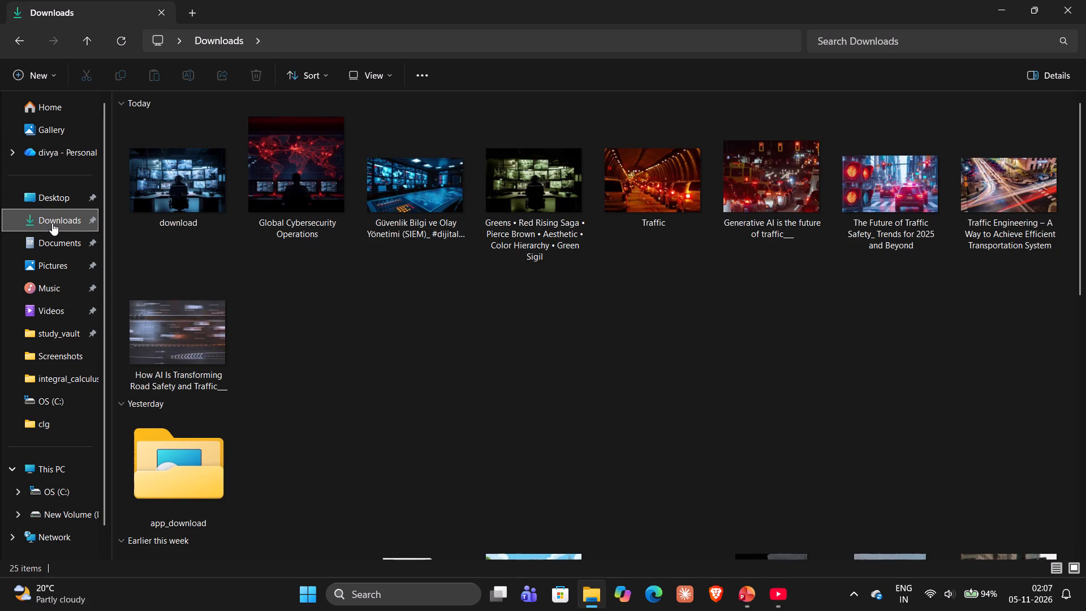
{"action": "key", "text": "alt+Tab"}
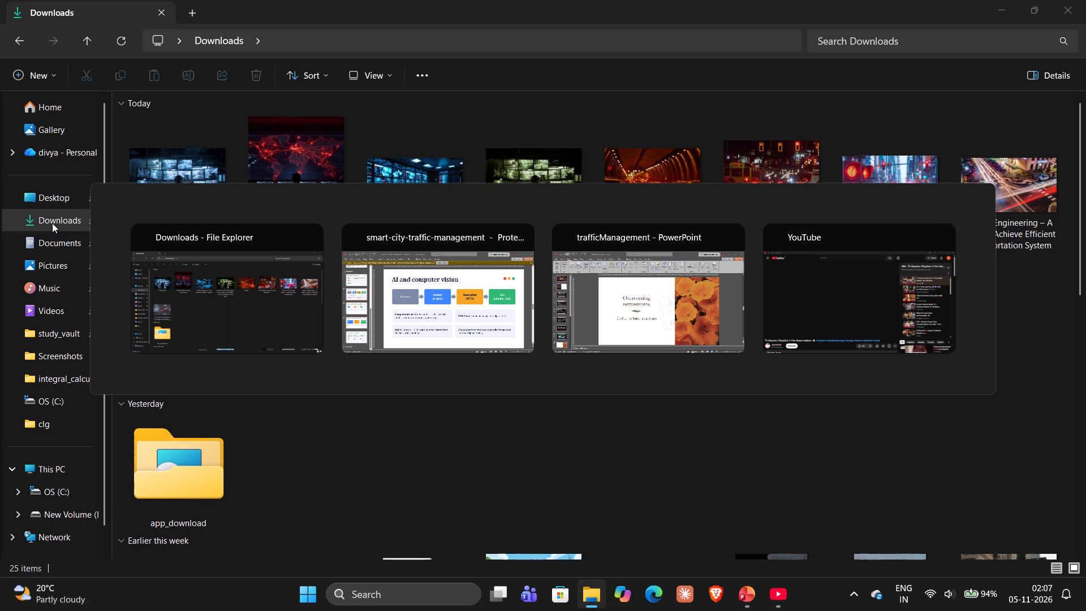
{"action": "key", "text": "alt+Left"}
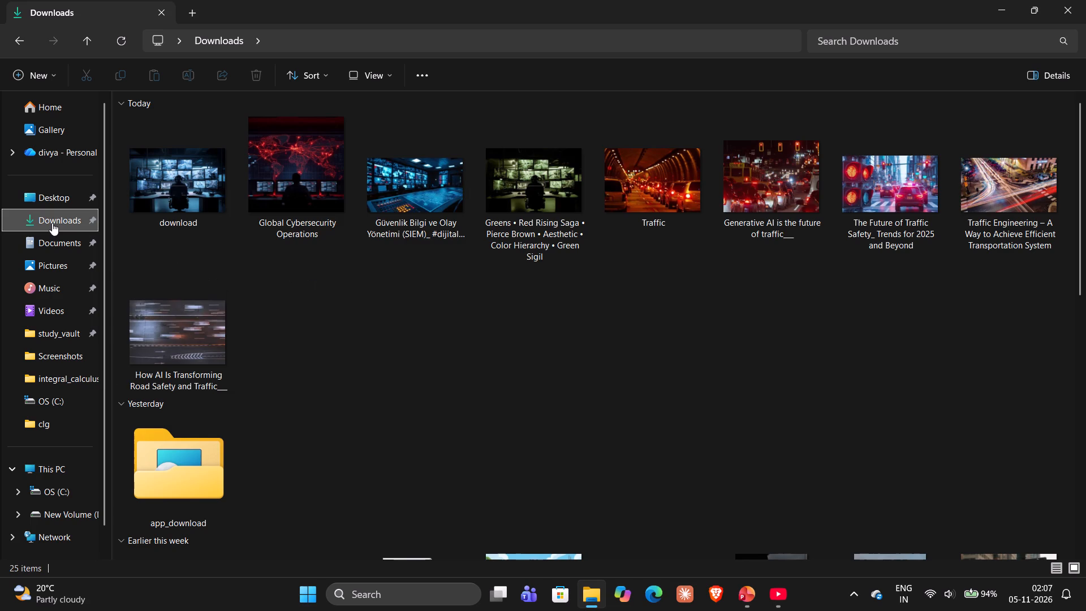
{"action": "key", "text": "alt+F4"}
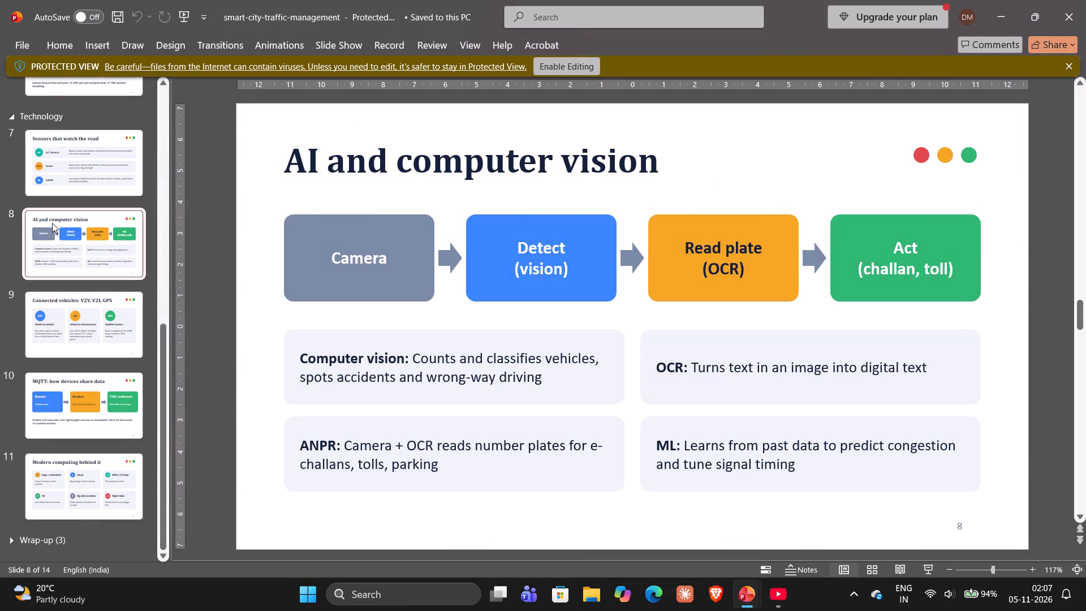
Switch to the trafficManagement deck and paste a copy of slide 8, "Sensors that watch the roads", directly after the original.
{"action": "key", "text": "alt+Tab"}
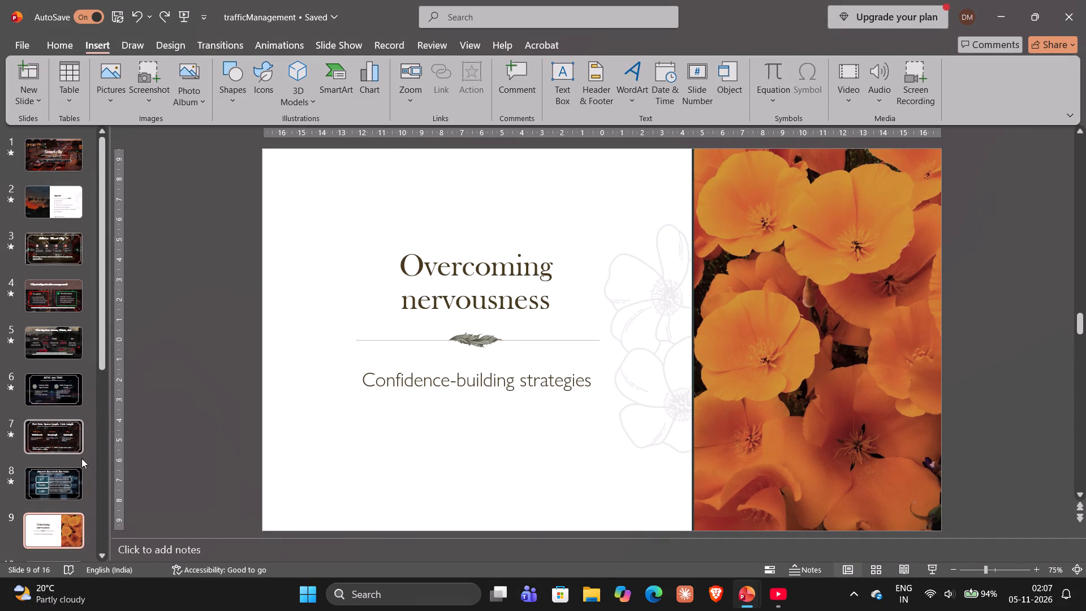
{"action": "scroll", "coordinate": [78, 467], "scroll_direction": "down", "scroll_amount": 7}
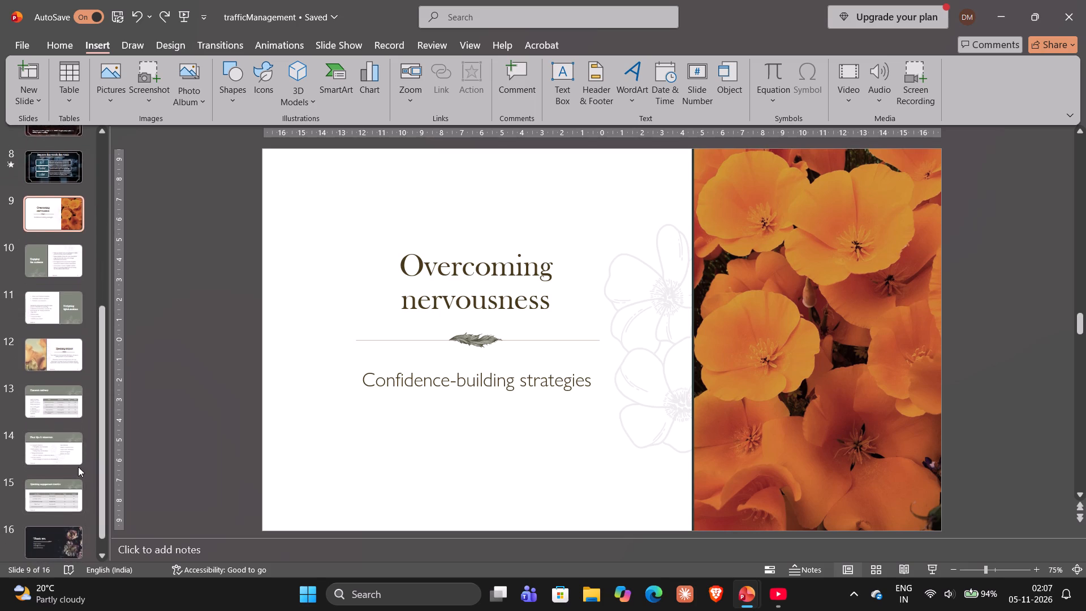
{"action": "scroll", "coordinate": [78, 467], "scroll_direction": "up", "scroll_amount": 1}
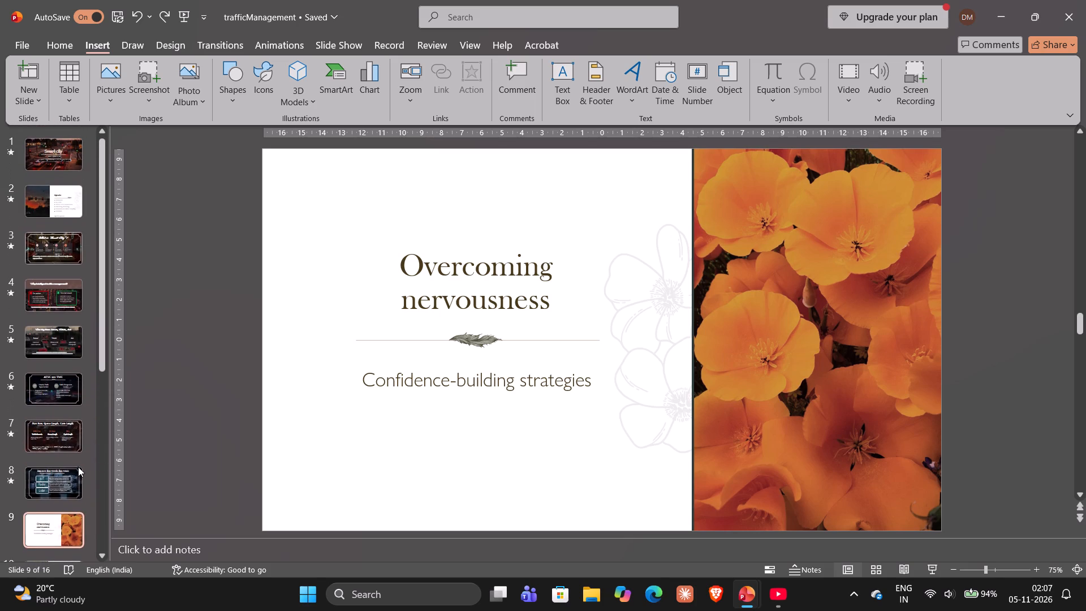
{"action": "scroll", "coordinate": [78, 467], "scroll_direction": "up", "scroll_amount": 2}
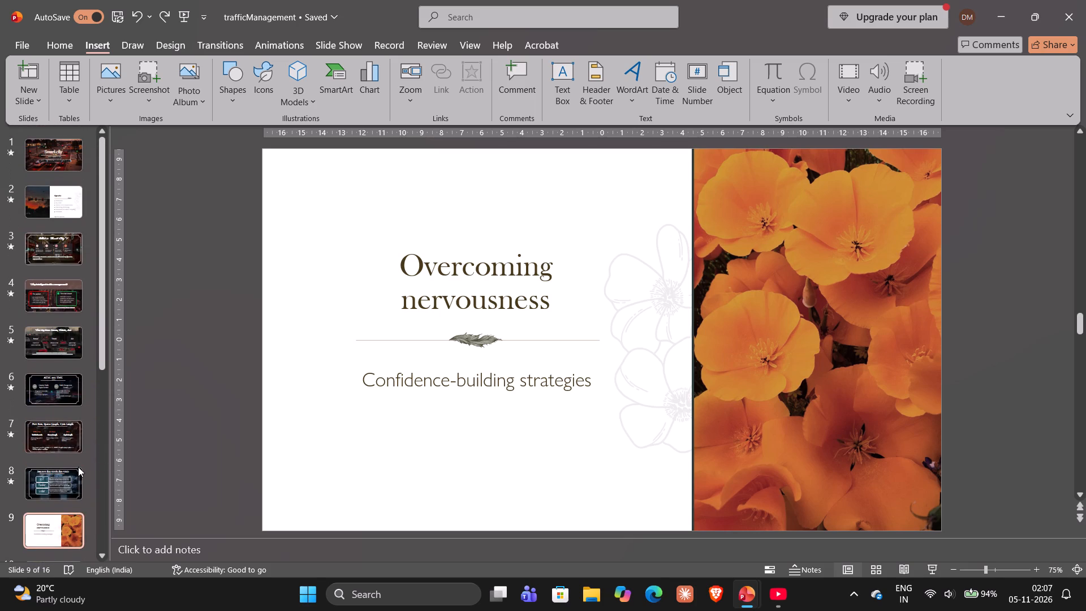
{"action": "scroll", "coordinate": [78, 467], "scroll_direction": "up", "scroll_amount": 1}
{"action": "left_click", "coordinate": [59, 492]}
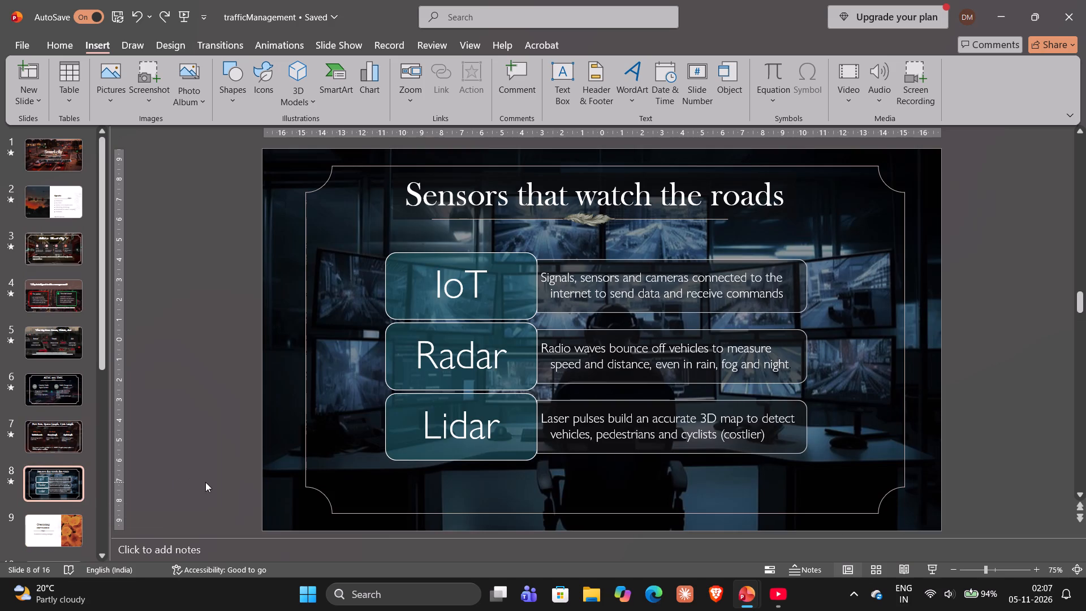
{"action": "key", "text": "ctrl+c"}
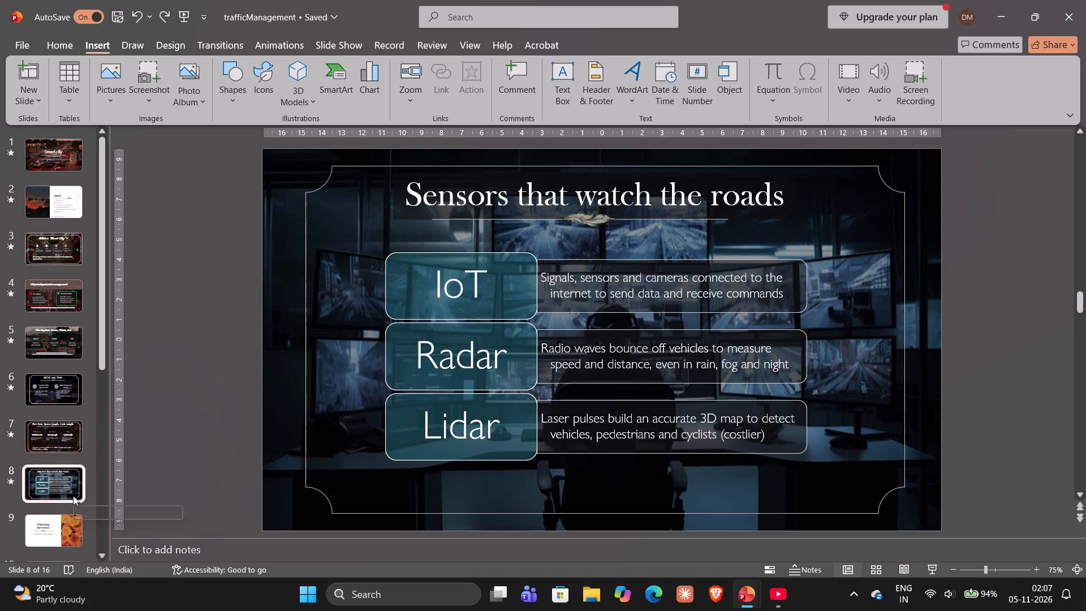
{"action": "left_click", "coordinate": [78, 506]}
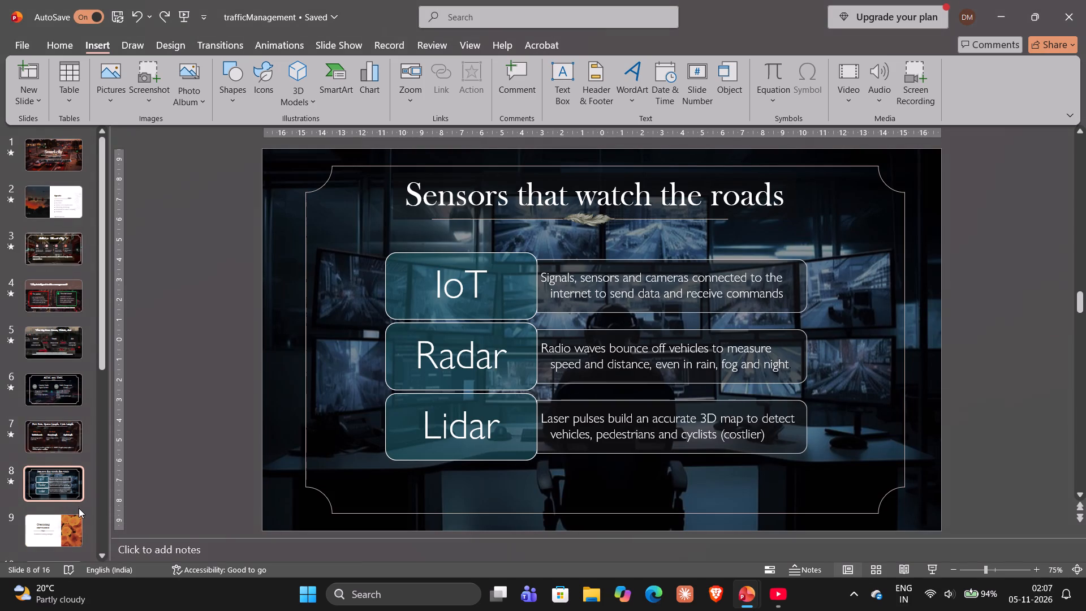
{"action": "key", "text": "ctrl+v"}
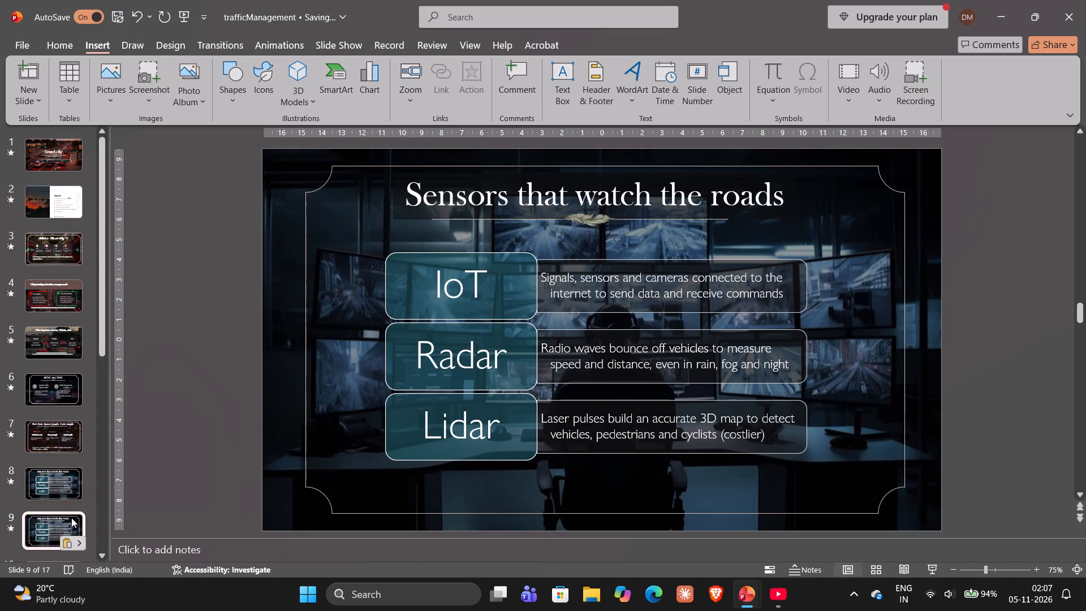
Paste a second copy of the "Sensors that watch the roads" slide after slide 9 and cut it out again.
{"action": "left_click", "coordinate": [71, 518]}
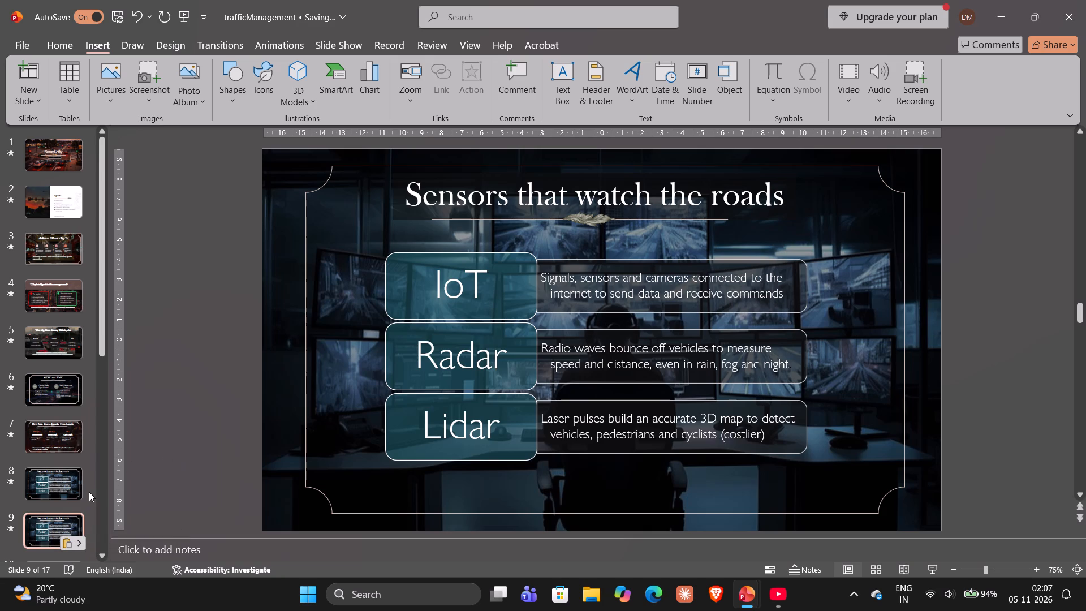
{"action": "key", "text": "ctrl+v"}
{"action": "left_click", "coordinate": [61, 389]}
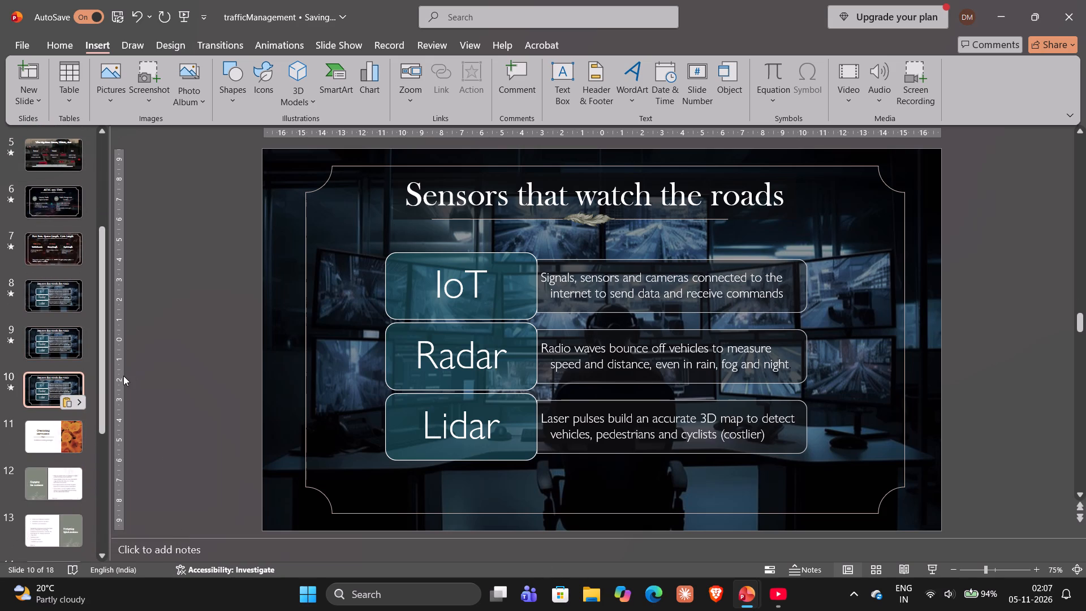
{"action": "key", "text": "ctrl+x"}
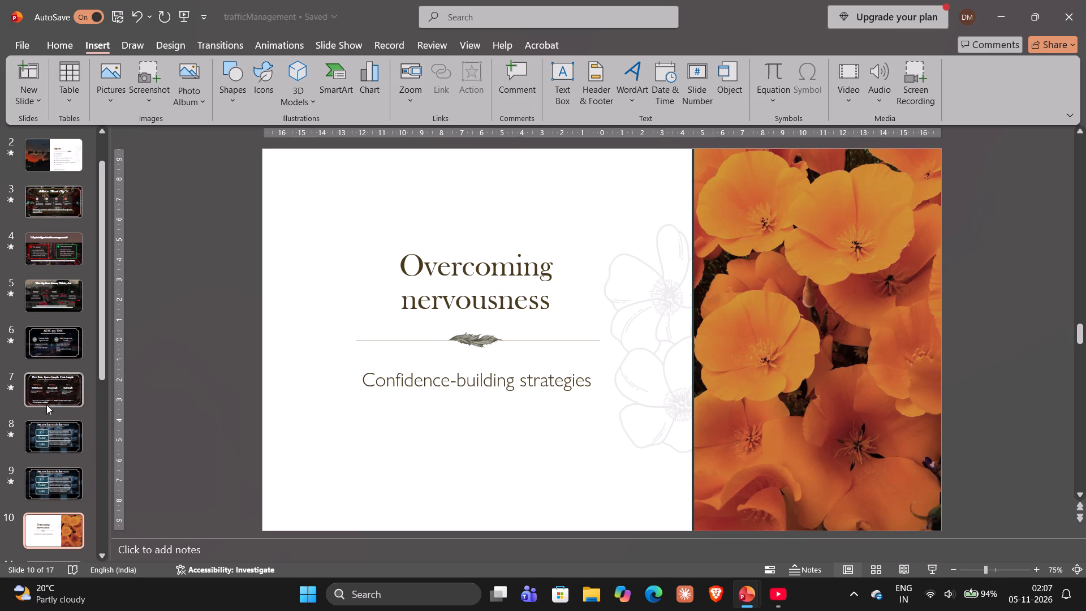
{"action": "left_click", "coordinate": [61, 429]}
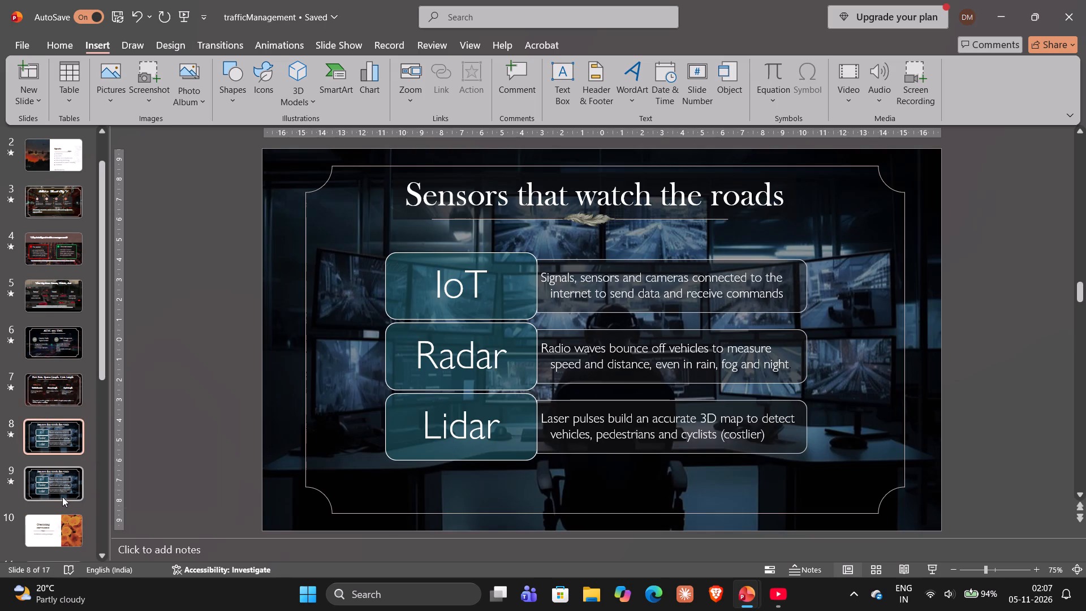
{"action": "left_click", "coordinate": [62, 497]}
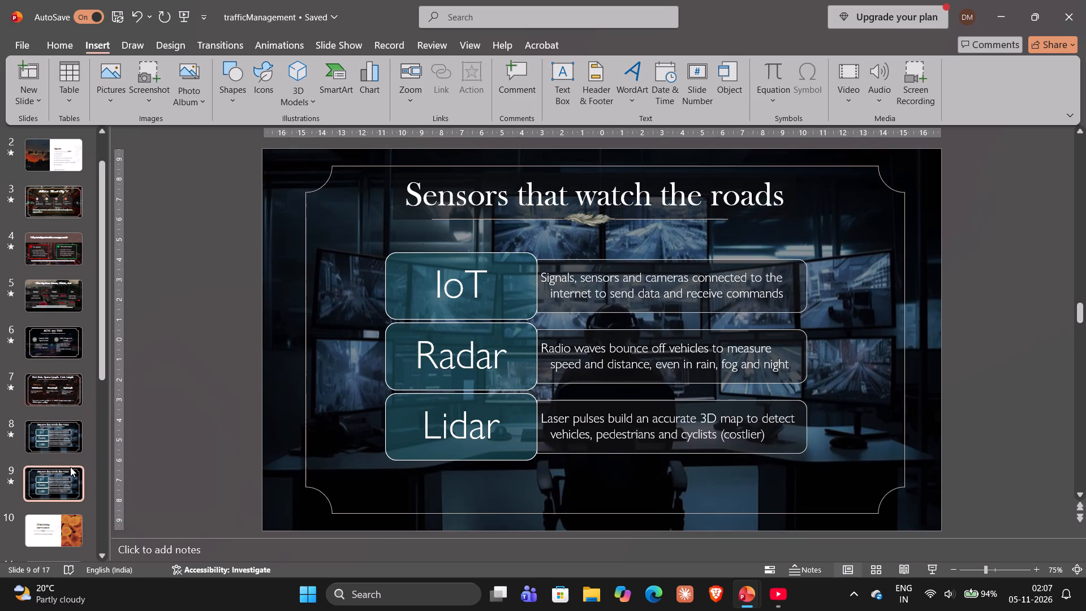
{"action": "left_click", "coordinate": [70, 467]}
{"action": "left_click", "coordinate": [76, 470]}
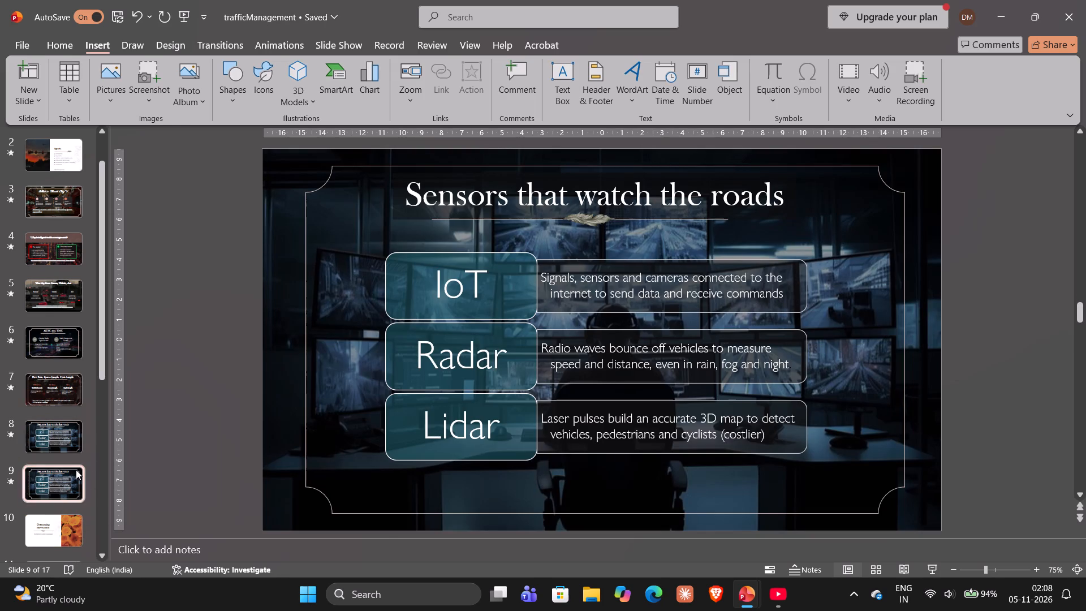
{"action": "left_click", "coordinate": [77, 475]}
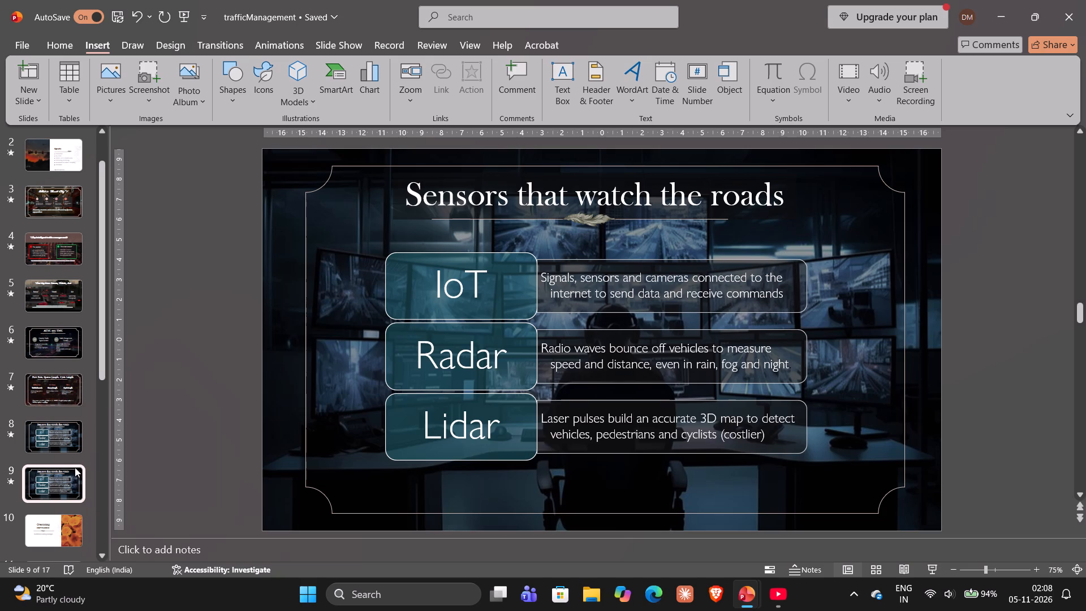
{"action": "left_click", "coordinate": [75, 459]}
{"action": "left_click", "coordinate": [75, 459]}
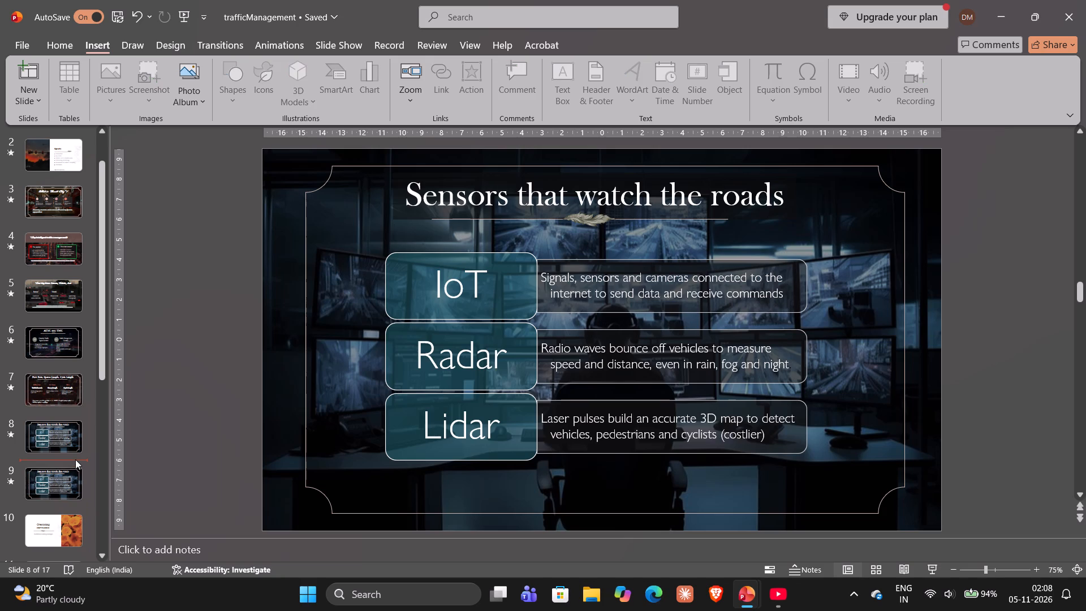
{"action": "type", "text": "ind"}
Delete the full-slide background picture from slide 8, "Sensors that watch the roads".
{"action": "left_click", "coordinate": [222, 424]}
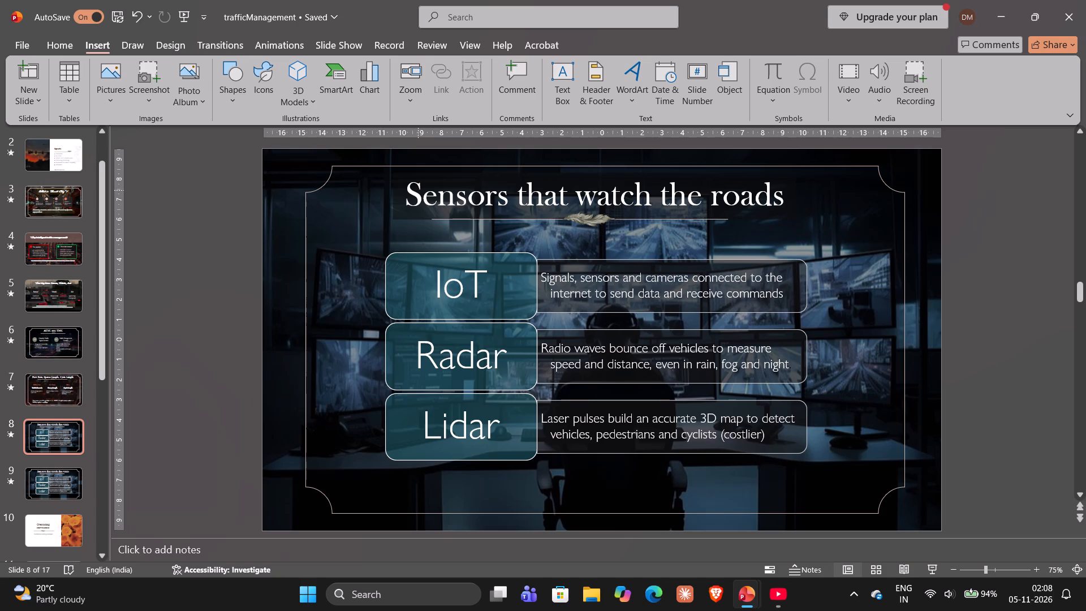
{"action": "left_click", "coordinate": [345, 221]}
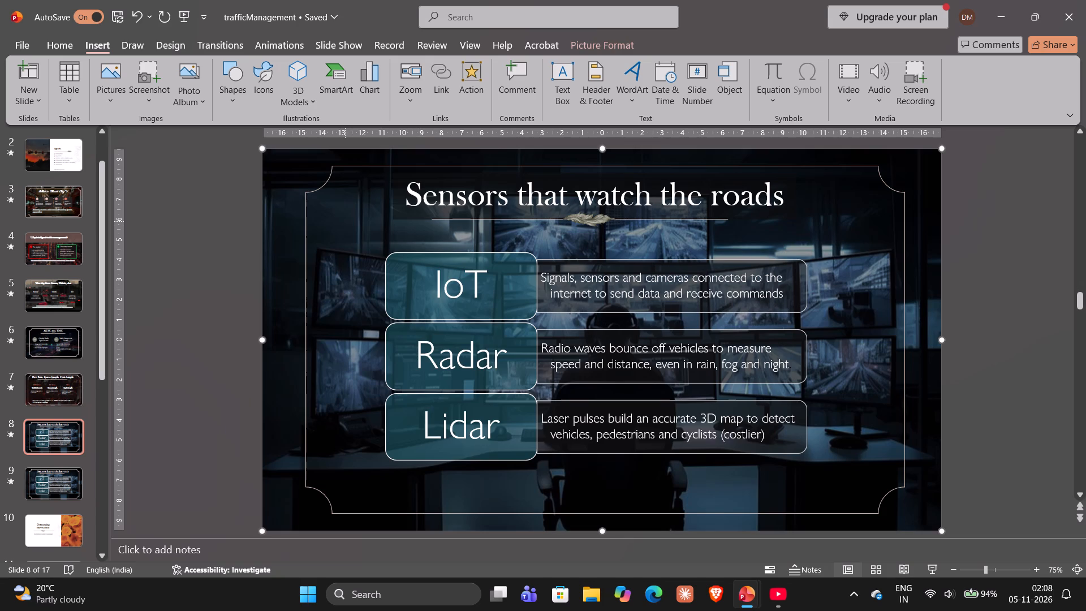
{"action": "key", "text": "Delete"}
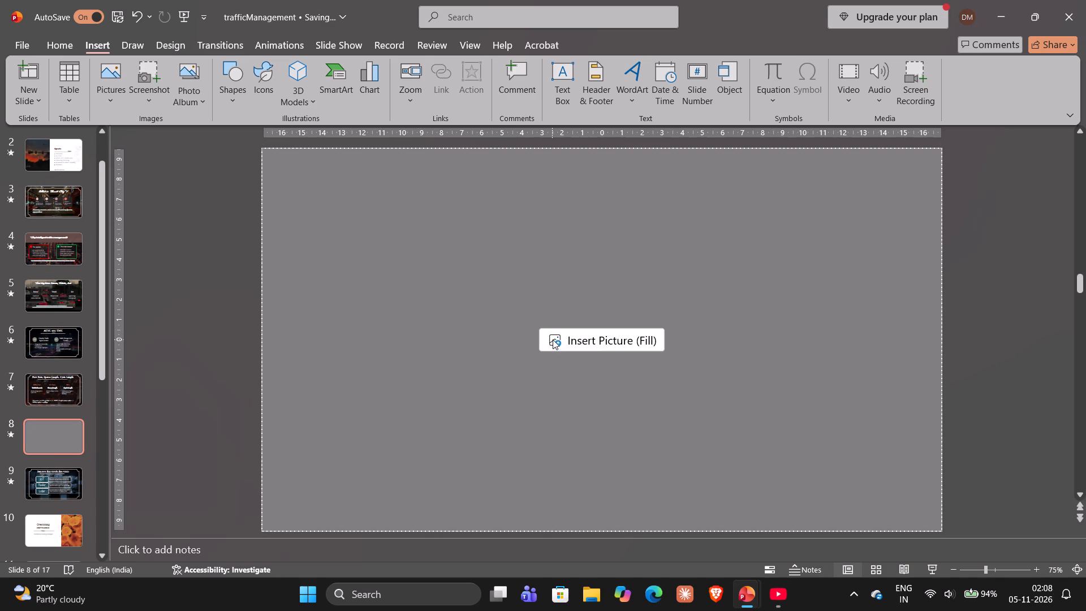
Fill slide 8's empty picture placeholder with the "Güvenlik Bilgi ve Olay Yönetimi (SIEM)" control-room image from Downloads.
{"action": "left_click", "coordinate": [553, 339]}
{"action": "left_click", "coordinate": [575, 371]}
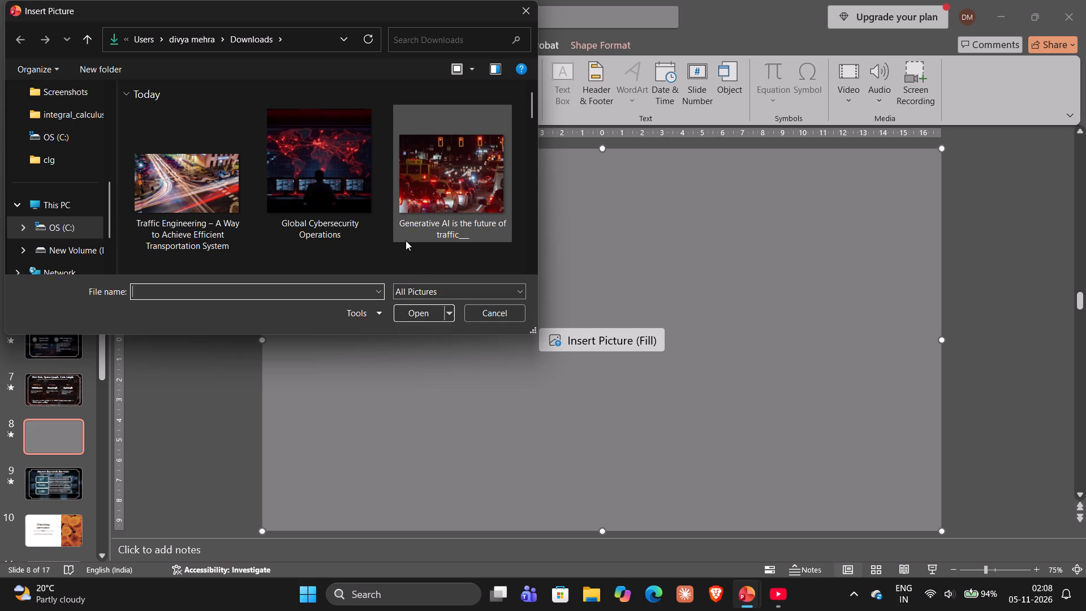
{"action": "scroll", "coordinate": [406, 240], "scroll_direction": "down", "scroll_amount": 2}
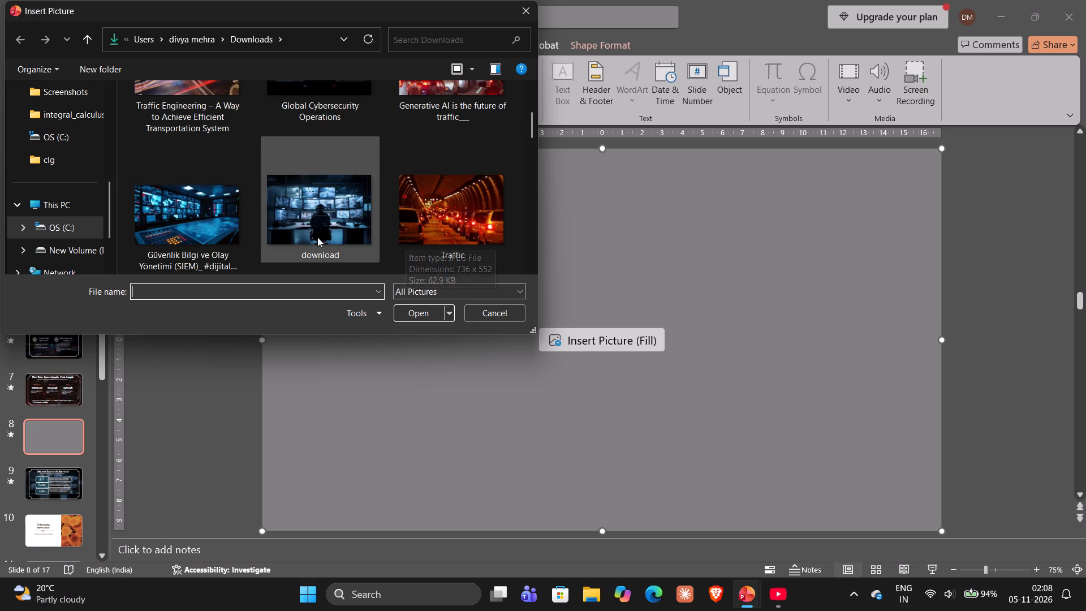
{"action": "double_click", "coordinate": [230, 227]}
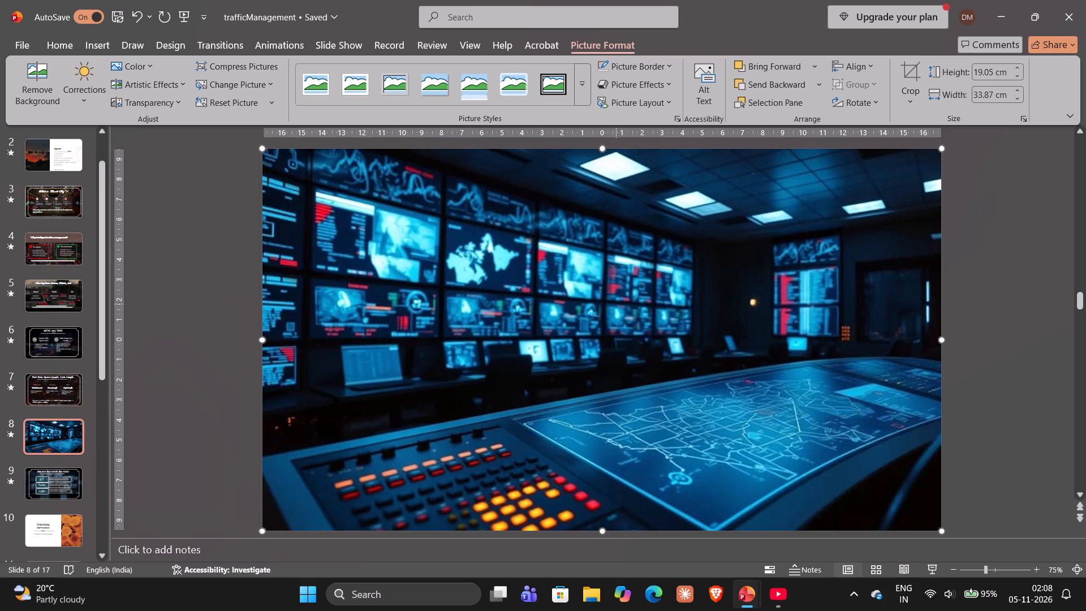
Send the control-room picture backward behind the title, frame and SmartArt on slide 8.
{"action": "triple_click", "coordinate": [773, 83]}
{"action": "left_click", "coordinate": [773, 83]}
{"action": "triple_click", "coordinate": [773, 83]}
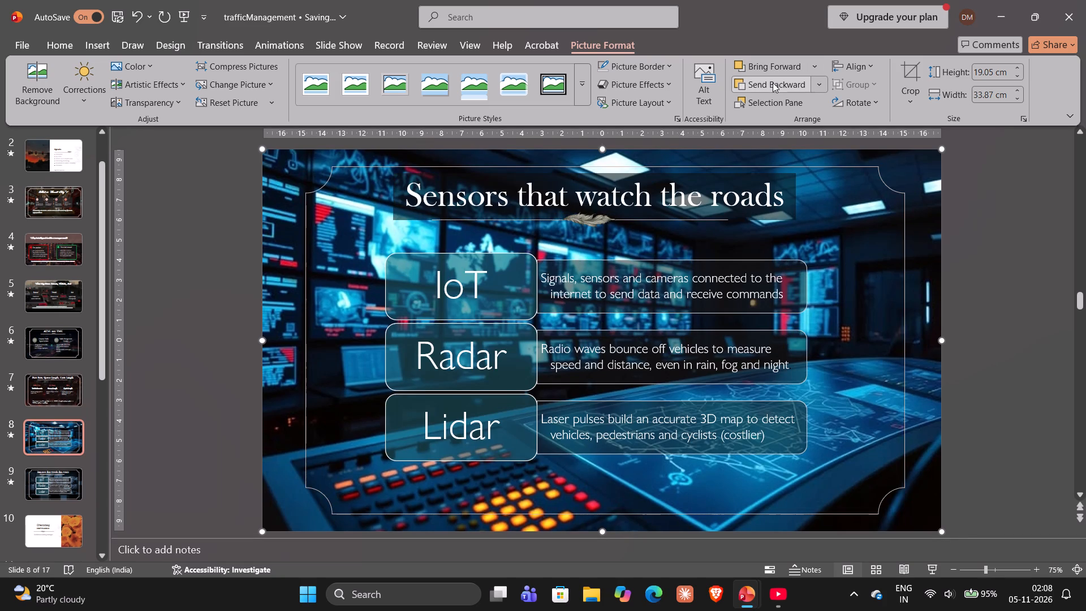
{"action": "left_click", "coordinate": [773, 83]}
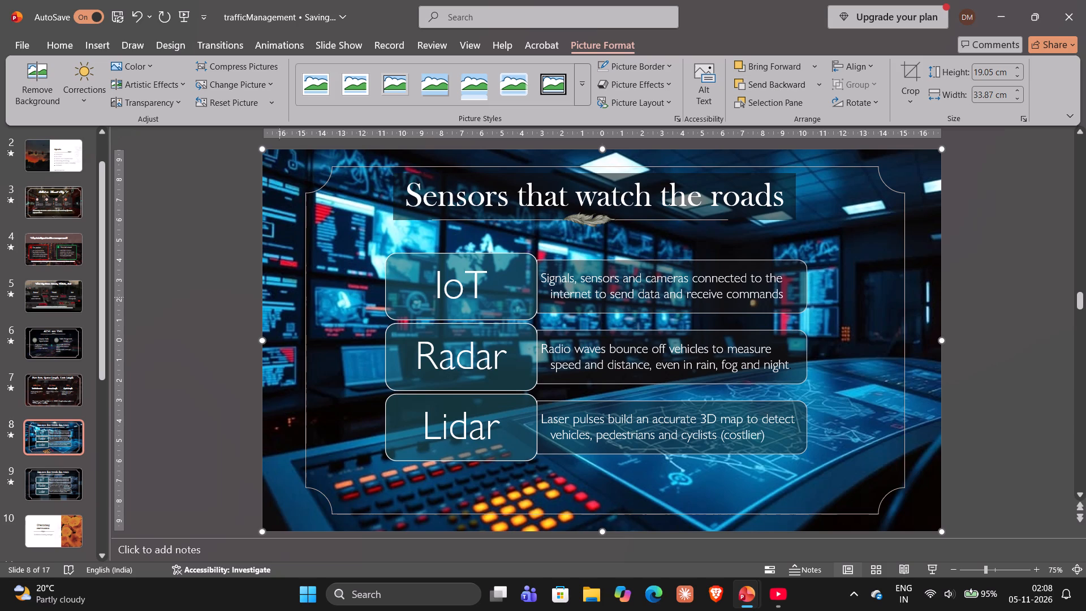
{"action": "left_click", "coordinate": [248, 295]}
Move slide 9, the original "Sensors that watch the roads", ahead of slide 8 and open the control-room copy.
{"action": "left_click_drag", "start_coordinate": [71, 488], "coordinate": [64, 448]}
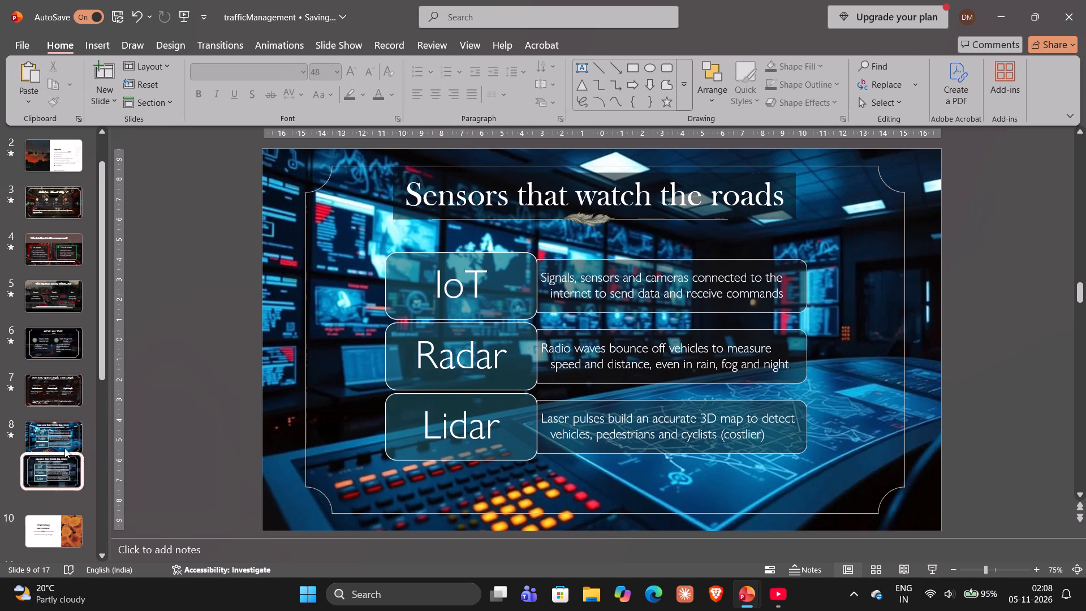
{"action": "left_click_drag", "start_coordinate": [64, 448], "coordinate": [59, 428]}
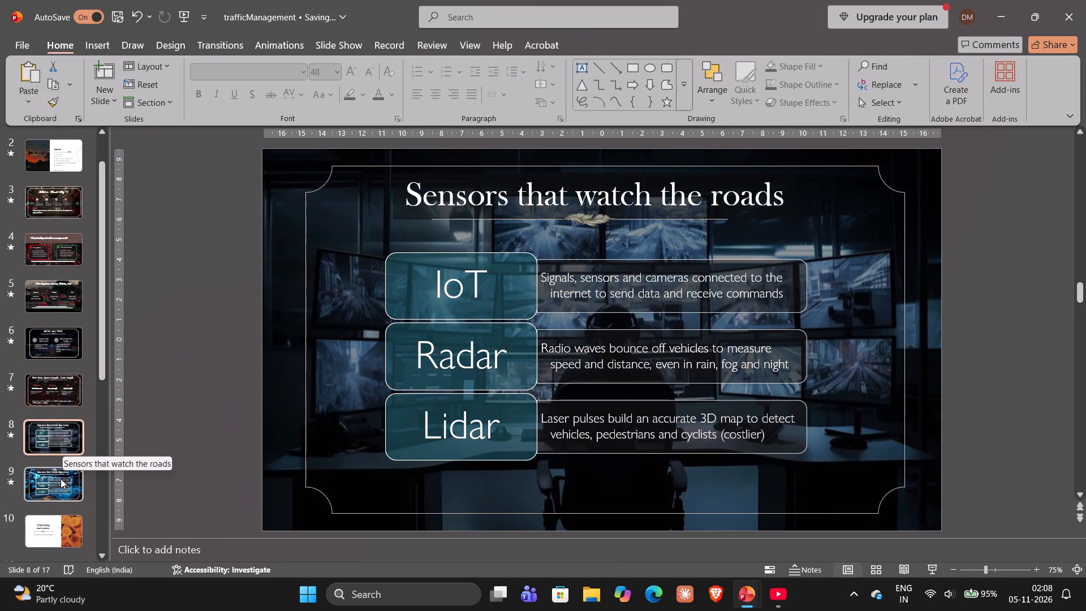
{"action": "left_click", "coordinate": [61, 479]}
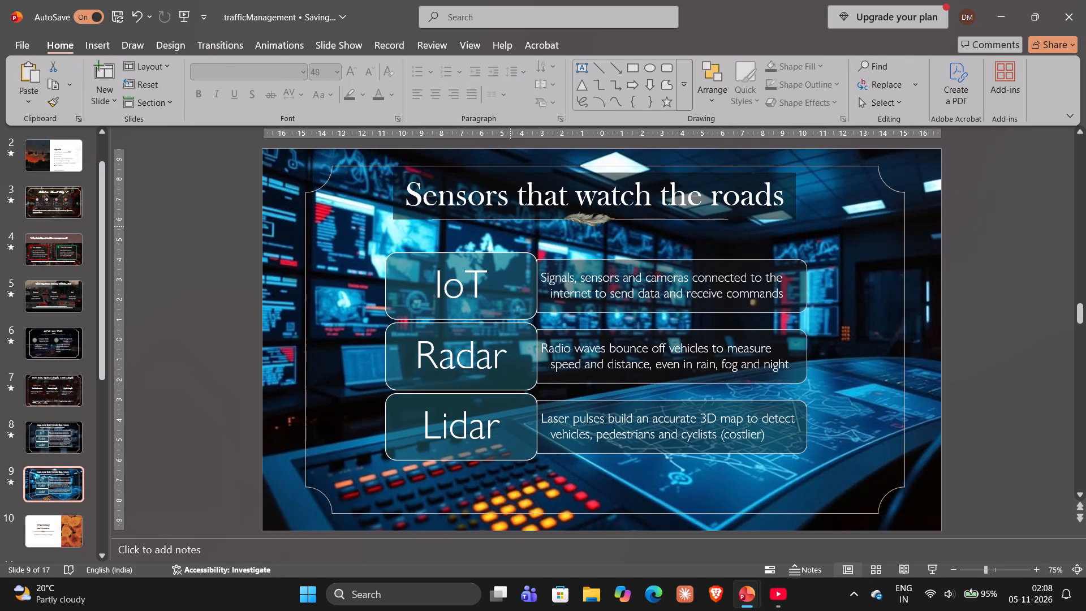
Delete the IoT, Radar and Lidar SmartArt from slide 9.
{"action": "left_click", "coordinate": [500, 207]}
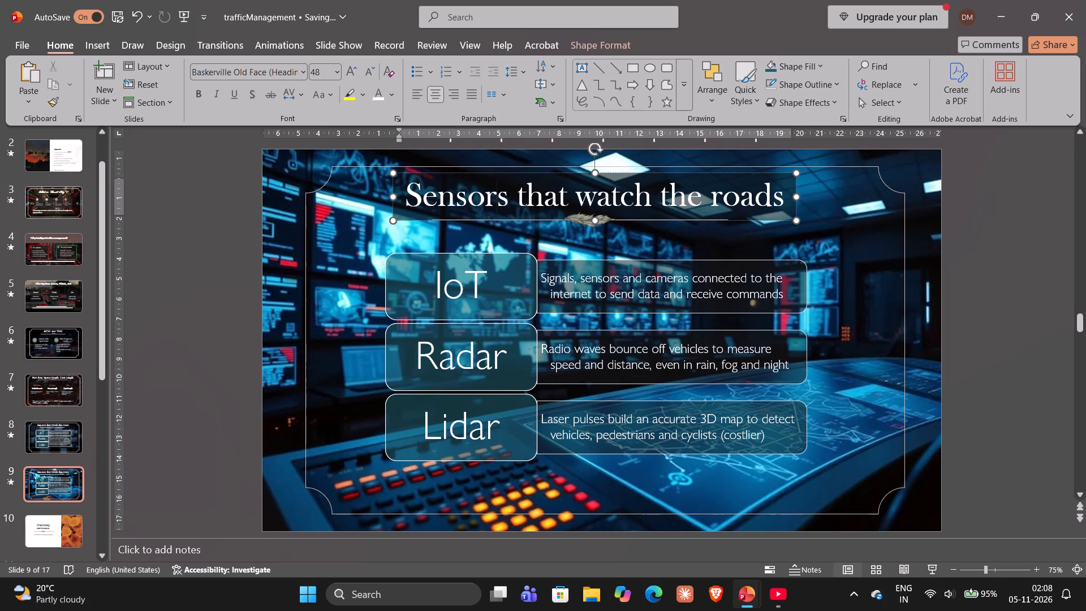
{"action": "left_click", "coordinate": [526, 292]}
{"action": "key", "text": "Delete"}
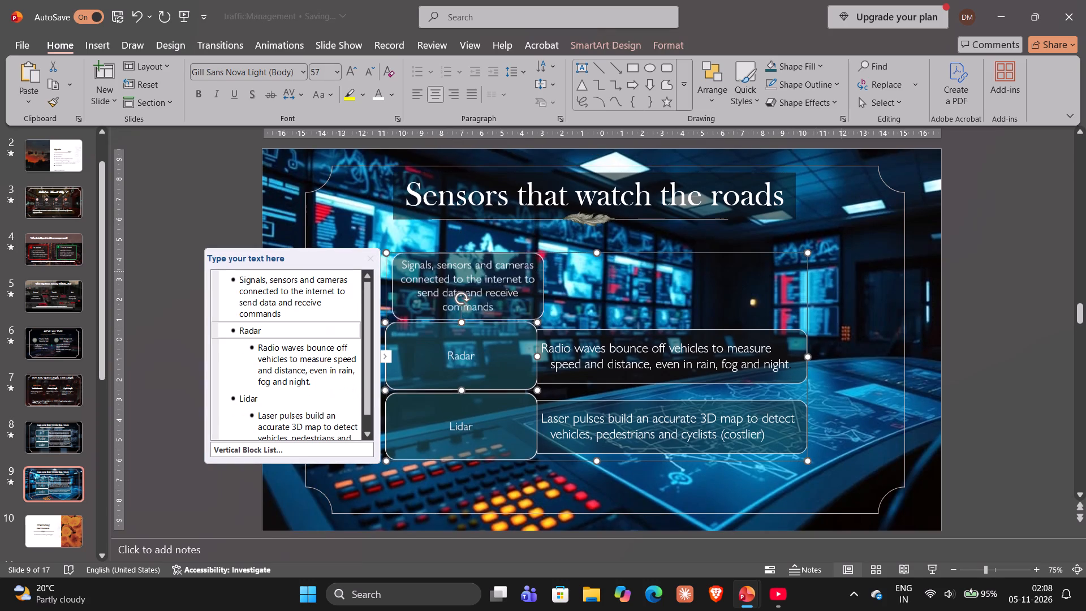
{"action": "left_click", "coordinate": [790, 253]}
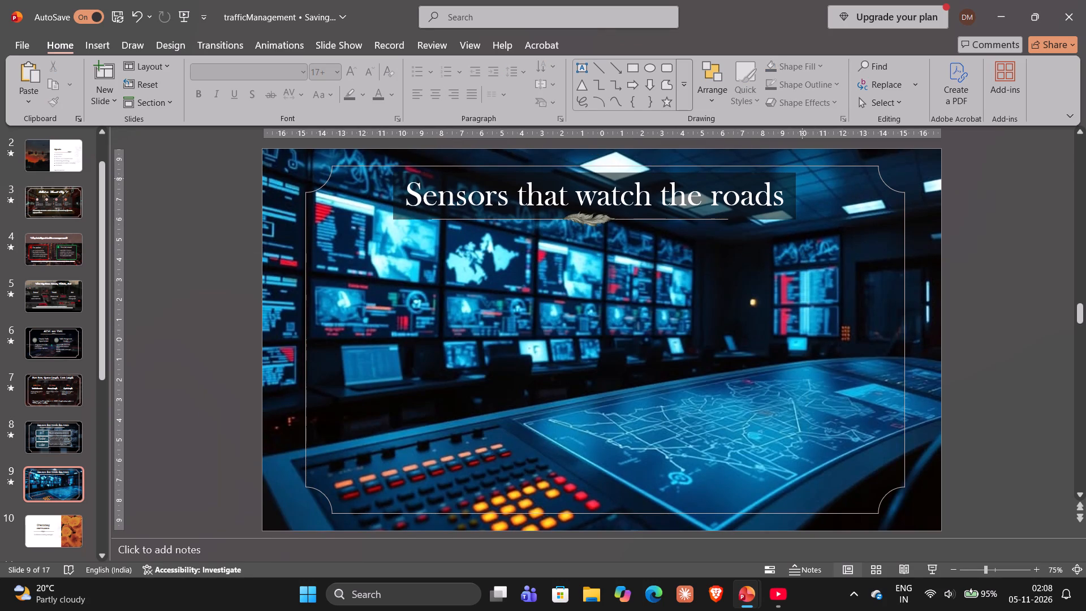
Replace slide 9's title with "AI and Computer Vision", following the reference deck.
{"action": "left_click", "coordinate": [785, 197]}
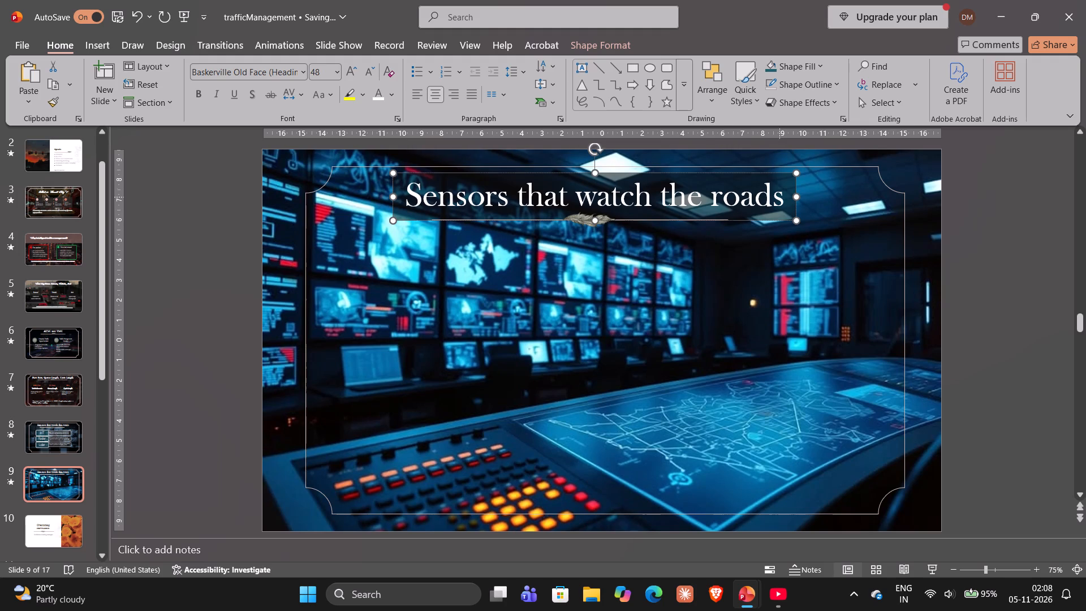
{"action": "left_click", "coordinate": [779, 197]}
{"action": "key", "text": "BackSpace"}
{"action": "key", "text": "BackSpace"}
{"action": "key", "text": "BackSpace"}
{"action": "key", "text": "BackSpace"}
{"action": "key", "text": "BackSpace"}
{"action": "key", "text": "BackSpace"}
{"action": "key", "text": "BackSpace"}
{"action": "key", "text": "BackSpace"}
{"action": "key", "text": "BackSpace"}
{"action": "key", "text": "BackSpace"}
{"action": "key", "text": "BackSpace"}
{"action": "key", "text": "BackSpace"}
{"action": "key", "text": "BackSpace"}
{"action": "key", "text": "BackSpace"}
{"action": "key", "text": "BackSpace"}
{"action": "key", "text": "BackSpace"}
{"action": "key", "text": "BackSpace"}
{"action": "key", "text": "BackSpace"}
{"action": "key", "text": "BackSpace"}
{"action": "key", "text": "BackSpace"}
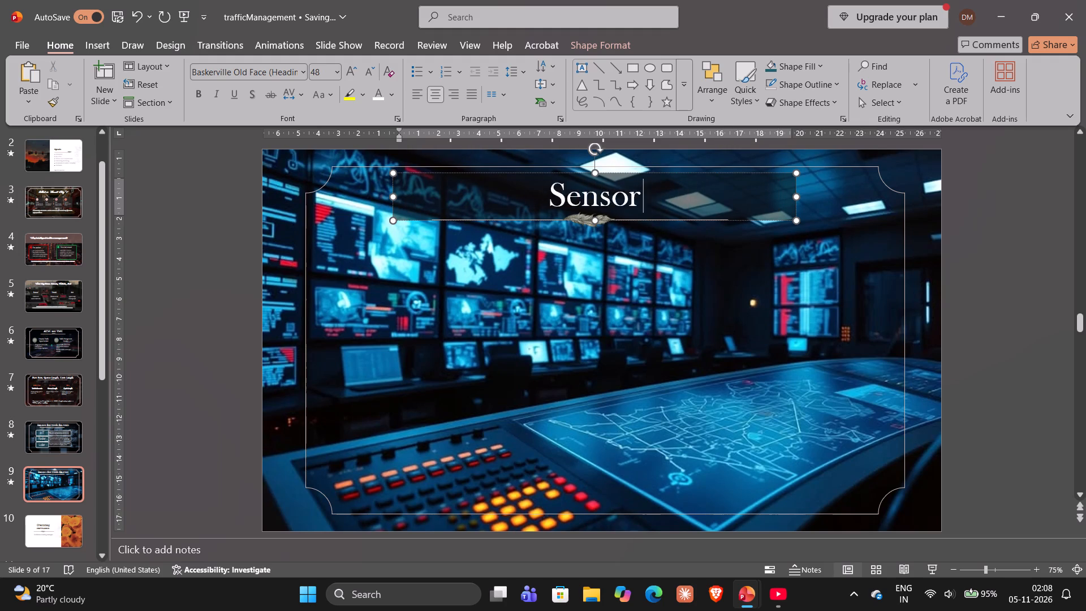
{"action": "key", "text": "alt+Tab"}
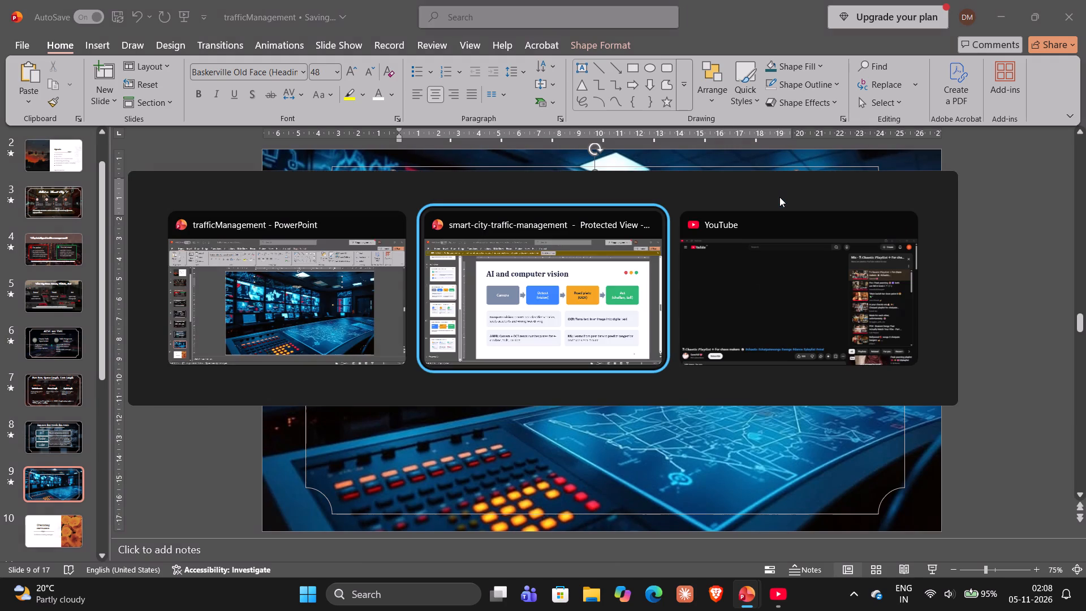
{"action": "key", "text": "alt+Tab"}
{"action": "key", "text": "alt+Tab"}
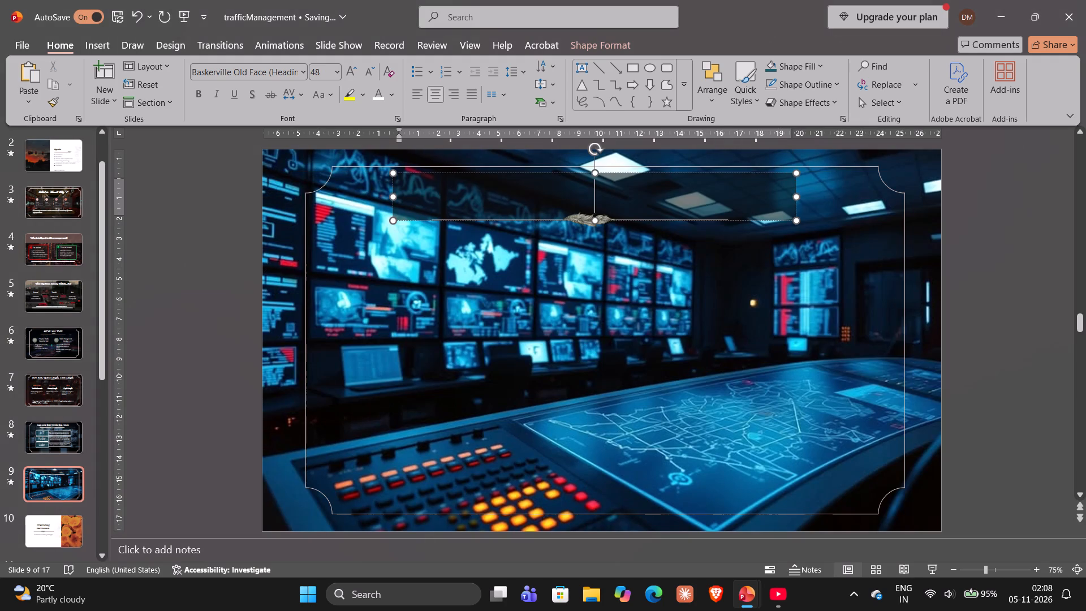
{"action": "type", "text": "Ai a"}
{"action": "key", "text": "BackSpace"}
{"action": "key", "text": "BackSpace"}
{"action": "key", "text": "BackSpace"}
{"action": "type", "text": "I and"}
{"action": "key", "text": "space"}
{"action": "type", "text": "Computer"}
{"action": "key", "text": "space"}
{"action": "type", "text": "Vision"}
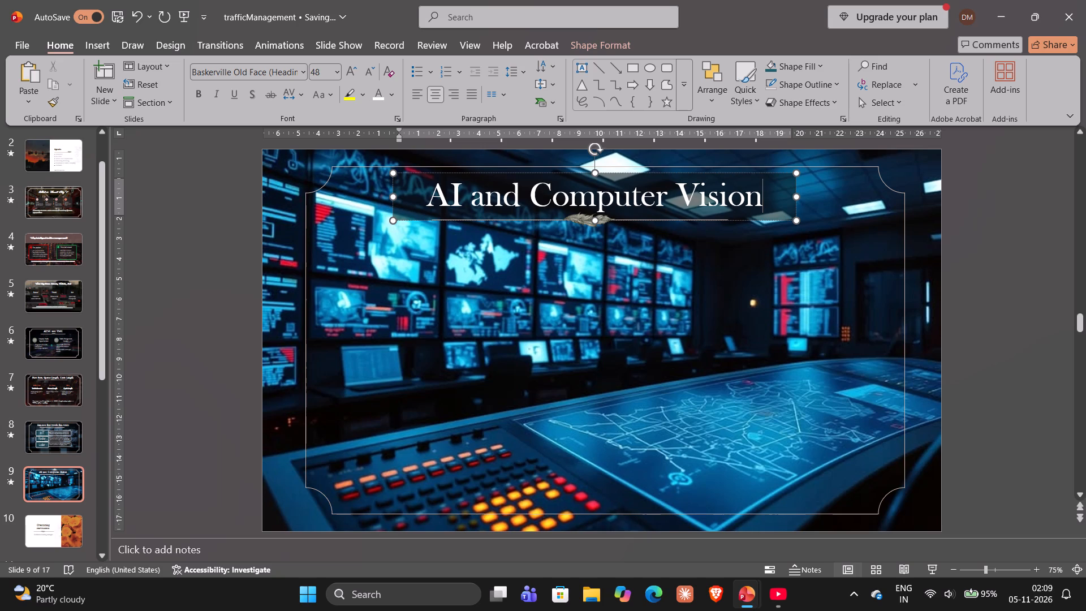
{"action": "left_click", "coordinate": [984, 252]}
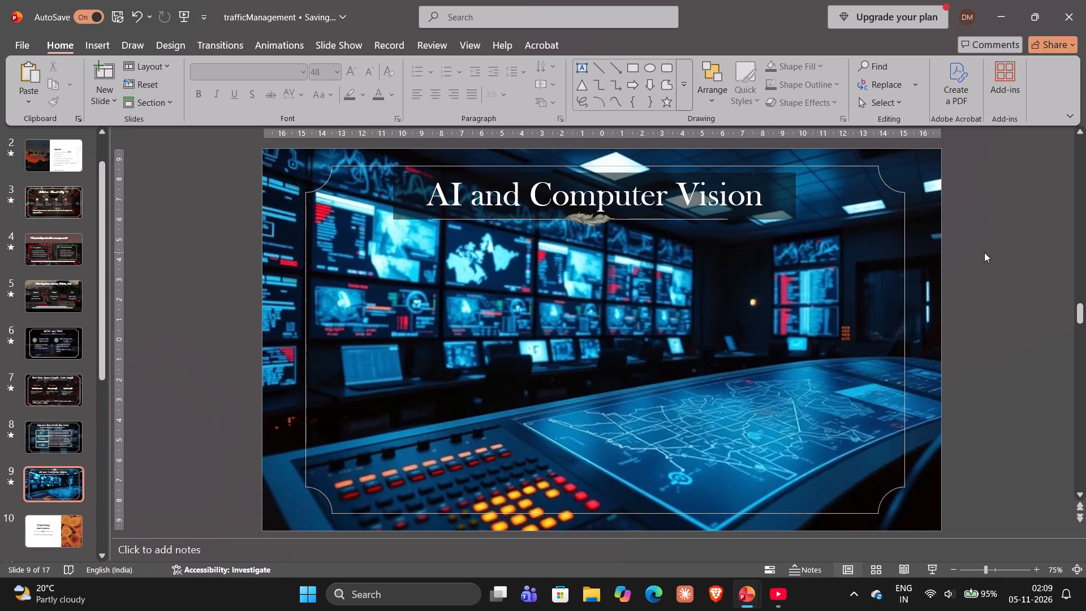
Darken slide 9's background picture to -25% brightness with 0% transparency, and close the picture formatting options.
{"action": "left_click", "coordinate": [829, 367]}
{"action": "right_click", "coordinate": [829, 367]}
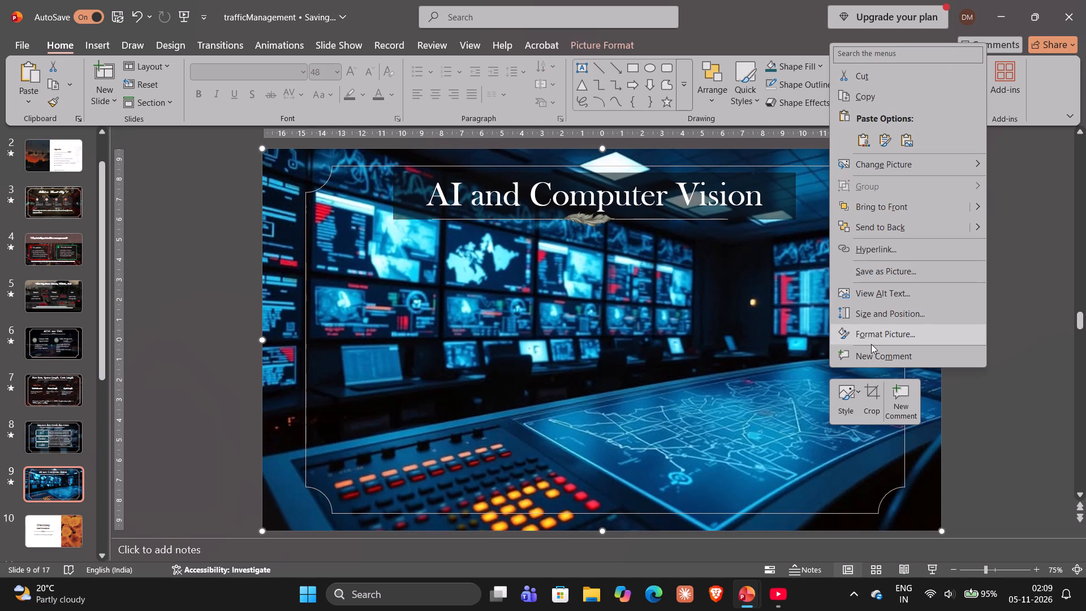
{"action": "left_click", "coordinate": [871, 344]}
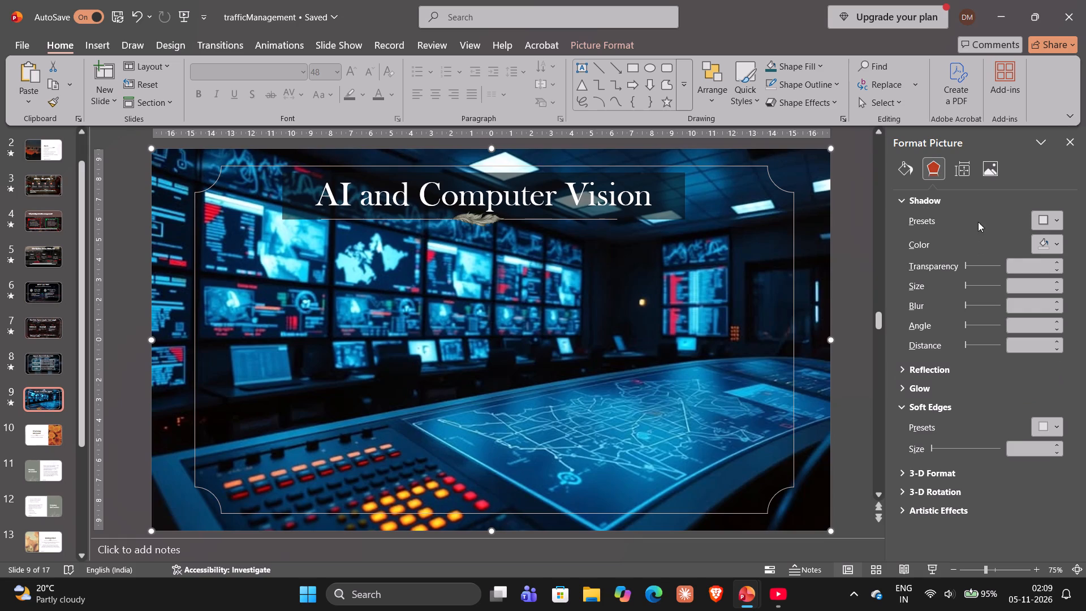
{"action": "left_click", "coordinate": [980, 170]}
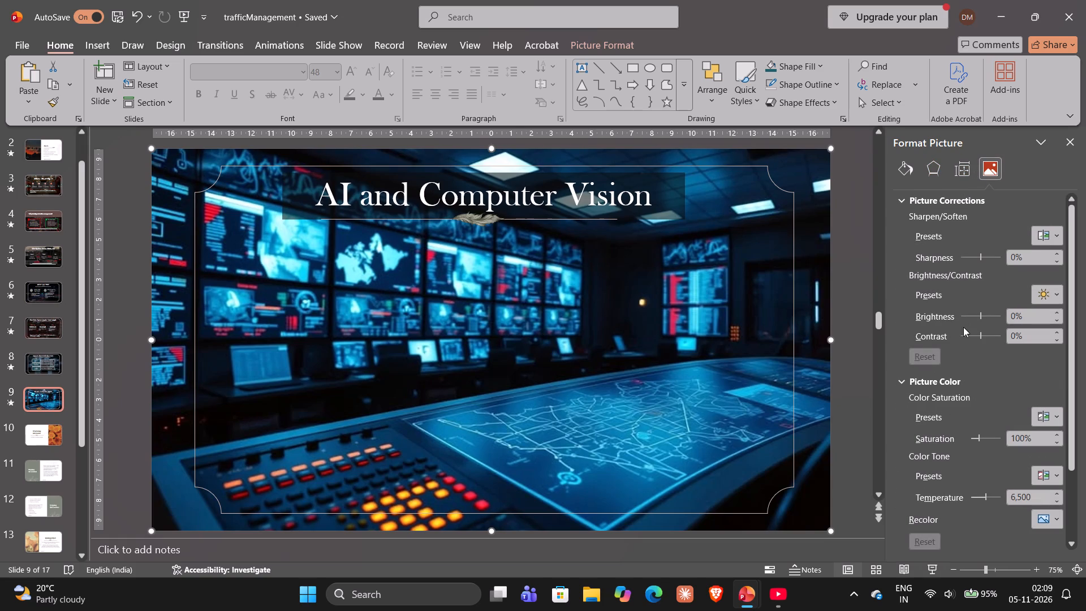
{"action": "left_click", "coordinate": [979, 317]}
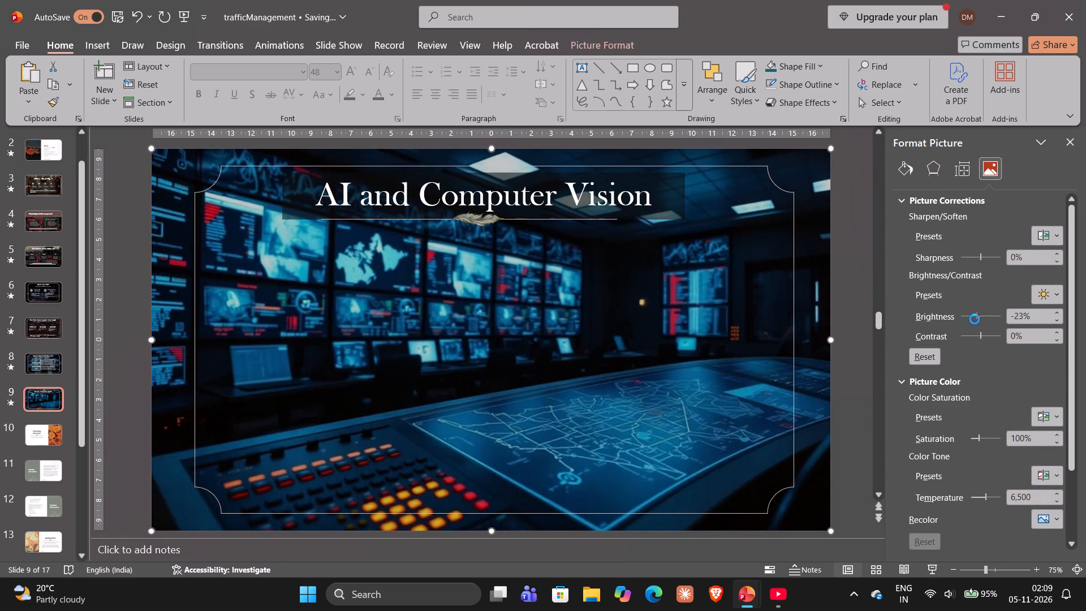
{"action": "scroll", "coordinate": [1014, 480], "scroll_direction": "down", "scroll_amount": 5}
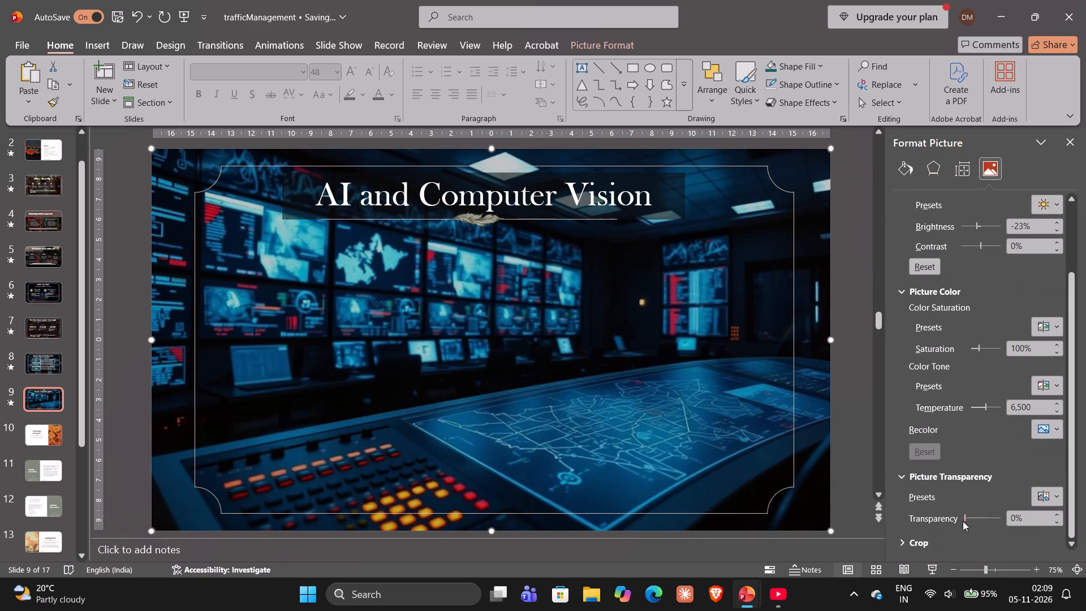
{"action": "left_click", "coordinate": [963, 521]}
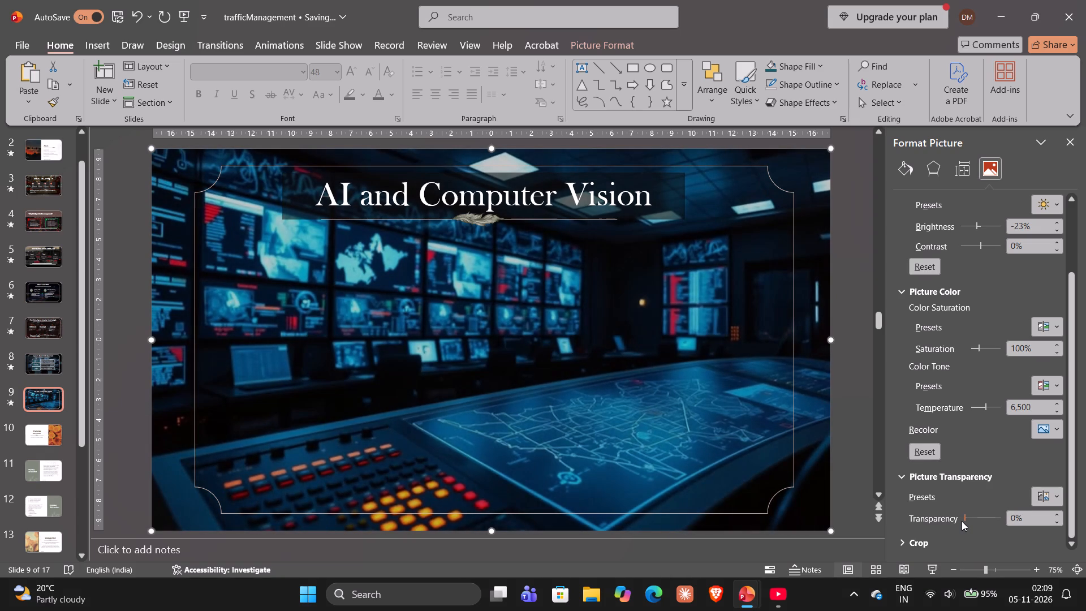
{"action": "scroll", "coordinate": [968, 370], "scroll_direction": "up", "scroll_amount": 4}
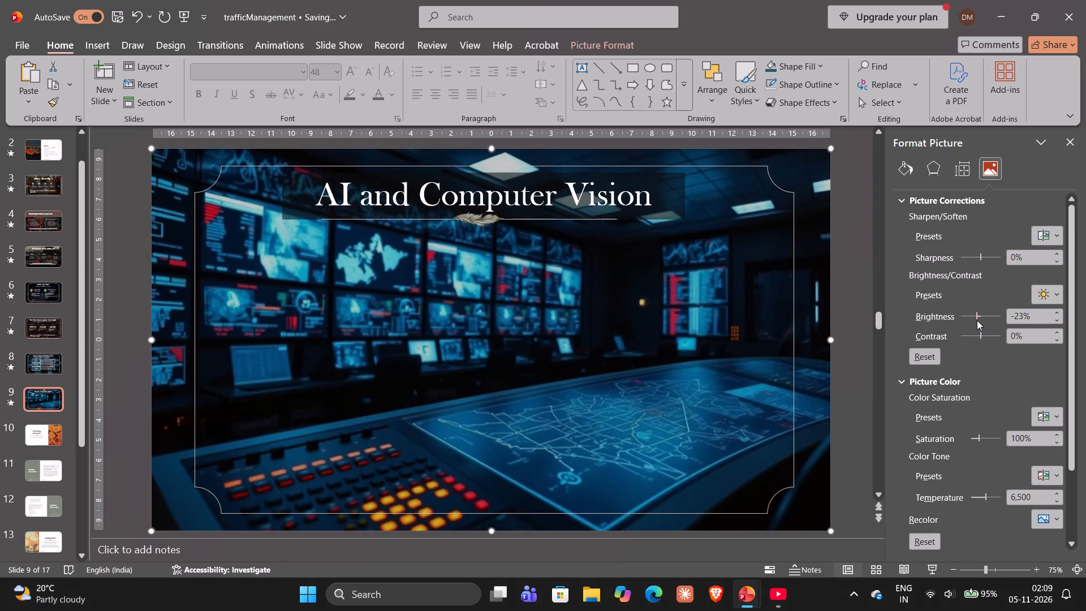
{"action": "left_click", "coordinate": [977, 318]}
{"action": "left_click", "coordinate": [1071, 144]}
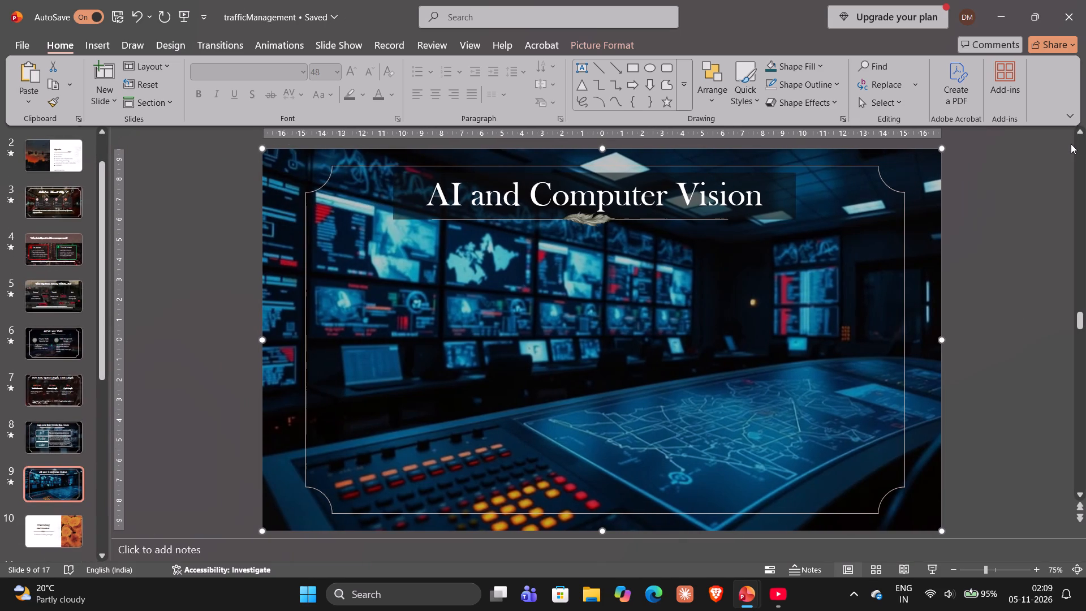
Take a full-screen screenshot of the reference deck's slide 8, "AI and computer vision", and switch back toward the trafficManagement deck.
{"action": "key", "text": "alt+Tab"}
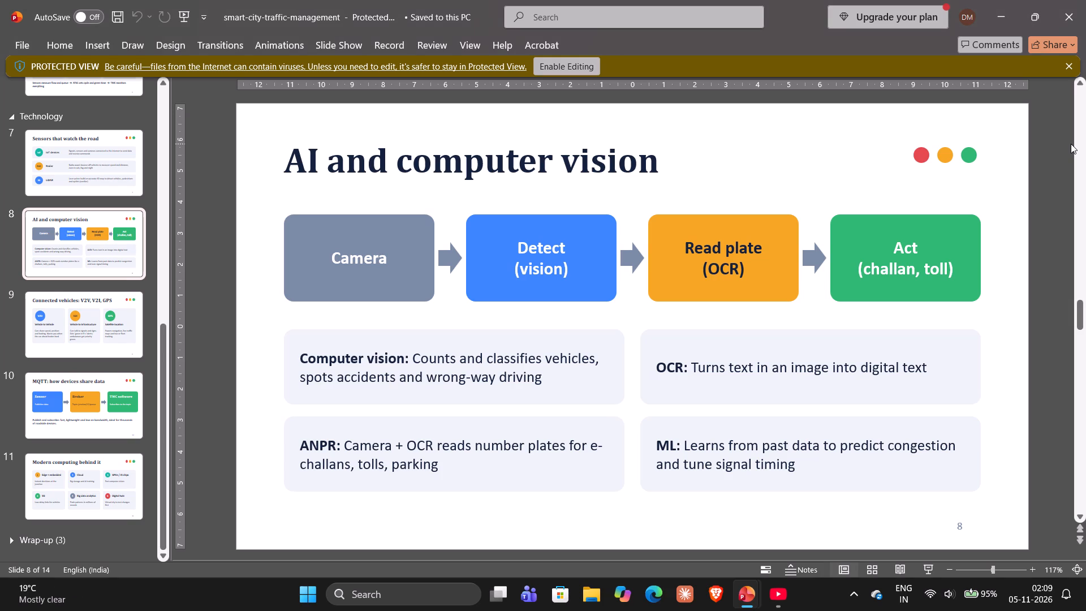
{"action": "key", "text": "alt+Tab"}
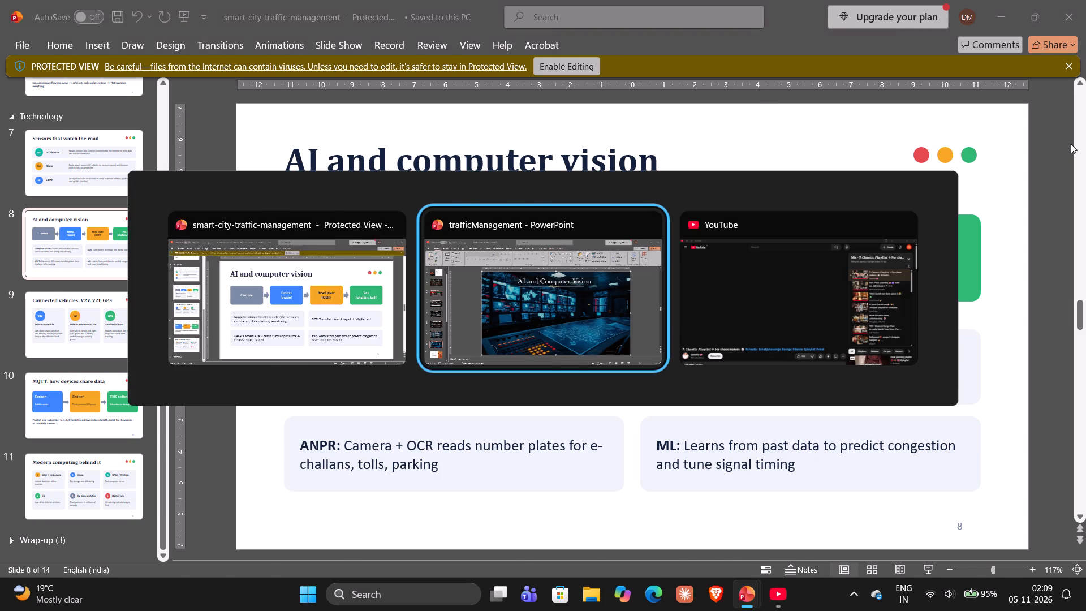
{"action": "key", "text": "alt+Tab"}
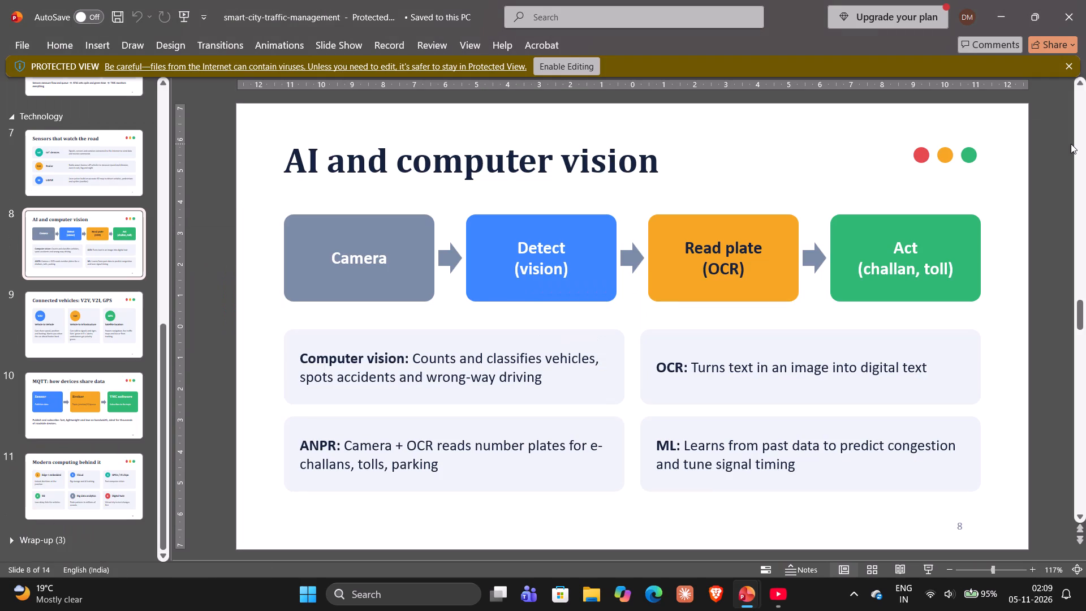
{"action": "key", "text": "super+F10"}
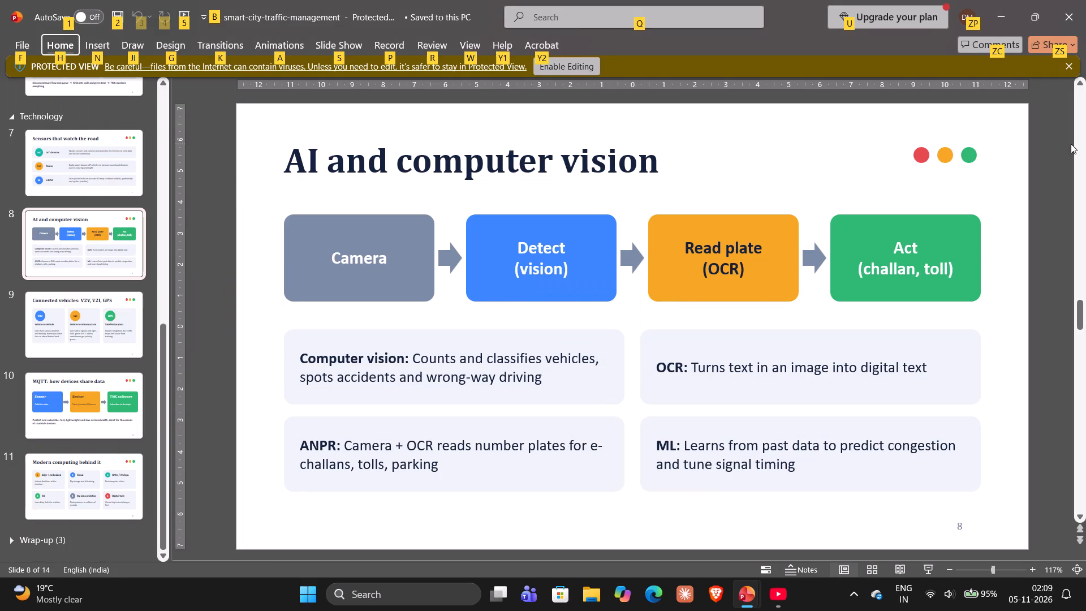
{"action": "left_click", "coordinate": [953, 259]}
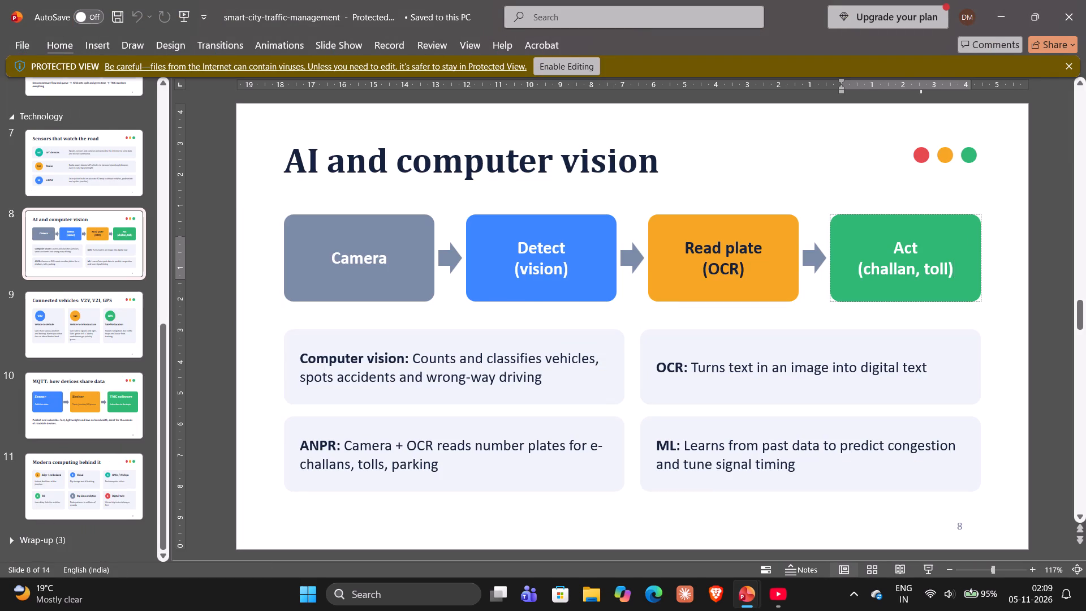
{"action": "key", "text": "super+F10"}
{"action": "left_click", "coordinate": [884, 302]}
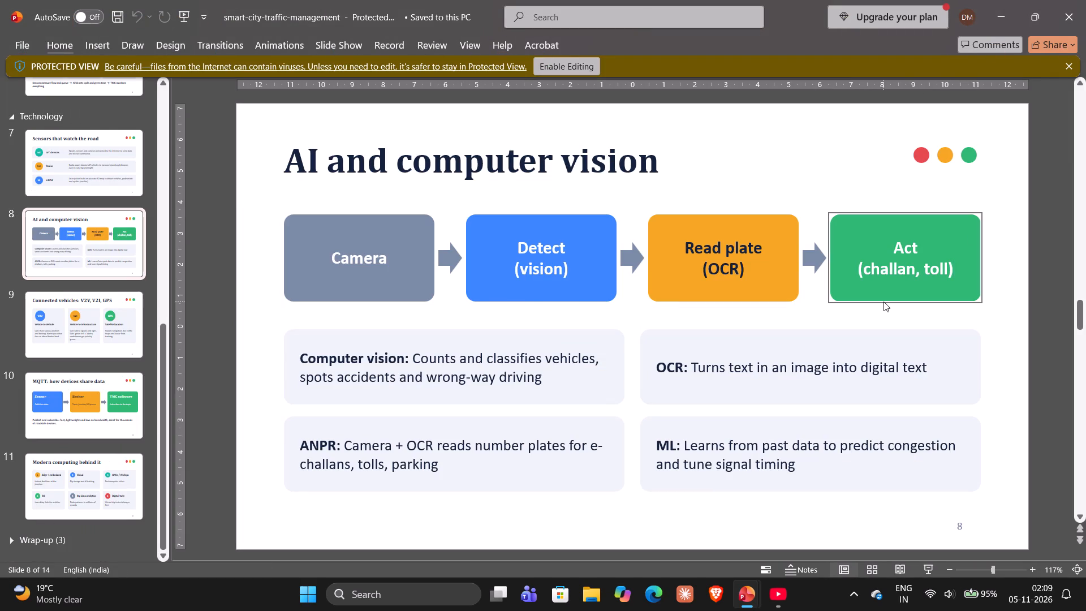
{"action": "key", "text": "super+Print"}
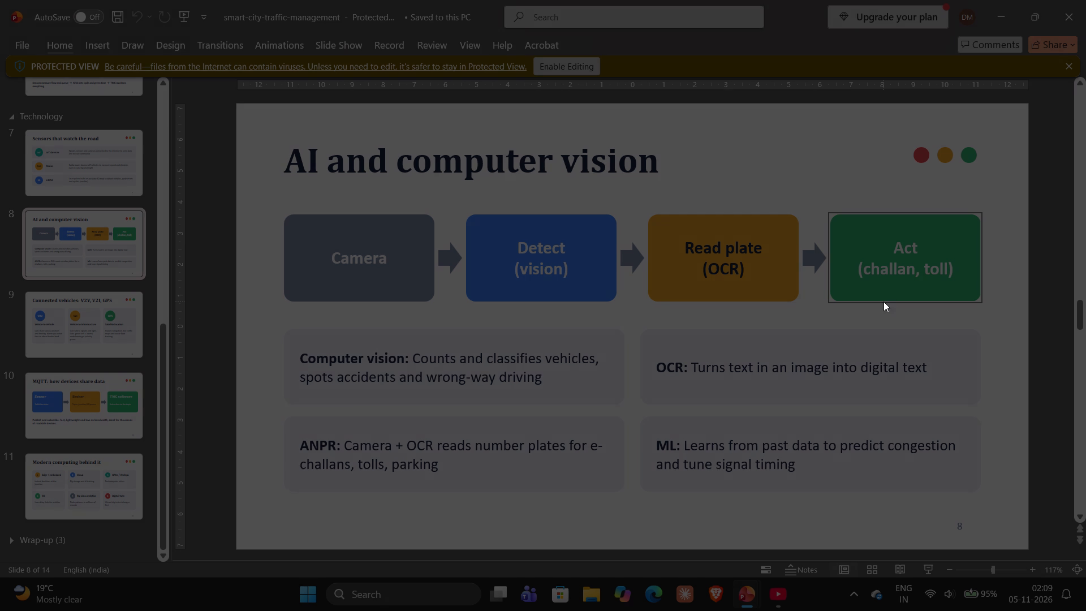
{"action": "key", "text": "alt+Tab"}
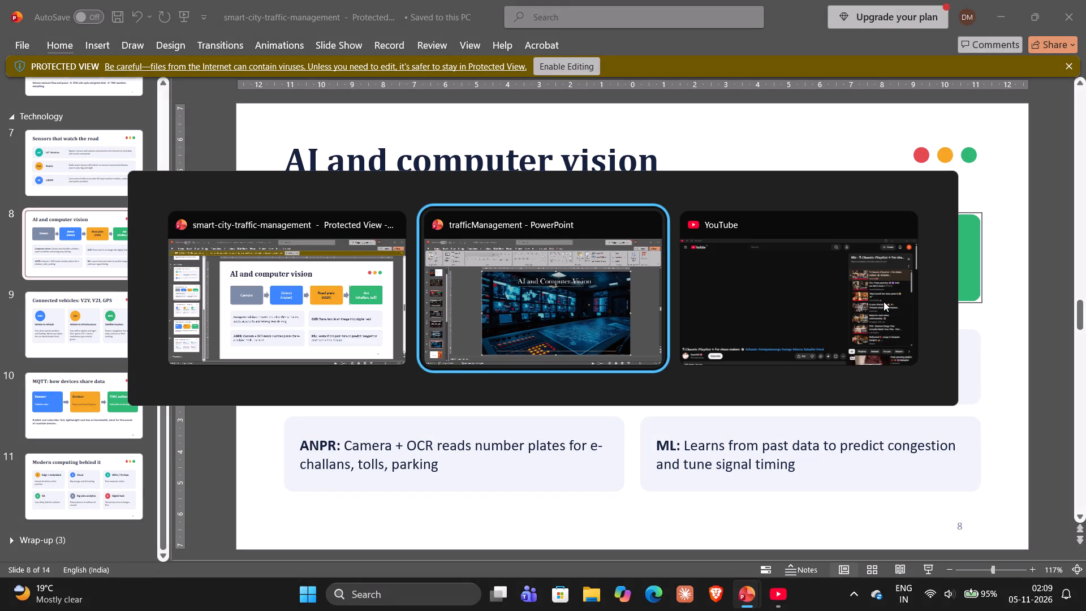
{"action": "key", "text": "alt+Tab"}
{"action": "key", "text": "alt+Tab"}
{"action": "key", "text": "alt+Tab"}
{"action": "key", "text": "alt+Tab"}
{"action": "key", "text": "alt+Tab"}
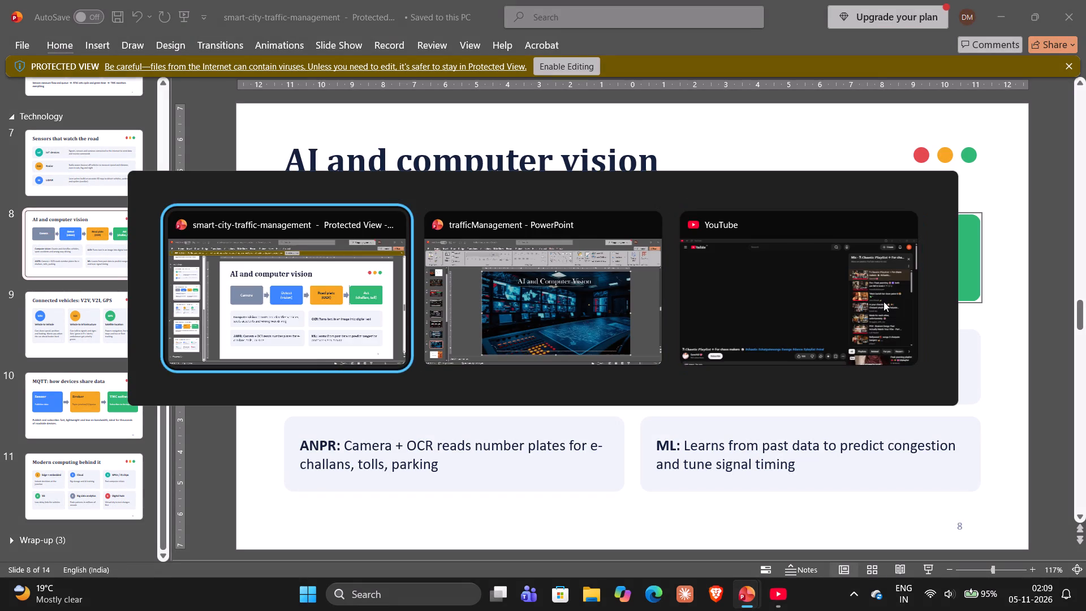
{"action": "left_click", "coordinate": [688, 586]}
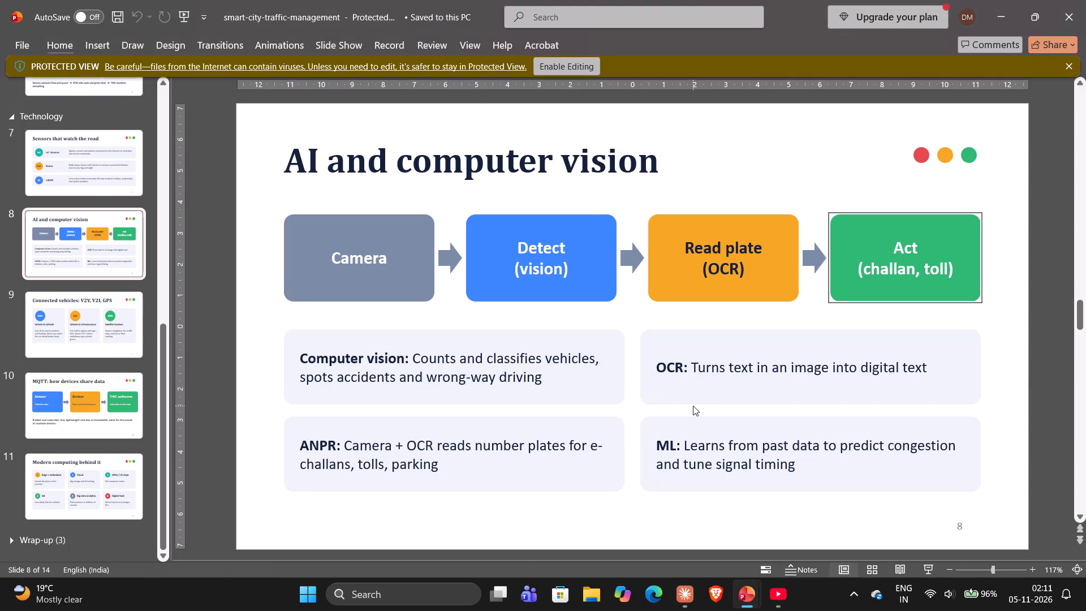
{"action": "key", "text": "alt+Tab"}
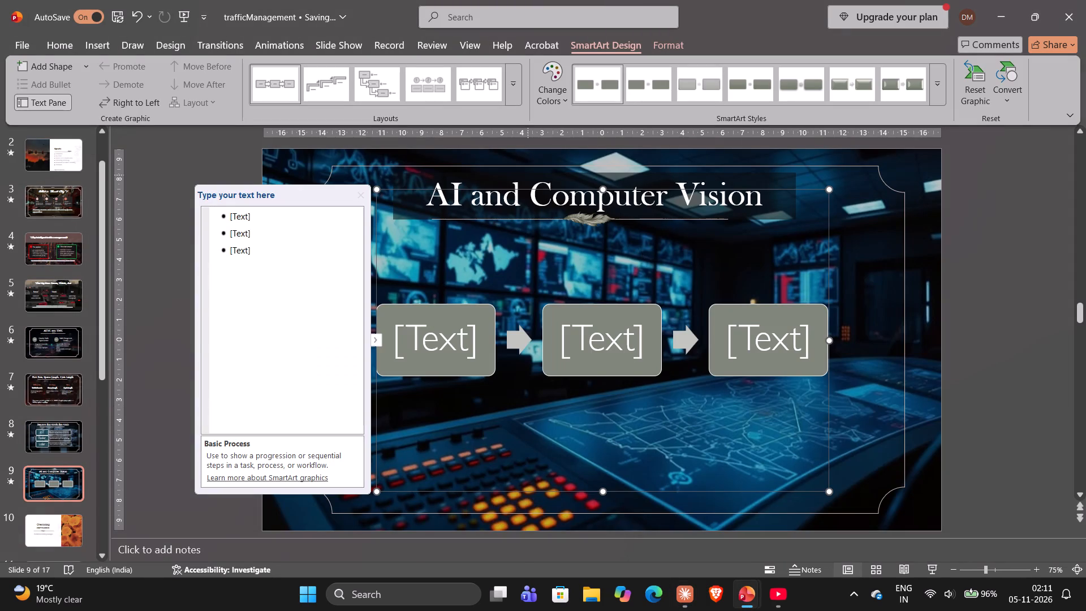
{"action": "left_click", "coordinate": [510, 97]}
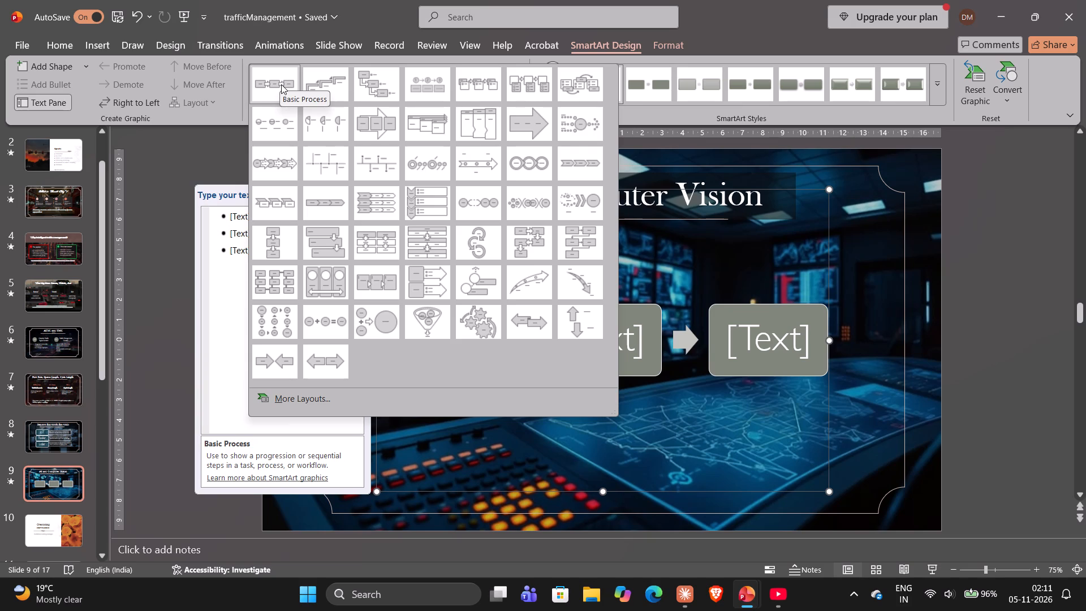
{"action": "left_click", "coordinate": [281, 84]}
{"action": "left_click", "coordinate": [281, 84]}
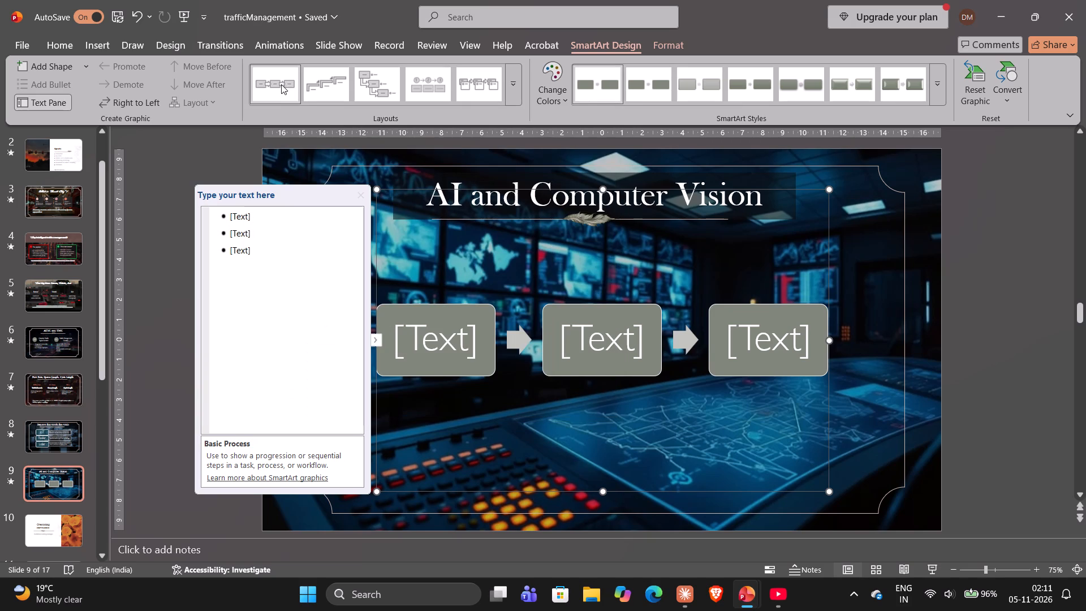
Label the first two boxes of slide 9's process SmartArt "Camera" and "Detect (vision)", following the reference deck.
{"action": "left_click", "coordinate": [253, 224]}
{"action": "key", "text": "alt+Tab"}
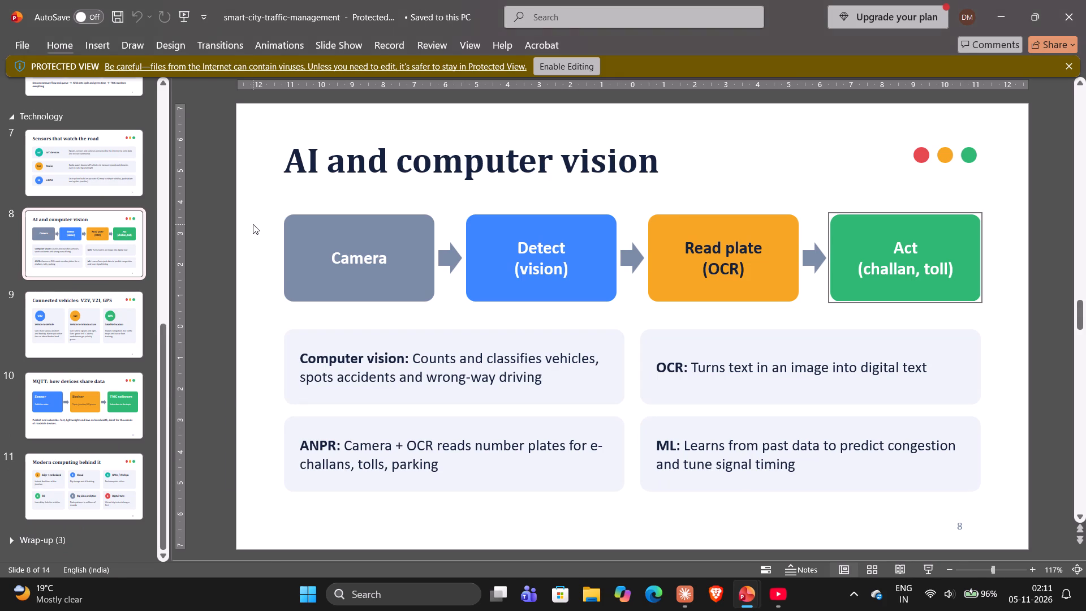
{"action": "key", "text": "alt+Tab"}
{"action": "type", "text": "Camera"}
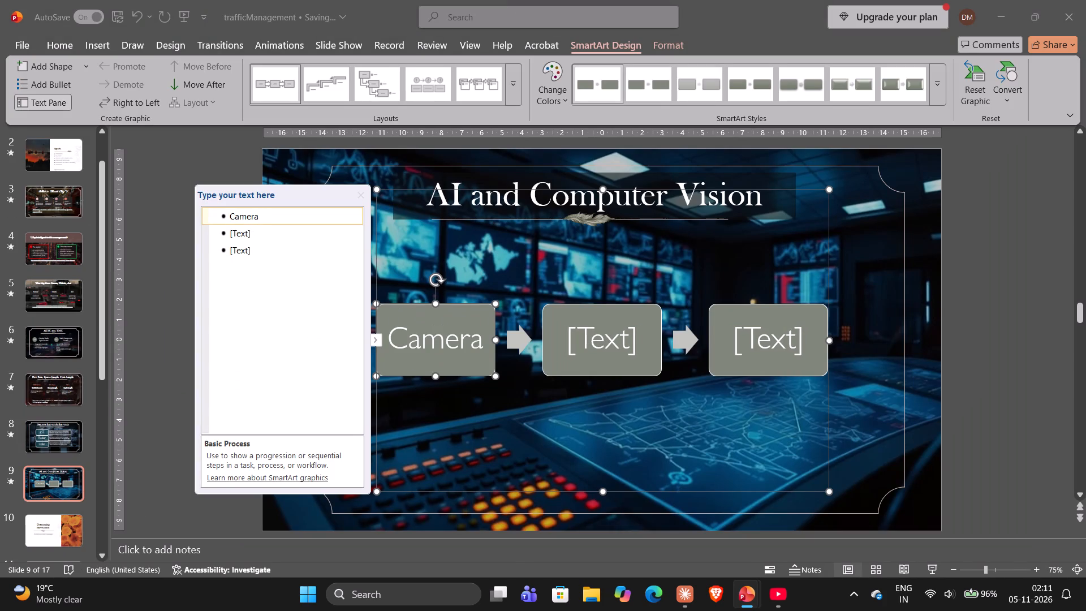
{"action": "left_click", "coordinate": [255, 238]}
{"action": "type", "text": "Dete"}
{"action": "type", "text": "ct"}
{"action": "key", "text": "space"}
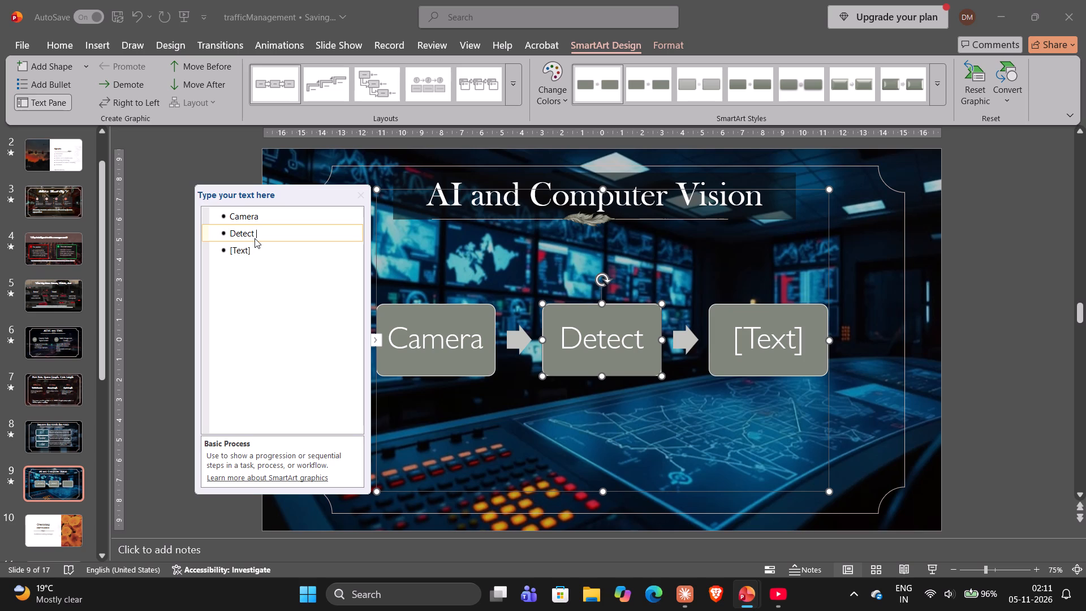
{"action": "key", "text": "shift+parenleft"}
{"action": "type", "text": "visi"}
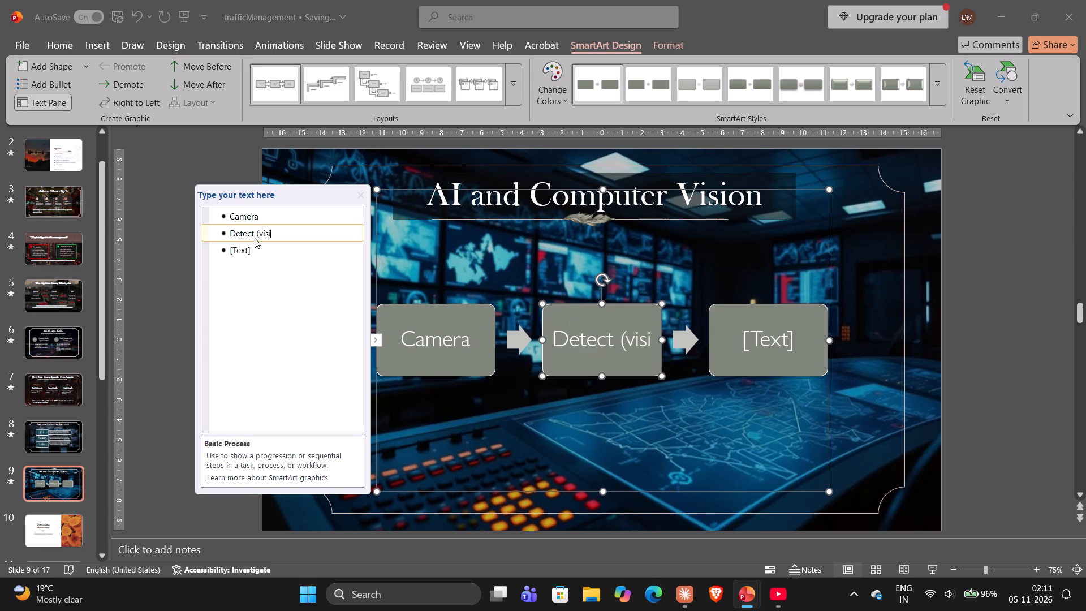
{"action": "type", "text": "on"}
{"action": "key", "text": "shift+parenright"}
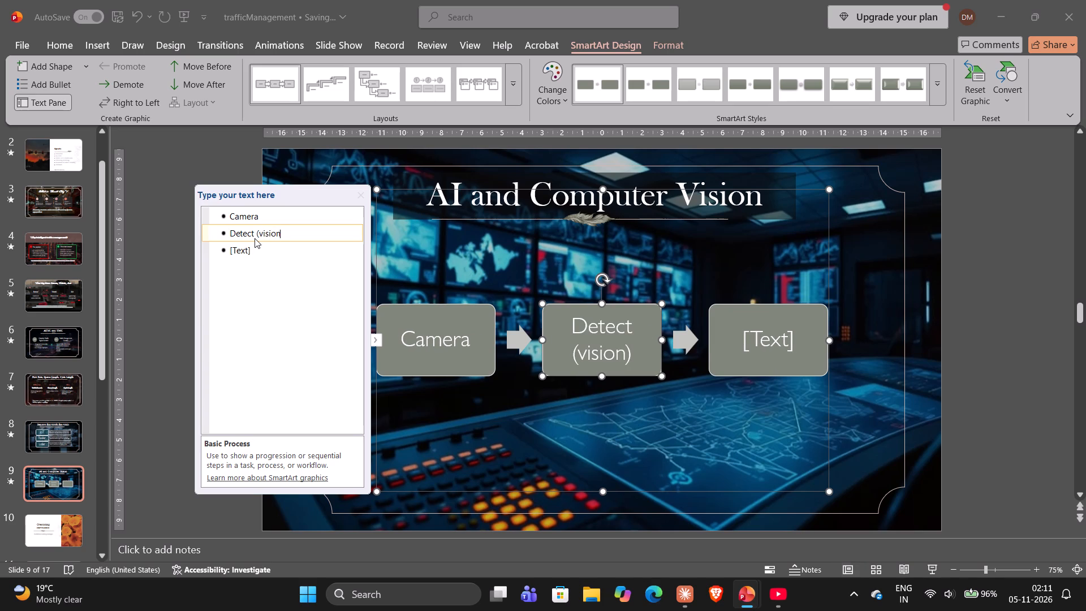
Label the third box of the process SmartArt "Read Plate (OCR)", following the reference deck.
{"action": "left_click", "coordinate": [256, 260]}
{"action": "key", "text": "alt+Tab"}
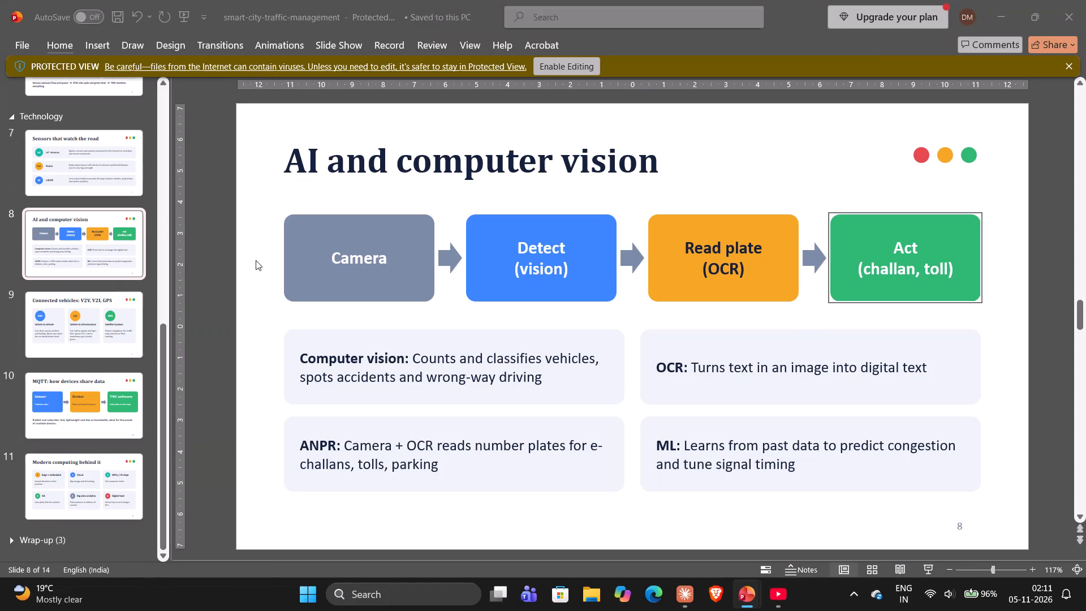
{"action": "key", "text": "alt+Tab"}
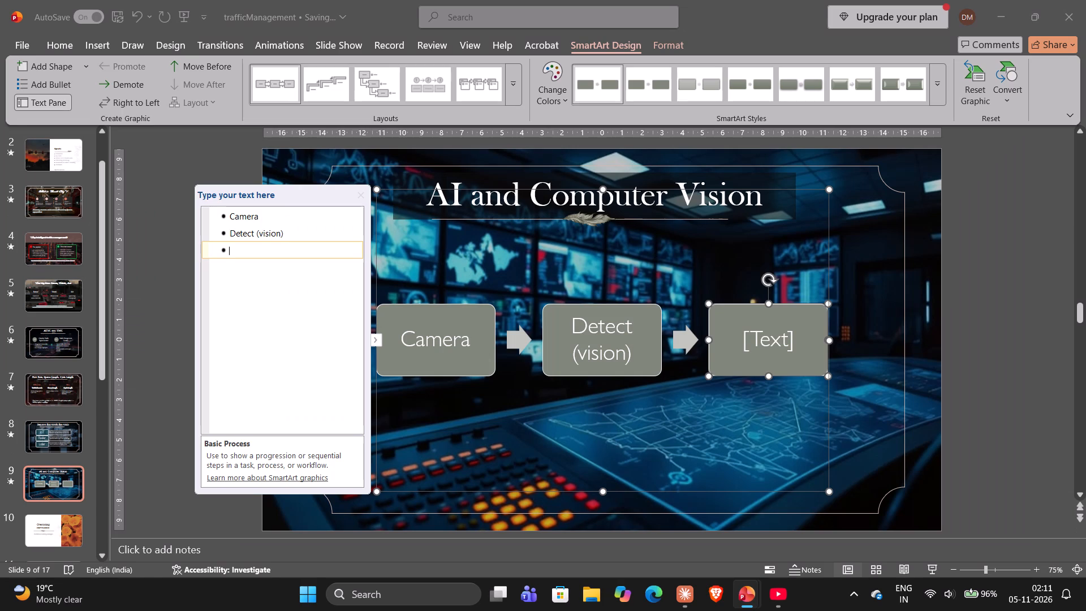
{"action": "type", "text": "Read Plate"}
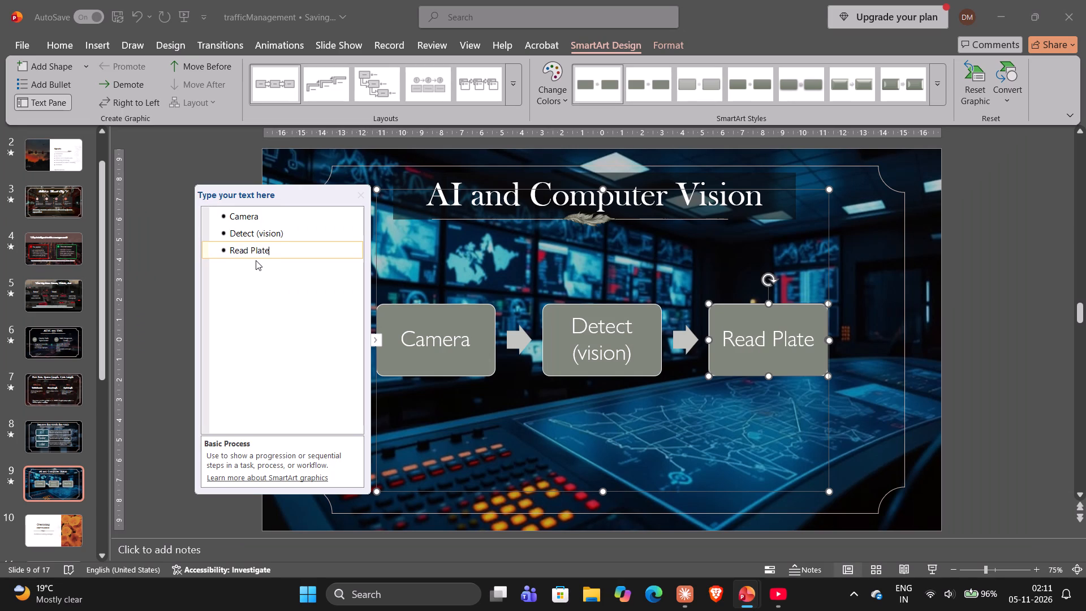
{"action": "key", "text": "space"}
{"action": "key", "text": "Right"}
{"action": "key", "text": "Right"}
{"action": "key", "text": "Right"}
{"action": "key", "text": "Right"}
{"action": "key", "text": "Right"}
{"action": "type", "text": "(OCR"}
{"action": "key", "text": "shift+parenright"}
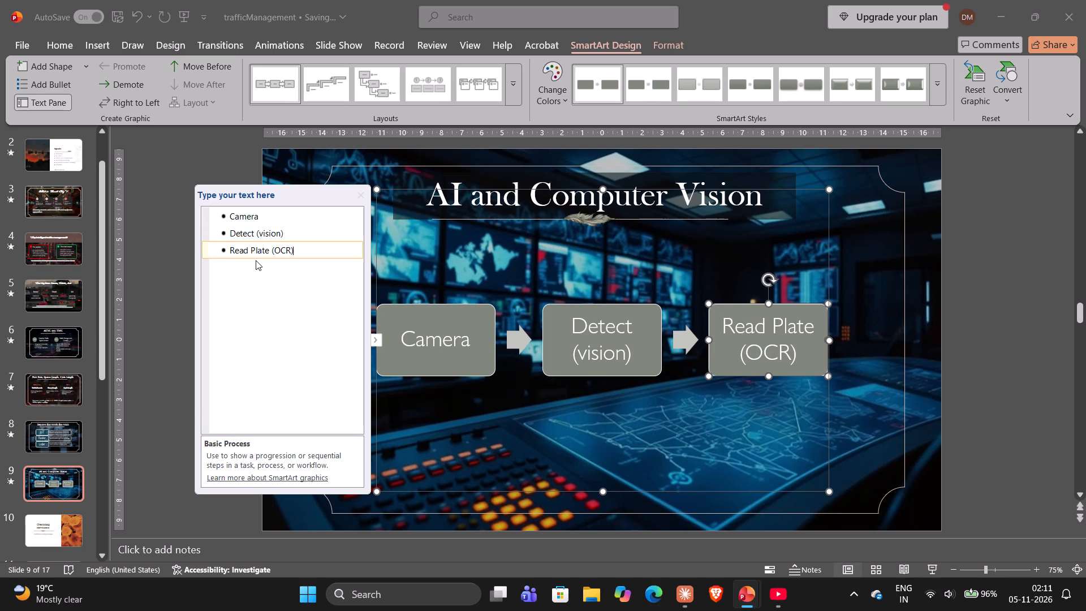
Add a fourth box to the process SmartArt and label it "Act(Challan,toll)", following the reference deck.
{"action": "key", "text": "Return"}
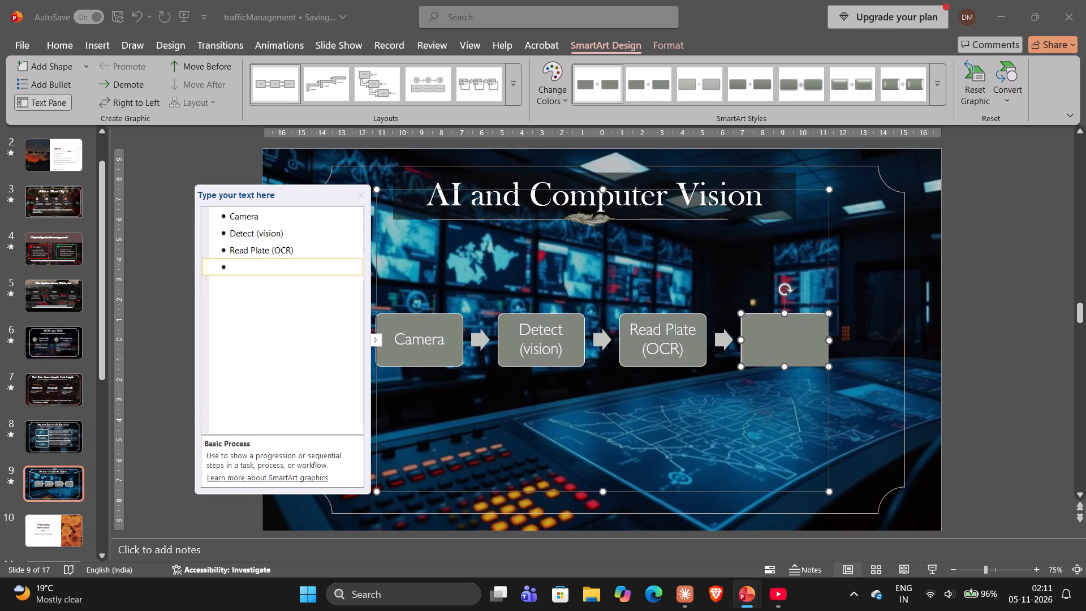
{"action": "key", "text": "alt+Tab"}
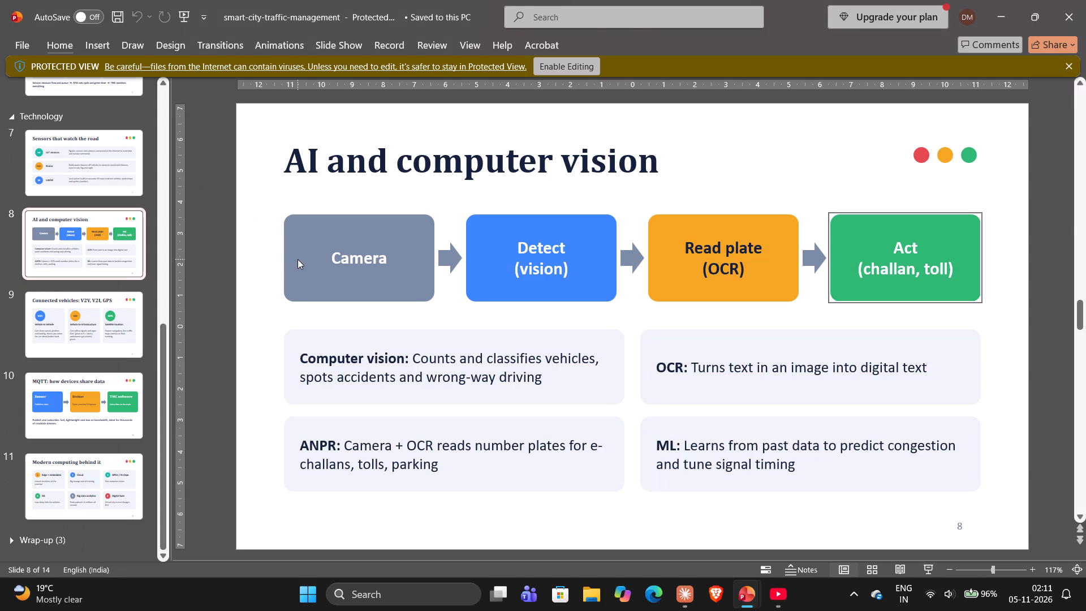
{"action": "key", "text": "alt+Tab"}
{"action": "type", "text": "Act"}
{"action": "key", "text": "Return"}
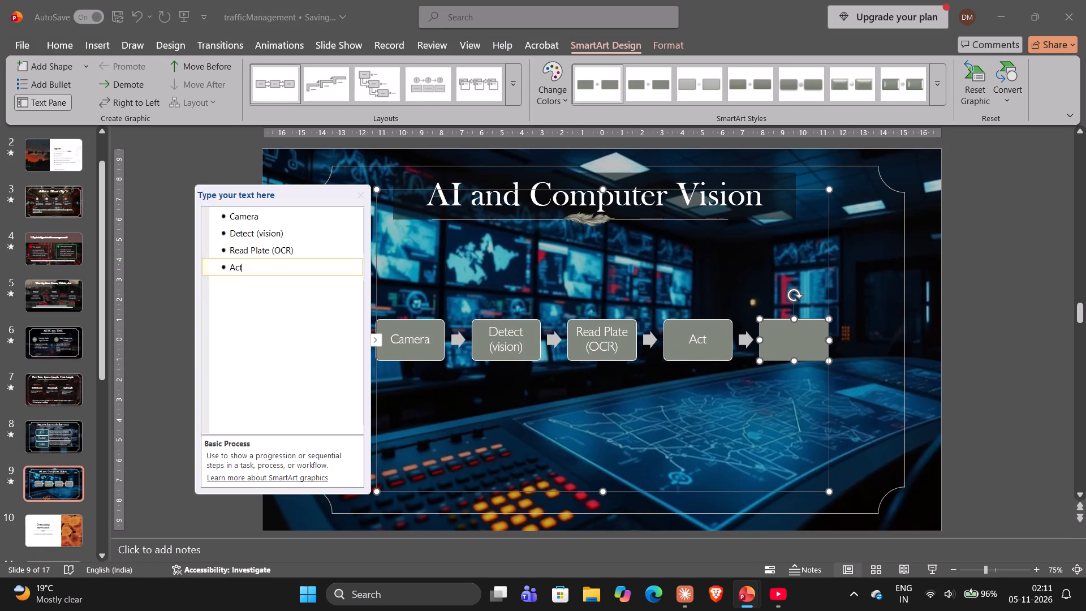
{"action": "key", "text": "BackSpace"}
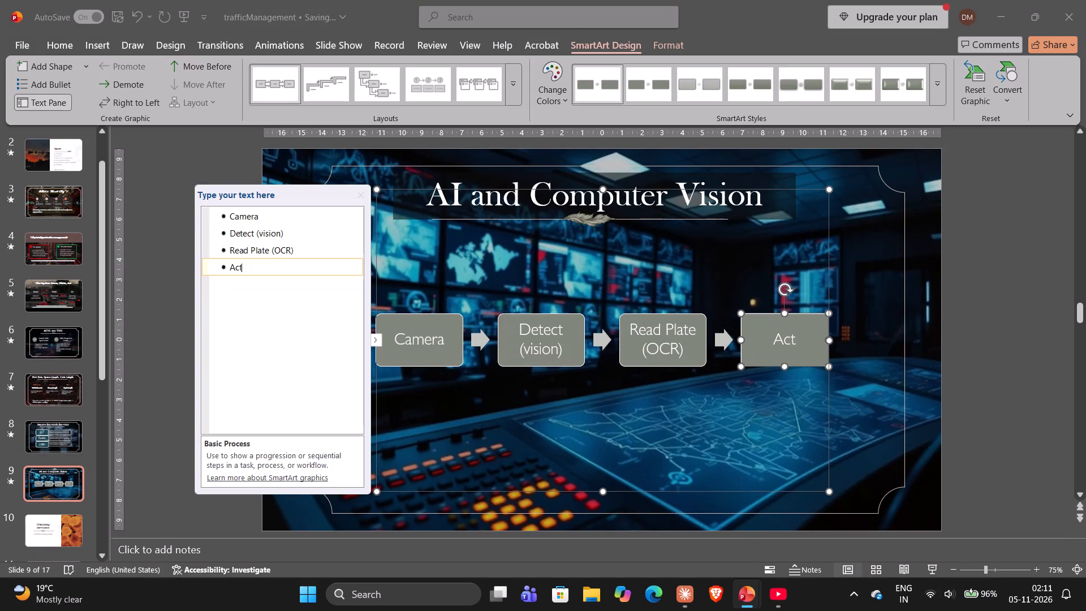
{"action": "key", "text": "shift+parenleft"}
{"action": "type", "text": "Cha"}
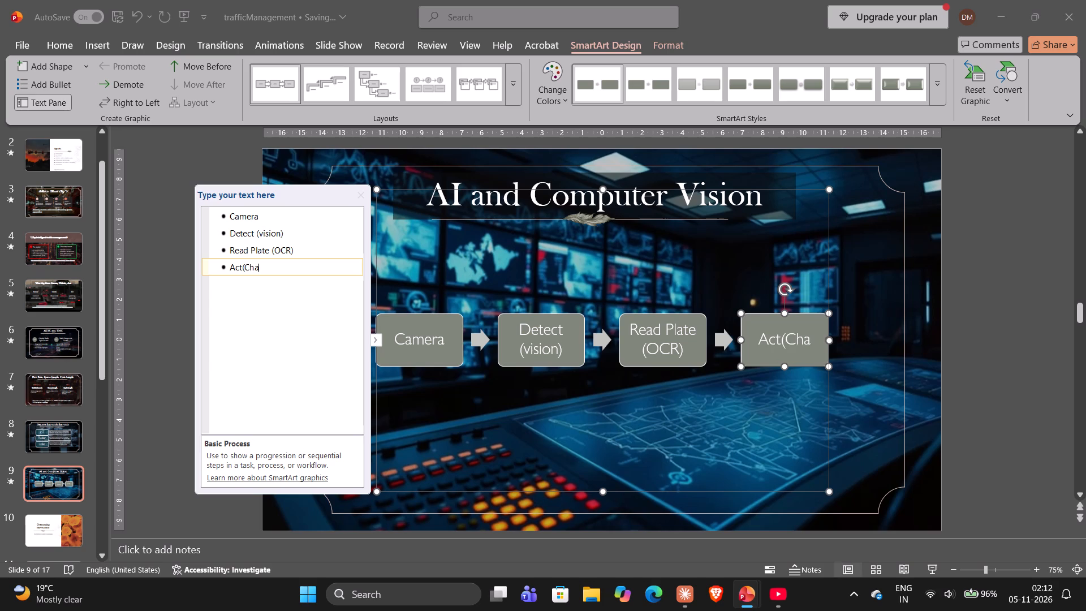
{"action": "type", "text": "llan"}
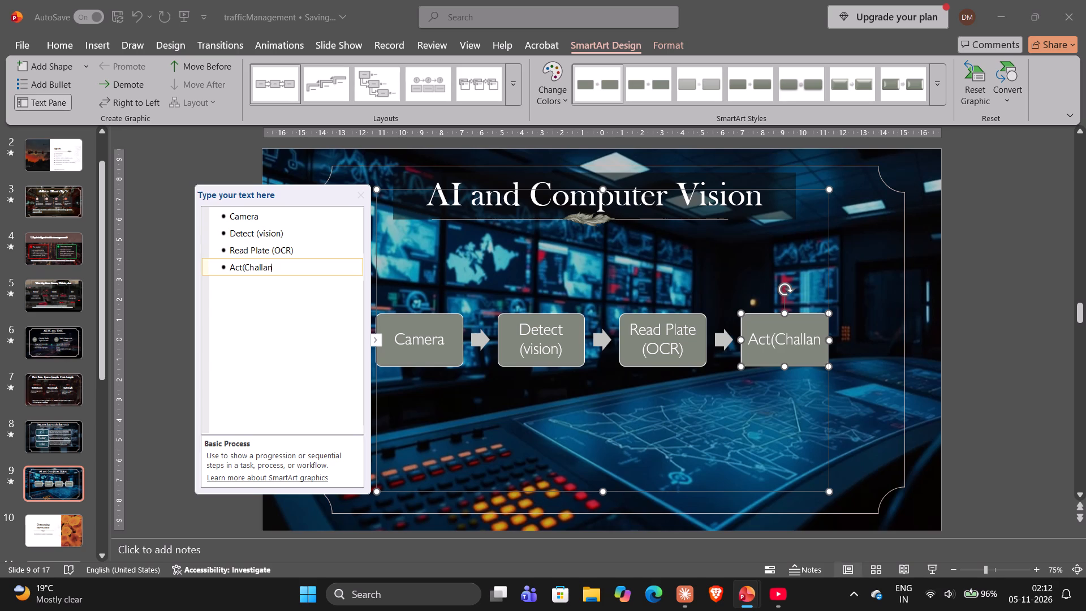
{"action": "key", "text": "alt+Tab"}
{"action": "key", "text": "alt+Tab"}
{"action": "key", "text": "comma"}
{"action": "type", "text": "too"}
{"action": "key", "text": "BackSpace"}
{"action": "type", "text": "ll"}
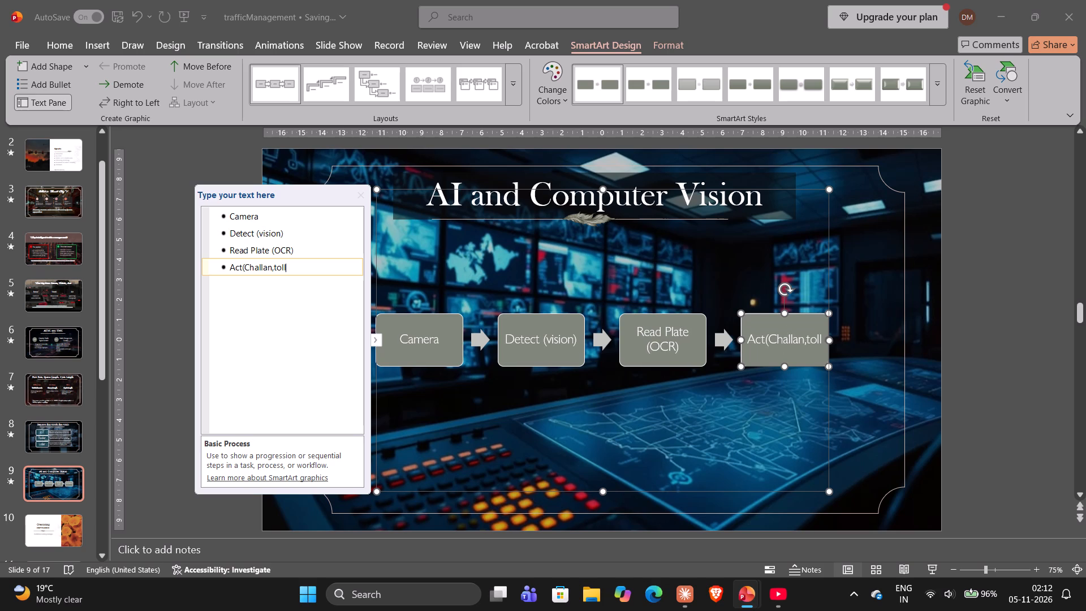
{"action": "key", "text": "shift+parenright"}
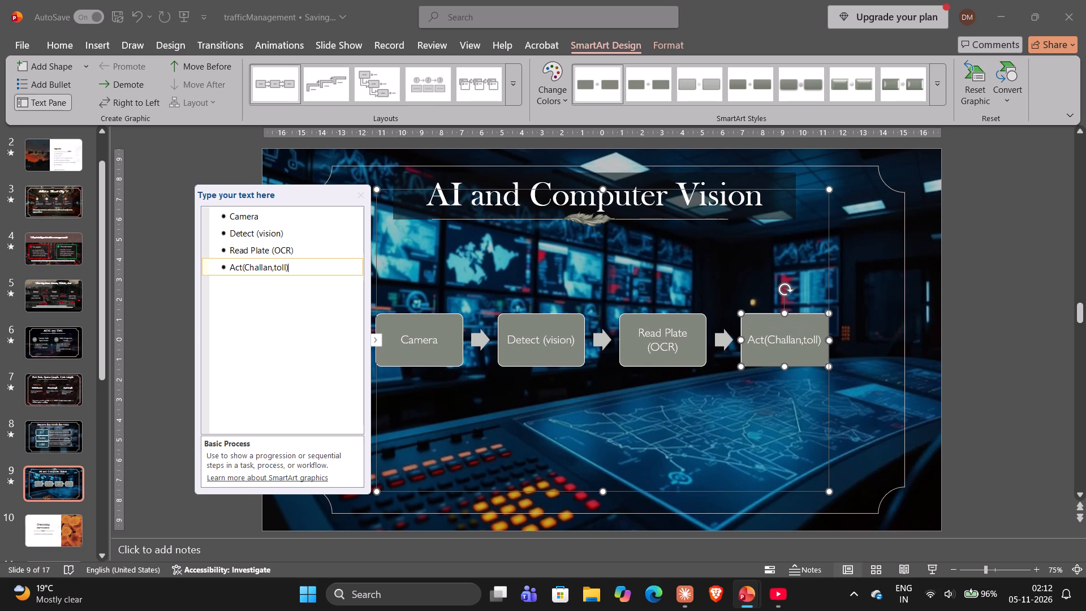
Insert a space between "Act" and the opening parenthesis in the fourth box's label.
{"action": "key", "text": "Left"}
{"action": "key", "text": "Left"}
{"action": "key", "text": "Left"}
{"action": "key", "text": "Left"}
{"action": "key", "text": "Left"}
{"action": "key", "text": "Left"}
{"action": "key", "text": "Left"}
{"action": "key", "text": "Left"}
{"action": "key", "text": "Left"}
{"action": "key", "text": "Left"}
{"action": "key", "text": "Left"}
{"action": "key", "text": "Left"}
{"action": "key", "text": "Left"}
{"action": "key", "text": "Left"}
{"action": "key", "text": "space"}
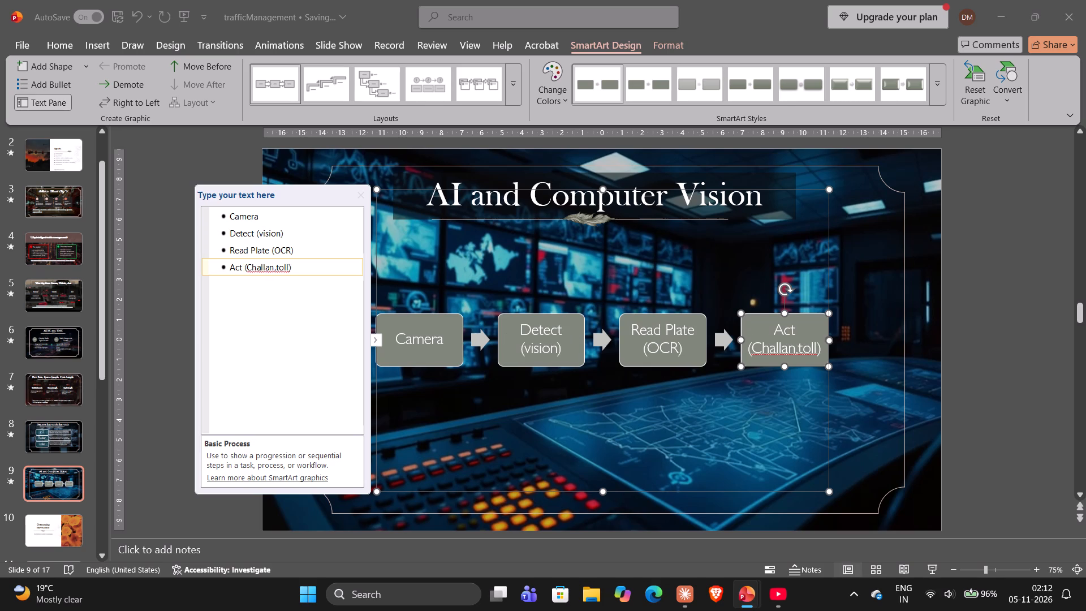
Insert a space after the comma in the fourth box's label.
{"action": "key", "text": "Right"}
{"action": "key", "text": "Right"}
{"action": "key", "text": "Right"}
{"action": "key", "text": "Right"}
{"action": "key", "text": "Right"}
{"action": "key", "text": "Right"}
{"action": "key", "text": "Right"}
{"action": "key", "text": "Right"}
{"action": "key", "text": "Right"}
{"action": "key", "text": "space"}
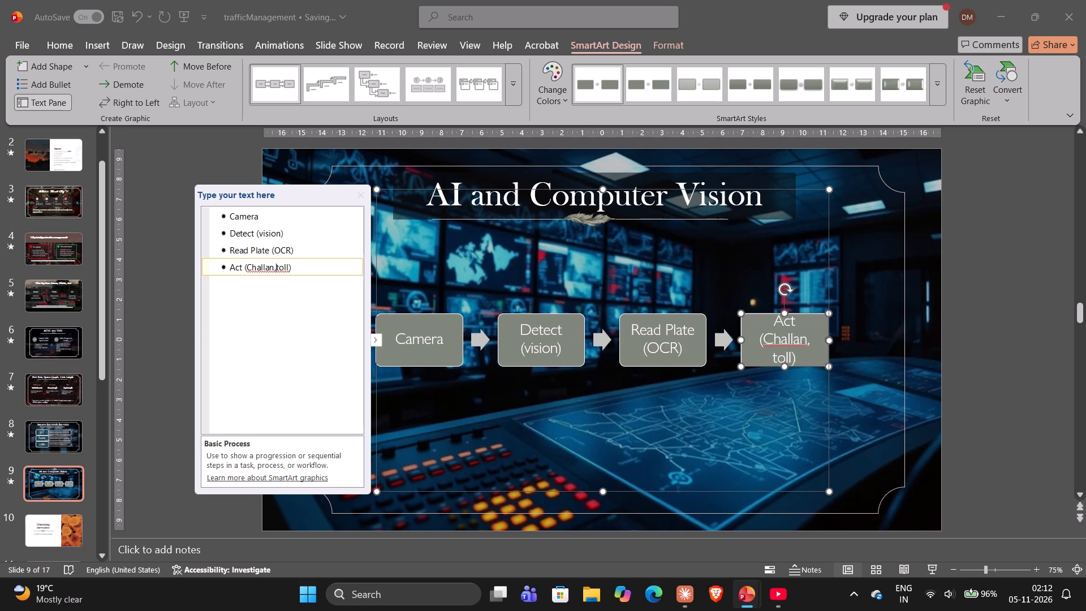
Change the capital C of "Challan" to a lowercase "c" in the fourth box's label.
{"action": "key", "text": "Left"}
{"action": "key", "text": "Left"}
{"action": "key", "text": "Left"}
{"action": "key", "text": "Left"}
{"action": "key", "text": "Left"}
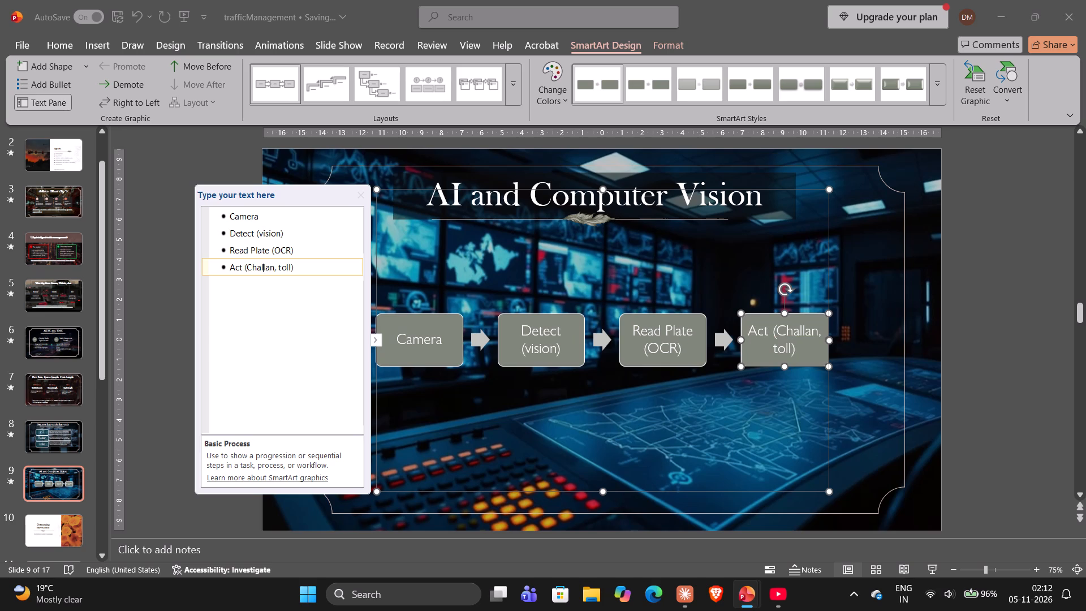
{"action": "key", "text": "Left"}
{"action": "key", "text": "Left"}
{"action": "key", "text": "Left"}
{"action": "key", "text": "BackSpace"}
{"action": "key", "text": "c"}
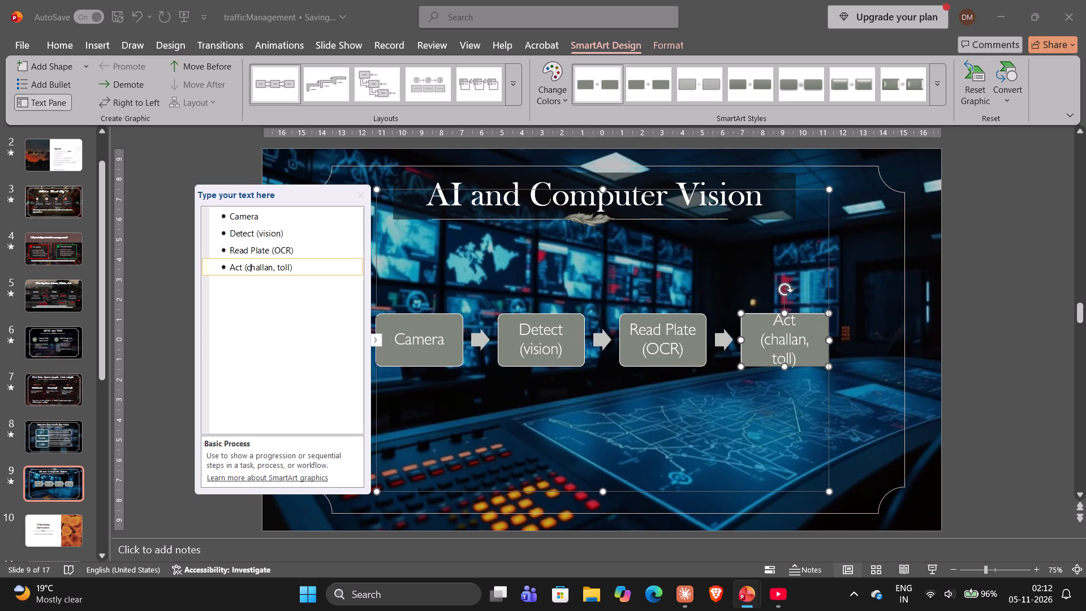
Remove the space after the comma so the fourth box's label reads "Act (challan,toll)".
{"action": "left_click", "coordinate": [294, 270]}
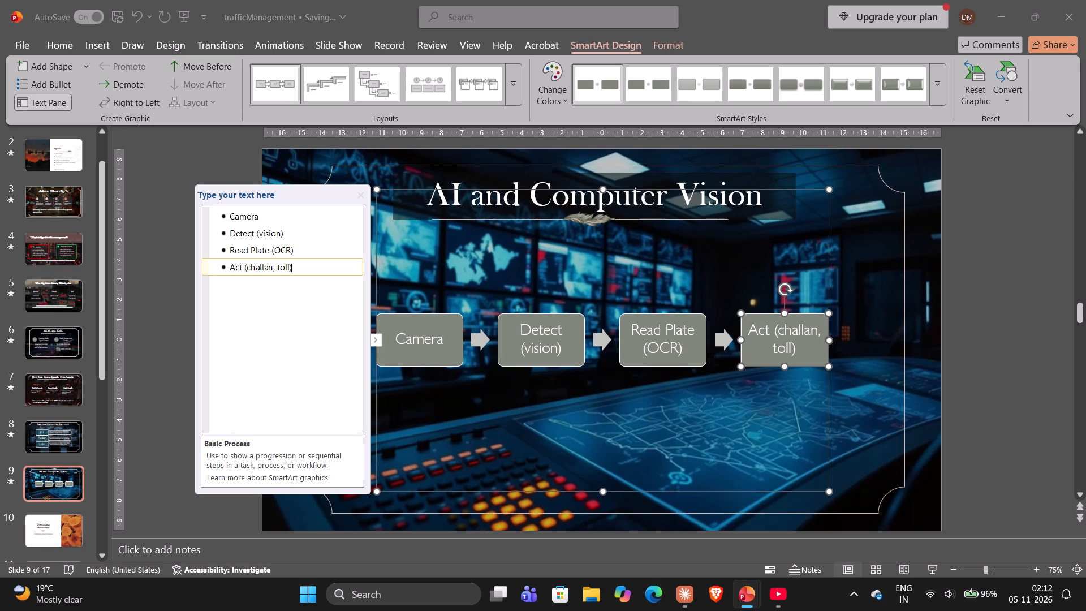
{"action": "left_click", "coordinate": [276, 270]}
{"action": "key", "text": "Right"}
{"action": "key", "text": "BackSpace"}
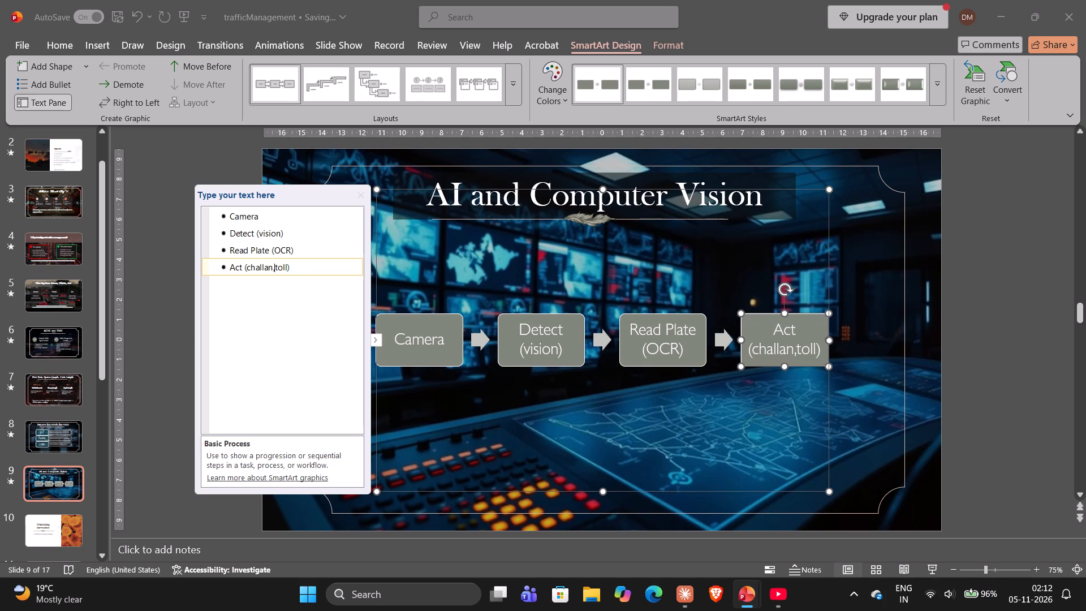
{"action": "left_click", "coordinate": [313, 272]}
Shrink the process SmartArt's frame to a compact strip just beneath the slide 9 title.
{"action": "left_click", "coordinate": [450, 354]}
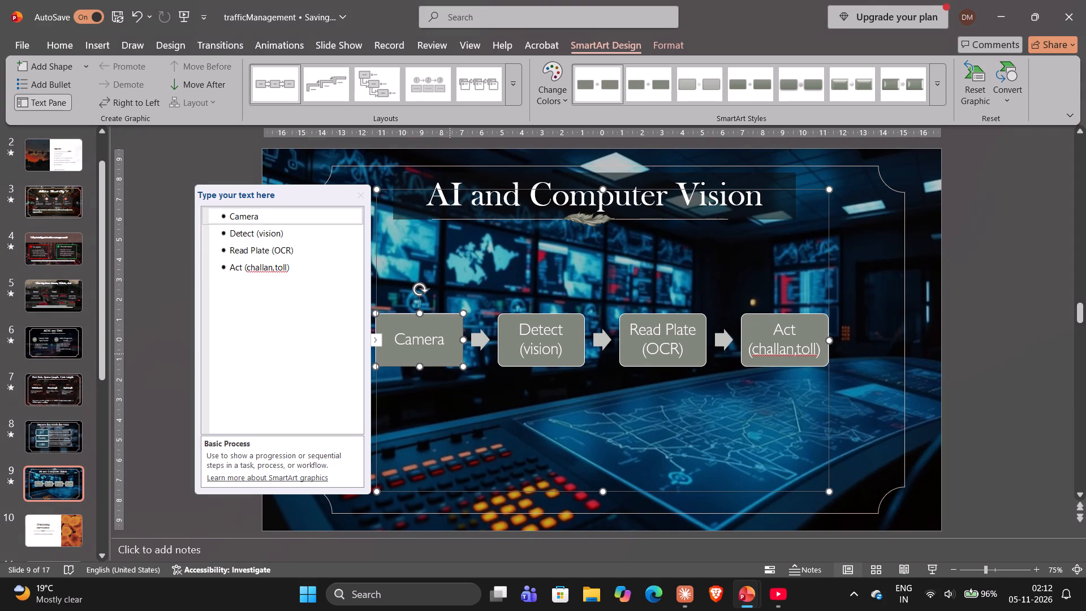
{"action": "left_click", "coordinate": [773, 300]}
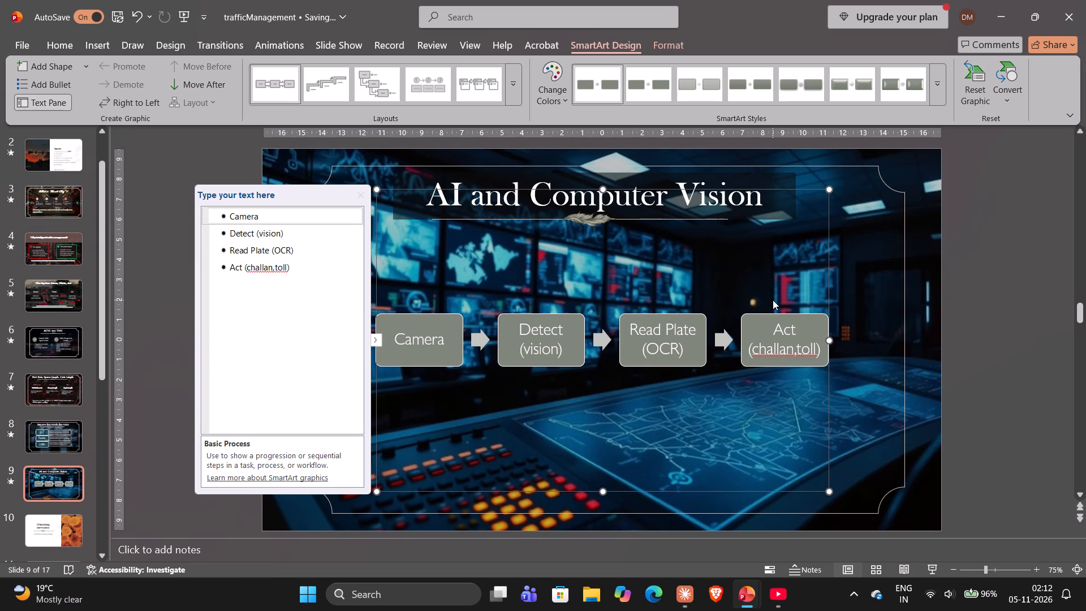
{"action": "left_click_drag", "start_coordinate": [830, 192], "coordinate": [817, 242]}
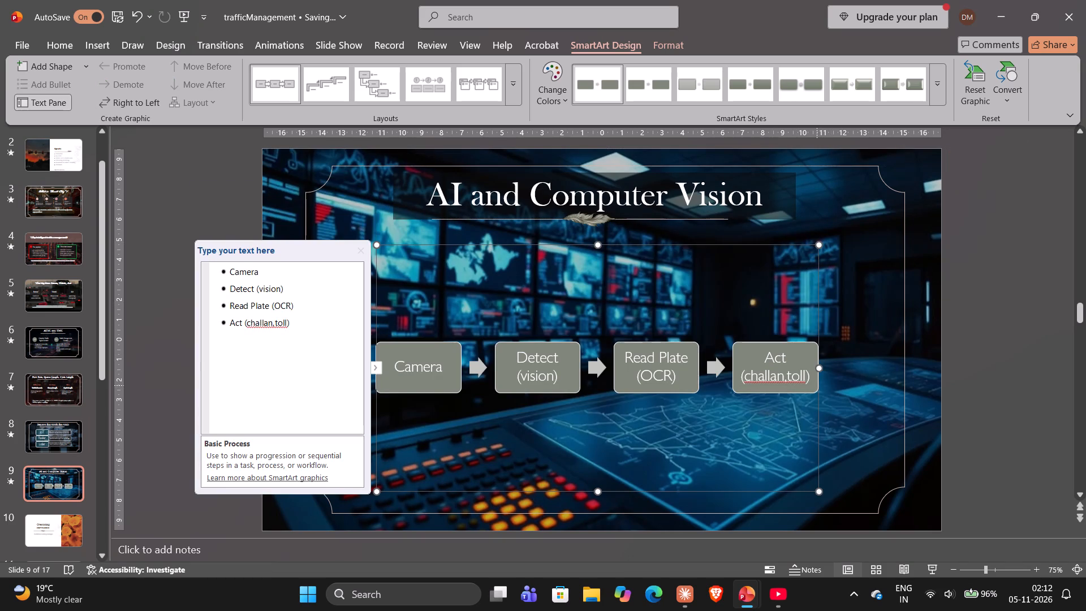
{"action": "left_click_drag", "start_coordinate": [820, 368], "coordinate": [869, 363]}
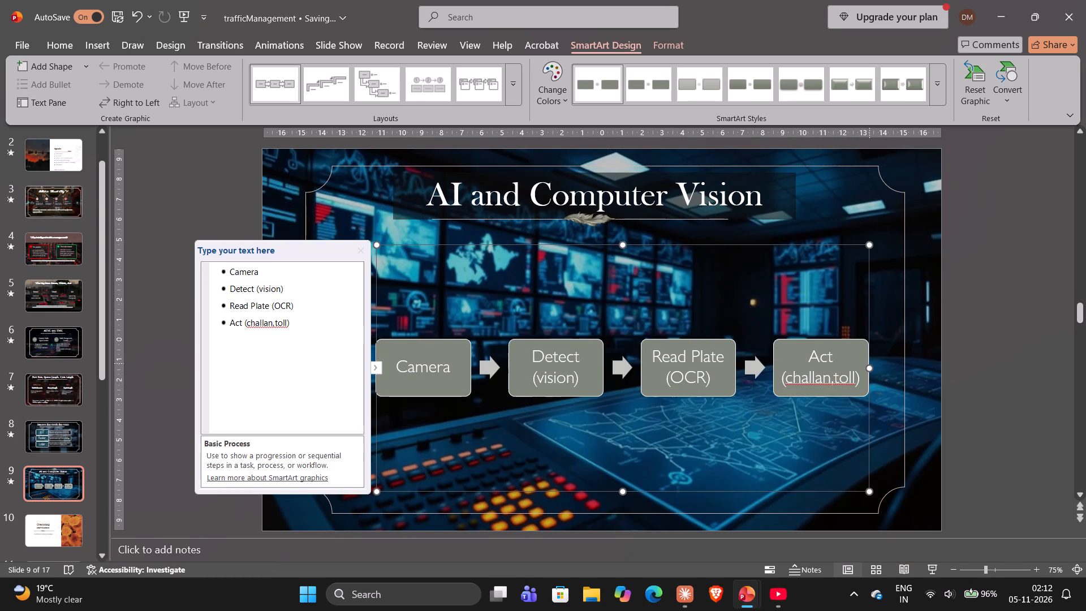
{"action": "left_click", "coordinate": [872, 493]}
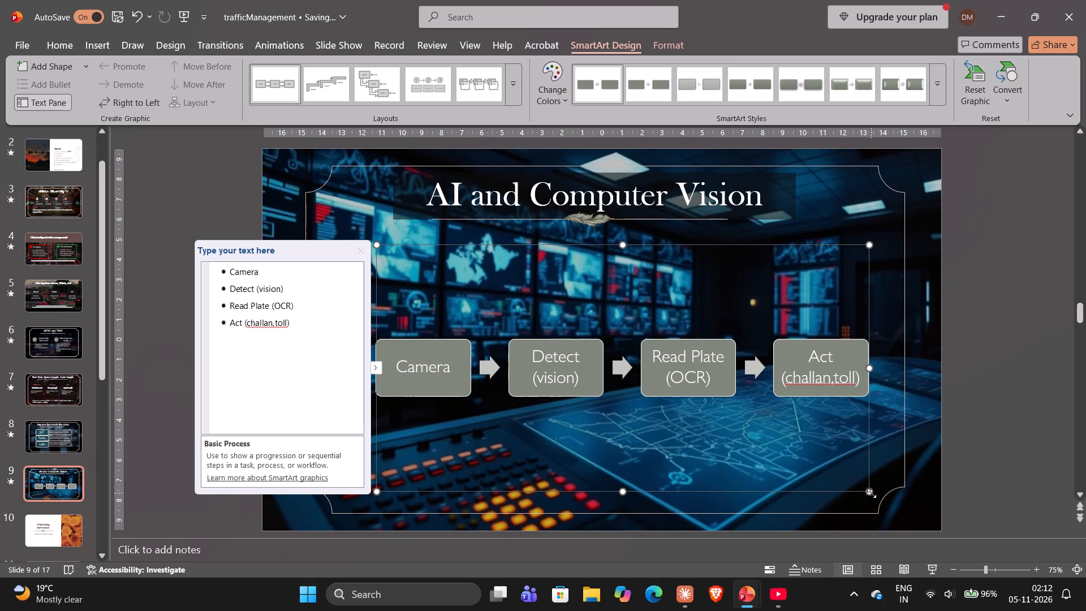
{"action": "left_click_drag", "start_coordinate": [872, 493], "coordinate": [828, 376]}
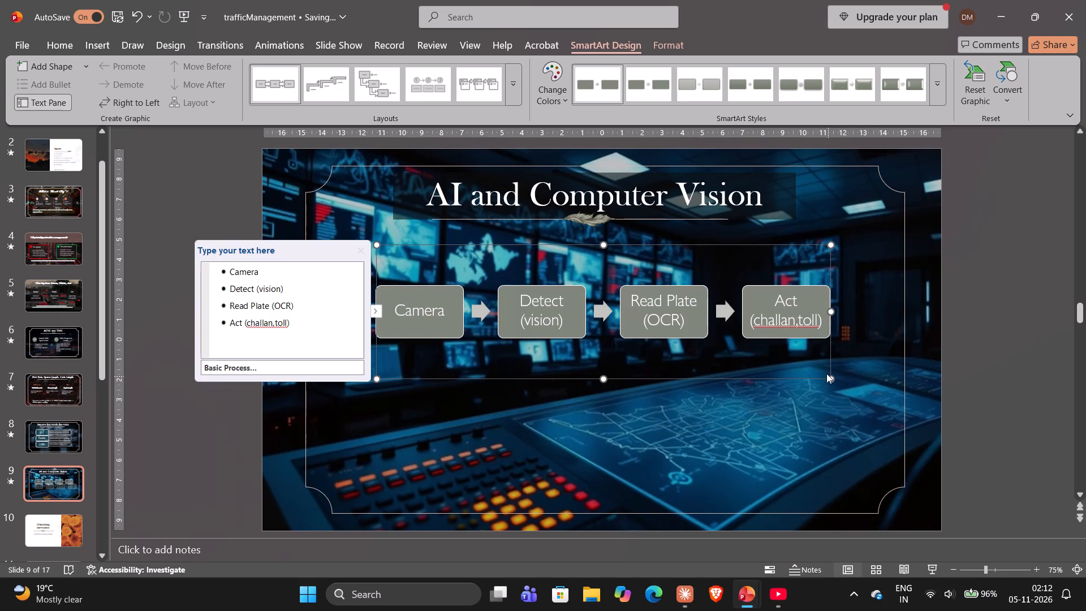
{"action": "left_click_drag", "start_coordinate": [832, 378], "coordinate": [801, 324]}
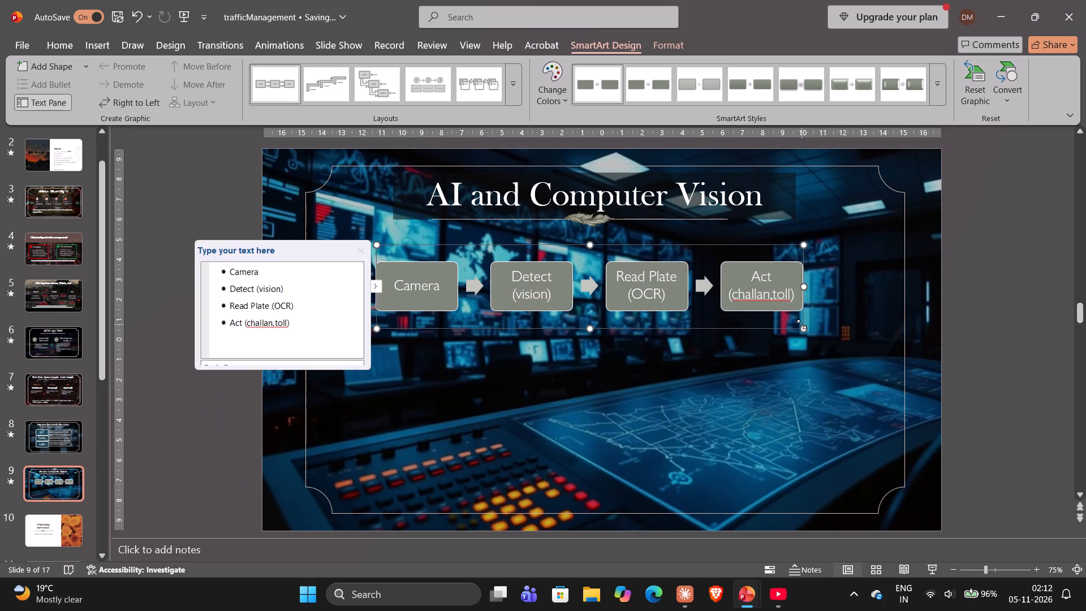
{"action": "left_click_drag", "start_coordinate": [804, 331], "coordinate": [790, 310]}
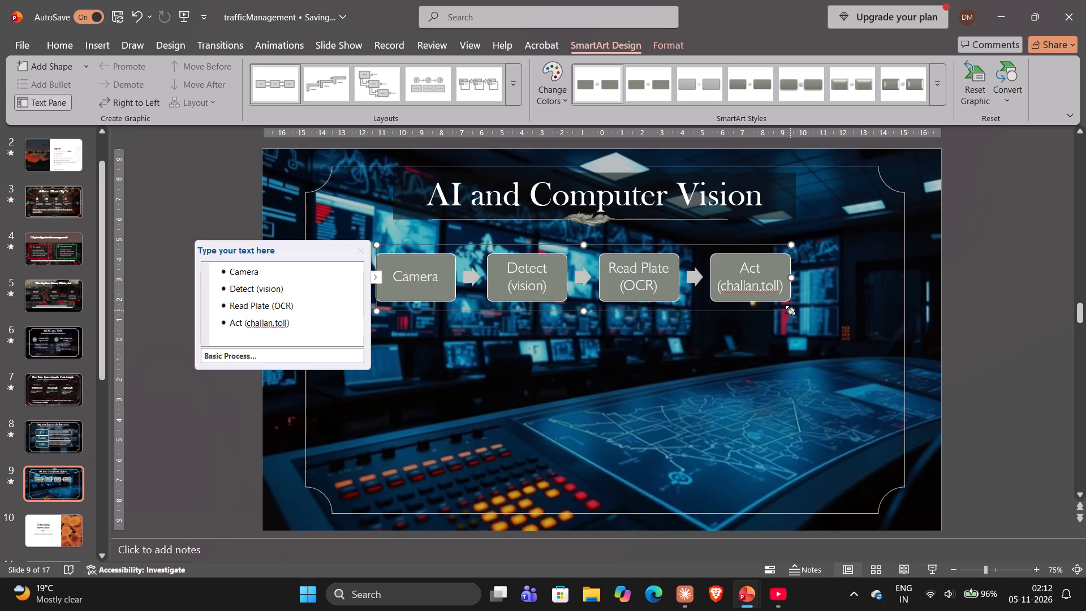
Widen the process SmartArt and move it slightly up and left, centring the four-box row beneath the title.
{"action": "left_click_drag", "start_coordinate": [794, 279], "coordinate": [829, 277]}
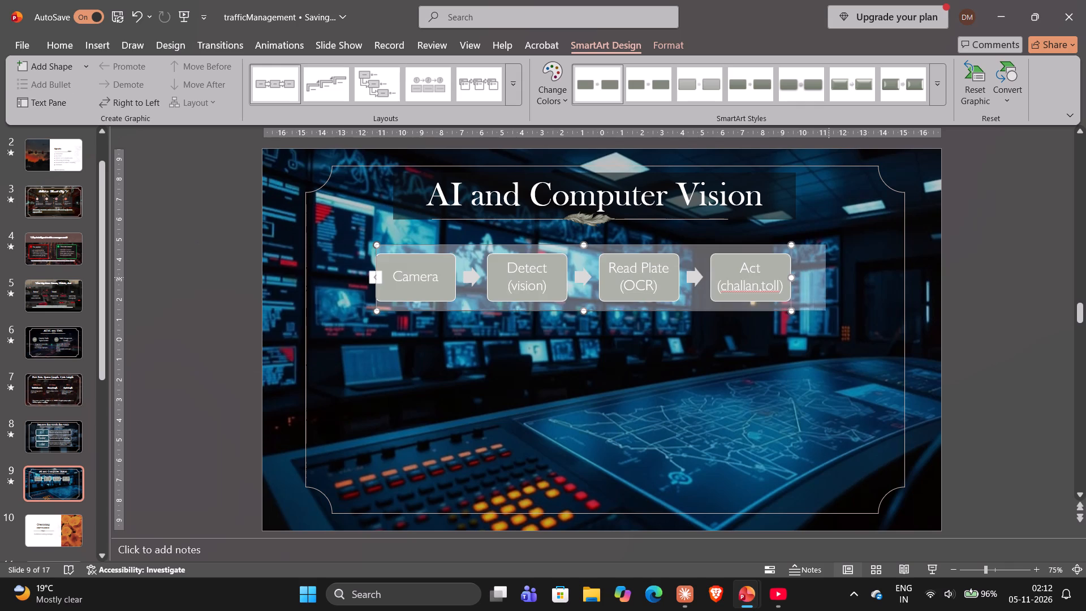
{"action": "left_click_drag", "start_coordinate": [829, 277], "coordinate": [838, 277]}
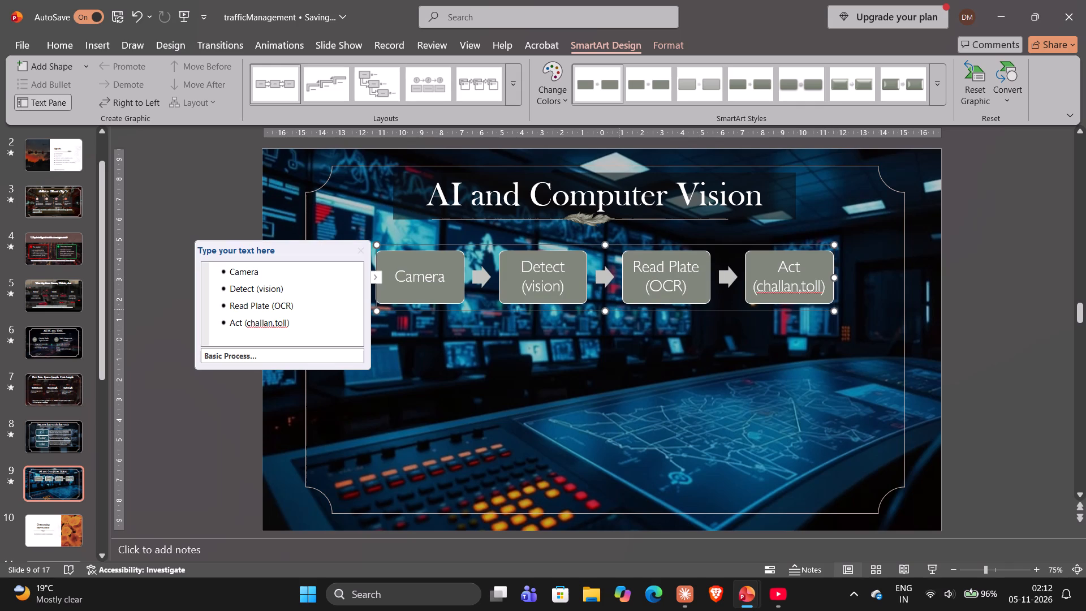
{"action": "left_click_drag", "start_coordinate": [619, 309], "coordinate": [602, 299]}
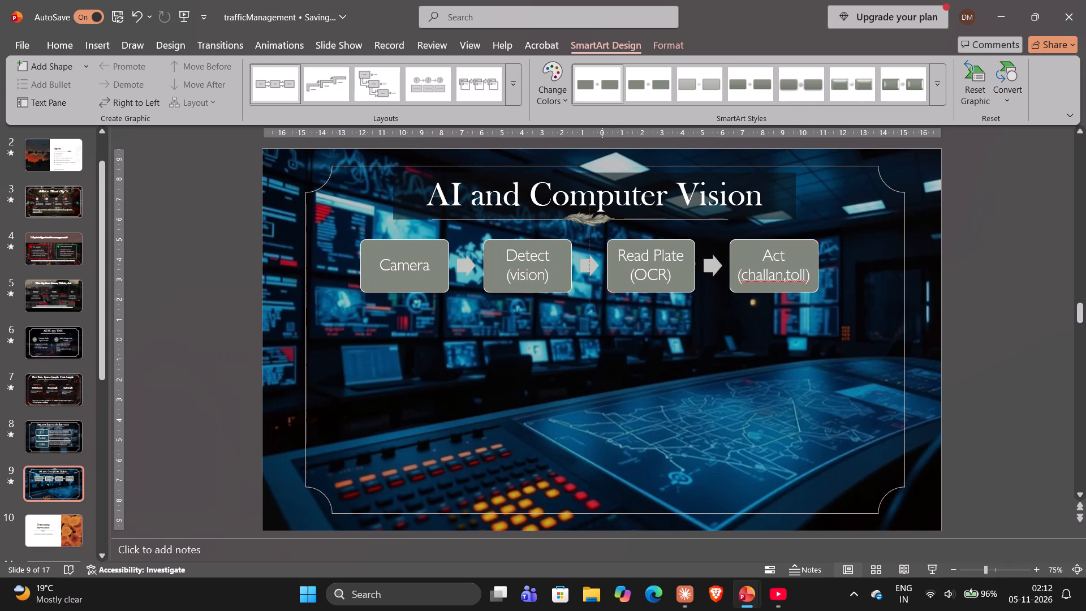
{"action": "left_click_drag", "start_coordinate": [602, 299], "coordinate": [602, 299]}
{"action": "left_click_drag", "start_coordinate": [820, 266], "coordinate": [844, 265]}
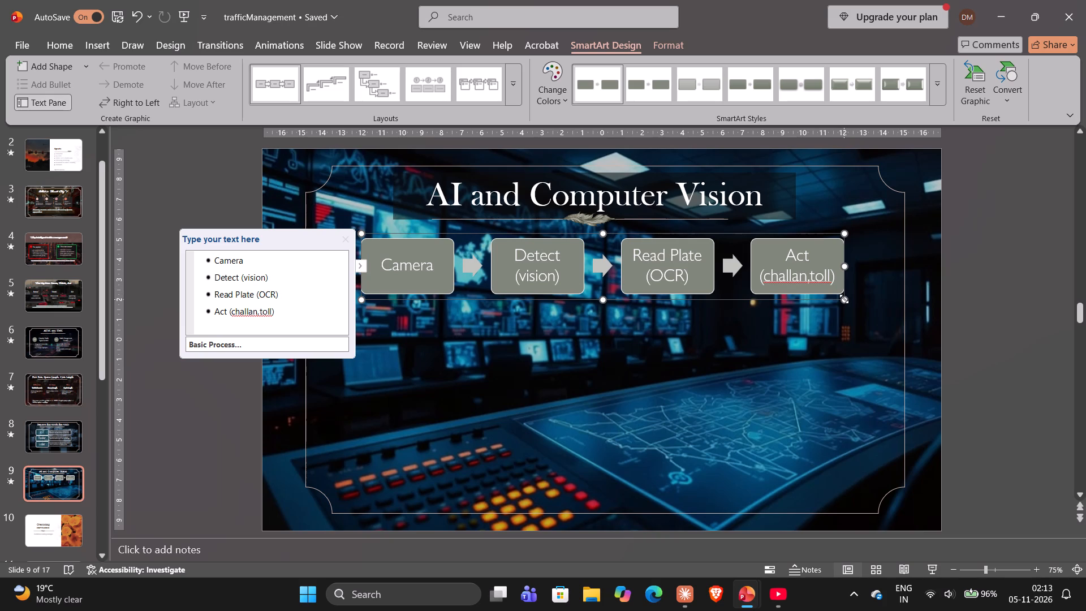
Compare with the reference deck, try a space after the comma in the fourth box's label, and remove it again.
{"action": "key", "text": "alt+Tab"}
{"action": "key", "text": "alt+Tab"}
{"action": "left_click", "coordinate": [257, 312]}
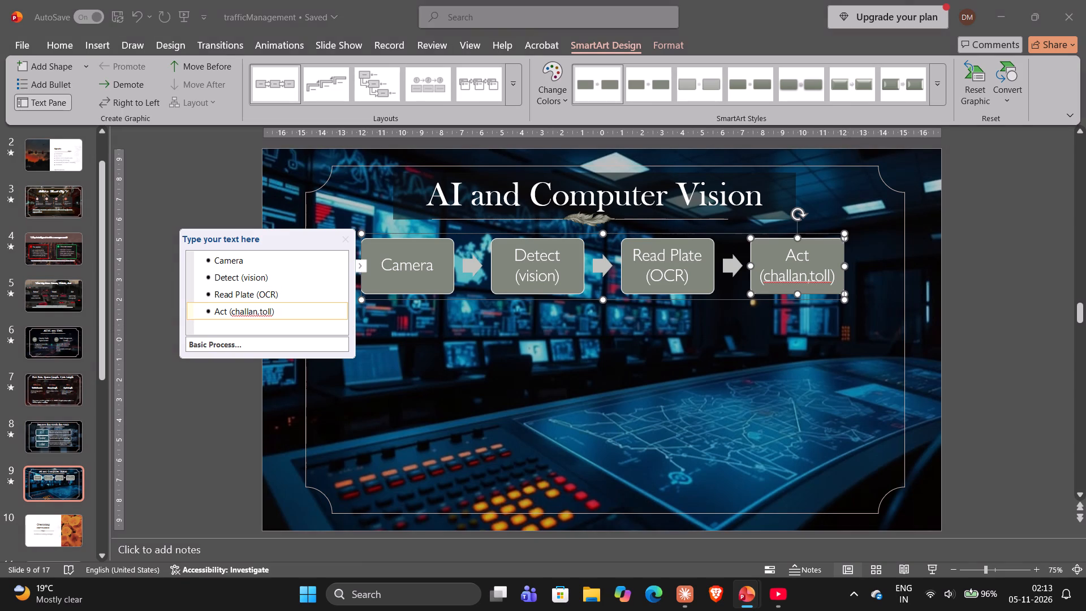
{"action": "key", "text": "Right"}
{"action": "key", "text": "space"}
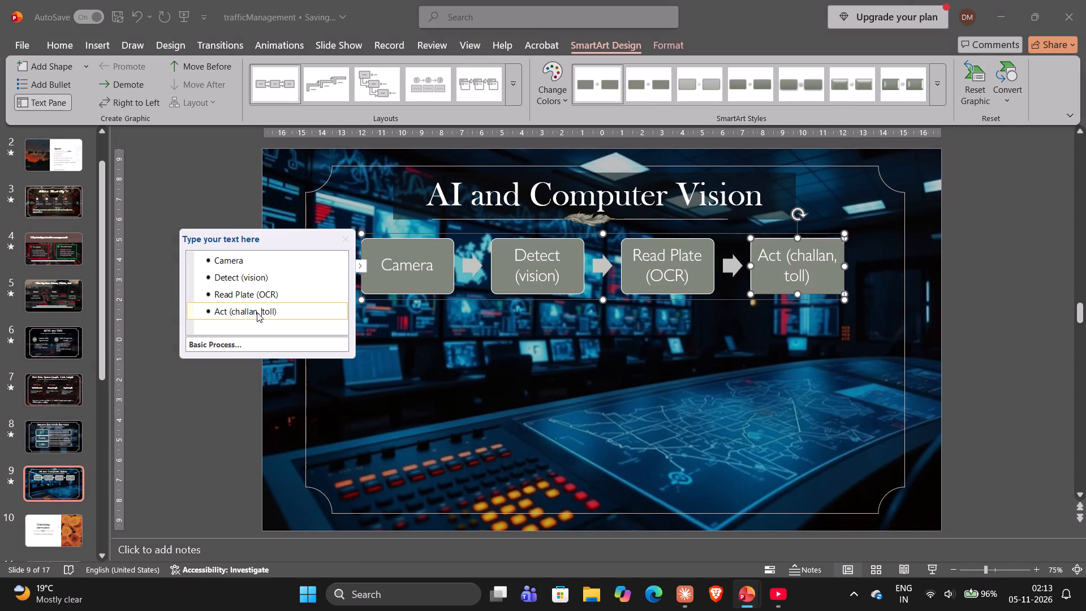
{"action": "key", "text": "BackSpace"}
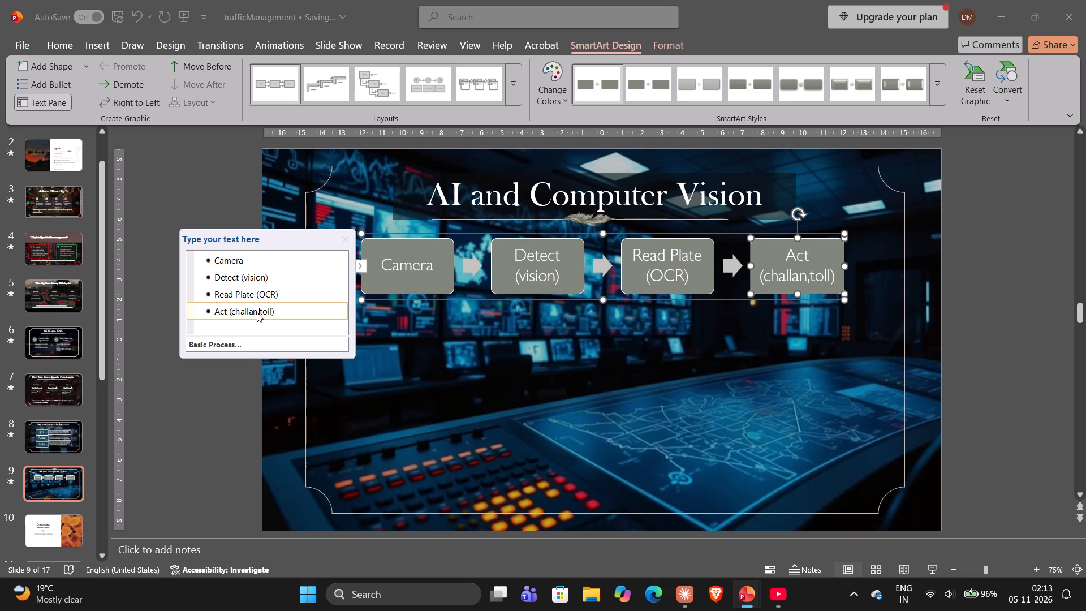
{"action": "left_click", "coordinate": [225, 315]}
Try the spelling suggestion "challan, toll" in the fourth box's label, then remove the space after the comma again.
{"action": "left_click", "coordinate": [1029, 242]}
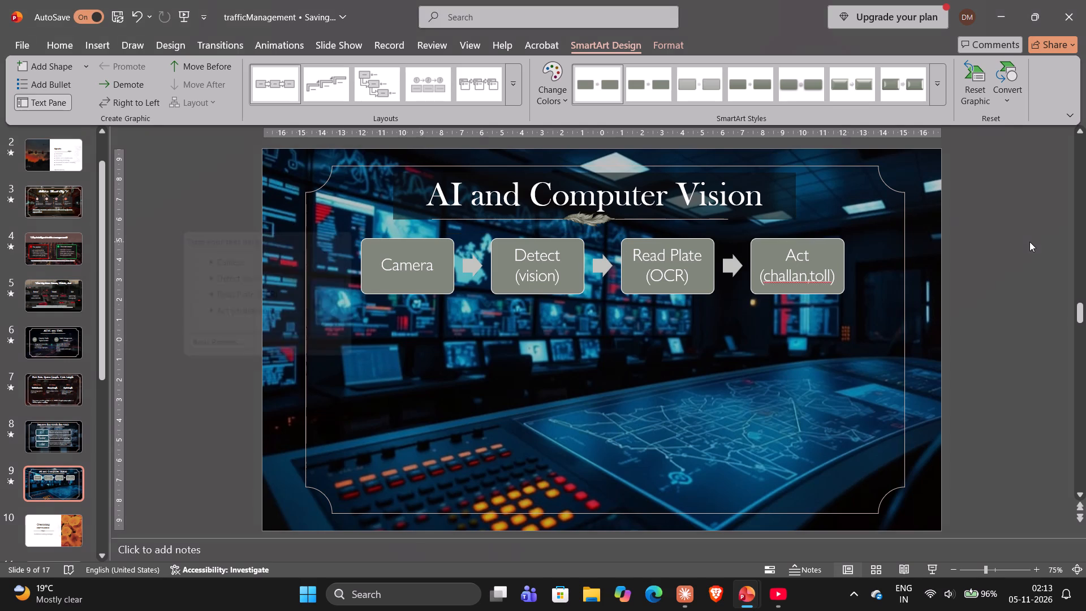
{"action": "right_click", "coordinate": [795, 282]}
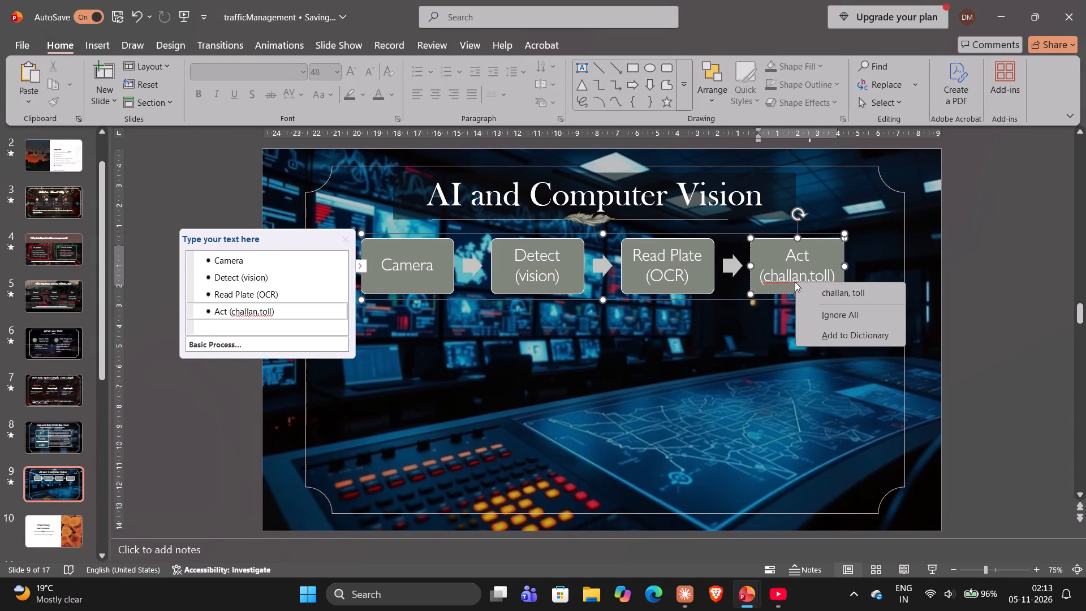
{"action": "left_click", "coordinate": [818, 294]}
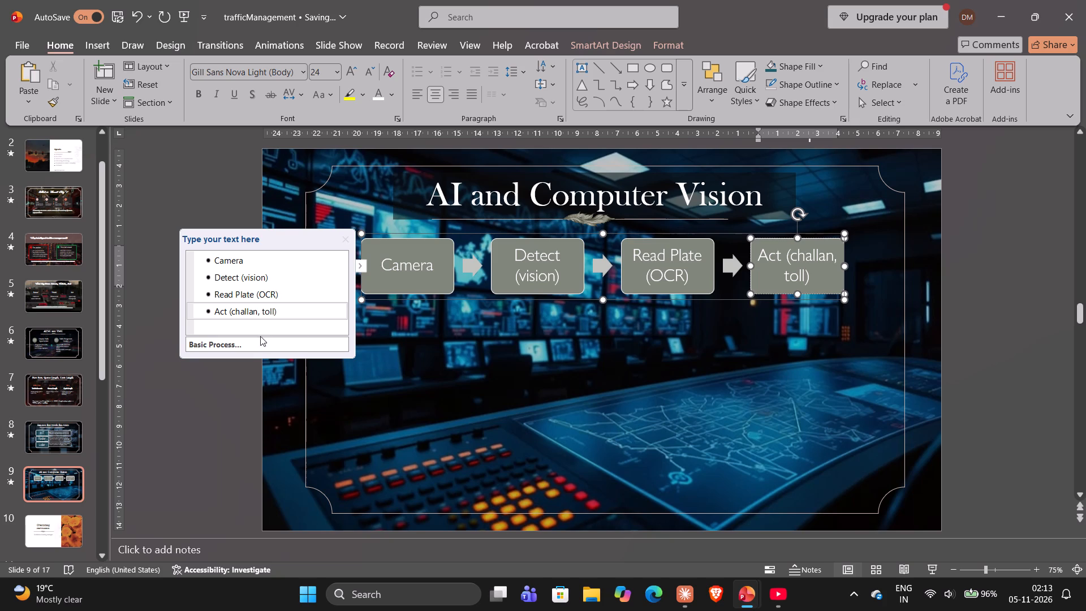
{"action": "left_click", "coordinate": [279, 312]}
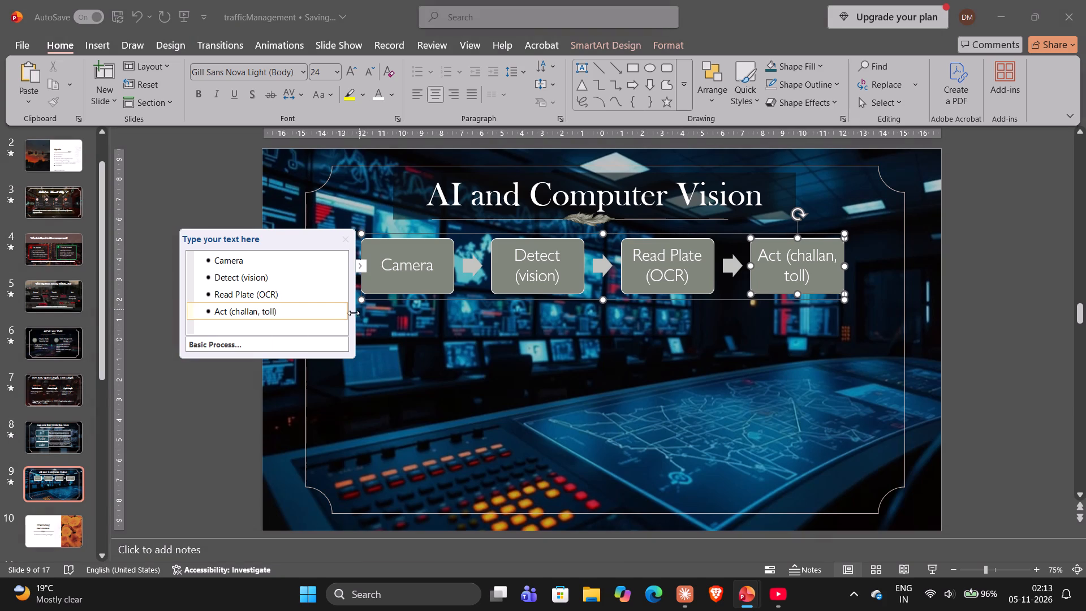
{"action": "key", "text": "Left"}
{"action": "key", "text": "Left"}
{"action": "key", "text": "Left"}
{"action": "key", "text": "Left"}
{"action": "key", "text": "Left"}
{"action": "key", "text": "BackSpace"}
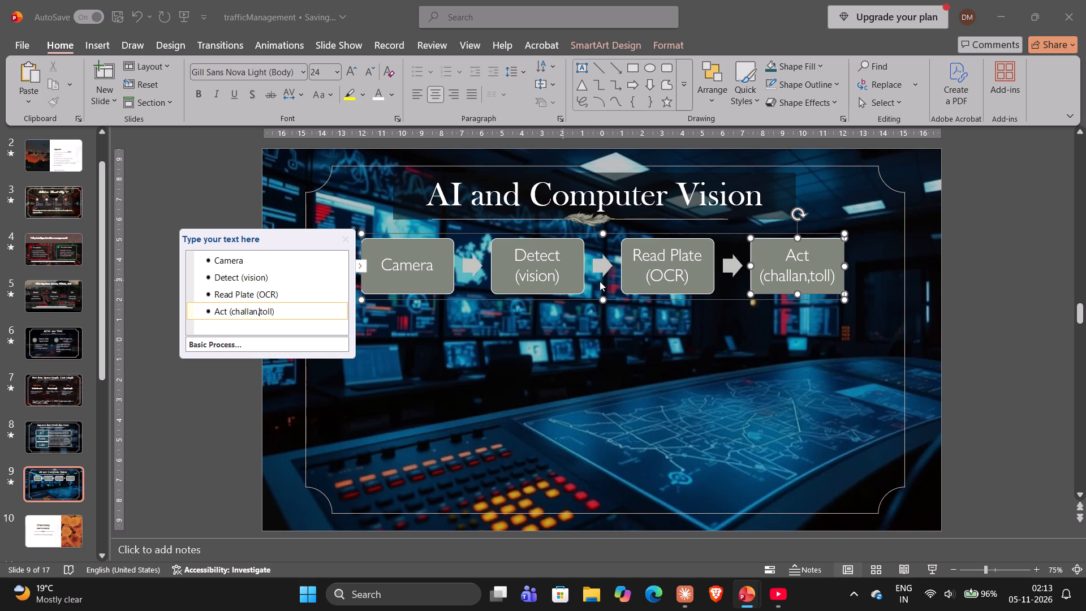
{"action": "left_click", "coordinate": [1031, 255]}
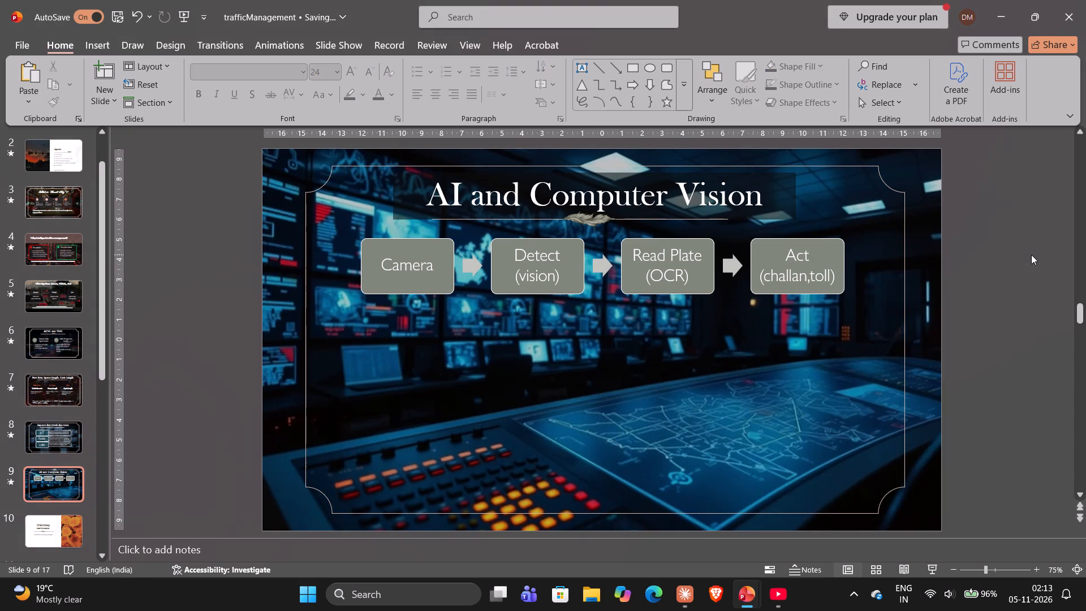
{"action": "left_click", "coordinate": [444, 257]}
{"action": "right_click", "coordinate": [444, 257]}
{"action": "left_click", "coordinate": [444, 257]}
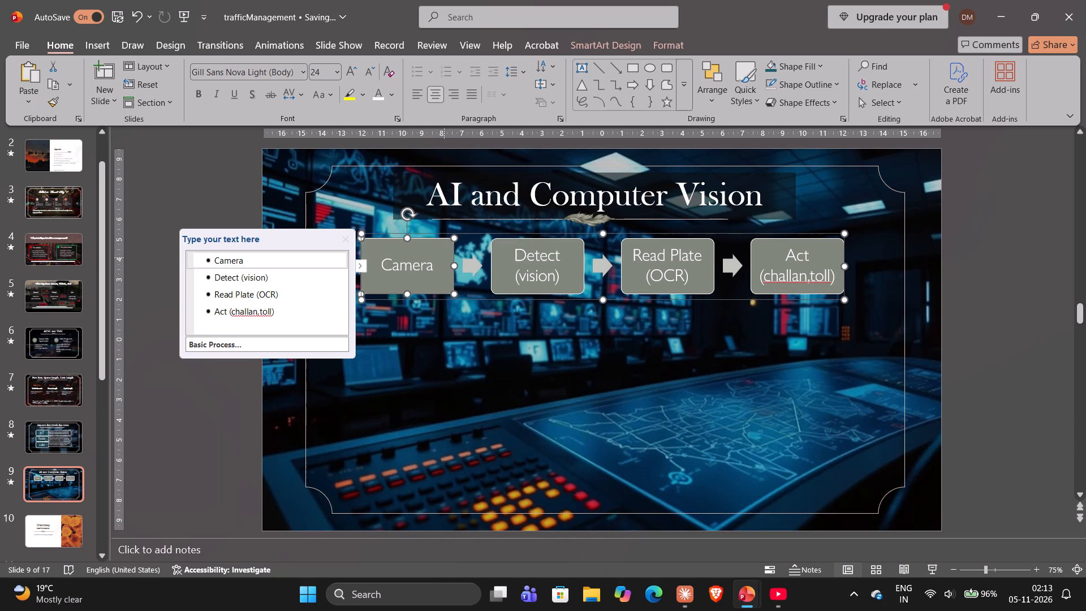
{"action": "key", "text": "alt+Tab"}
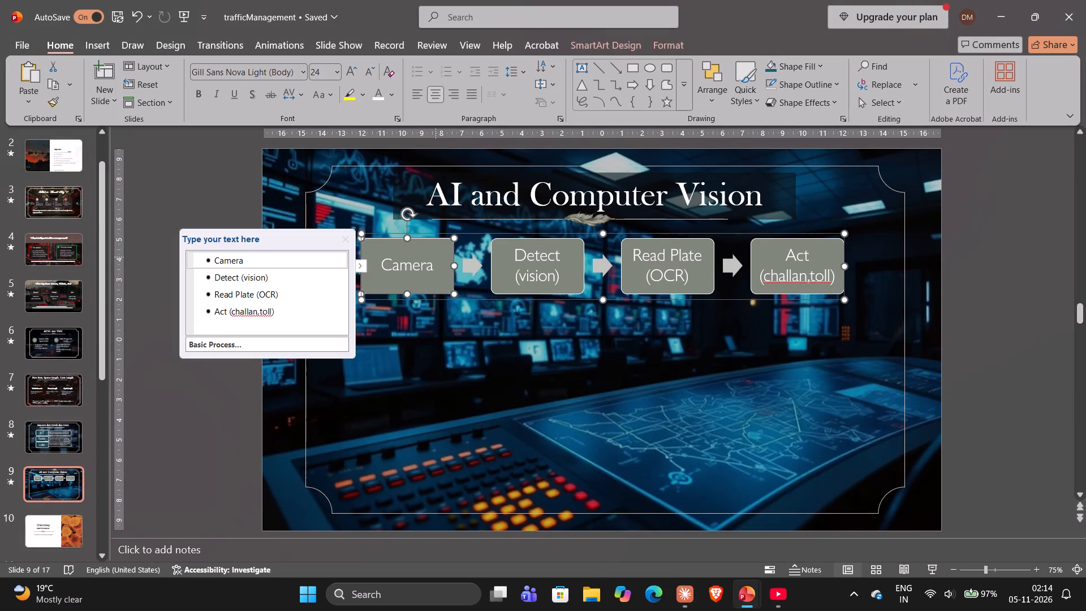
{"action": "right_click", "coordinate": [436, 257]}
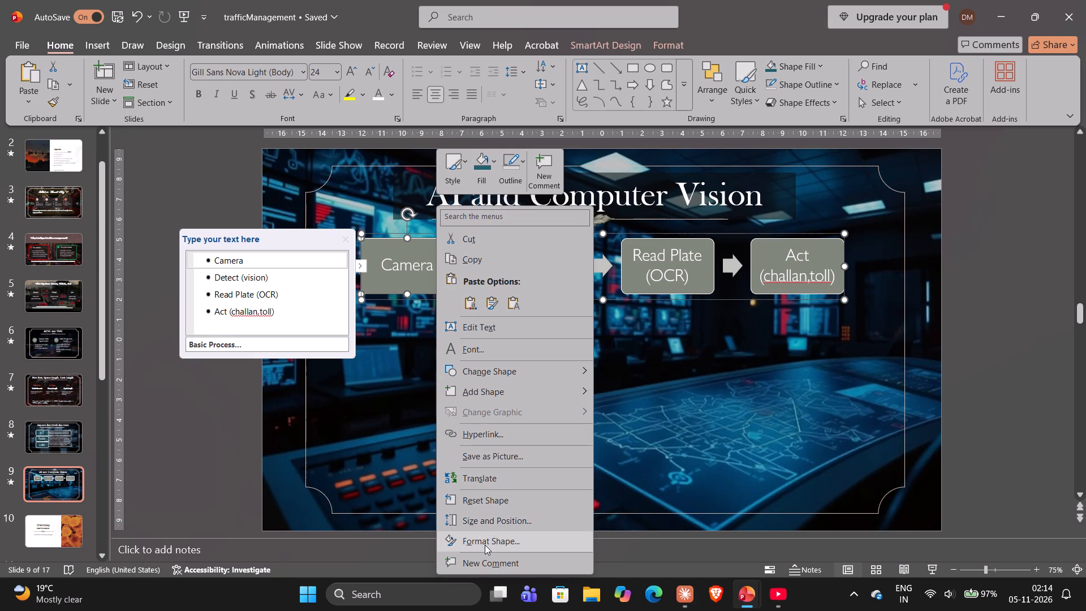
{"action": "left_click", "coordinate": [485, 545]}
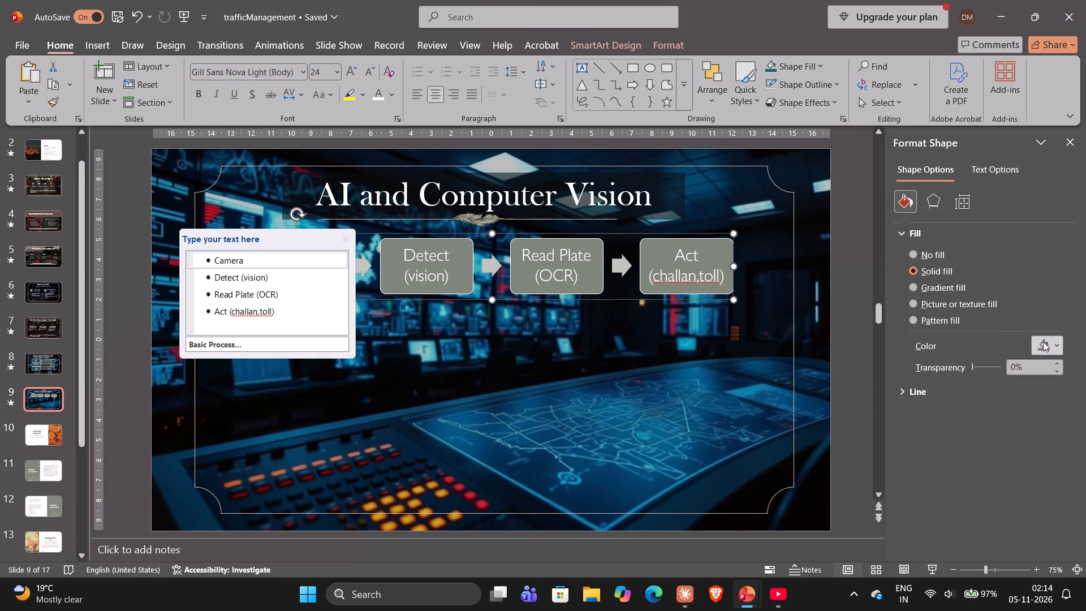
{"action": "left_click", "coordinate": [1043, 342]}
{"action": "left_click", "coordinate": [938, 304]}
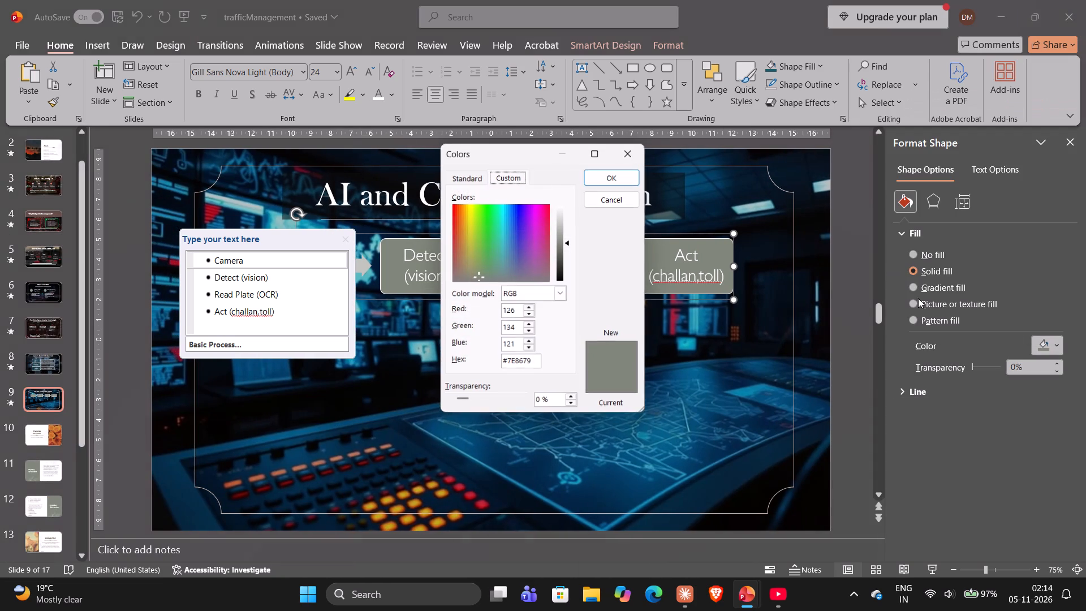
{"action": "left_click", "coordinate": [531, 363]}
{"action": "key", "text": "BackSpace"}
{"action": "key", "text": "BackSpace"}
{"action": "key", "text": "BackSpace"}
{"action": "key", "text": "BackSpace"}
{"action": "key", "text": "BackSpace"}
{"action": "key", "text": "BackSpace"}
{"action": "key", "text": "BackSpace"}
{"action": "key", "text": "BackSpace"}
{"action": "key", "text": "BackSpace"}
{"action": "key", "text": "BackSpace"}
{"action": "key", "text": "BackSpace"}
{"action": "key", "text": "BackSpace"}
{"action": "key", "text": "BackSpace"}
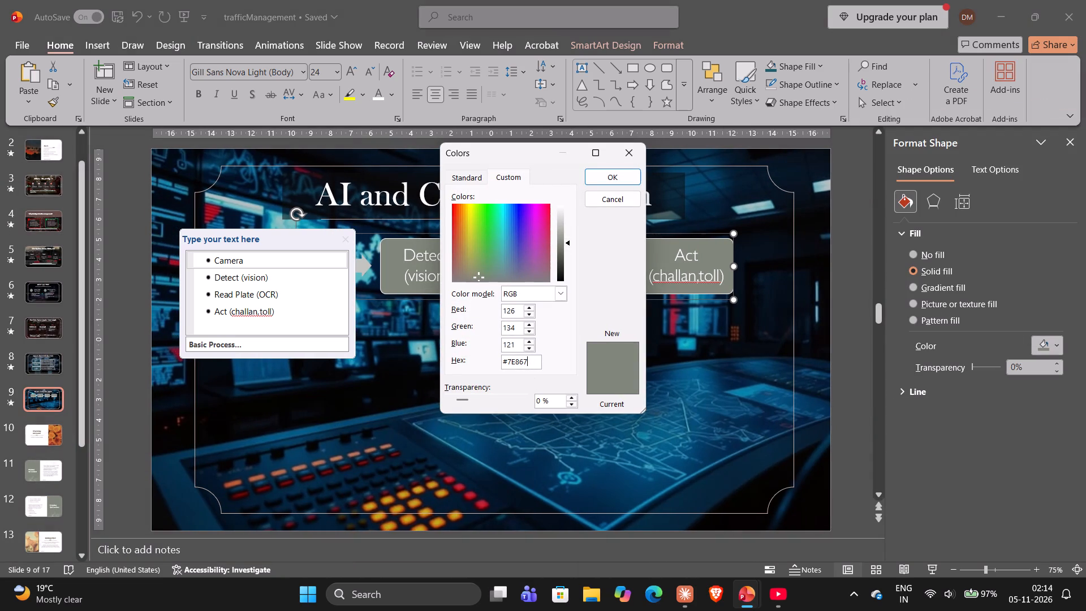
{"action": "key", "text": "ctrl+v"}
{"action": "left_click", "coordinate": [614, 178]}
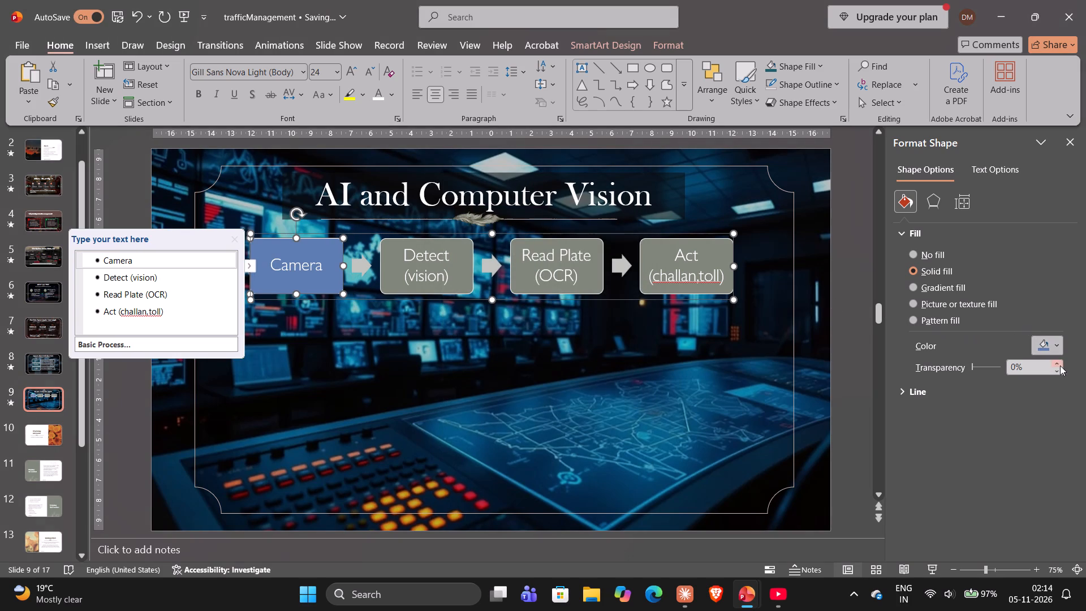
Set the Camera box's fill transparency to 10%.
{"action": "triple_click", "coordinate": [1058, 360]}
{"action": "triple_click", "coordinate": [1058, 360]}
{"action": "triple_click", "coordinate": [1058, 360]}
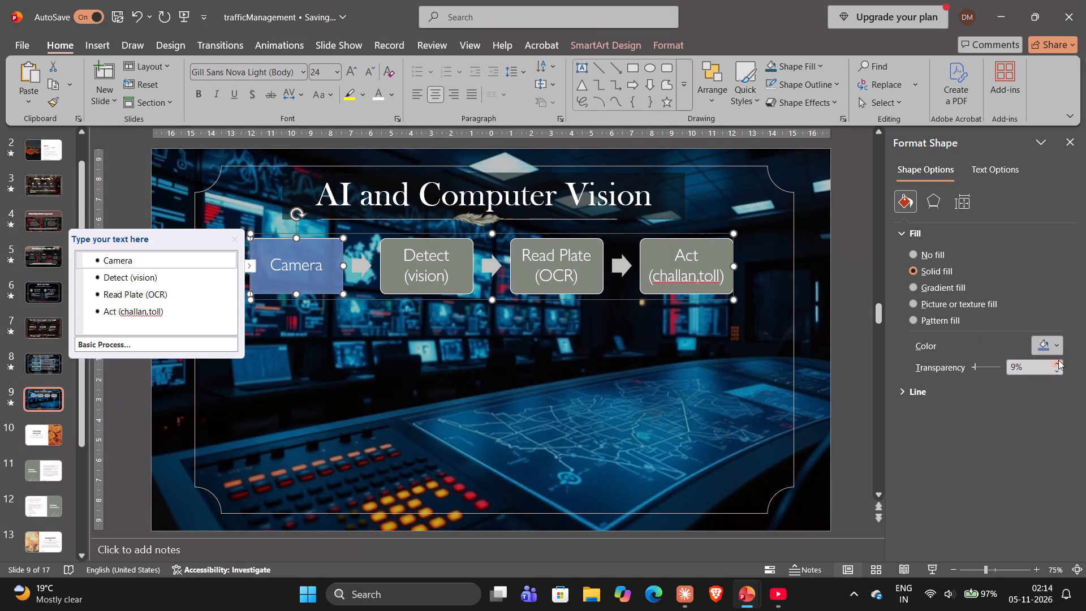
{"action": "triple_click", "coordinate": [1058, 360]}
{"action": "left_click", "coordinate": [1058, 360]}
{"action": "left_click", "coordinate": [1058, 360]}
{"action": "triple_click", "coordinate": [1058, 360]}
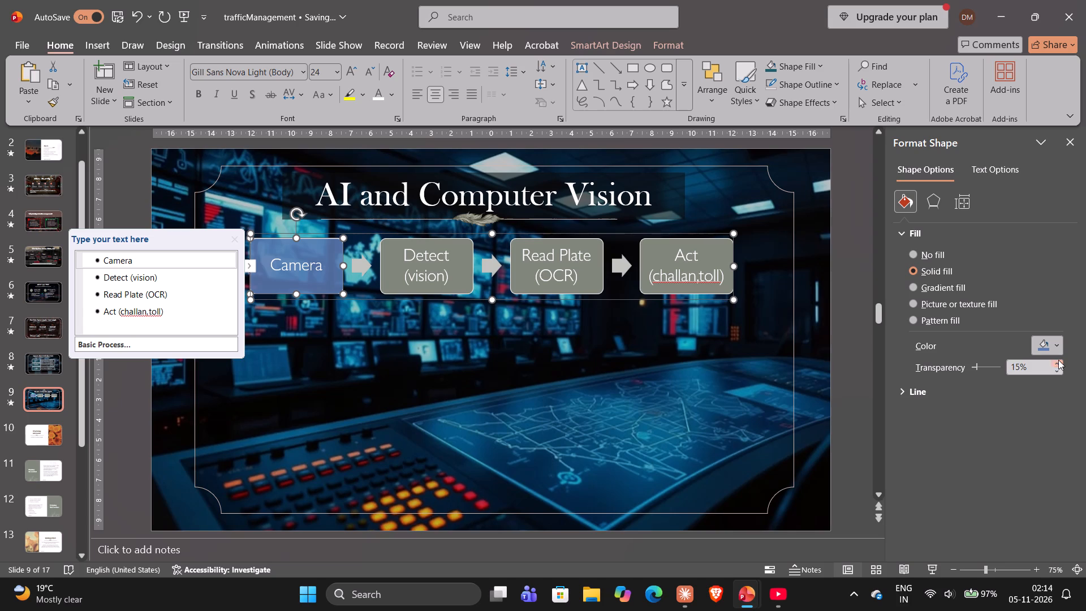
{"action": "left_click", "coordinate": [1058, 372]}
{"action": "double_click", "coordinate": [1058, 372]}
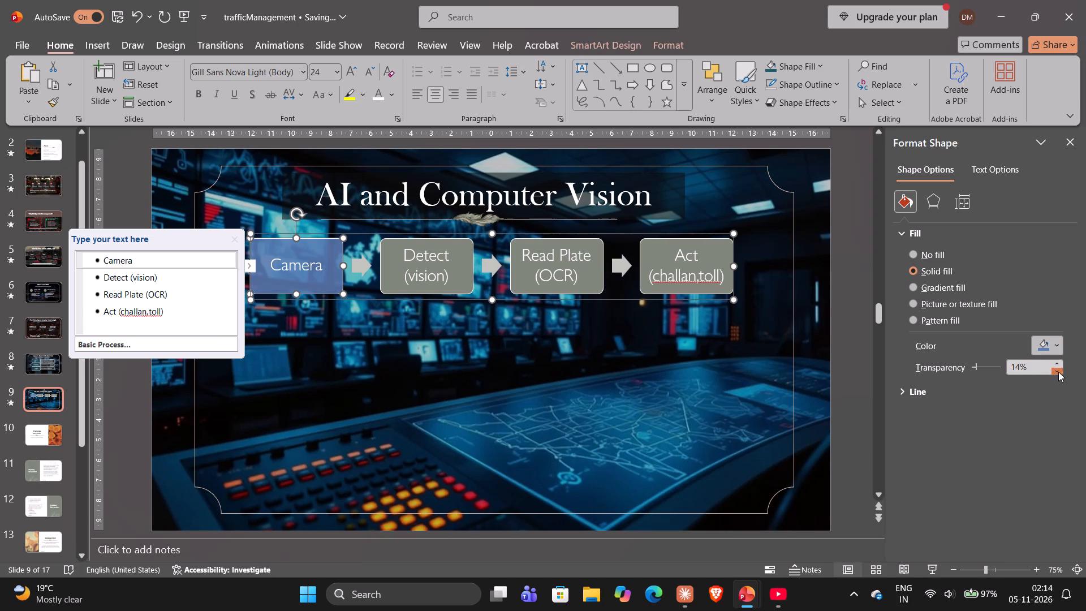
{"action": "triple_click", "coordinate": [1058, 372]}
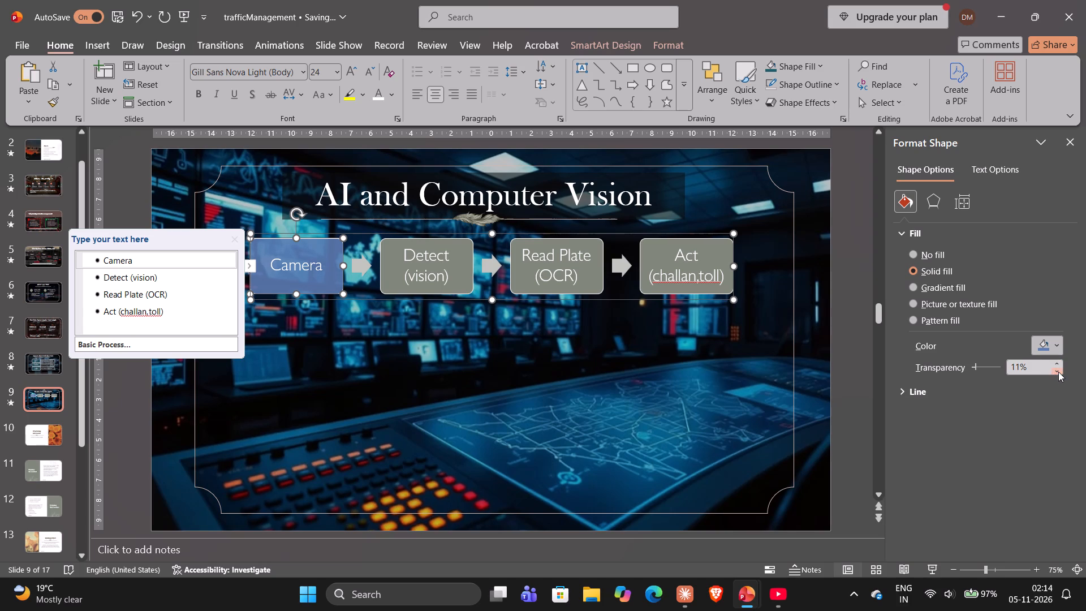
{"action": "left_click", "coordinate": [1058, 372]}
Fill the Detect (vision) box with the same slate blue as the Camera box and set its fill transparency to 10%.
{"action": "left_click", "coordinate": [466, 249]}
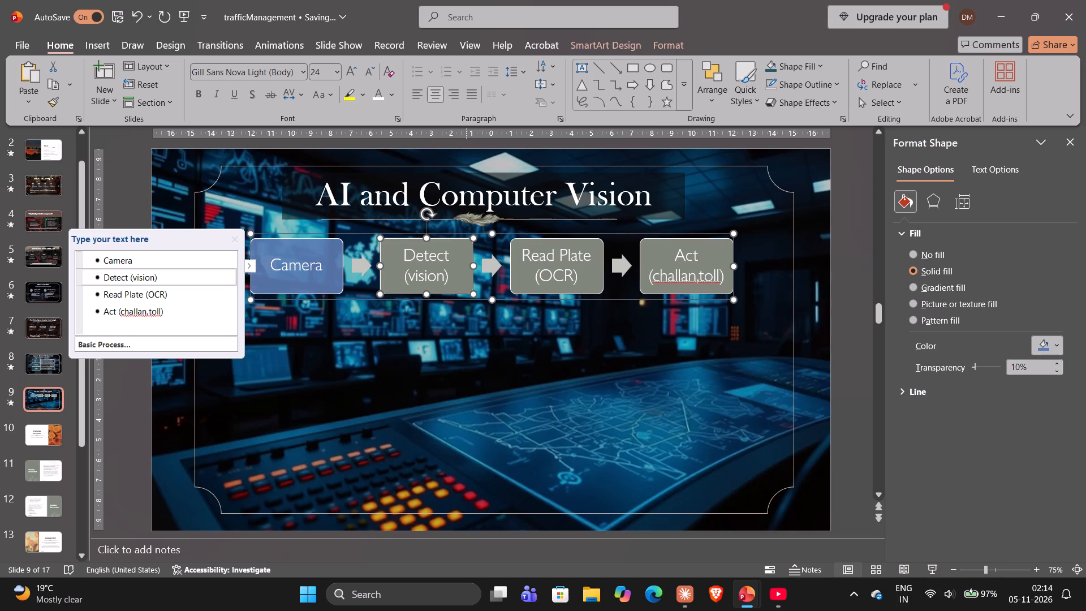
{"action": "left_click", "coordinate": [1049, 338]}
{"action": "left_click", "coordinate": [904, 281]}
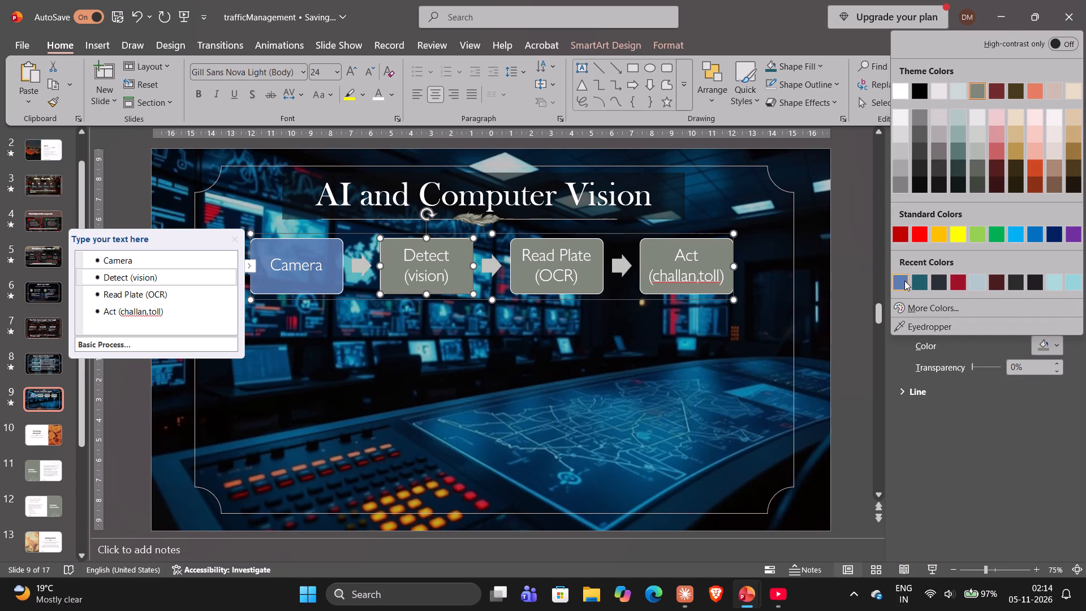
{"action": "triple_click", "coordinate": [1059, 358]}
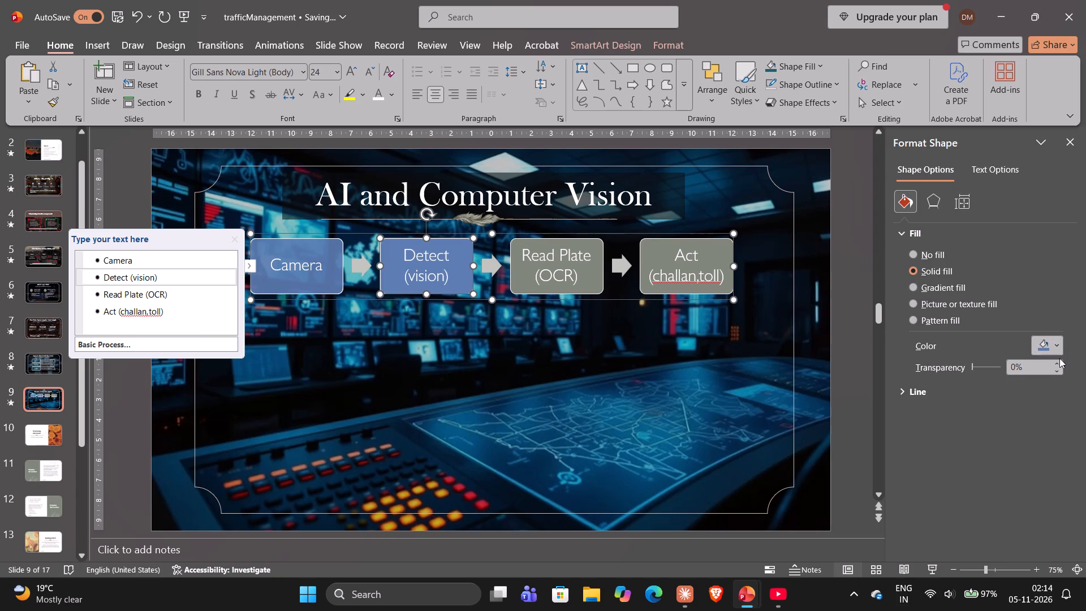
{"action": "left_click", "coordinate": [1059, 358]}
{"action": "triple_click", "coordinate": [1057, 363]}
{"action": "triple_click", "coordinate": [1057, 363]}
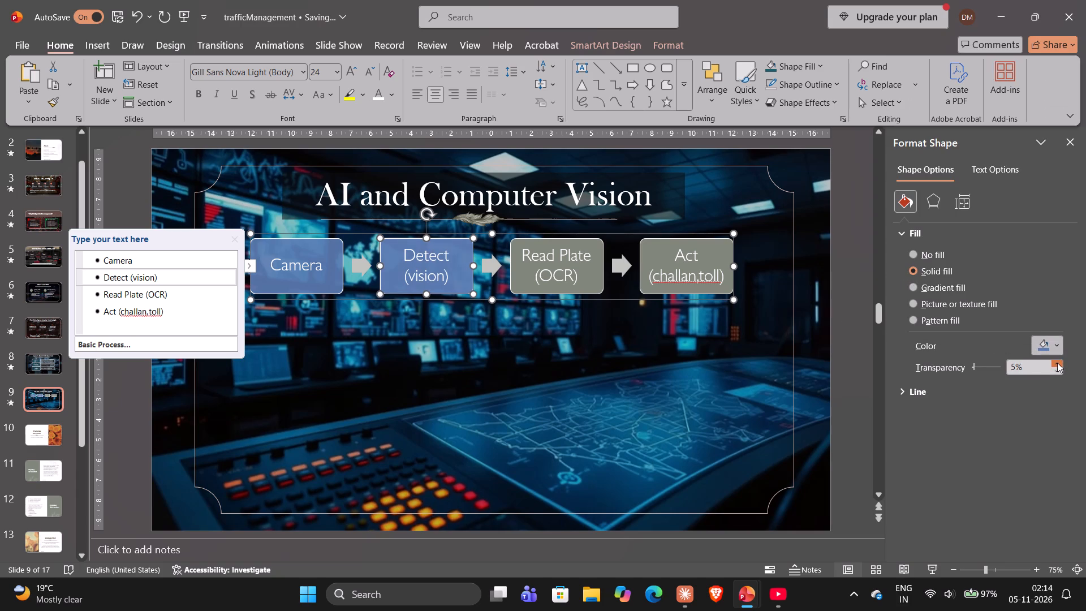
{"action": "triple_click", "coordinate": [1057, 363]}
{"action": "left_click", "coordinate": [1057, 363]}
Fill the Read Plate (OCR) box with the same slate blue and set its fill transparency to 10%.
{"action": "left_click", "coordinate": [597, 274]}
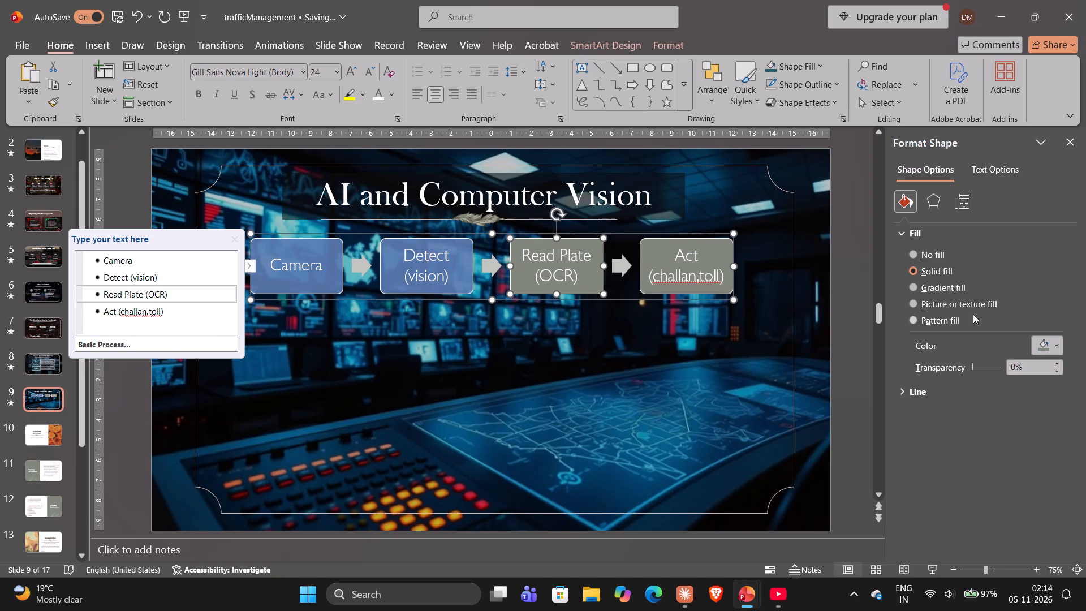
{"action": "left_click", "coordinate": [1053, 338]}
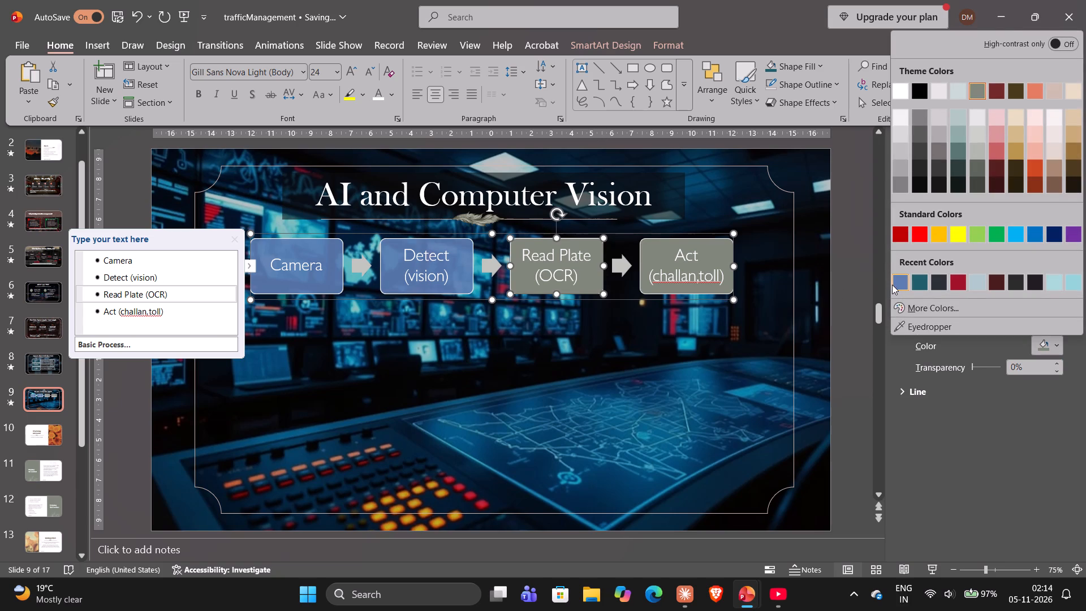
{"action": "left_click", "coordinate": [892, 285]}
{"action": "triple_click", "coordinate": [1059, 359]}
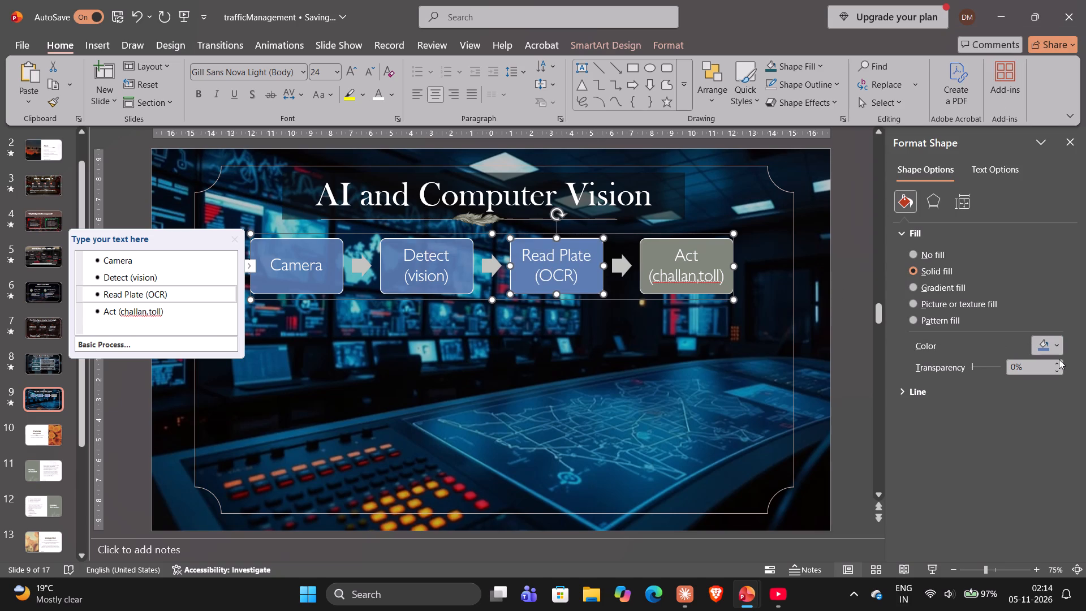
{"action": "triple_click", "coordinate": [1059, 360]}
{"action": "triple_click", "coordinate": [1059, 360]}
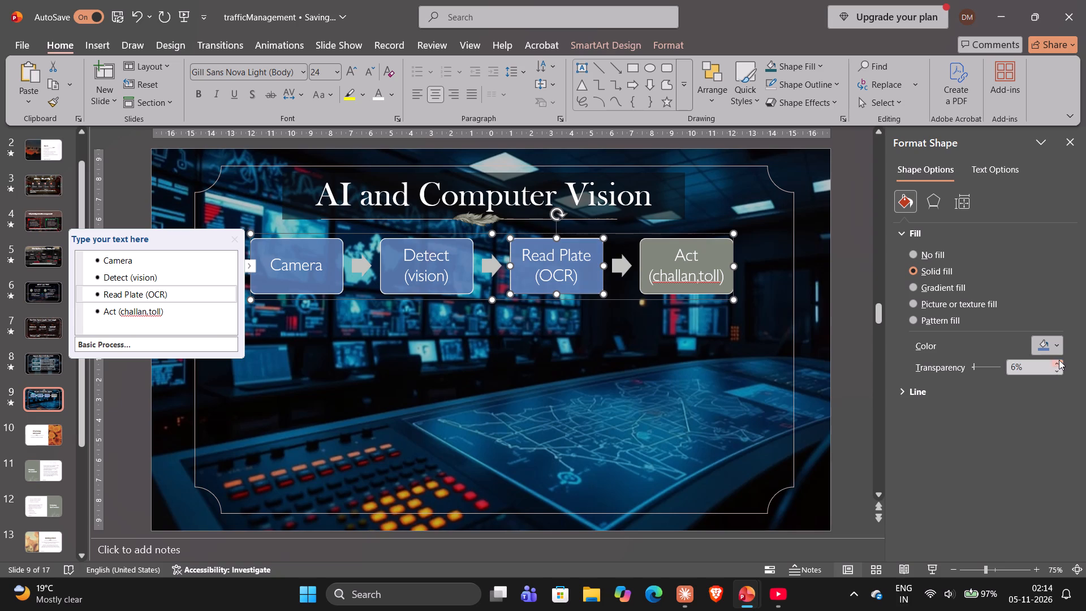
{"action": "double_click", "coordinate": [1059, 360]}
{"action": "double_click", "coordinate": [1059, 360]}
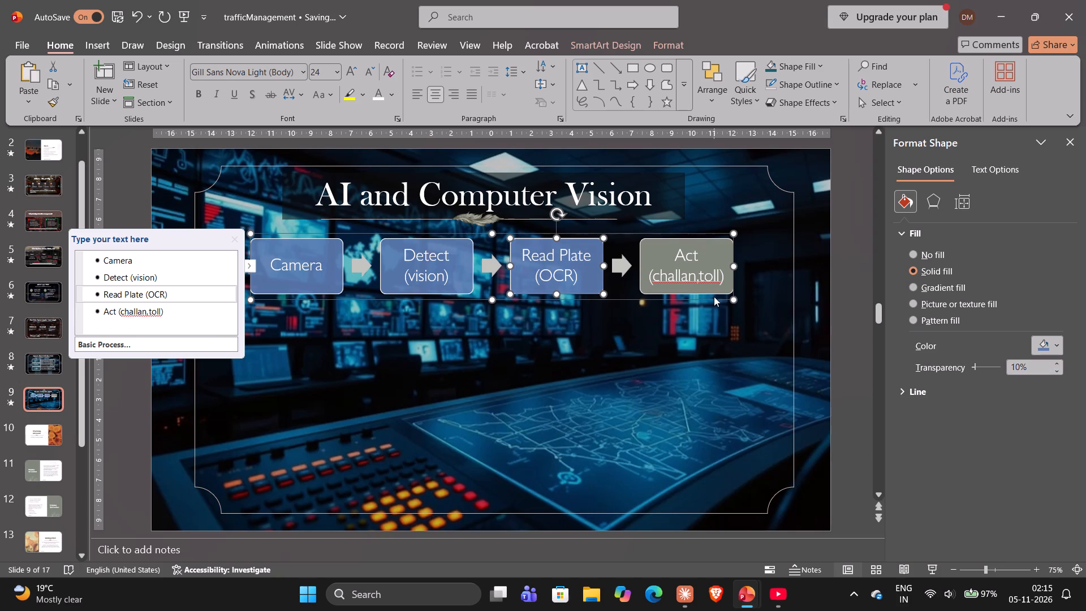
Fill the Act box with the same slate blue and set its fill transparency to 10%.
{"action": "left_click", "coordinate": [713, 286]}
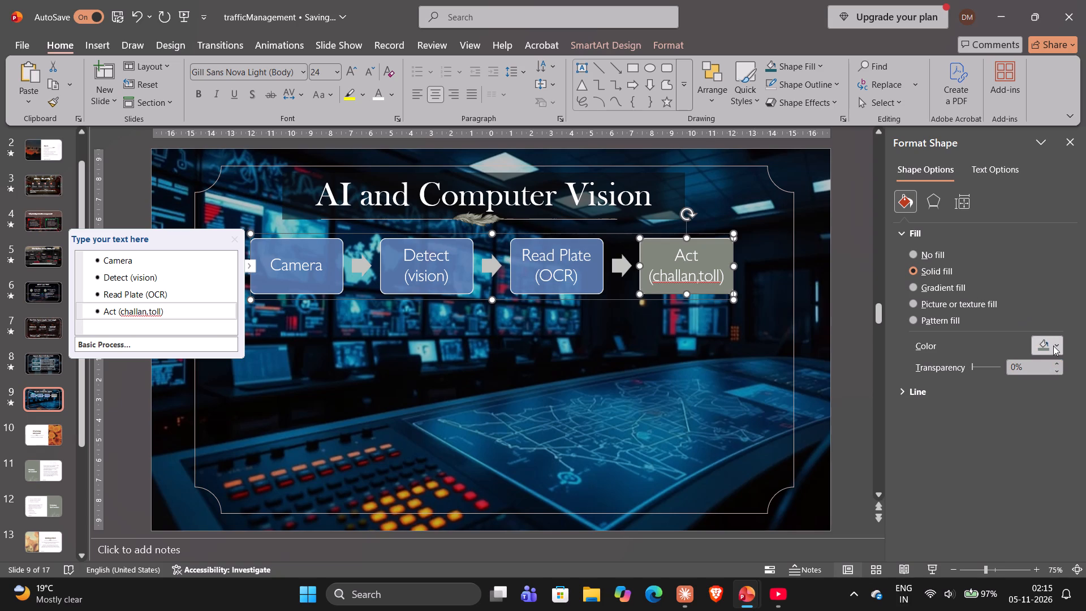
{"action": "left_click", "coordinate": [1053, 346]}
{"action": "left_click", "coordinate": [896, 287]}
{"action": "triple_click", "coordinate": [1051, 362]}
{"action": "triple_click", "coordinate": [1051, 362]}
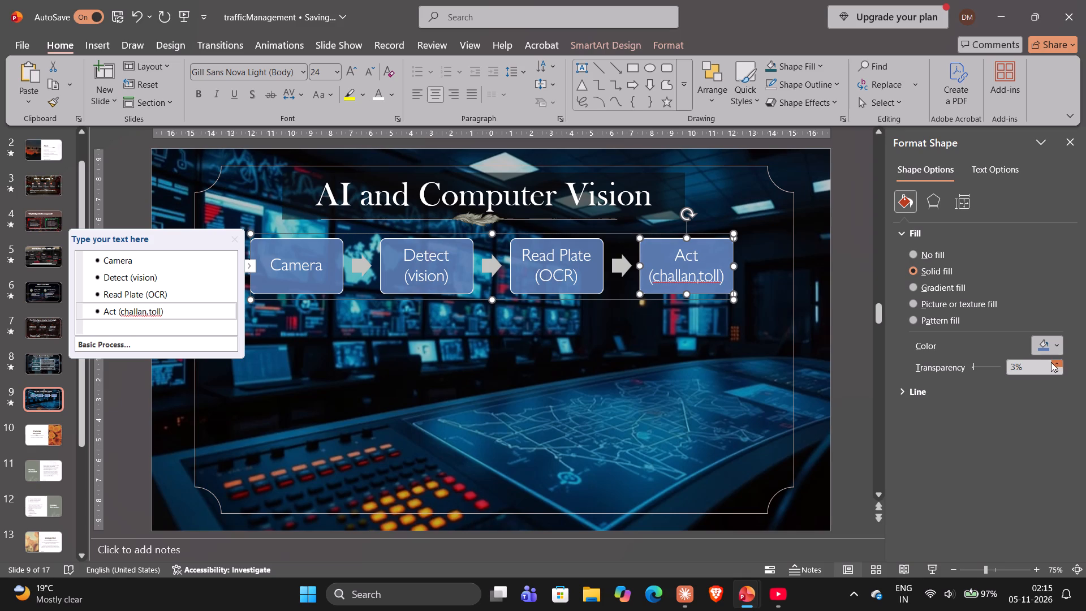
{"action": "triple_click", "coordinate": [1051, 362]}
{"action": "left_click", "coordinate": [1051, 362]}
Replace the comma in the Act box label with an ampersand so it reads "Act (challan&toll)".
{"action": "left_click", "coordinate": [701, 278]}
{"action": "key", "text": "BackSpace"}
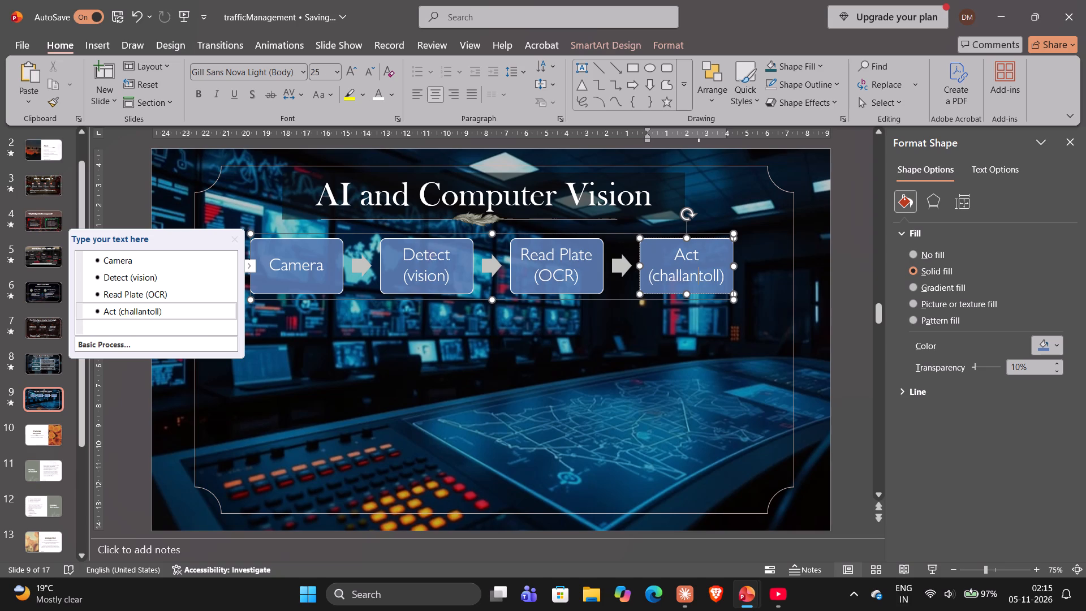
{"action": "key", "text": "shift+ampersand"}
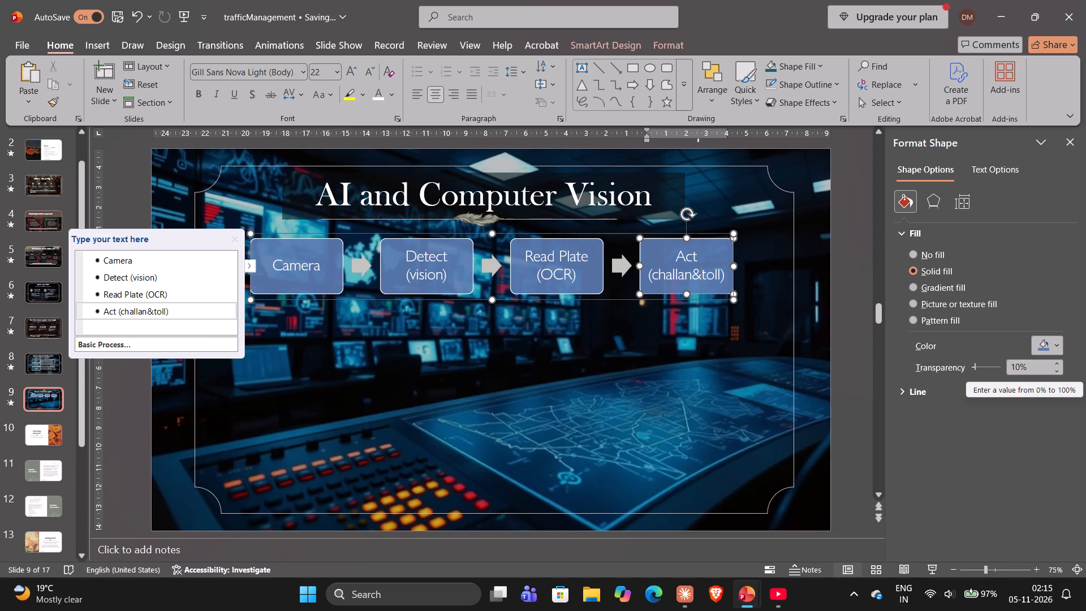
{"action": "left_click", "coordinate": [765, 364]}
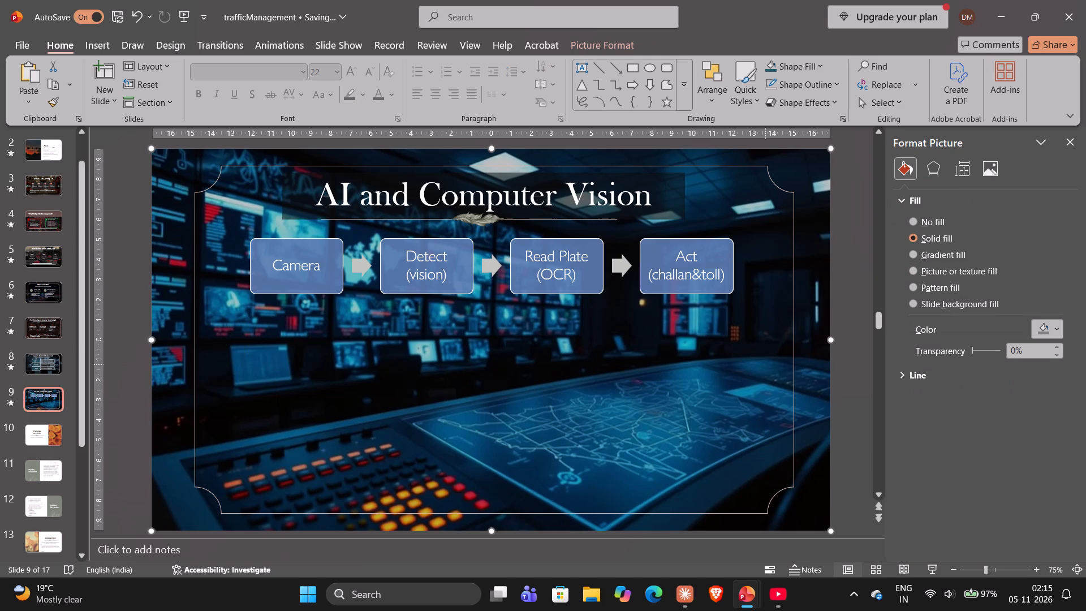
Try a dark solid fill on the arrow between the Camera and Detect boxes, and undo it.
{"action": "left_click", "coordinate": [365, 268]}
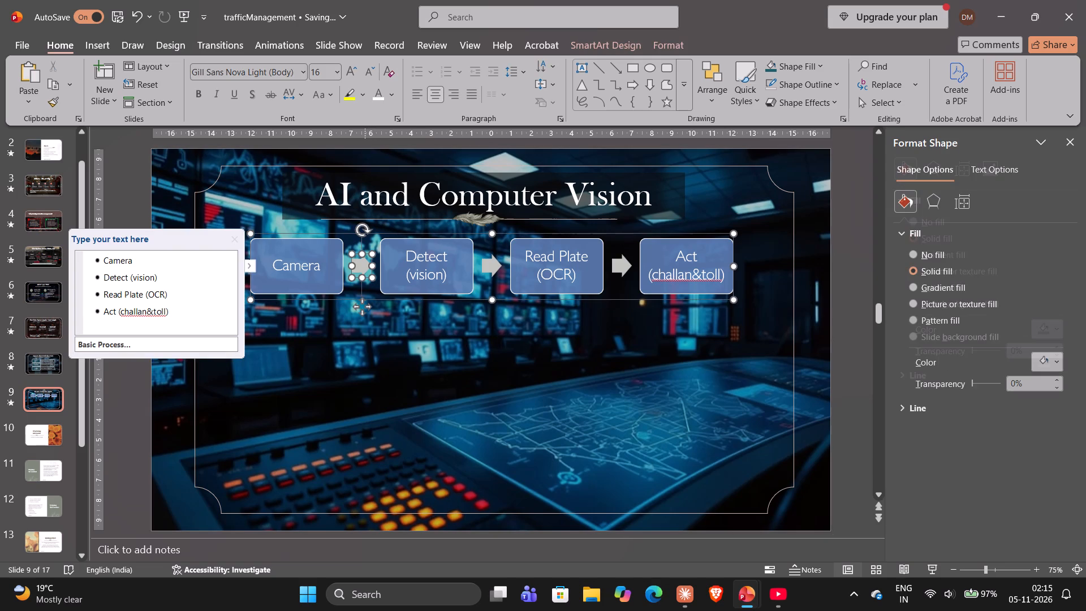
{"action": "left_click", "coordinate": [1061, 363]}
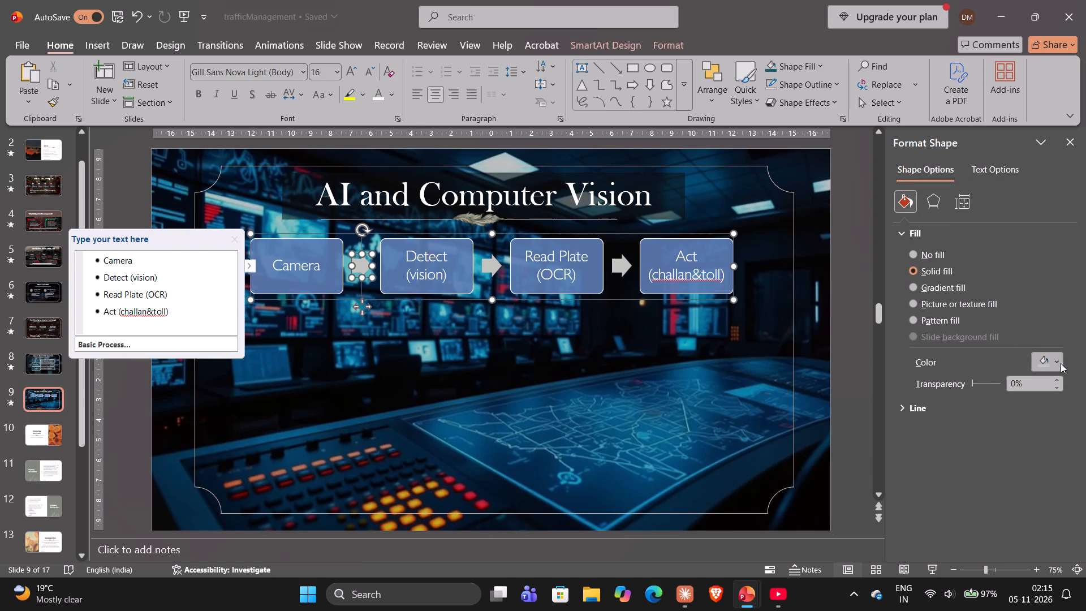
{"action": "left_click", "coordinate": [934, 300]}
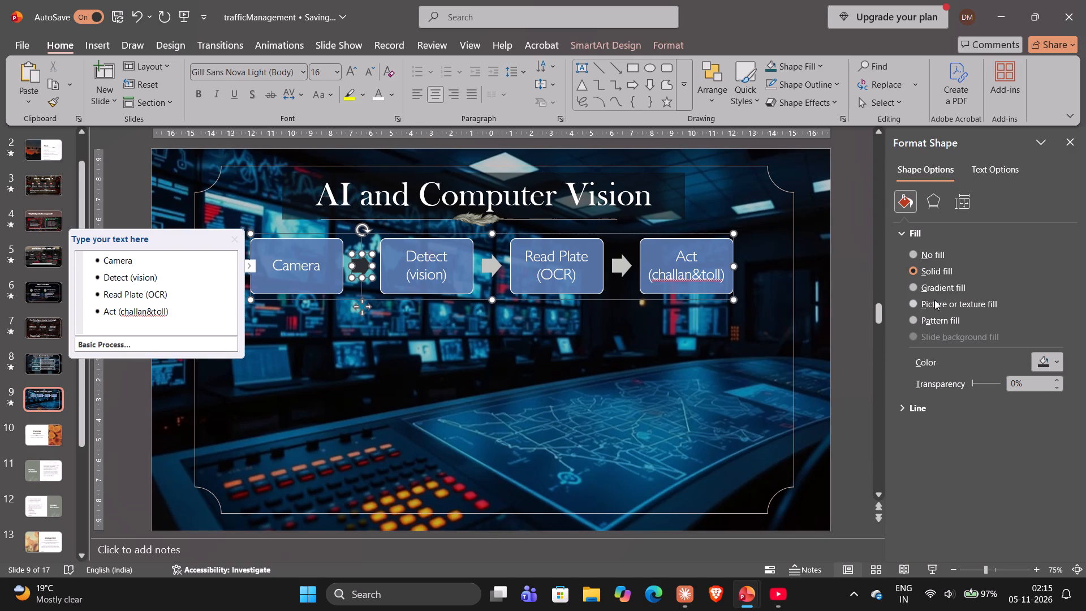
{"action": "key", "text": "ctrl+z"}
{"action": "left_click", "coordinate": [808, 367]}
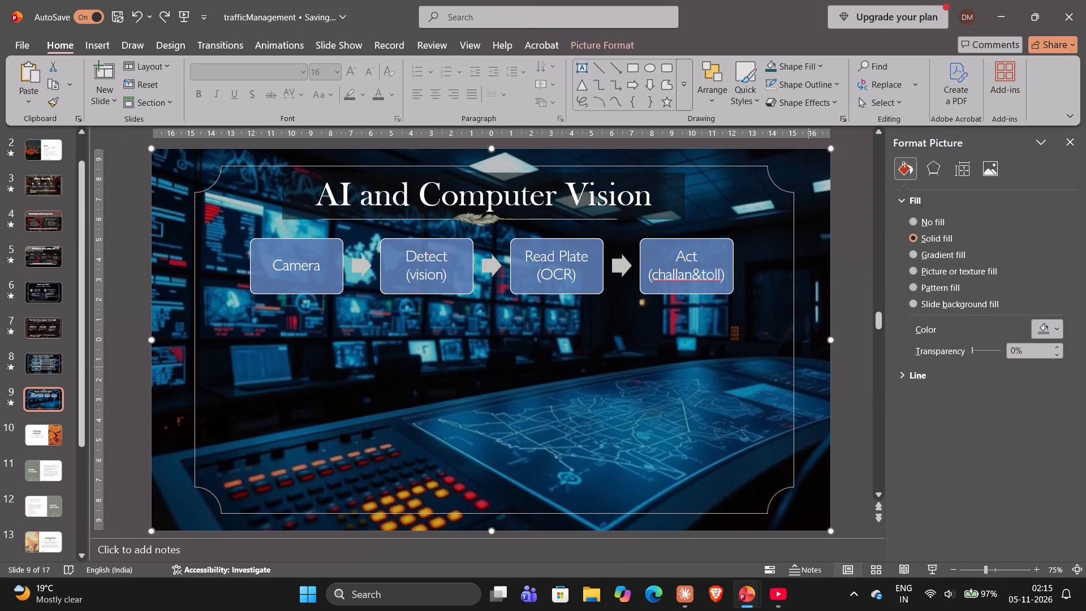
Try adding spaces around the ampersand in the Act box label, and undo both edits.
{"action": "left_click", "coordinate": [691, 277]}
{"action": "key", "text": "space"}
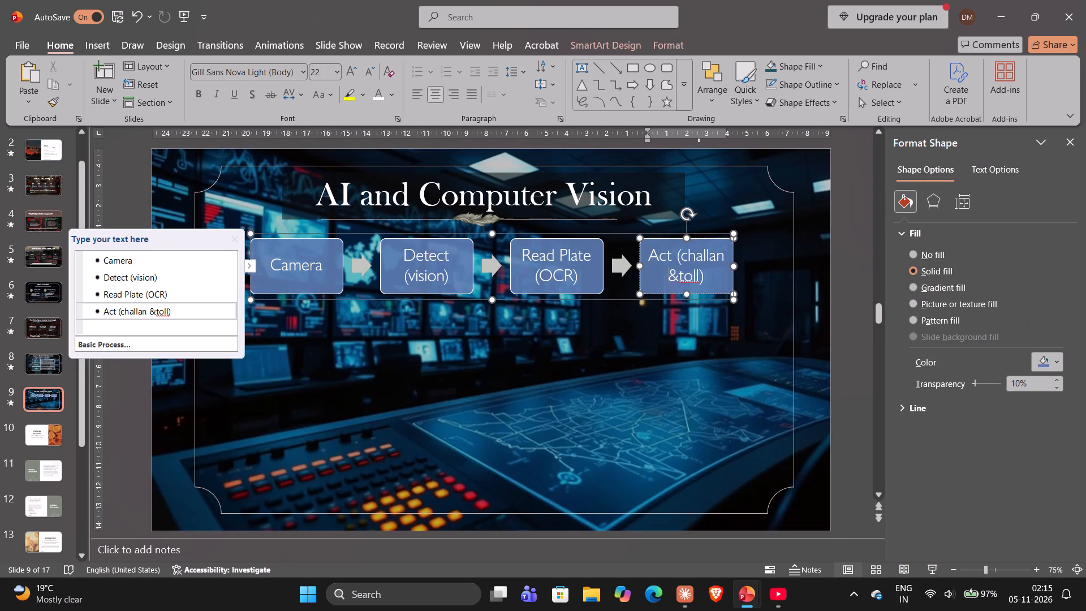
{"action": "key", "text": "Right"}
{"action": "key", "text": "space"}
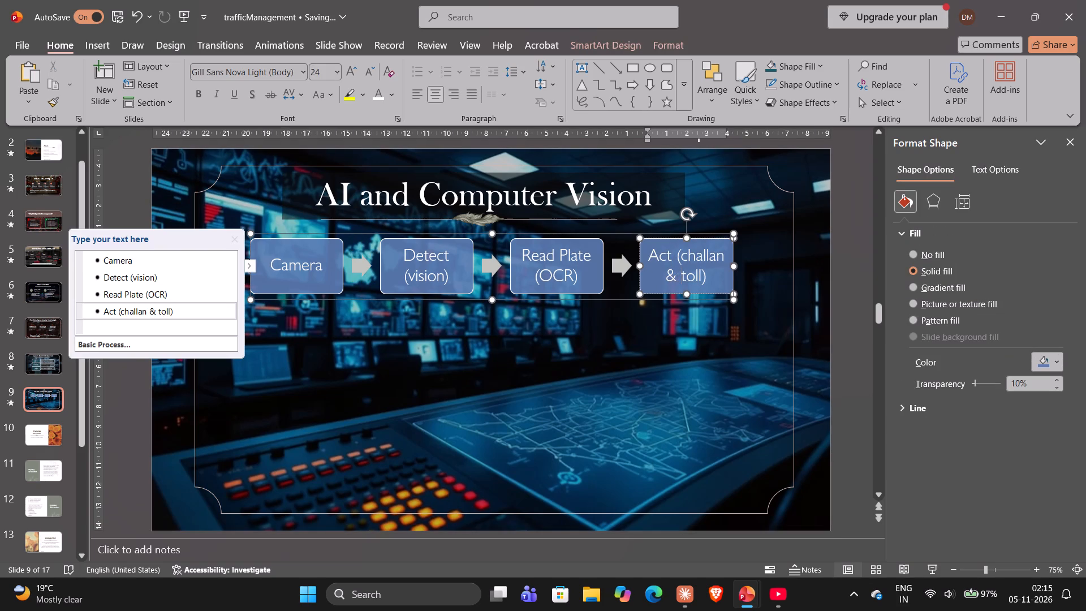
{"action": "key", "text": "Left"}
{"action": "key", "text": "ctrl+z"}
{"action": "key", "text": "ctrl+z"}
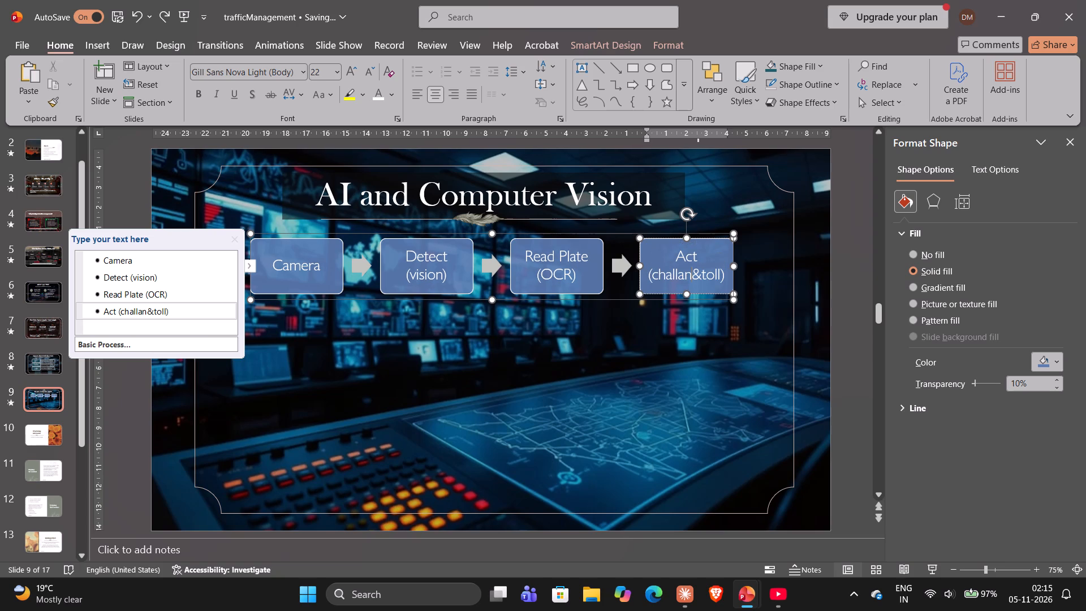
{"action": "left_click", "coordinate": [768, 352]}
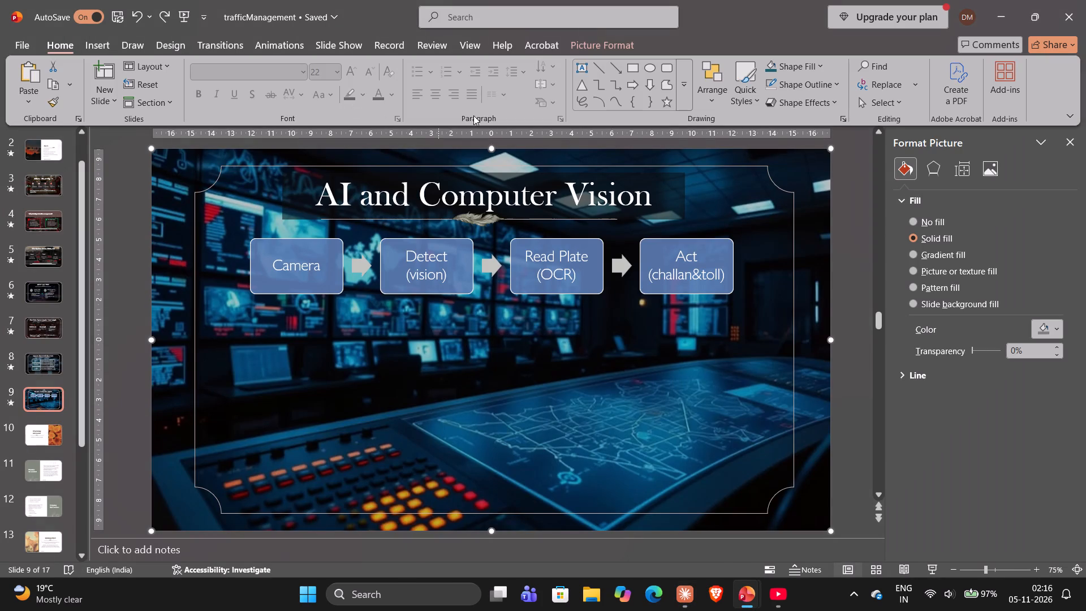
Insert a Text Card Side Line Quote SmartArt graphic on the AI and Computer Vision slide.
{"action": "left_click", "coordinate": [98, 46]}
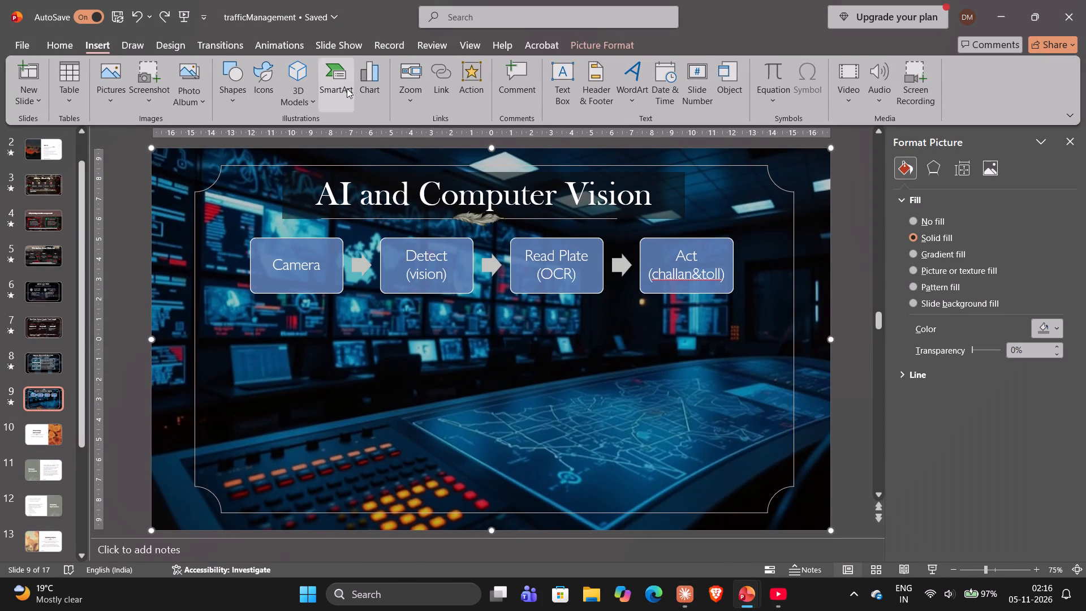
{"action": "left_click", "coordinate": [342, 85]}
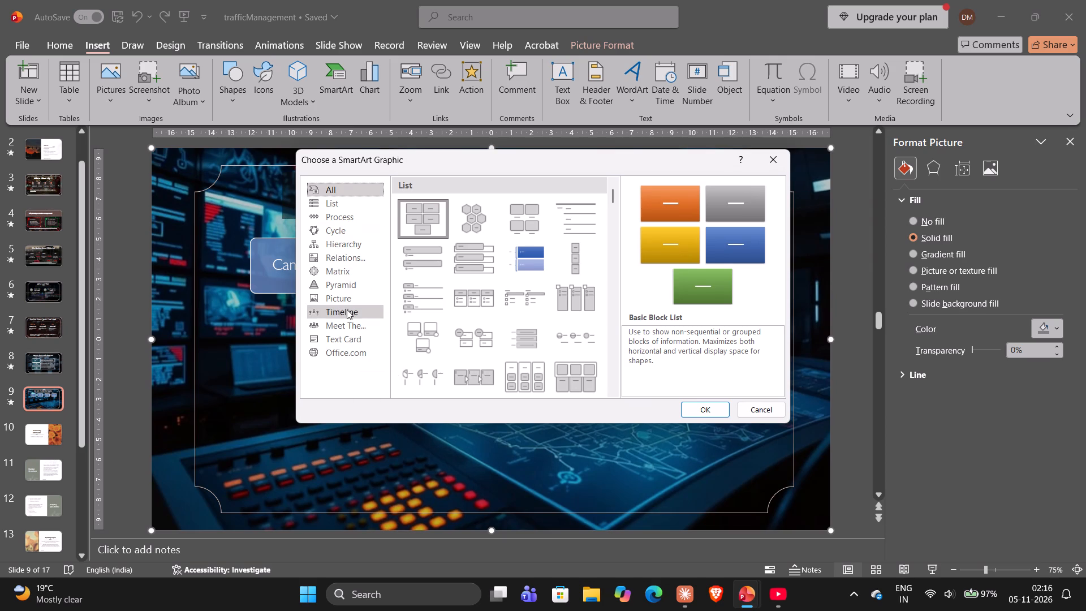
{"action": "left_click", "coordinate": [344, 332]}
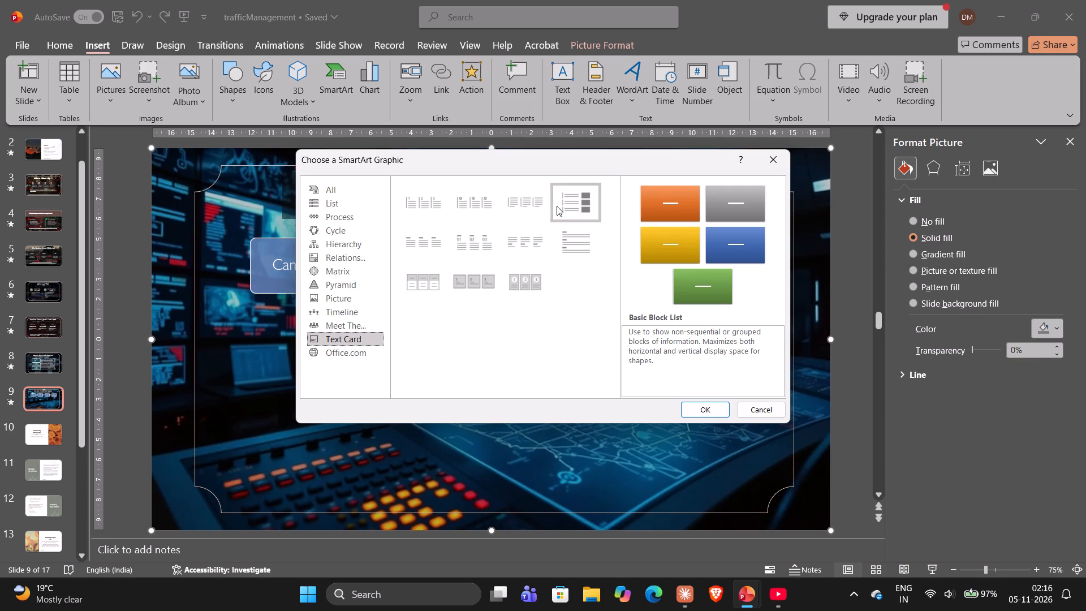
{"action": "left_click", "coordinate": [522, 210]}
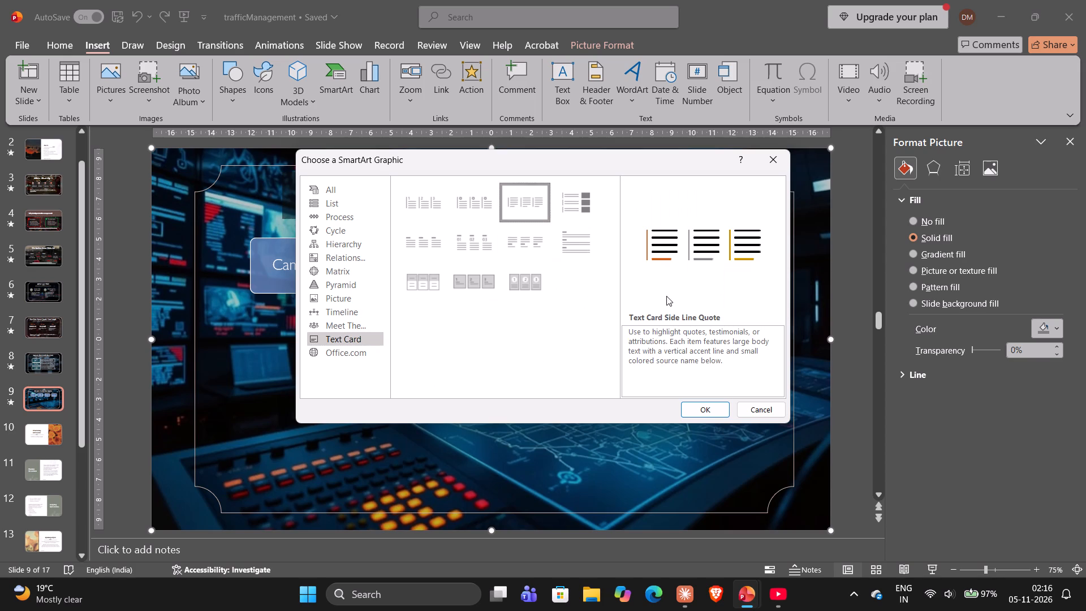
{"action": "left_click", "coordinate": [704, 406]}
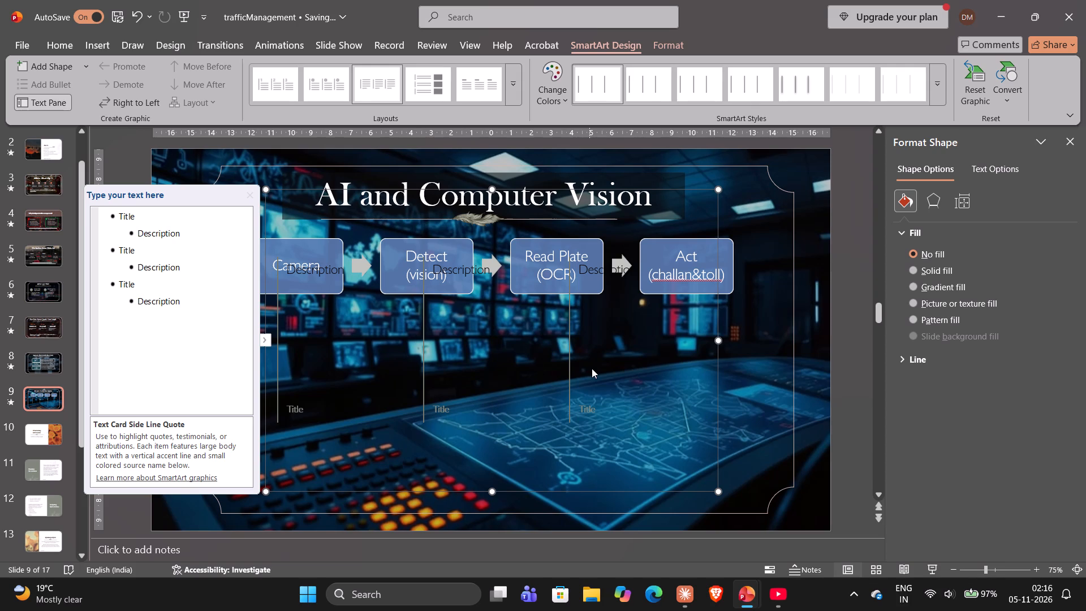
Switch to the smart-city-traffic-management reference deck and check the text cards on its AI and computer vision slide.
{"action": "key", "text": "alt+Tab"}
{"action": "key", "text": "alt+Tab"}
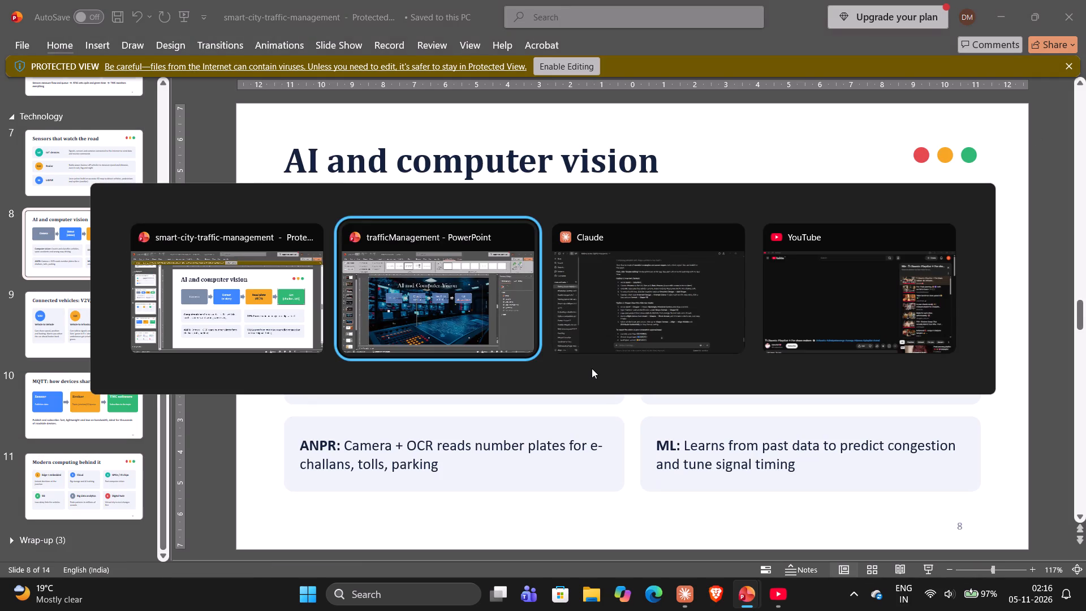
{"action": "key", "text": "alt+Tab"}
{"action": "key", "text": "alt+Tab"}
{"action": "key", "text": "alt+Tab"}
{"action": "key", "text": "alt+Tab"}
{"action": "key", "text": "alt+Tab"}
{"action": "key", "text": "alt+Tab"}
{"action": "key", "text": "alt+Tab"}
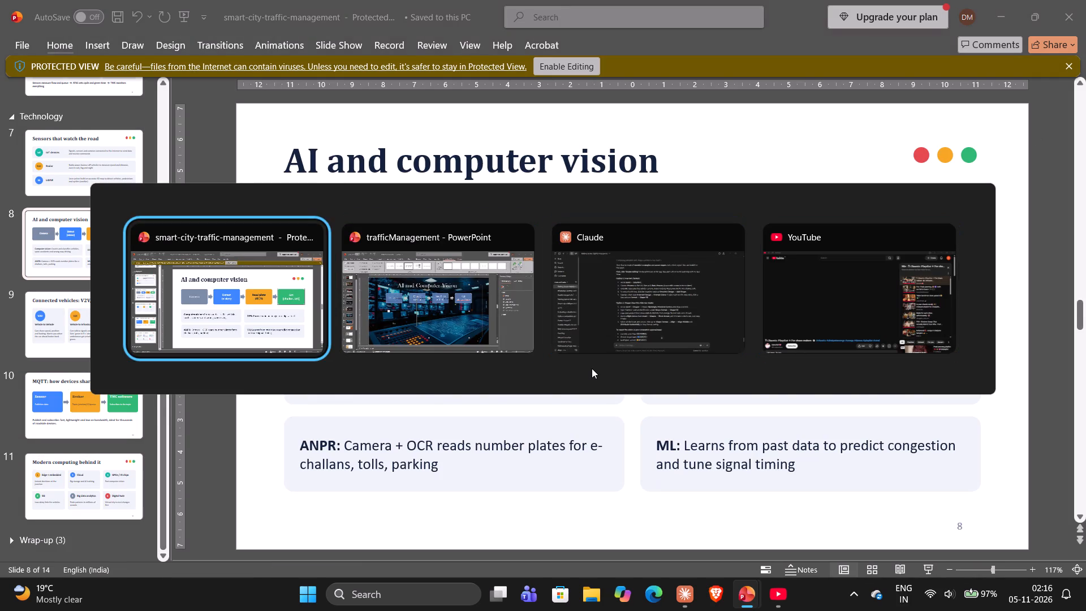
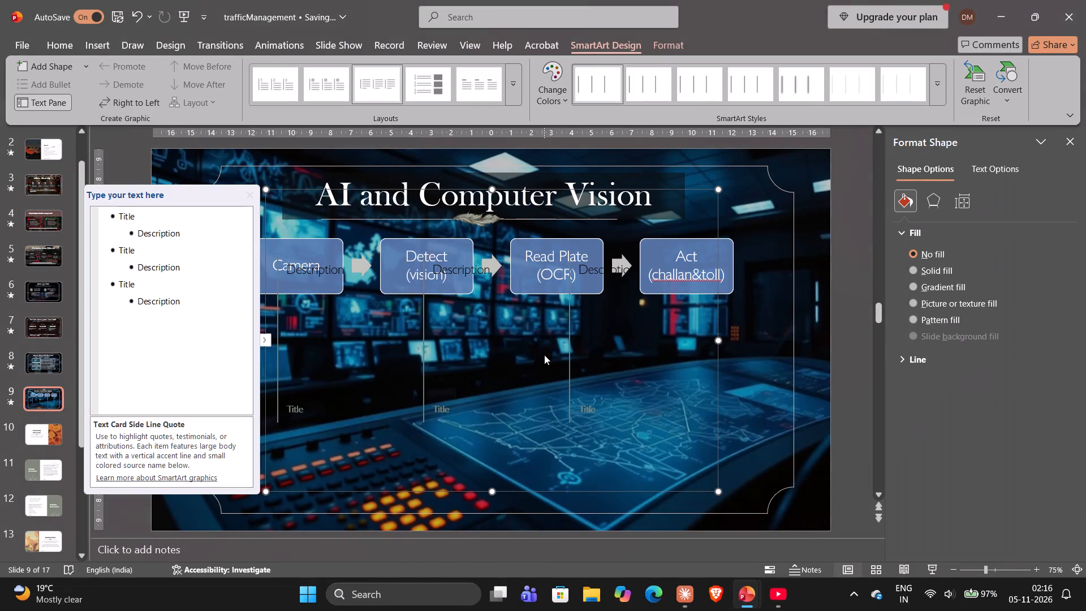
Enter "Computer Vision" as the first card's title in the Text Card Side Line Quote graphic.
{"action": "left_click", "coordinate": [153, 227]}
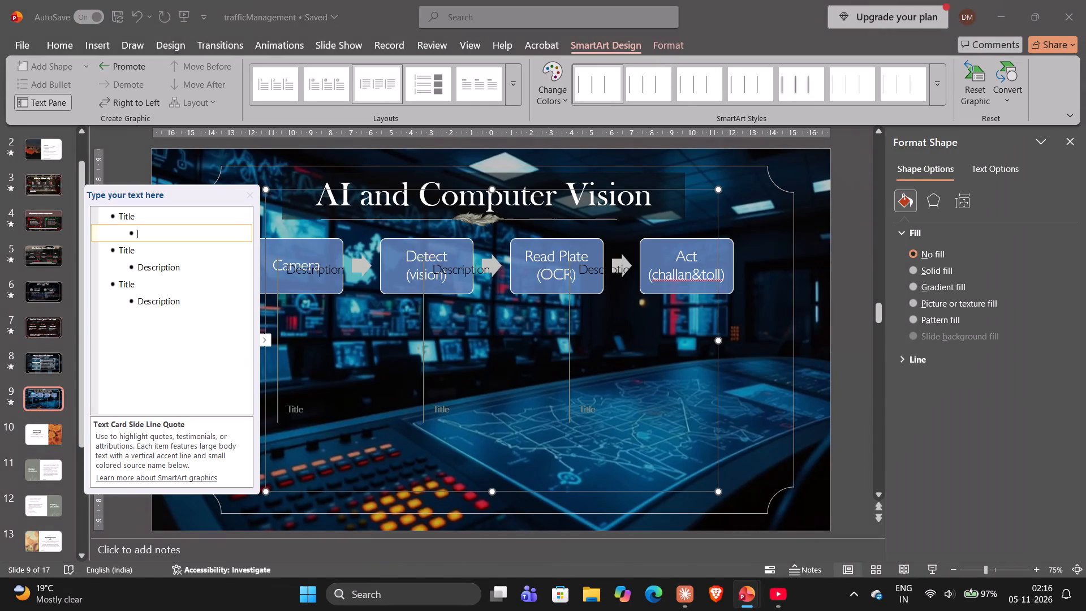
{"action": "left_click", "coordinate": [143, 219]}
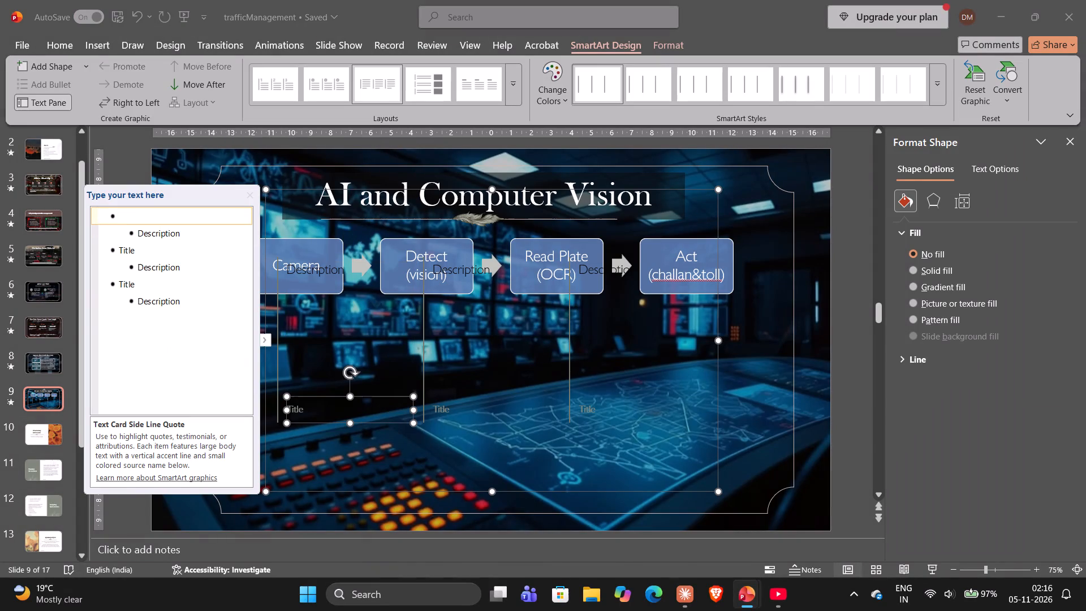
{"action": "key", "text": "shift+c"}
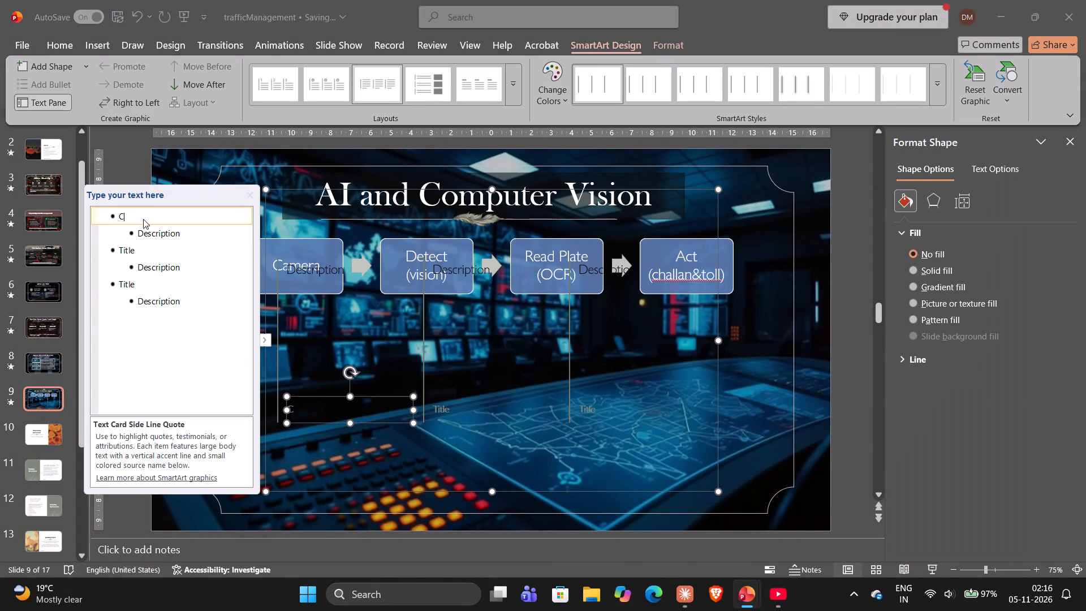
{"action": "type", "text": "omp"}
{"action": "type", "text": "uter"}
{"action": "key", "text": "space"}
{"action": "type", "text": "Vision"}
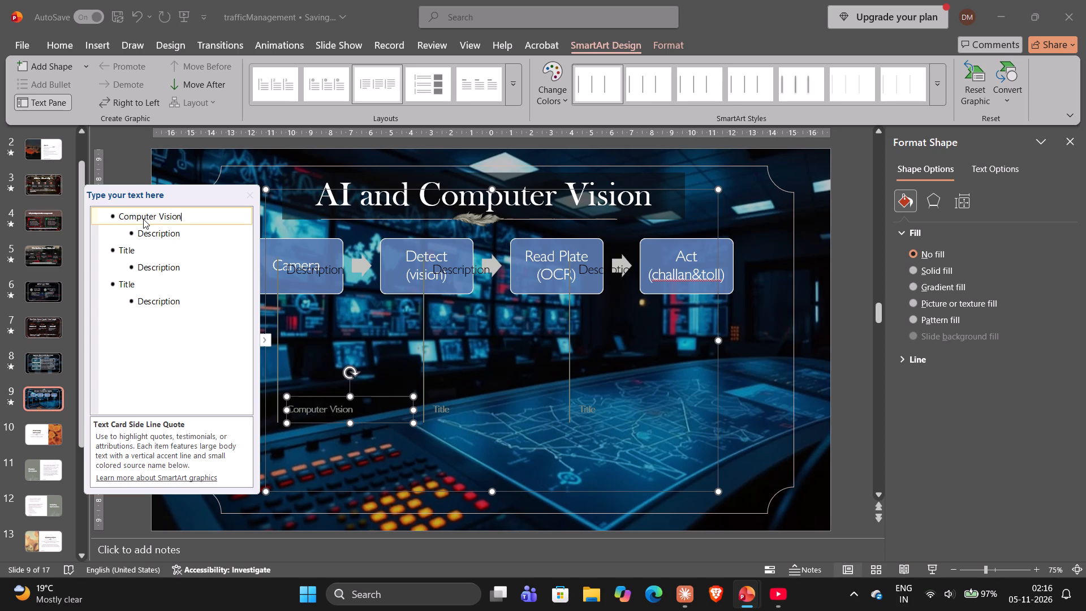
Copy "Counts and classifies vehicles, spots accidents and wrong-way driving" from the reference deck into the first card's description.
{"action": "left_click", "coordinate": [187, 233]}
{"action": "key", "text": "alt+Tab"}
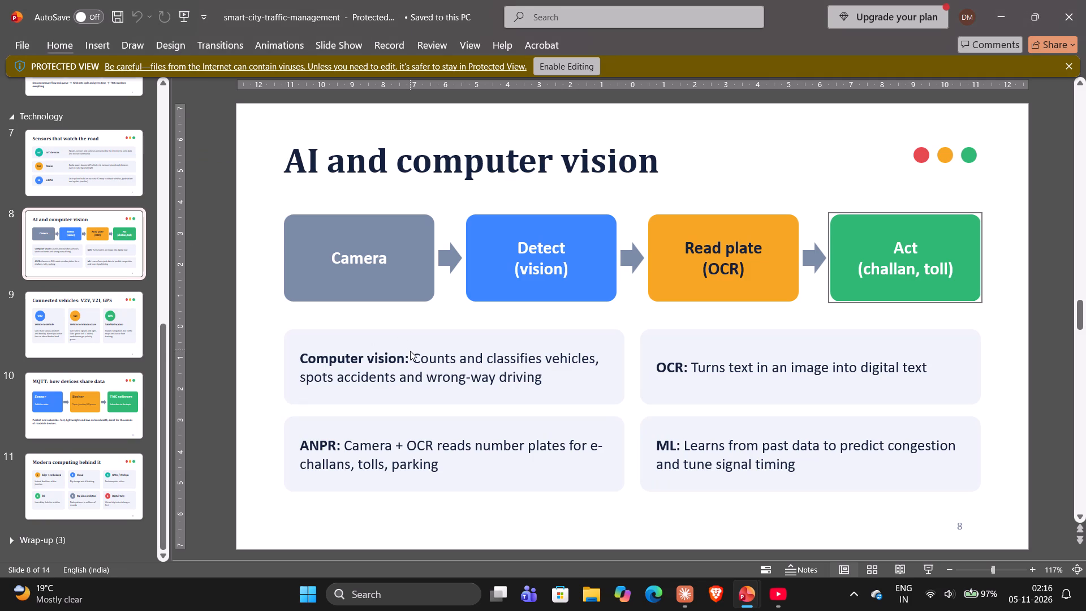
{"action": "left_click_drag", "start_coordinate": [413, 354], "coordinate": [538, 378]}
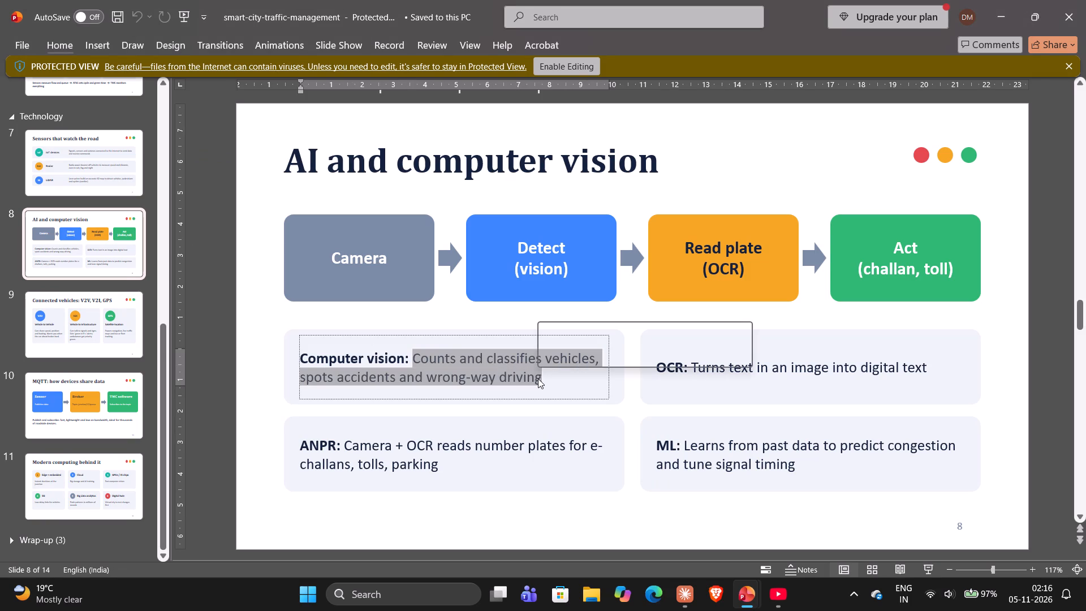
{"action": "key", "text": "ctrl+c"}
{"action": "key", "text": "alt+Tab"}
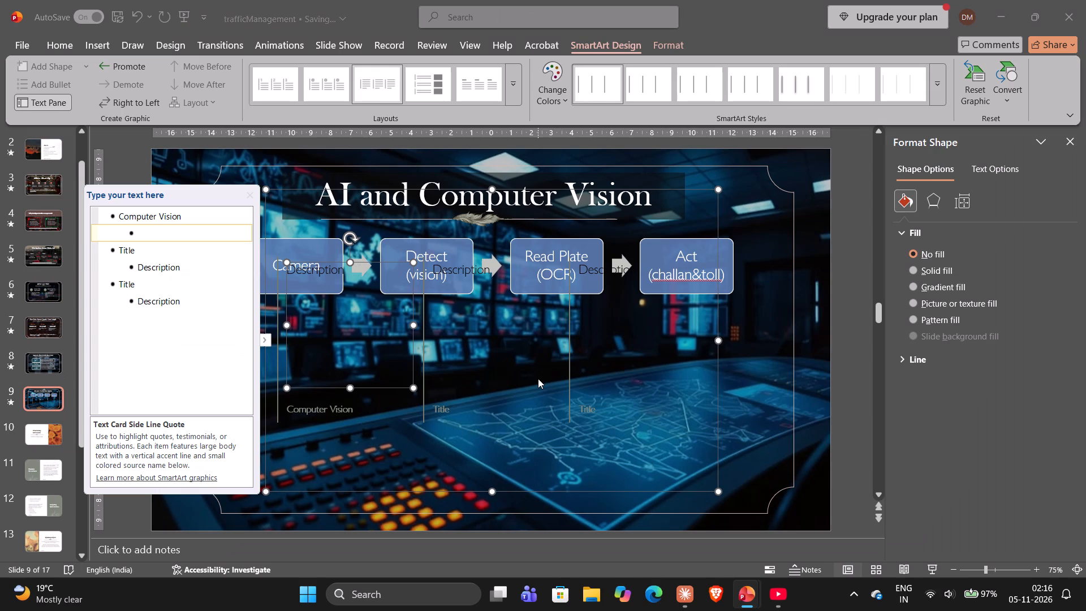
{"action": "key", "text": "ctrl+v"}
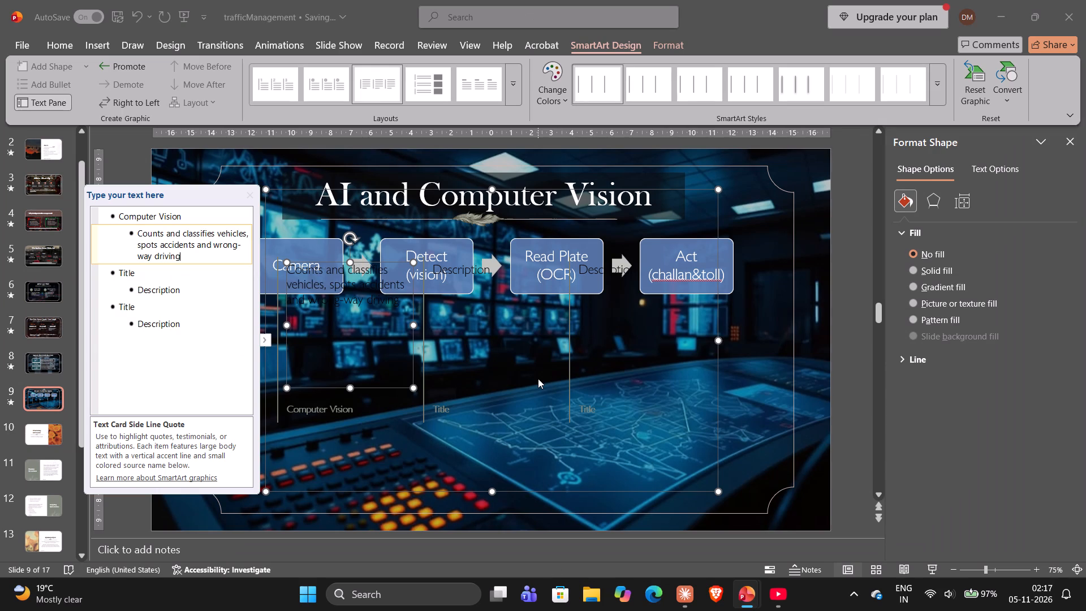
Undo the text card entries, the text card SmartArt insertion and the ampersand in the Act box label.
{"action": "key", "text": "ctrl+z"}
{"action": "key", "text": "ctrl+z"}
{"action": "key", "text": "ctrl+z"}
{"action": "key", "text": "ctrl+z"}
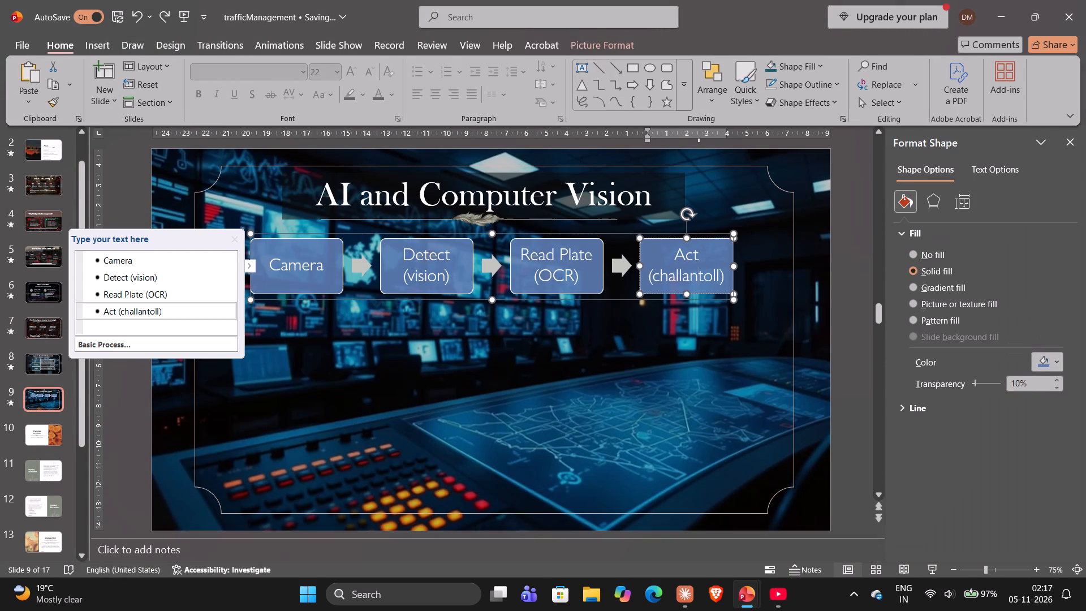
Separate the words in the Act box label with a comma so it reads "Act (challan,toll)".
{"action": "key", "text": "shift+ampersand"}
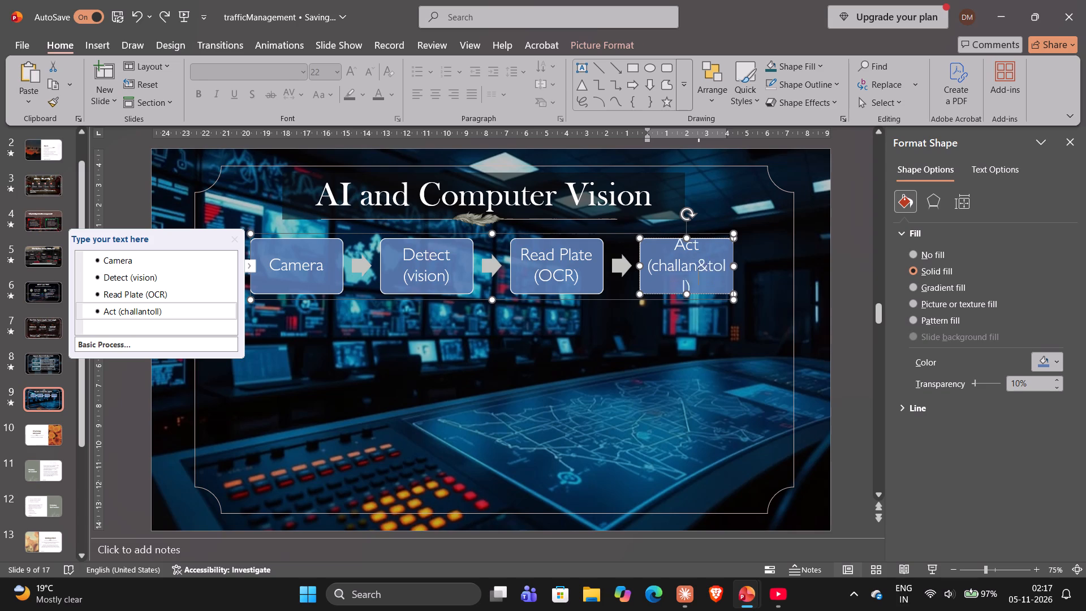
{"action": "key", "text": "BackSpace"}
{"action": "key", "text": "comma"}
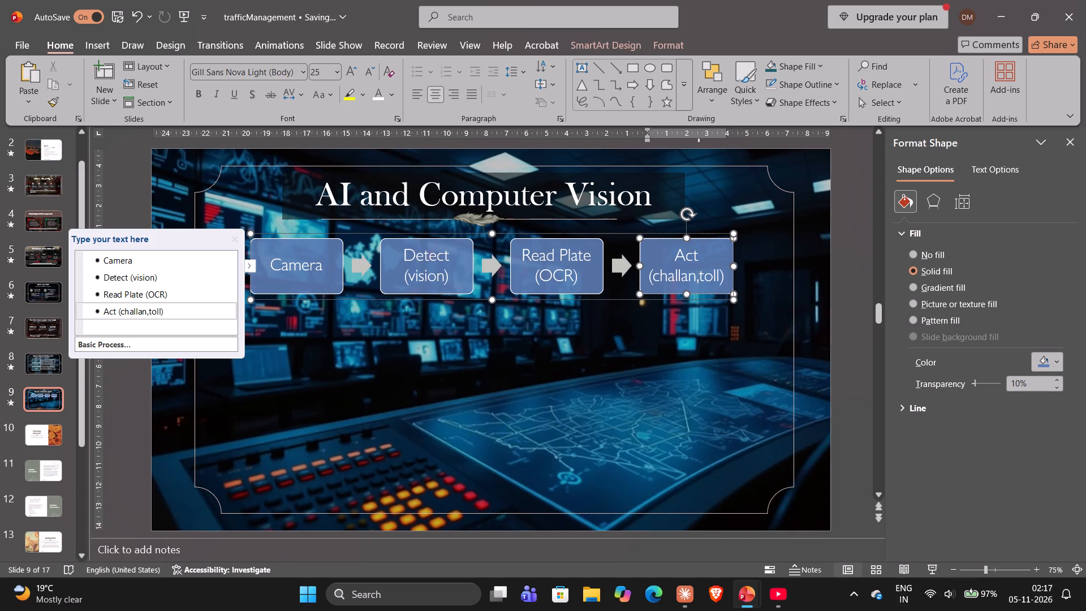
{"action": "key", "text": "Down"}
{"action": "left_click", "coordinate": [675, 388]}
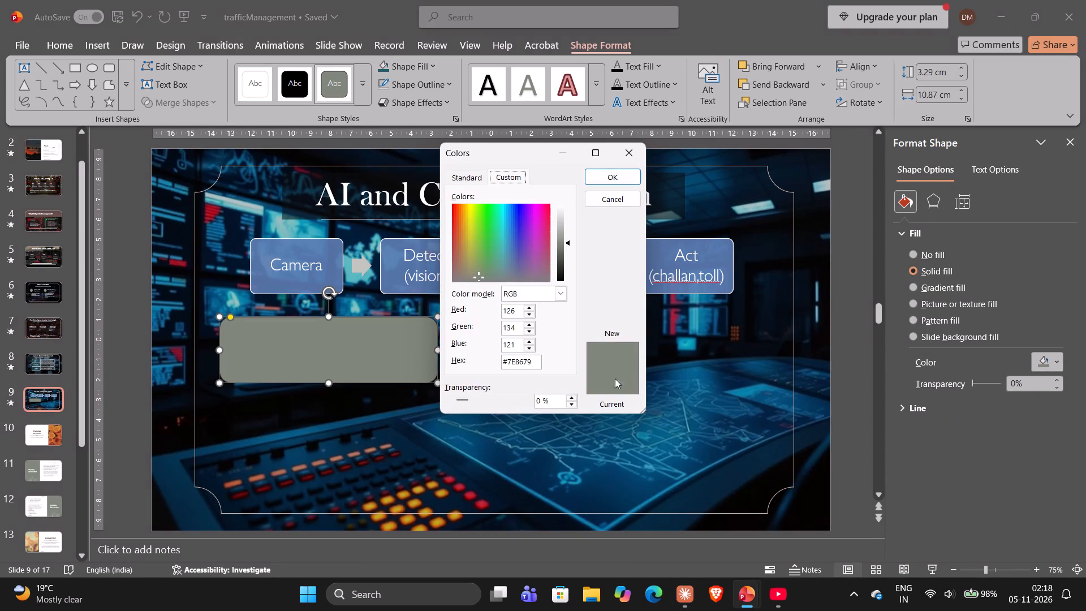
{"action": "left_click", "coordinate": [532, 363]}
{"action": "key", "text": "BackSpace"}
{"action": "key", "text": "BackSpace"}
{"action": "key", "text": "BackSpace"}
{"action": "key", "text": "BackSpace"}
{"action": "key", "text": "BackSpace"}
{"action": "key", "text": "BackSpace"}
{"action": "key", "text": "BackSpace"}
{"action": "key", "text": "BackSpace"}
{"action": "key", "text": "BackSpace"}
{"action": "key", "text": "BackSpace"}
{"action": "key", "text": "BackSpace"}
{"action": "key", "text": "BackSpace"}
{"action": "key", "text": "BackSpace"}
{"action": "key", "text": "BackSpace"}
{"action": "key", "text": "BackSpace"}
{"action": "key", "text": "ctrl+v"}
Set the custom charcoal fill's transparency to 30% and apply the fill to the rounded rectangle.
{"action": "left_click", "coordinate": [553, 401]}
{"action": "key", "text": "Left"}
{"action": "key", "text": "BackSpace"}
{"action": "key", "text": "BackSpace"}
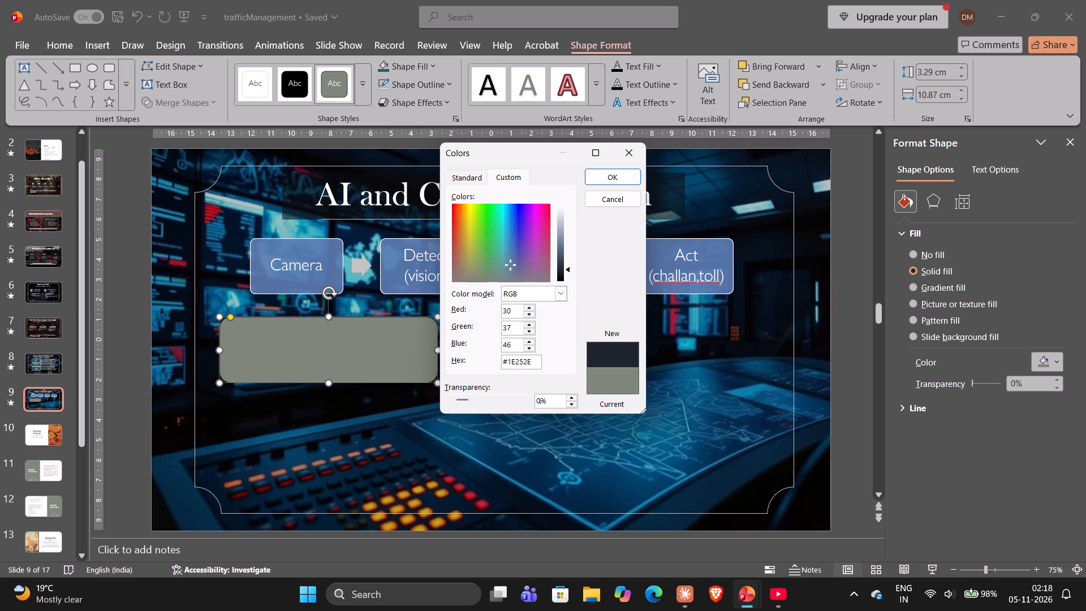
{"action": "type", "text": "30"}
{"action": "key", "text": "space"}
{"action": "left_click", "coordinate": [626, 178]}
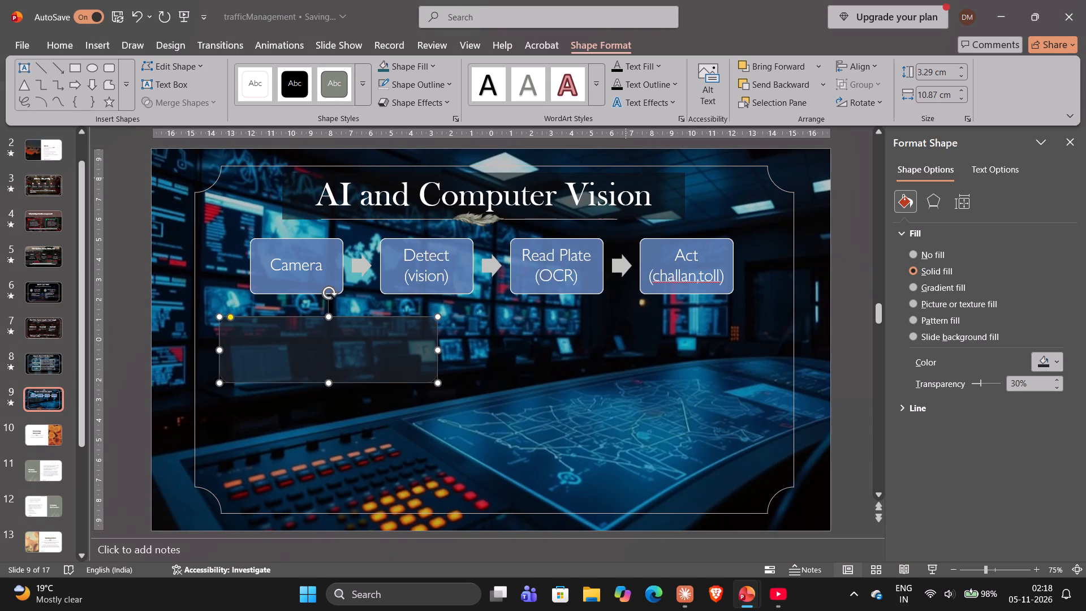
Adjust the rounded rectangle's fill transparency to 25%.
{"action": "triple_click", "coordinate": [1060, 389]}
{"action": "double_click", "coordinate": [1060, 389]}
{"action": "left_click", "coordinate": [1060, 389]}
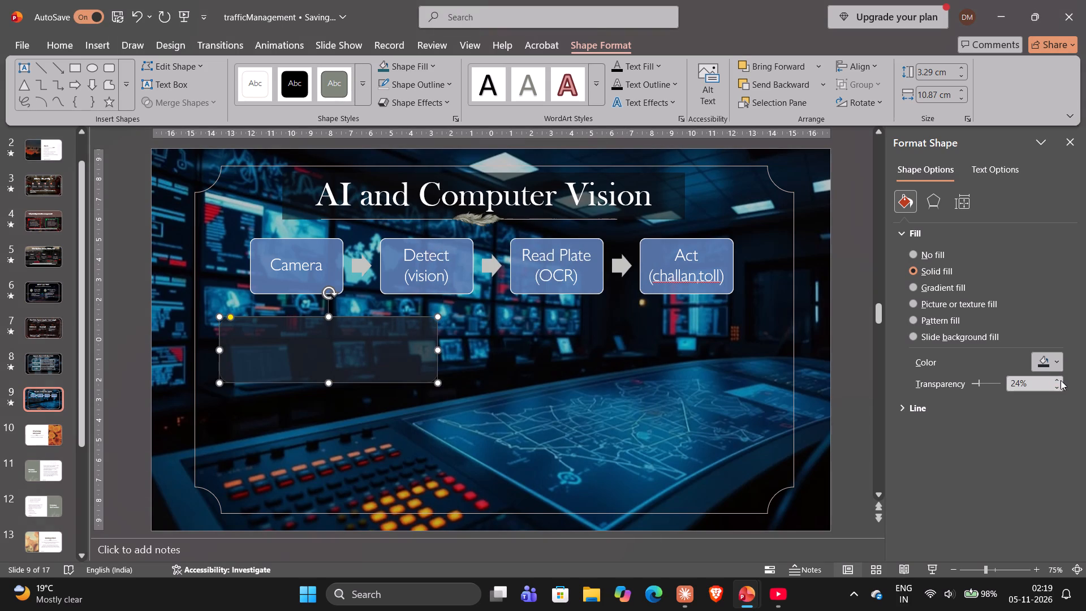
{"action": "left_click", "coordinate": [1057, 376]}
Duplicate the dark rounded rectangle and place the copy beneath the Read Plate and Act boxes, level with the first rectangle.
{"action": "left_click", "coordinate": [413, 371]}
{"action": "key", "text": "ctrl+c"}
{"action": "left_click", "coordinate": [501, 355]}
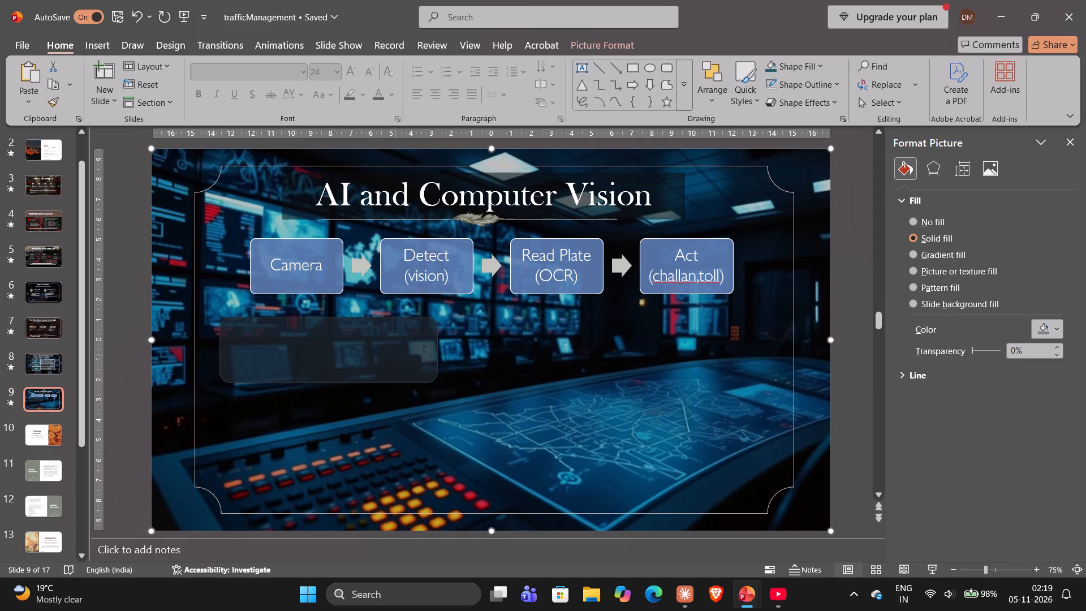
{"action": "key", "text": "ctrl+v"}
{"action": "left_click", "coordinate": [395, 355]}
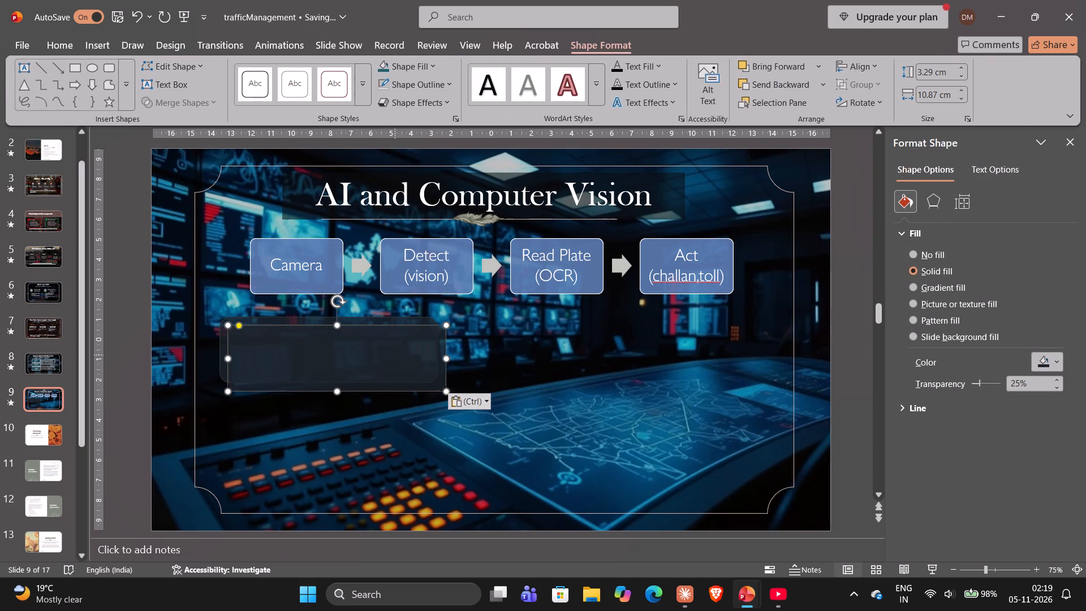
{"action": "left_click_drag", "start_coordinate": [395, 355], "coordinate": [447, 354]}
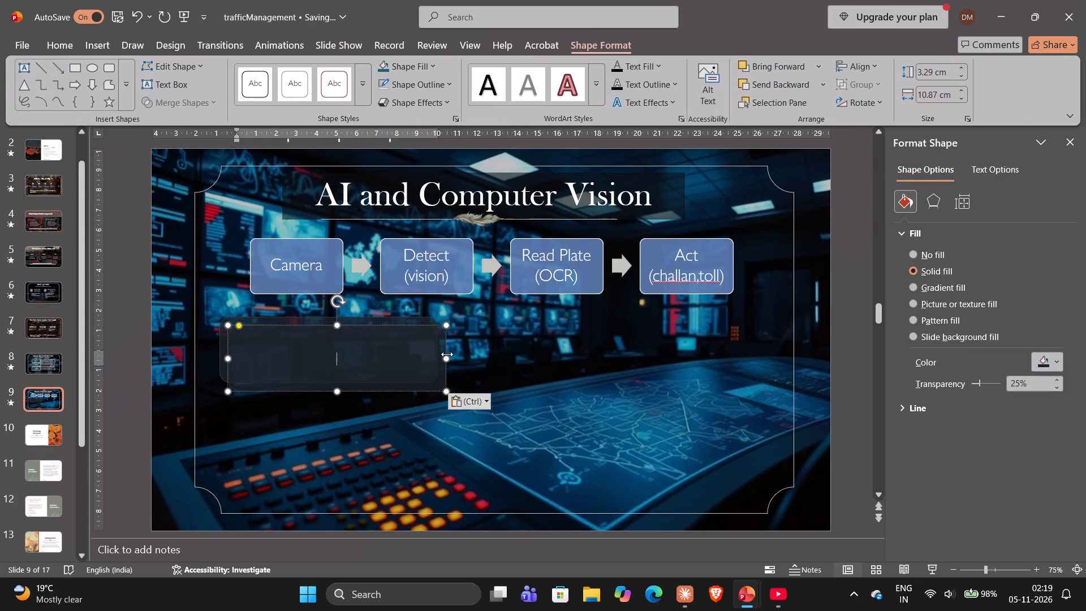
{"action": "left_click_drag", "start_coordinate": [447, 354], "coordinate": [429, 353]}
{"action": "left_click_drag", "start_coordinate": [429, 353], "coordinate": [700, 352]}
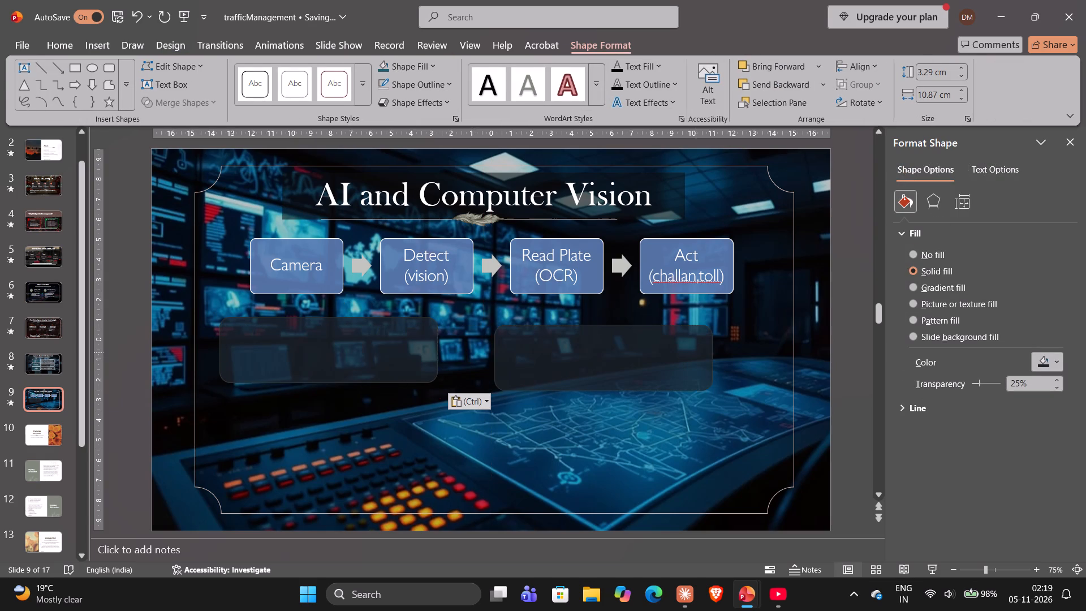
{"action": "left_click_drag", "start_coordinate": [700, 352], "coordinate": [701, 349]}
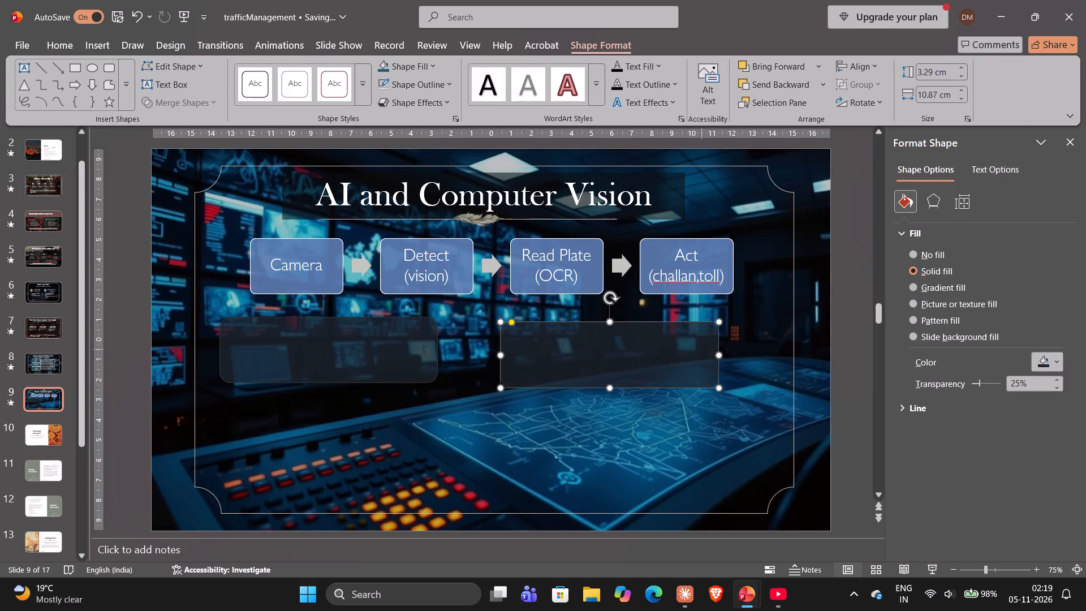
{"action": "key", "text": "ctrl+c"}
{"action": "left_click_drag", "start_coordinate": [675, 348], "coordinate": [663, 350]}
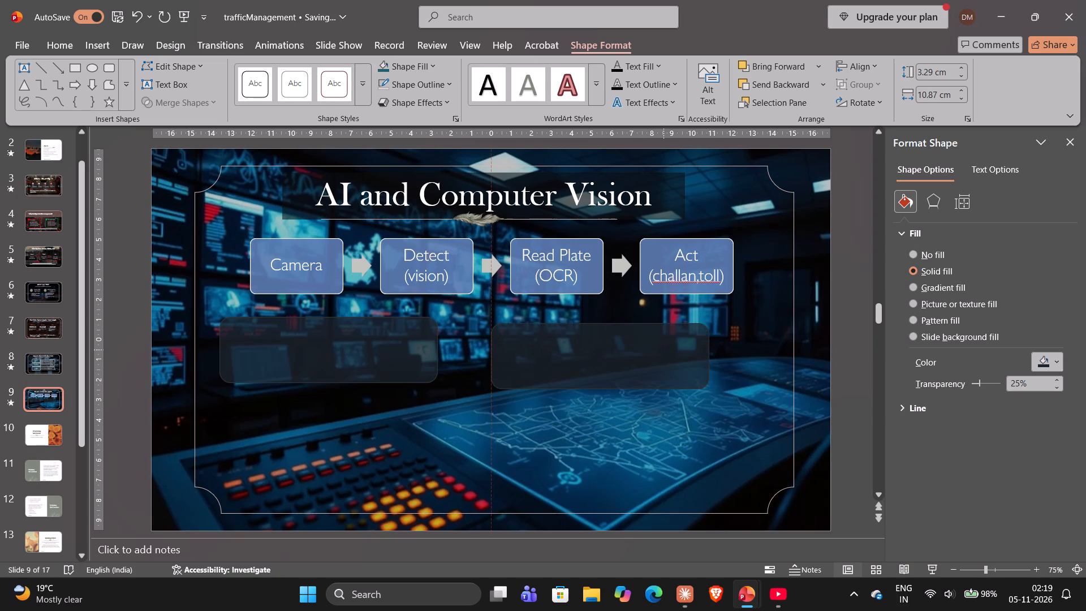
{"action": "left_click_drag", "start_coordinate": [663, 350], "coordinate": [664, 343]}
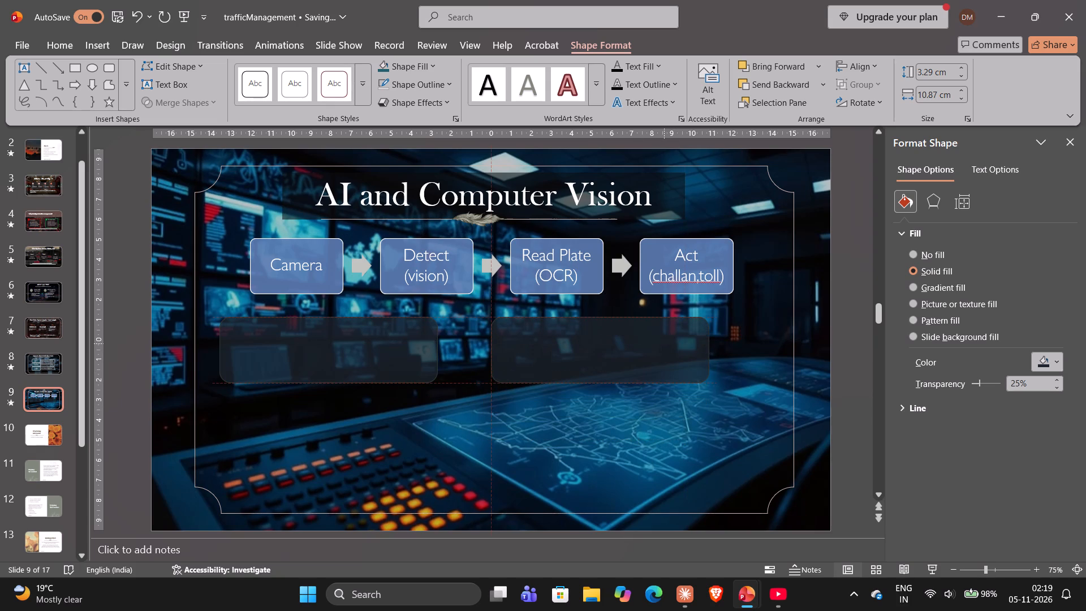
{"action": "left_click_drag", "start_coordinate": [664, 343], "coordinate": [681, 345]}
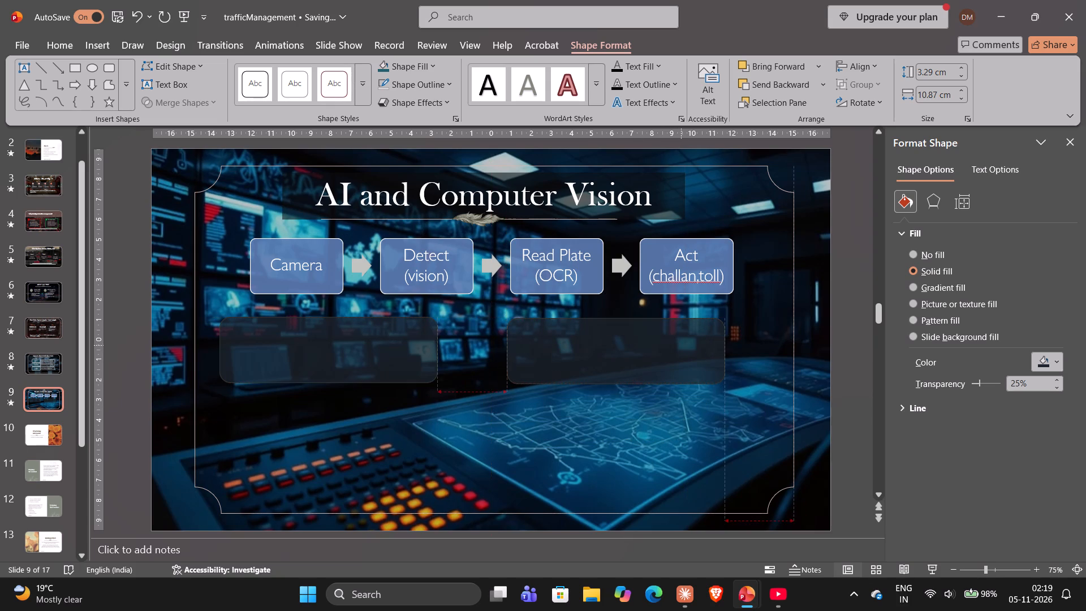
{"action": "left_click_drag", "start_coordinate": [681, 345], "coordinate": [682, 343]}
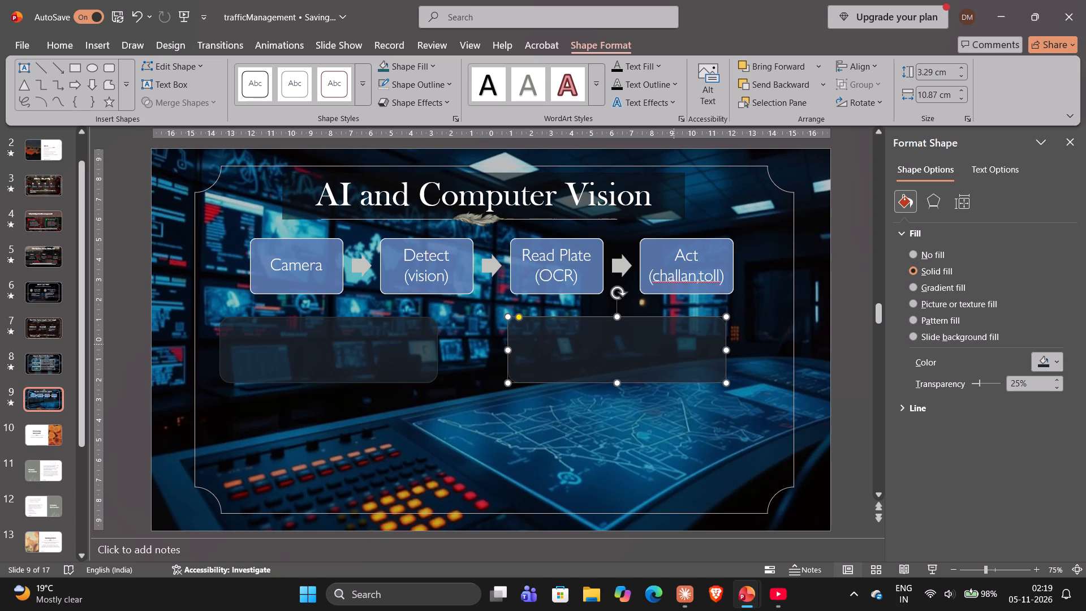
Add a third copy of the dark rounded rectangle directly below the first one, aligned with its side edges.
{"action": "left_click", "coordinate": [673, 344]}
{"action": "key", "text": "ctrl+v"}
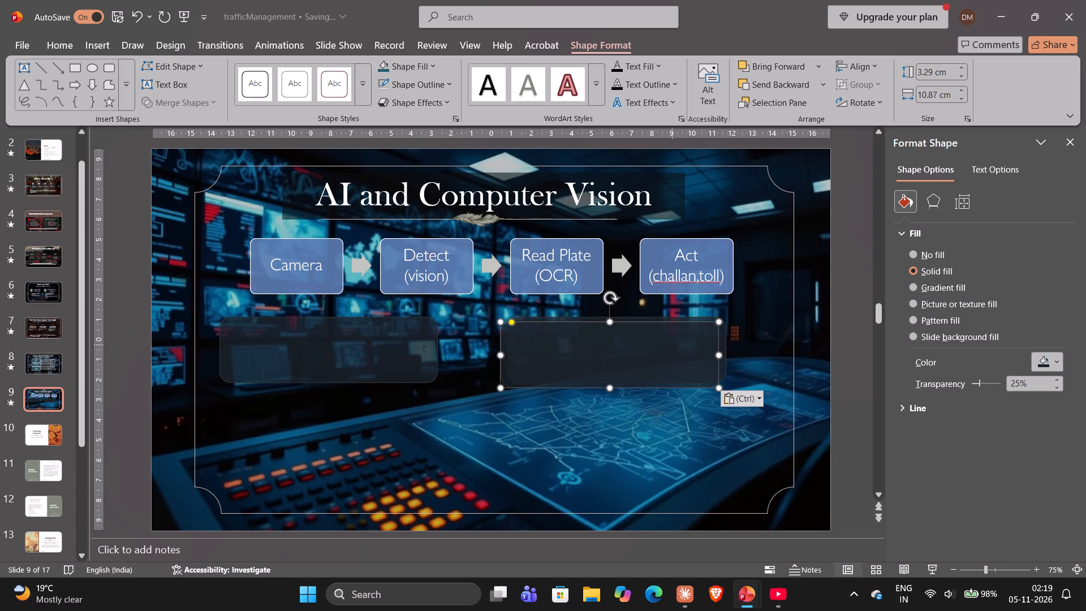
{"action": "left_click_drag", "start_coordinate": [661, 351], "coordinate": [371, 438]}
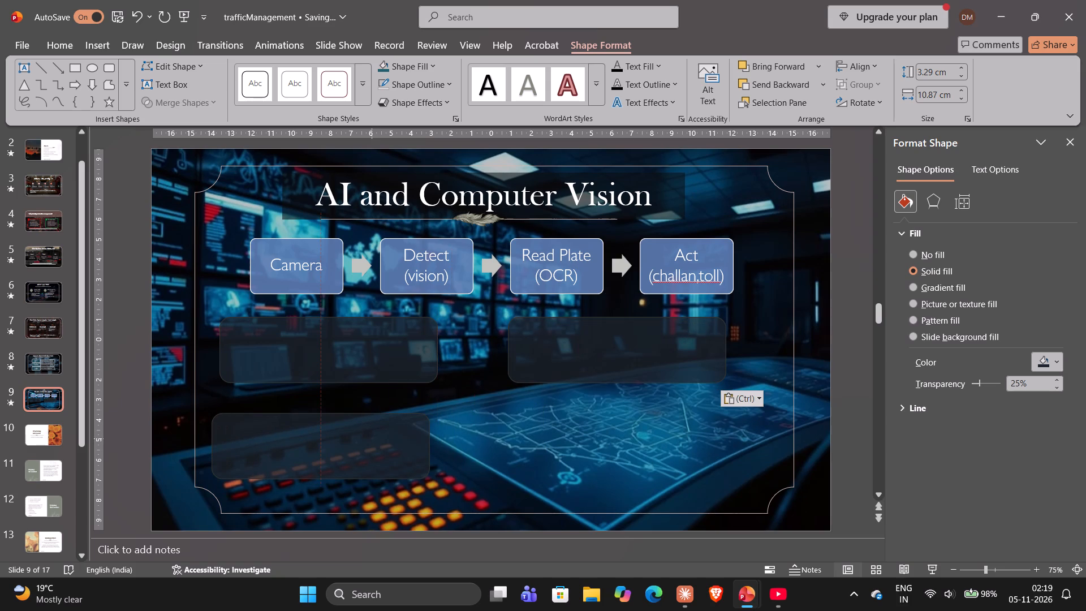
{"action": "left_click_drag", "start_coordinate": [371, 438], "coordinate": [379, 437]}
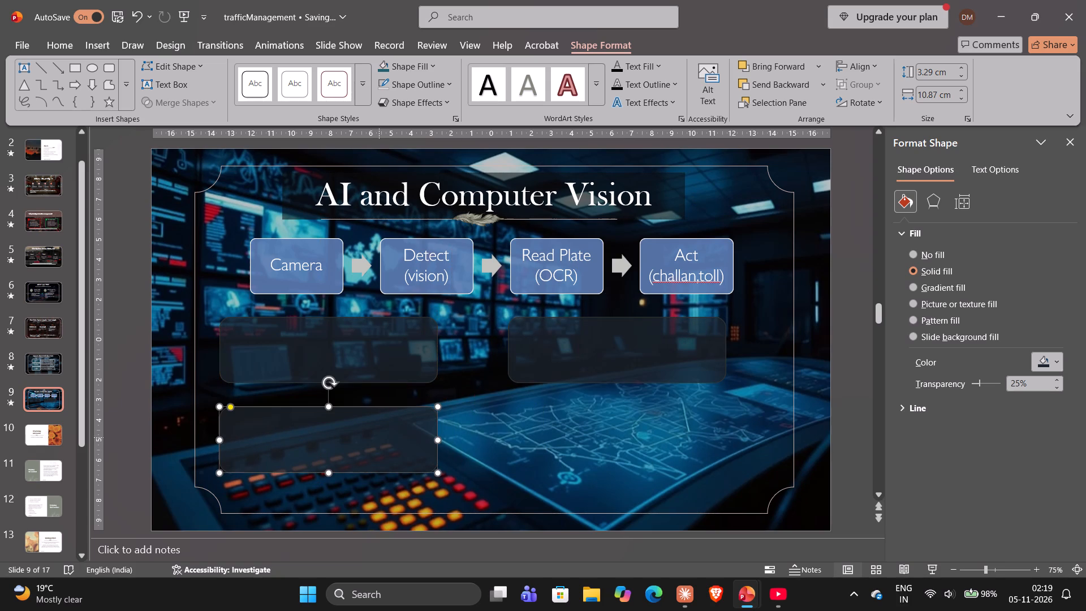
Add a fourth copy below the Read Plate and Act description rectangle, aligned with it and level with the third copy.
{"action": "left_click", "coordinate": [379, 437]}
{"action": "key", "text": "ctrl+v"}
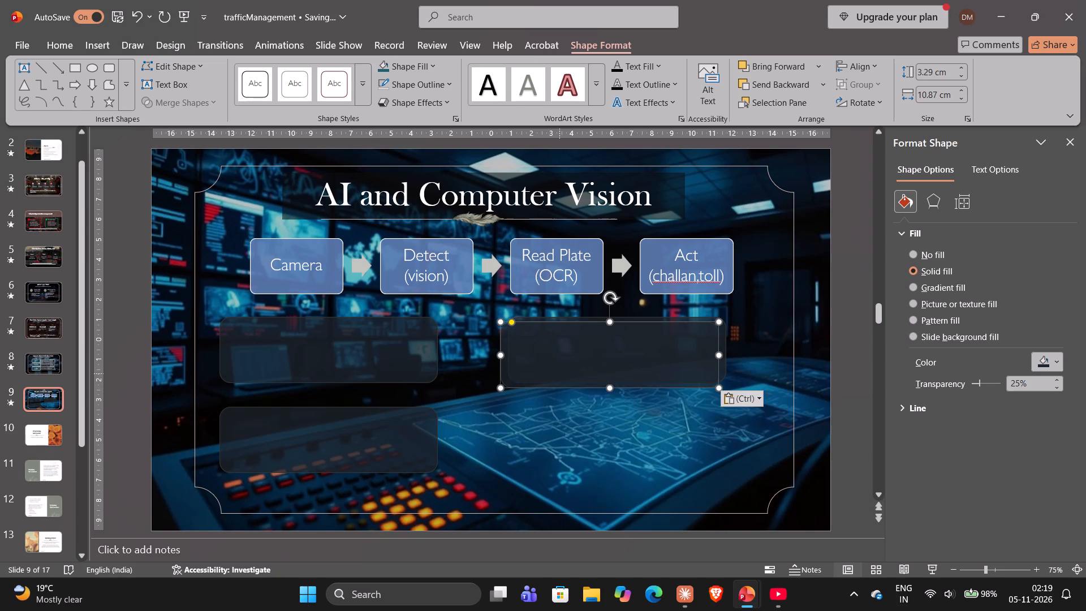
{"action": "left_click_drag", "start_coordinate": [558, 373], "coordinate": [563, 446]}
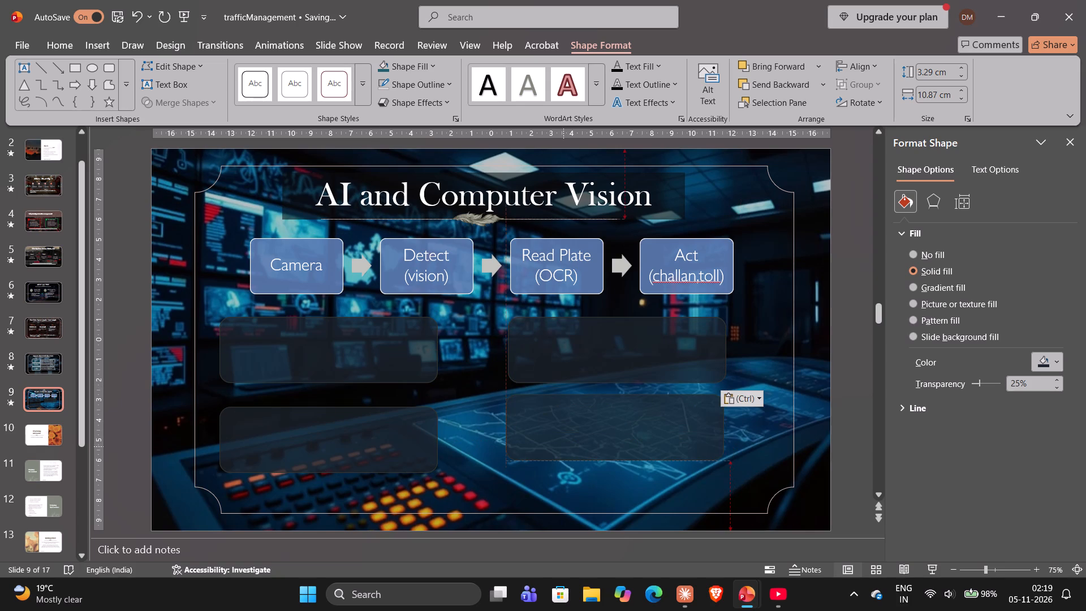
{"action": "left_click_drag", "start_coordinate": [563, 446], "coordinate": [558, 450]}
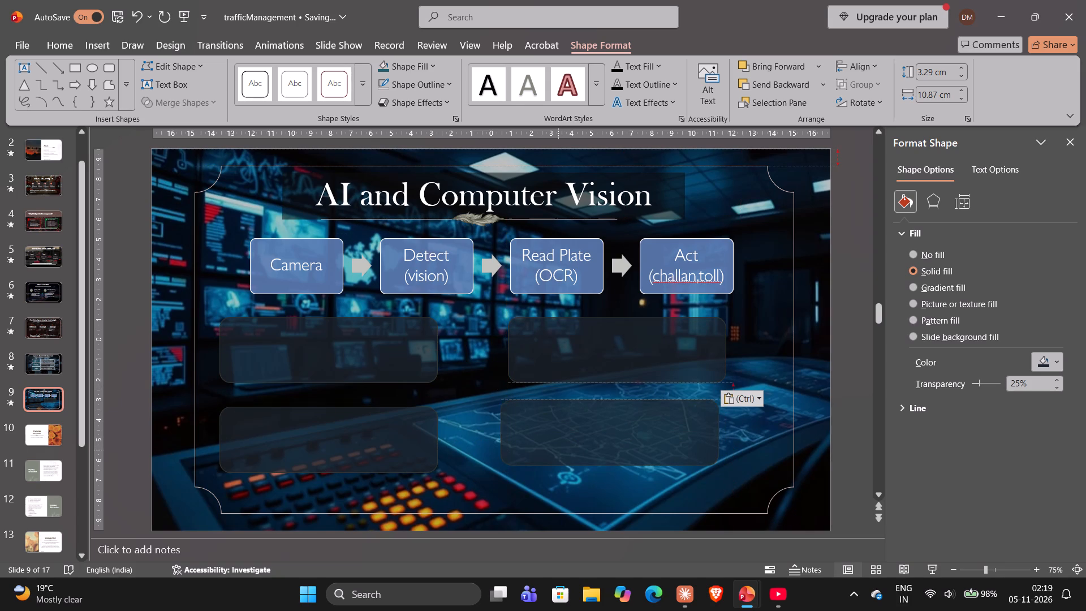
{"action": "left_click_drag", "start_coordinate": [558, 450], "coordinate": [563, 459]}
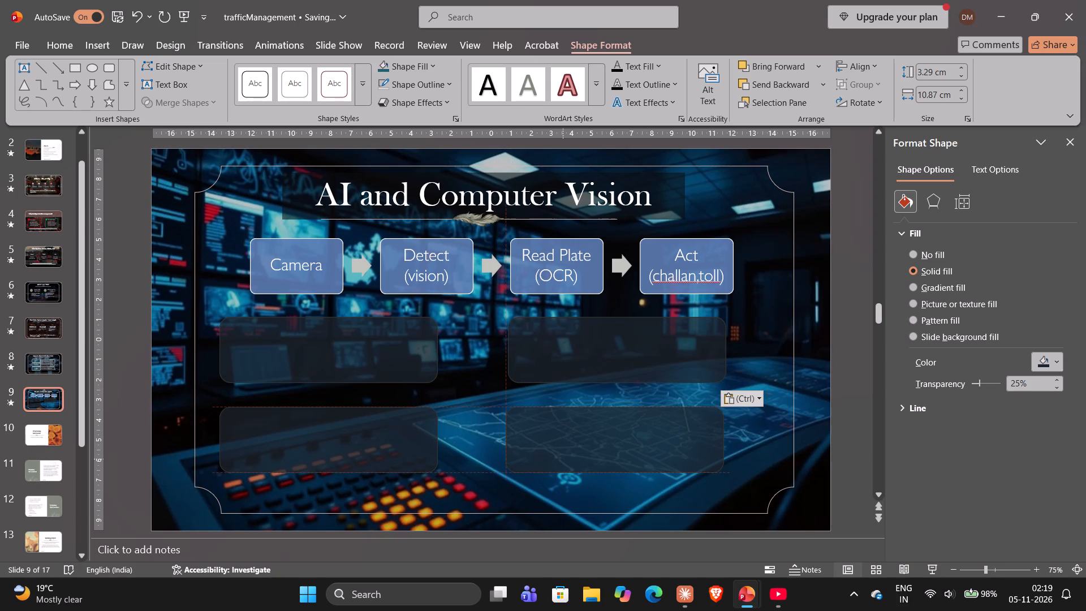
{"action": "left_click_drag", "start_coordinate": [563, 459], "coordinate": [566, 458]}
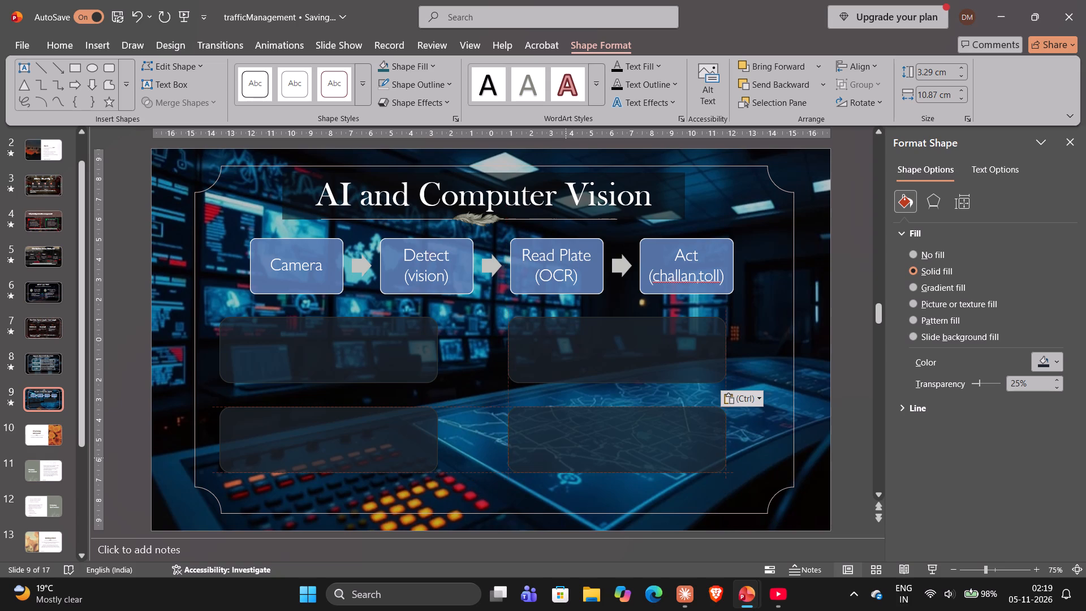
{"action": "left_click_drag", "start_coordinate": [566, 458], "coordinate": [566, 454]}
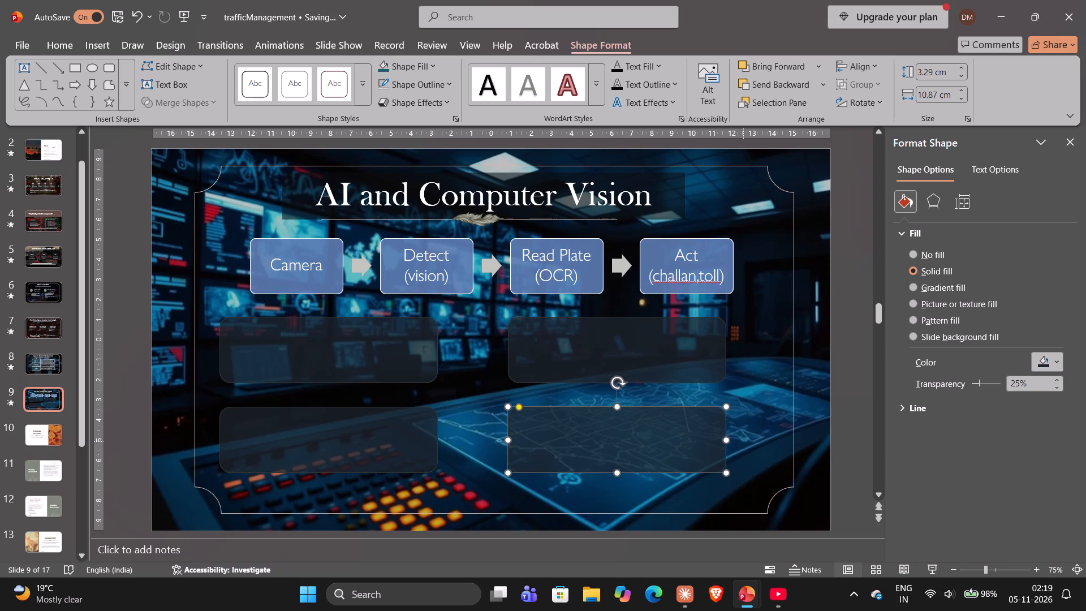
{"action": "left_click", "coordinate": [745, 440]}
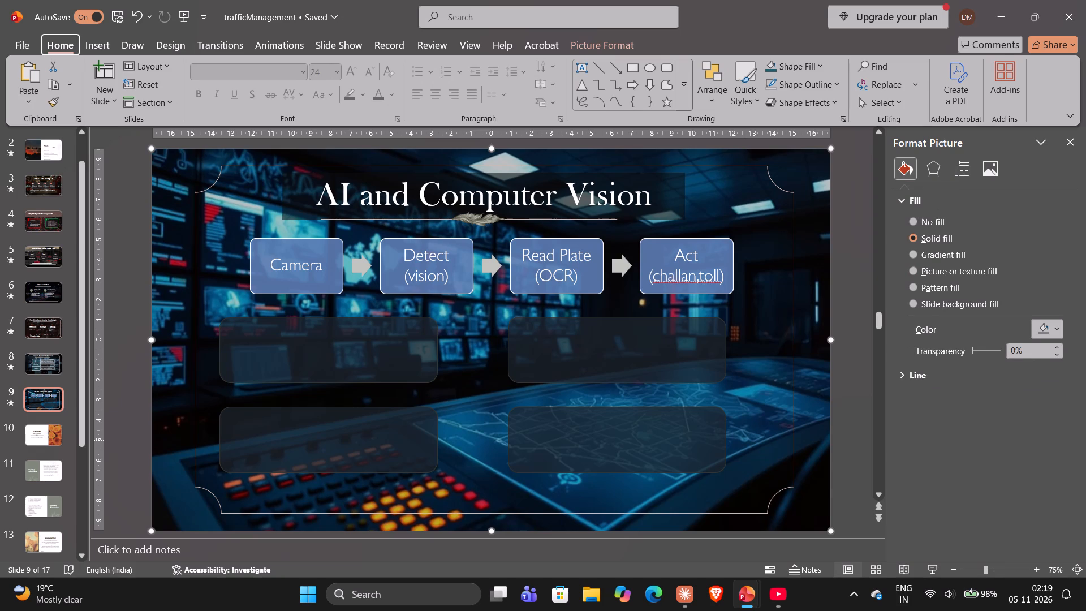
{"action": "left_click", "coordinate": [613, 424], "text": "ctrl"}
{"action": "left_click", "coordinate": [611, 344], "text": "ctrl"}
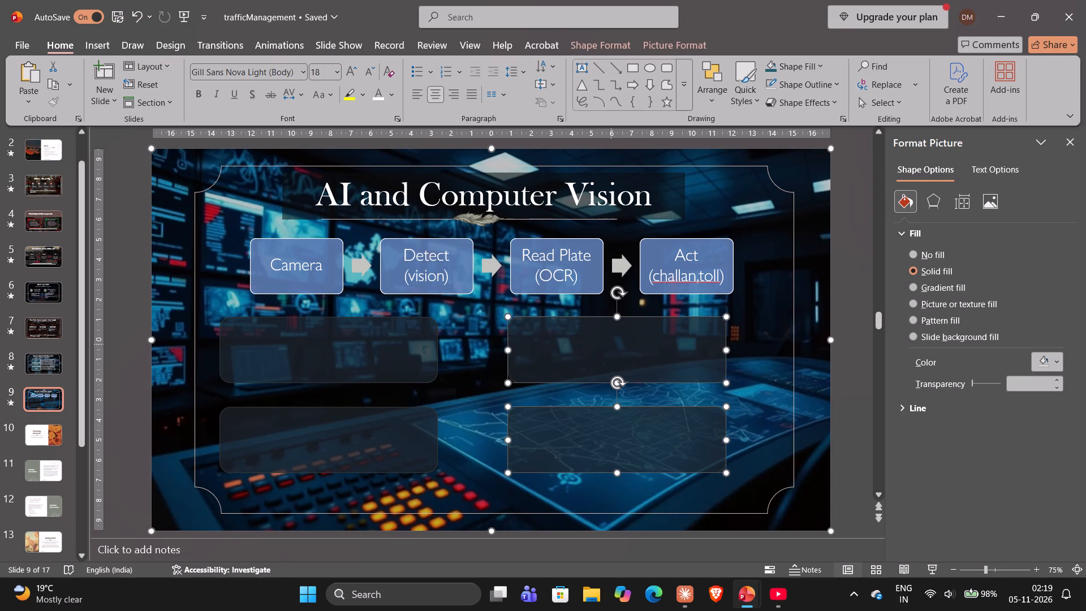
{"action": "left_click", "coordinate": [374, 346], "text": "ctrl"}
{"action": "left_click", "coordinate": [358, 438], "text": "ctrl"}
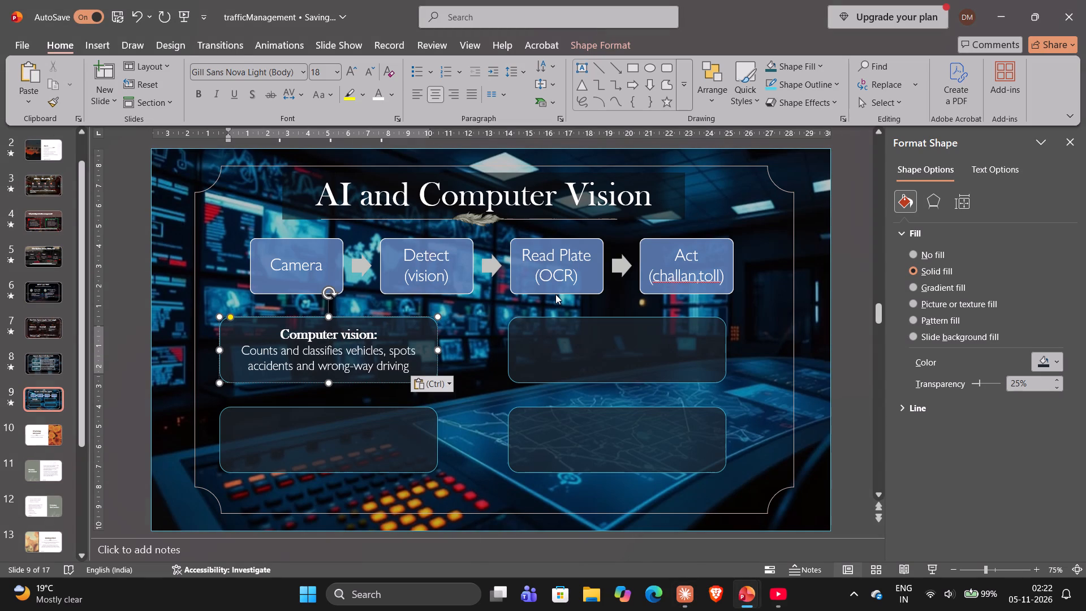
{"action": "key", "text": "period"}
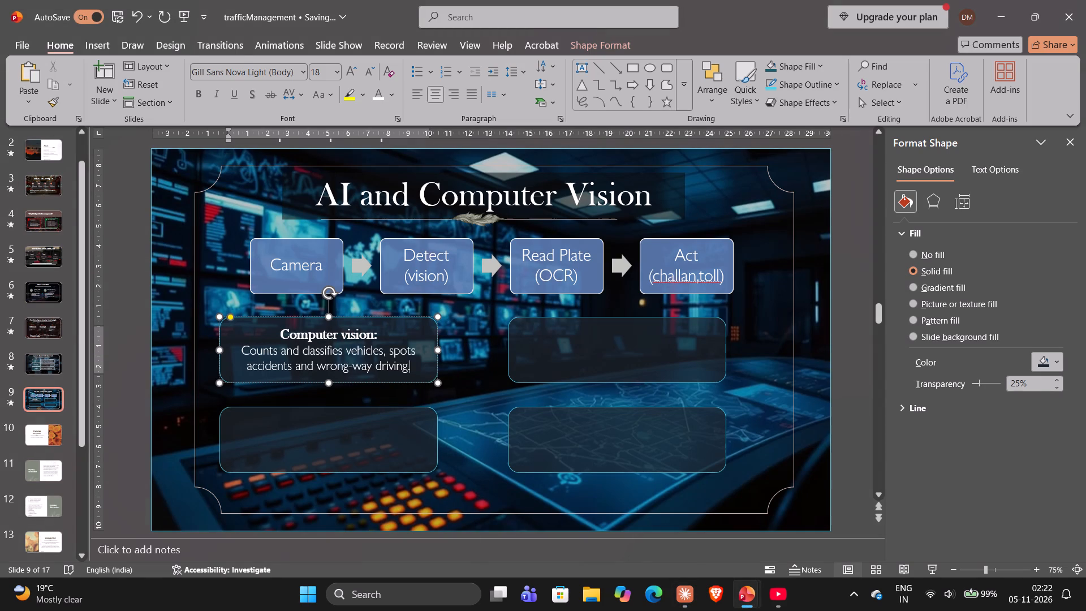
Select the empty rounded rectangle beneath Read Plate and Act, and copy the term "OCR:" from the smart-city-traffic-management reference deck.
{"action": "left_click", "coordinate": [619, 348]}
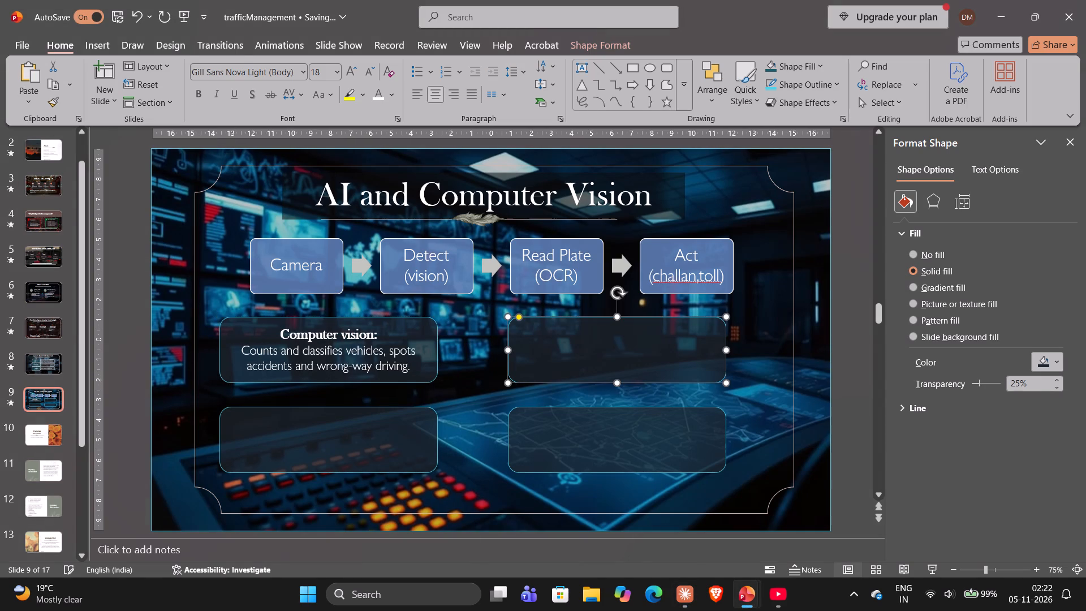
{"action": "key", "text": "alt+Tab"}
{"action": "key", "text": "alt+Tab"}
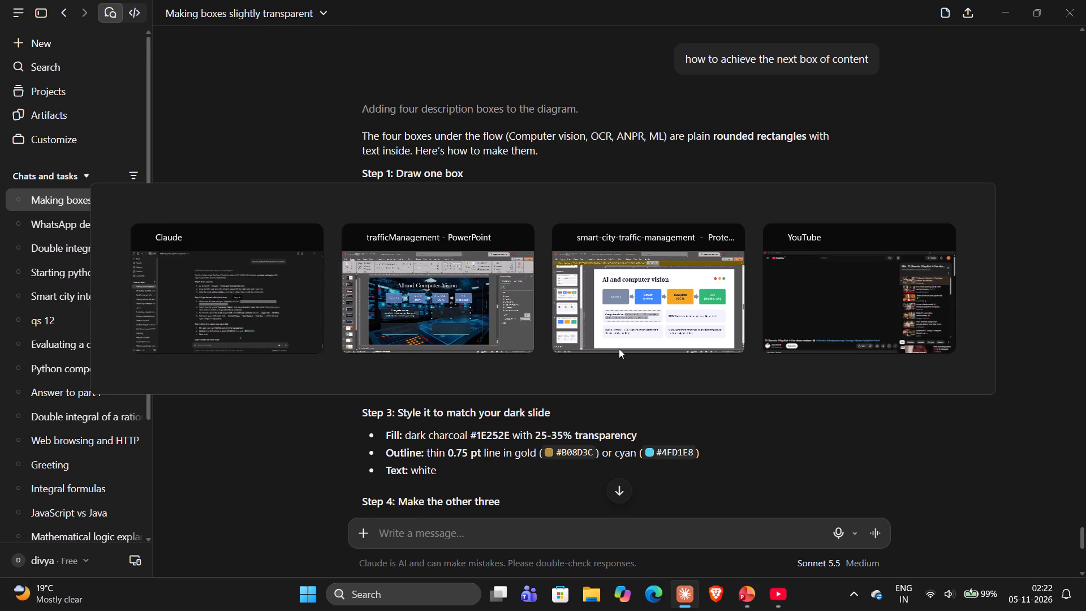
{"action": "key", "text": "alt+Tab"}
{"action": "key", "text": "alt+Tab"}
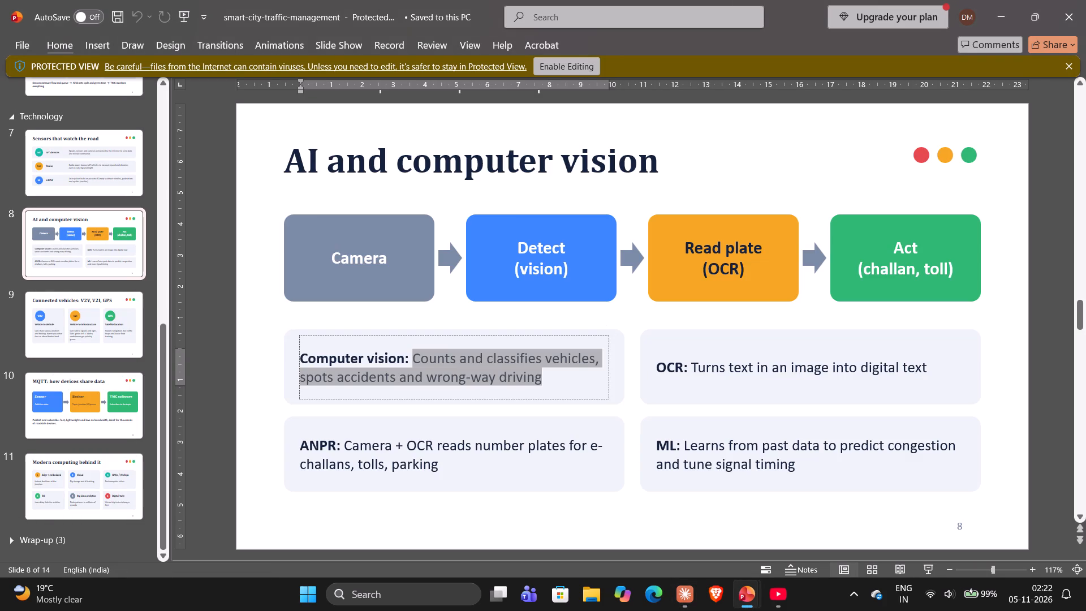
{"action": "left_click_drag", "start_coordinate": [657, 365], "coordinate": [686, 371]}
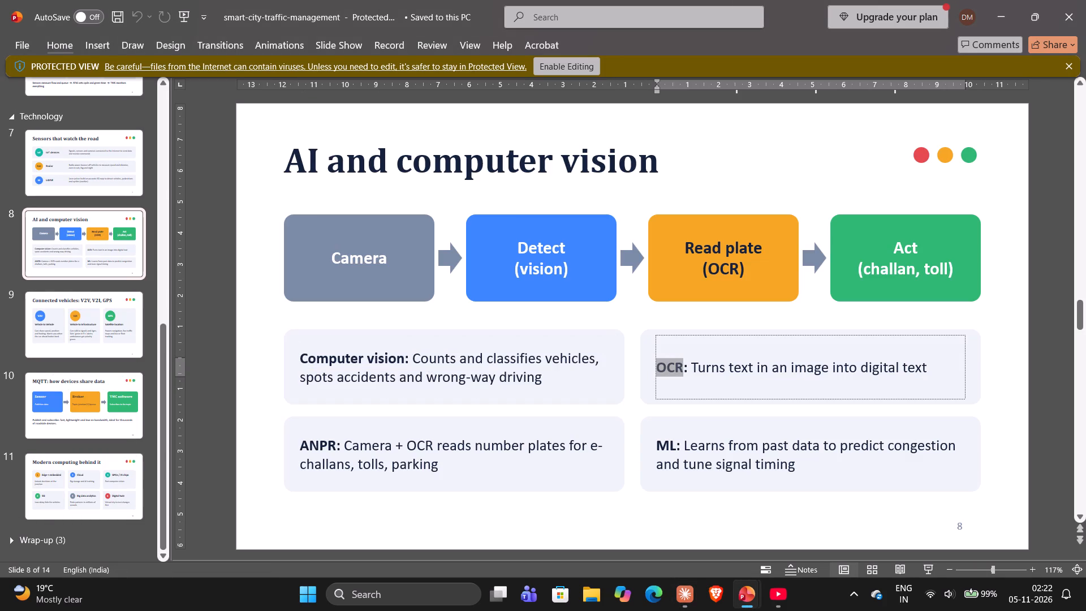
{"action": "left_click_drag", "start_coordinate": [686, 371], "coordinate": [688, 371]}
{"action": "key", "text": "ctrl+c"}
{"action": "key", "text": "alt+Tab"}
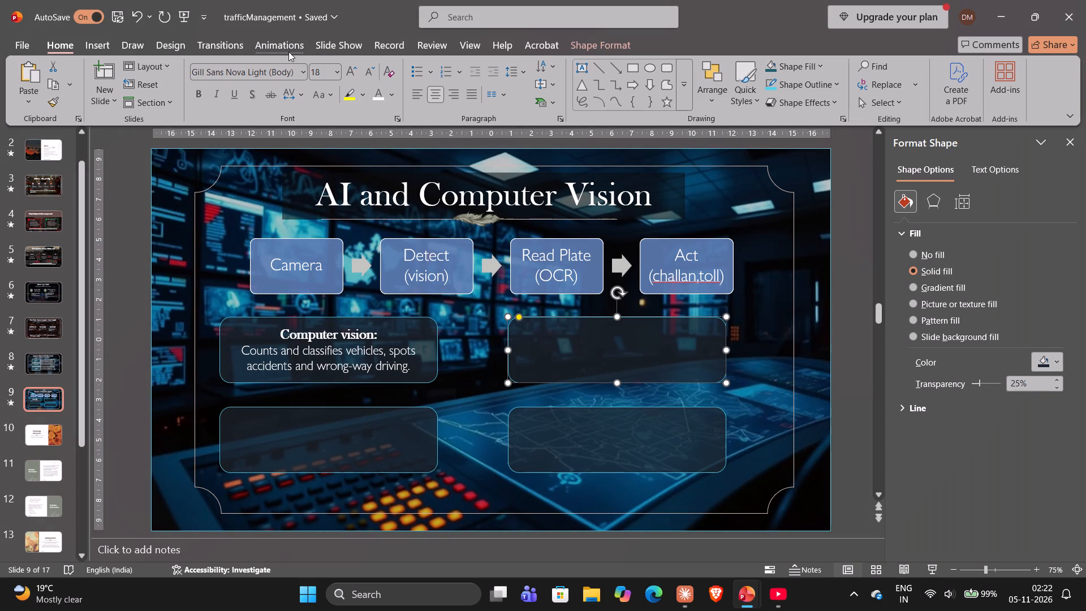
Set the text of the empty rectangle beneath Read Plate and Act to 20 pt bold.
{"action": "left_click", "coordinate": [337, 74]}
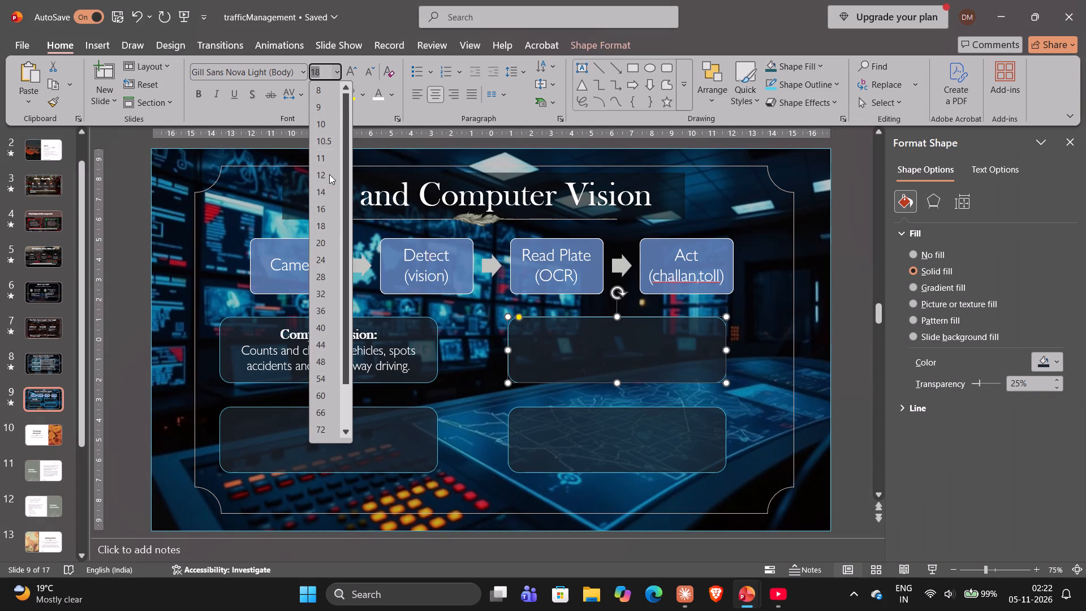
{"action": "left_click", "coordinate": [318, 241]}
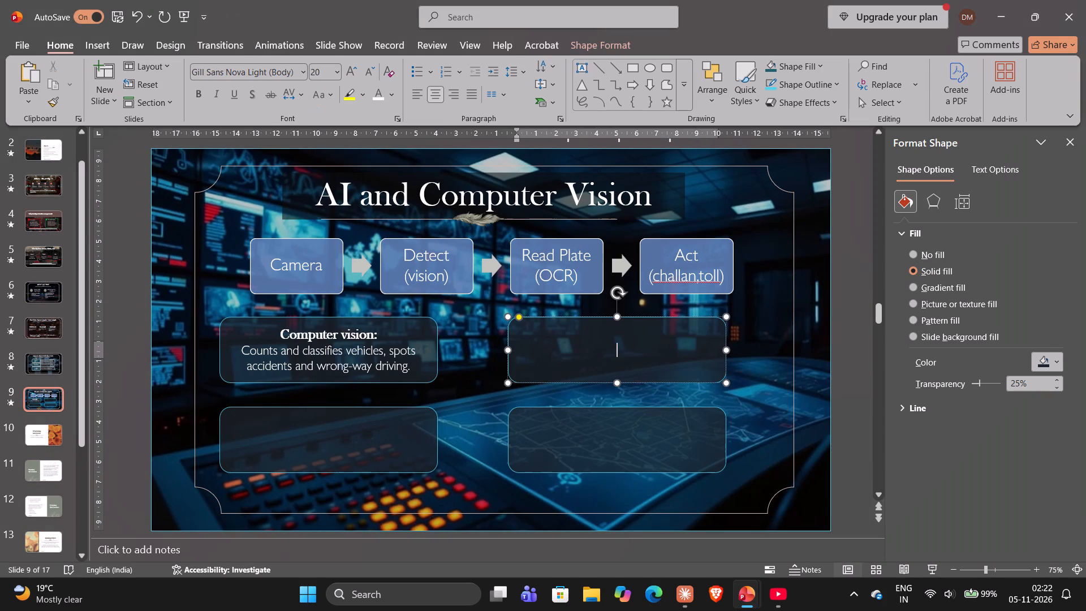
{"action": "left_click", "coordinate": [200, 93]}
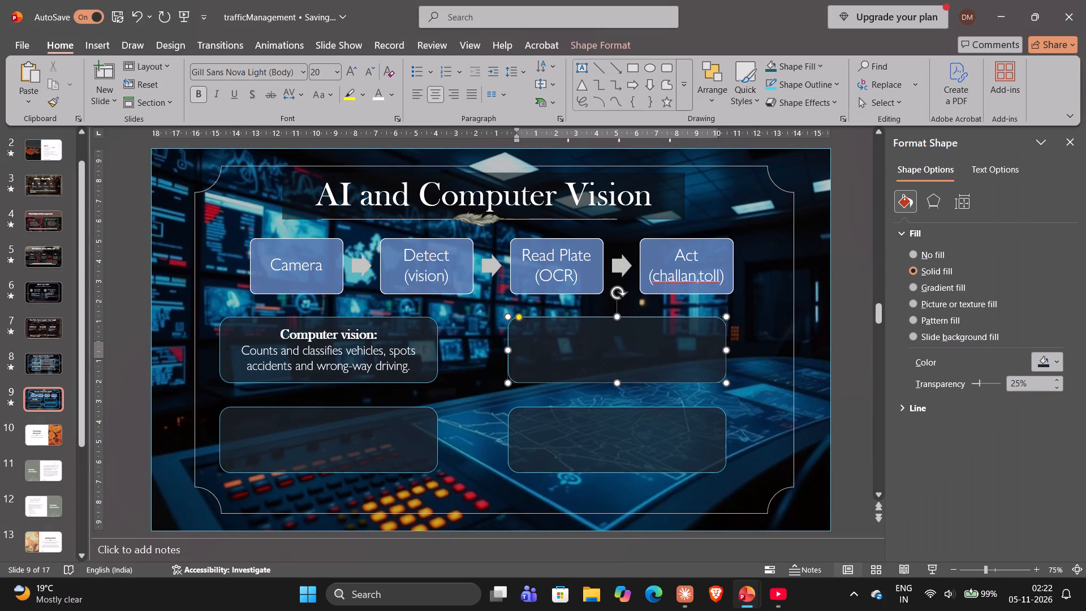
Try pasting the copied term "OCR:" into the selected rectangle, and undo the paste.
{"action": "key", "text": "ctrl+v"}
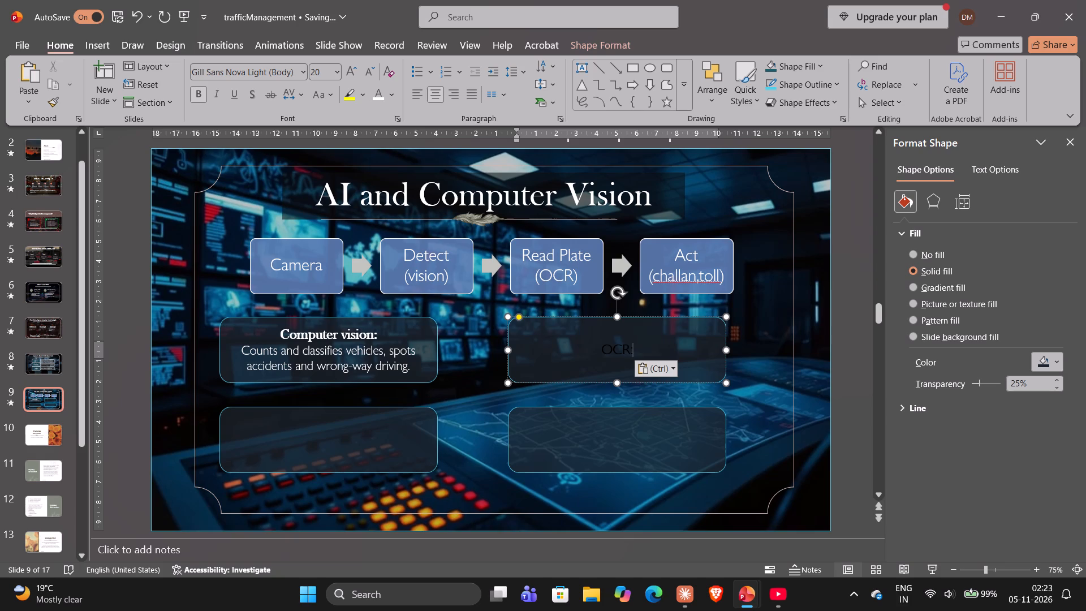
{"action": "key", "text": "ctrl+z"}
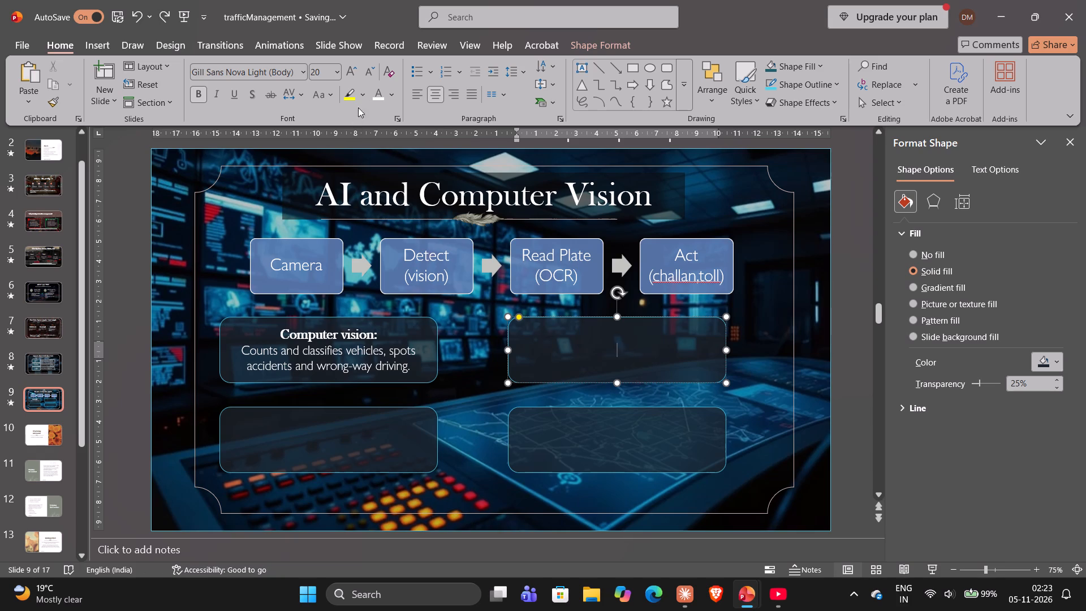
Apply the current font colour in the selected rectangle and paste the copied term "OCR:" into it again.
{"action": "left_click", "coordinate": [375, 96]}
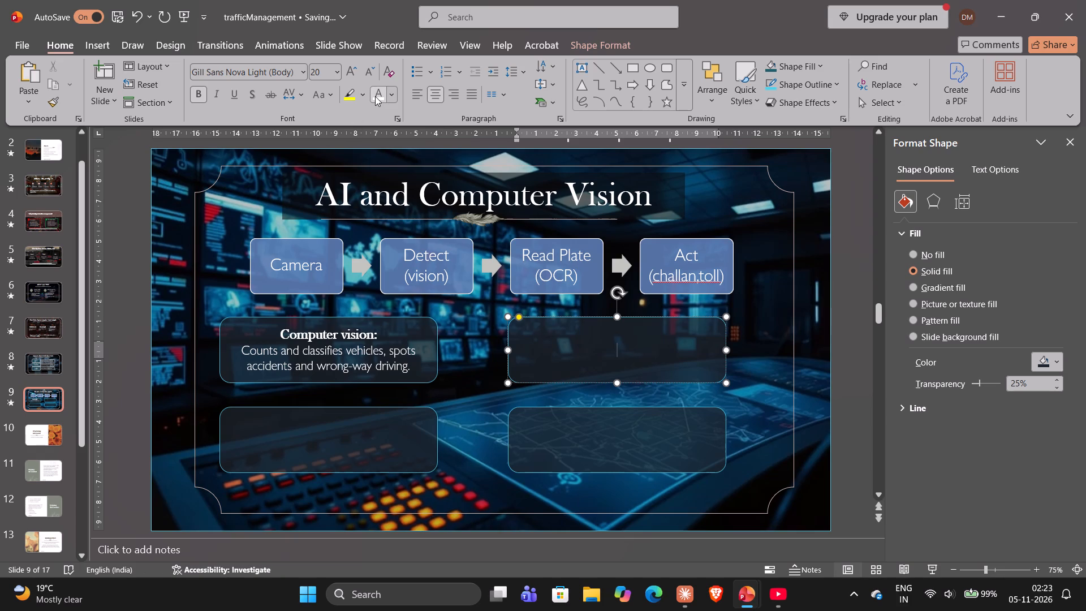
{"action": "key", "text": "ctrl+v"}
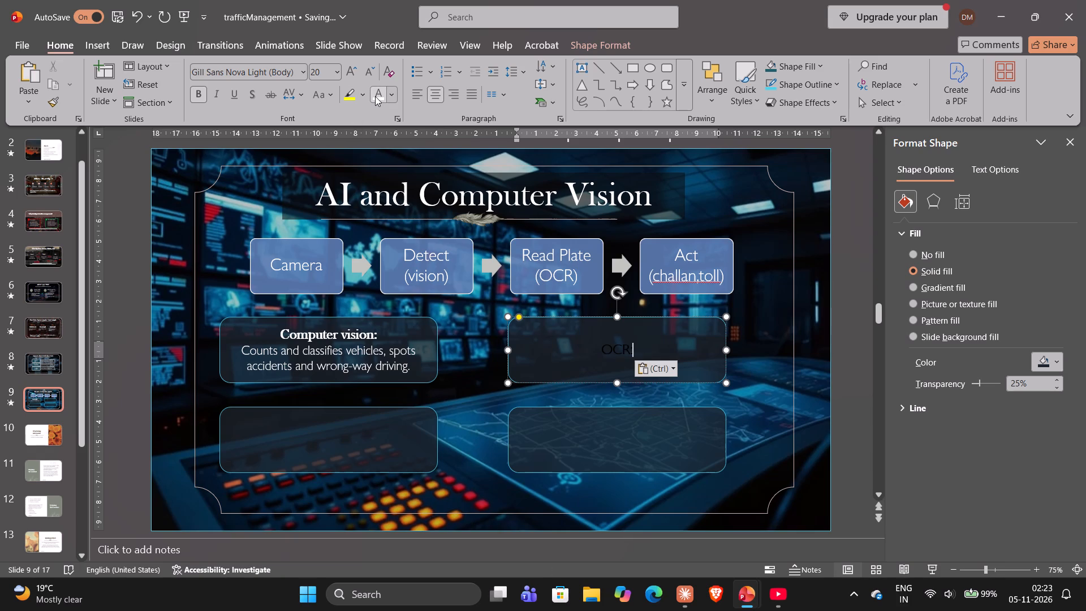
Recolour the pasted "OCR:" heading white in the rectangle beneath Read Plate and Act.
{"action": "key", "text": "shift+Left"}
{"action": "key", "text": "shift+Left"}
{"action": "key", "text": "shift+Left"}
{"action": "key", "text": "shift+Left"}
{"action": "key", "text": "shift+Left"}
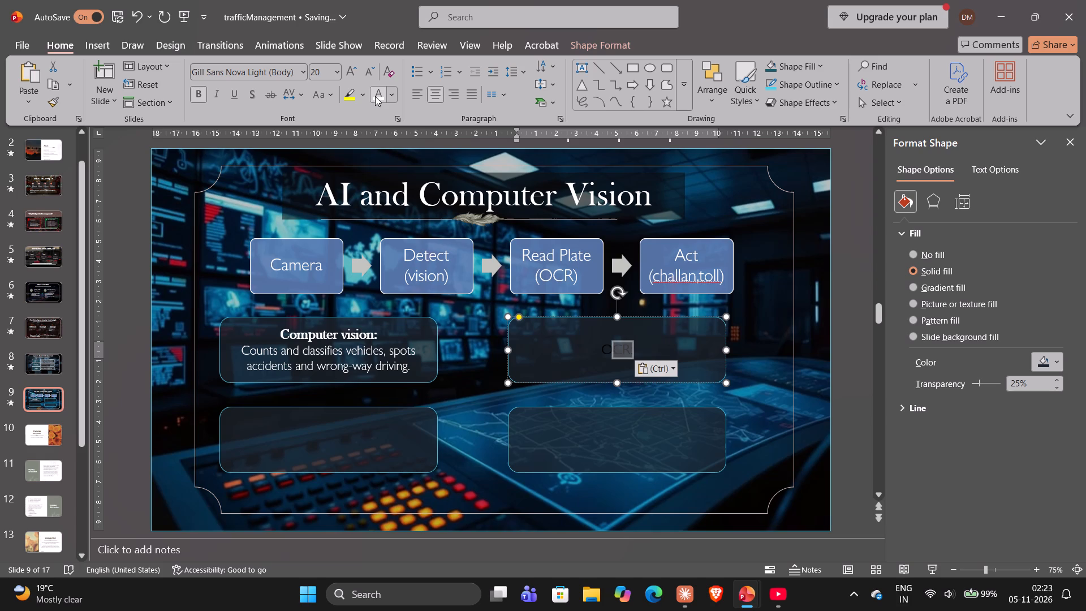
{"action": "left_click", "coordinate": [378, 98]}
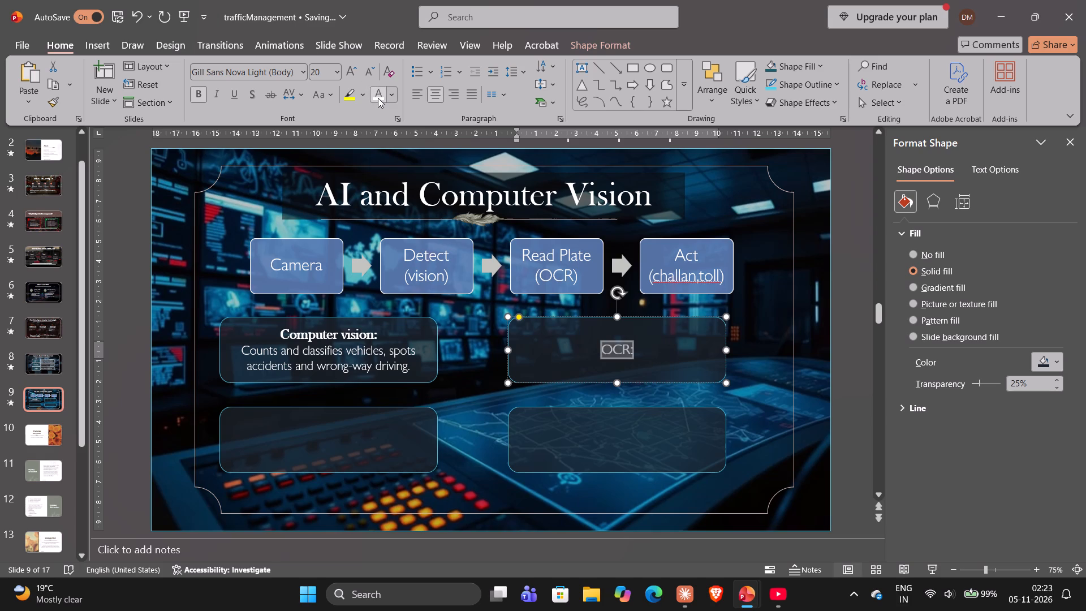
{"action": "left_click", "coordinate": [202, 96]}
{"action": "left_click", "coordinate": [202, 96]}
Add a new line below "OCR:" and set its text to 18 pt without bold.
{"action": "left_click", "coordinate": [662, 345]}
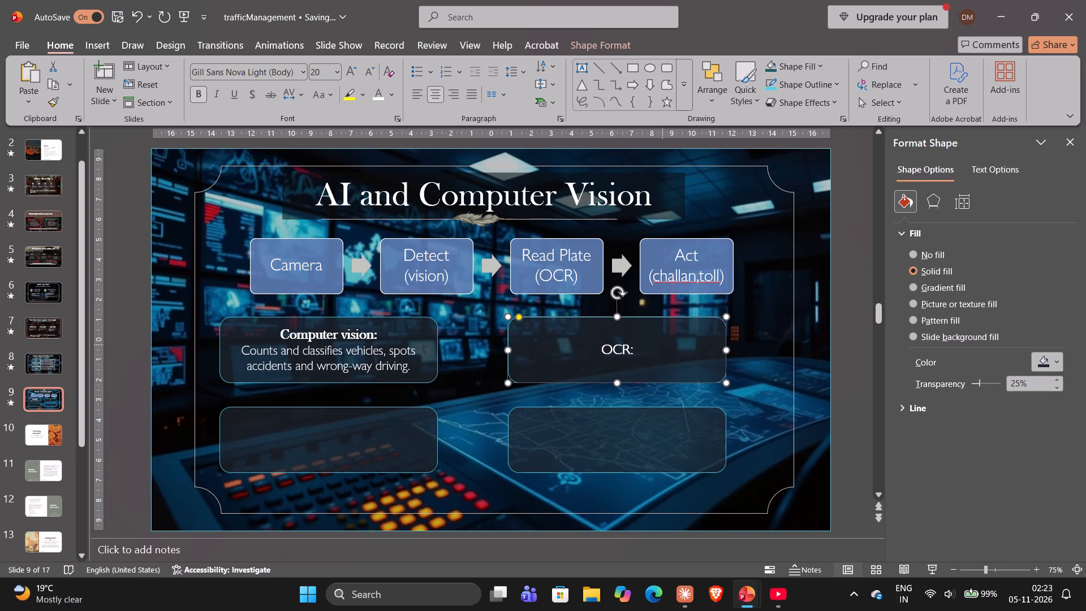
{"action": "left_click", "coordinate": [630, 347]}
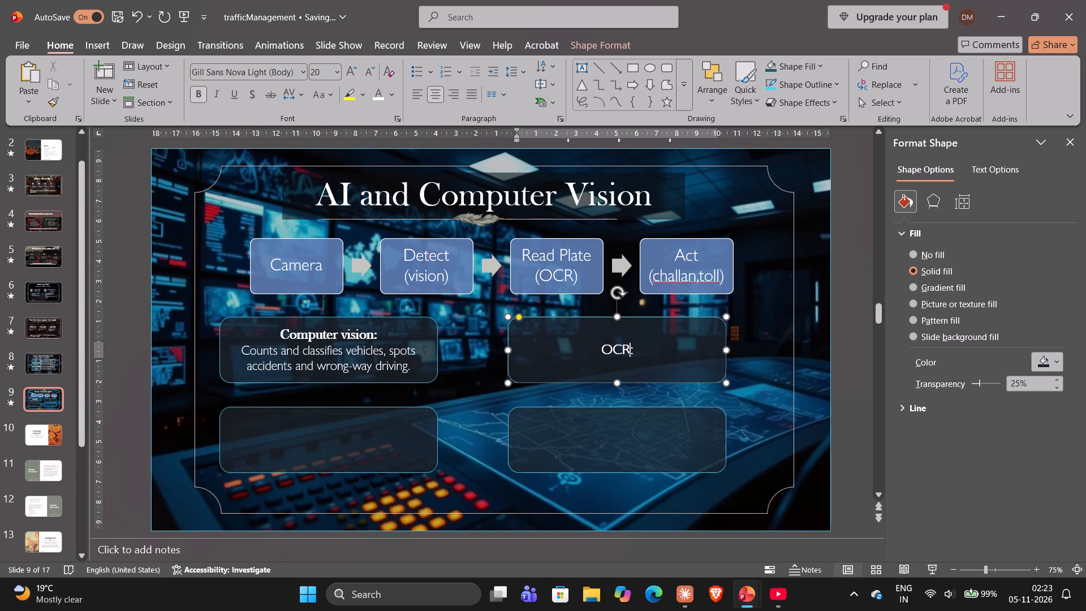
{"action": "key", "text": "Right"}
{"action": "key", "text": "Return"}
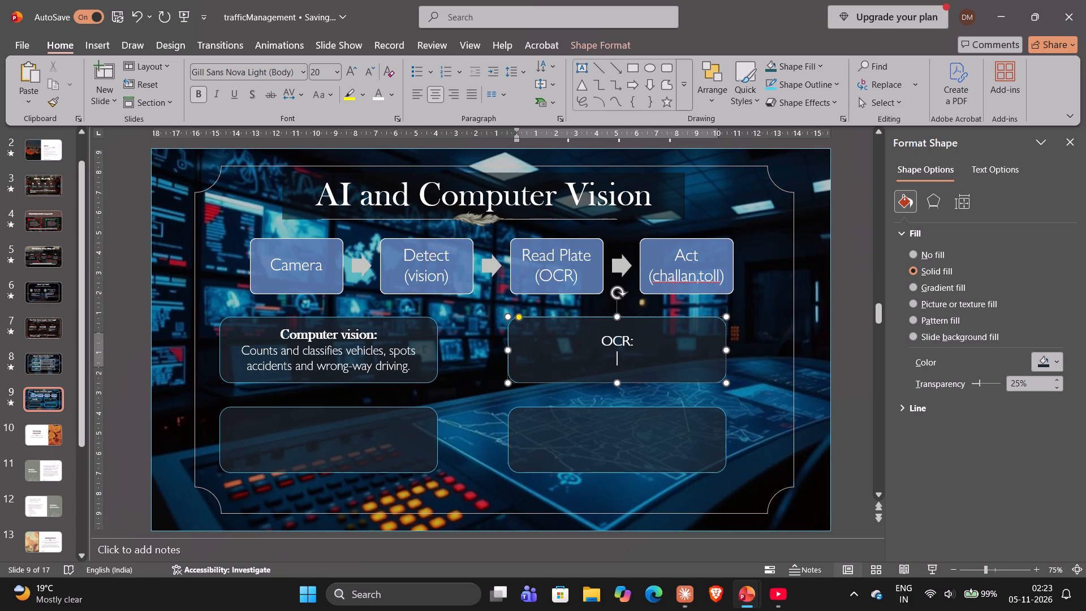
{"action": "left_click", "coordinate": [337, 66]}
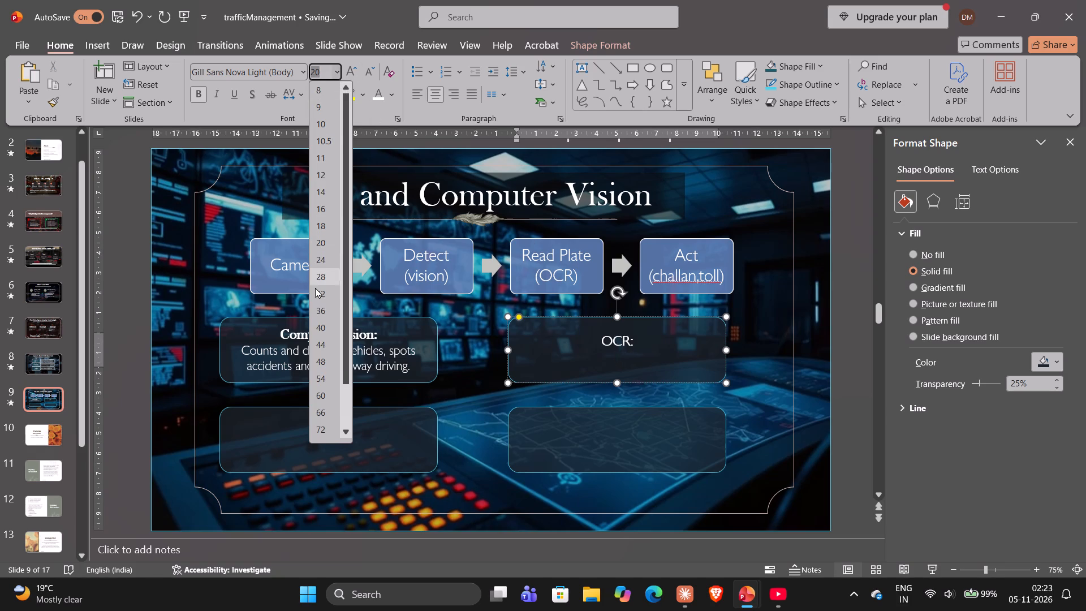
{"action": "left_click", "coordinate": [325, 231]}
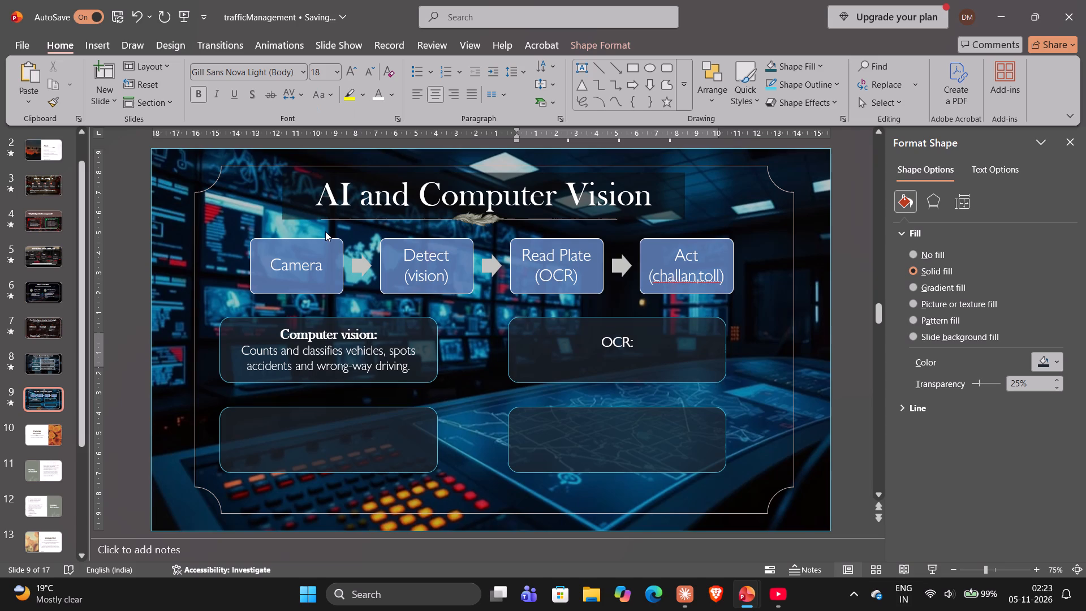
{"action": "left_click", "coordinate": [199, 91]}
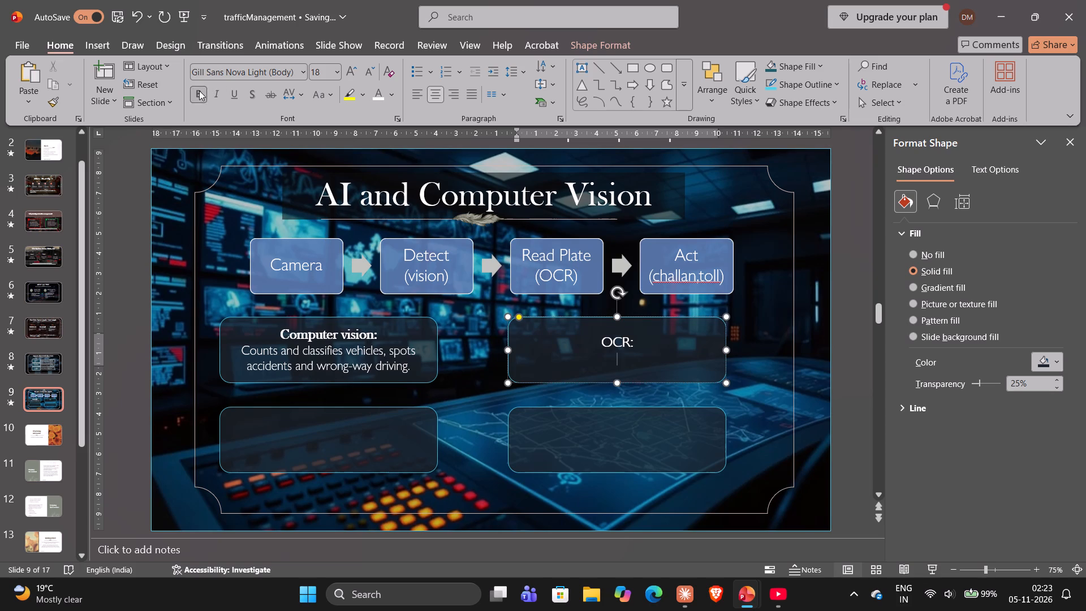
Copy "Turns text in an image into digital text" from the smart-city-traffic-management reference deck and paste it beneath "OCR:" in trafficManagement.
{"action": "key", "text": "alt+Tab"}
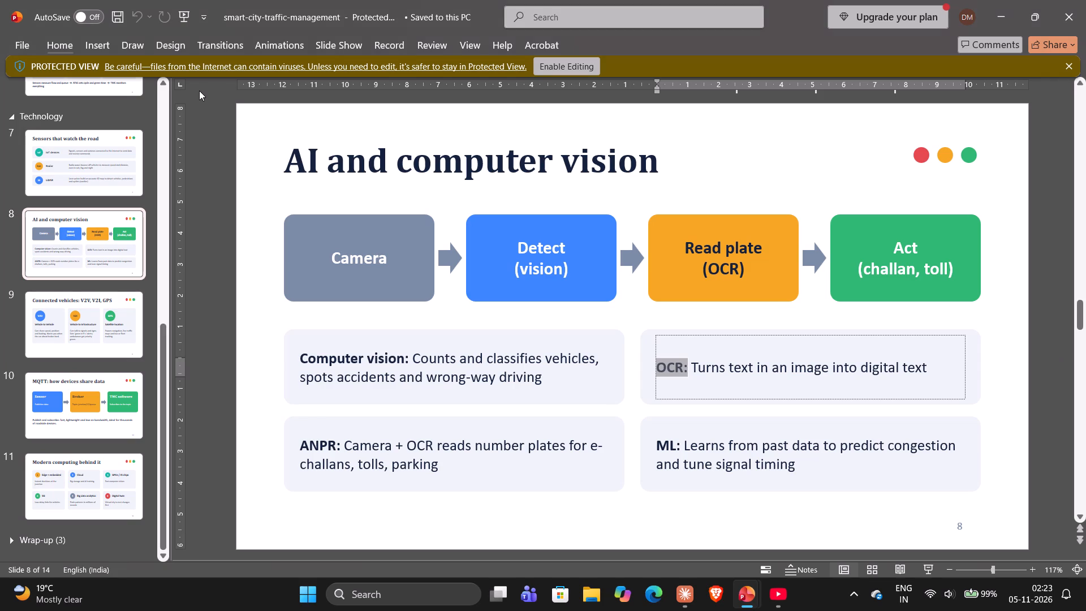
{"action": "left_click_drag", "start_coordinate": [695, 365], "coordinate": [976, 371]}
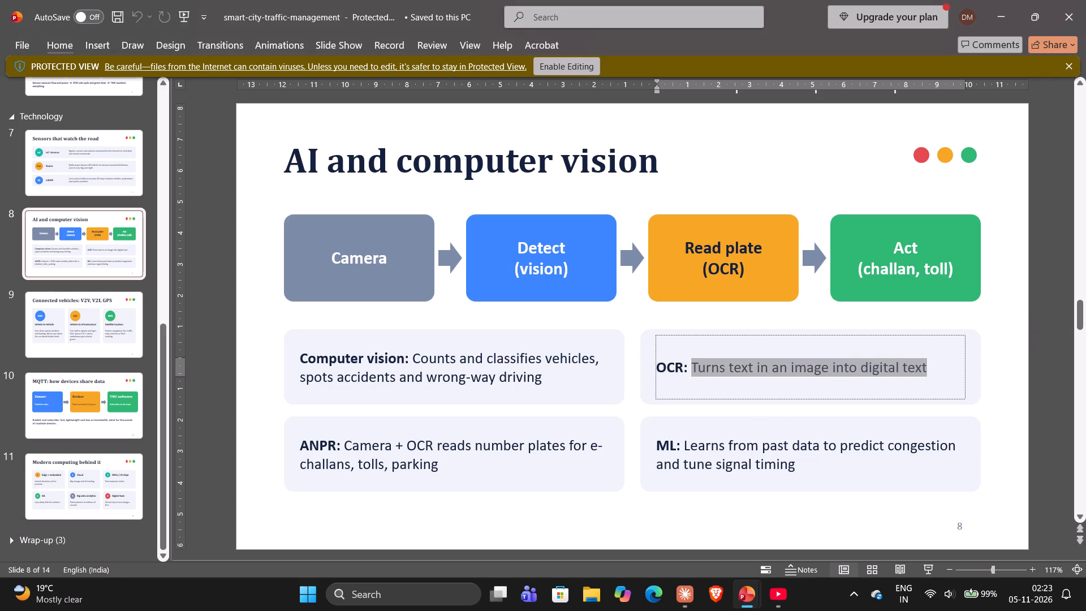
{"action": "key", "text": "ctrl+c"}
{"action": "key", "text": "alt+Tab"}
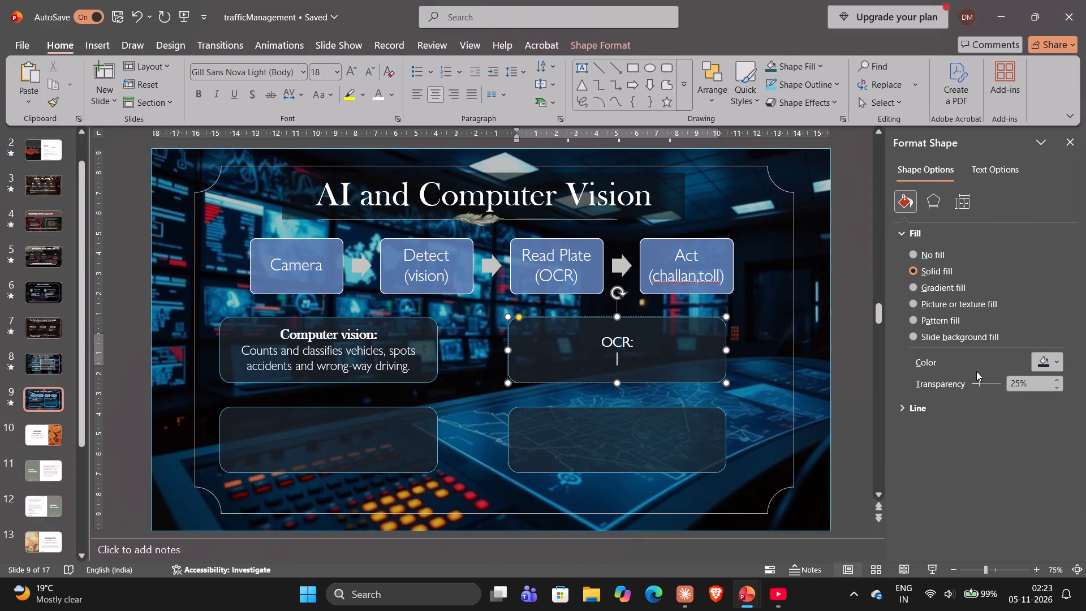
{"action": "key", "text": "ctrl+v"}
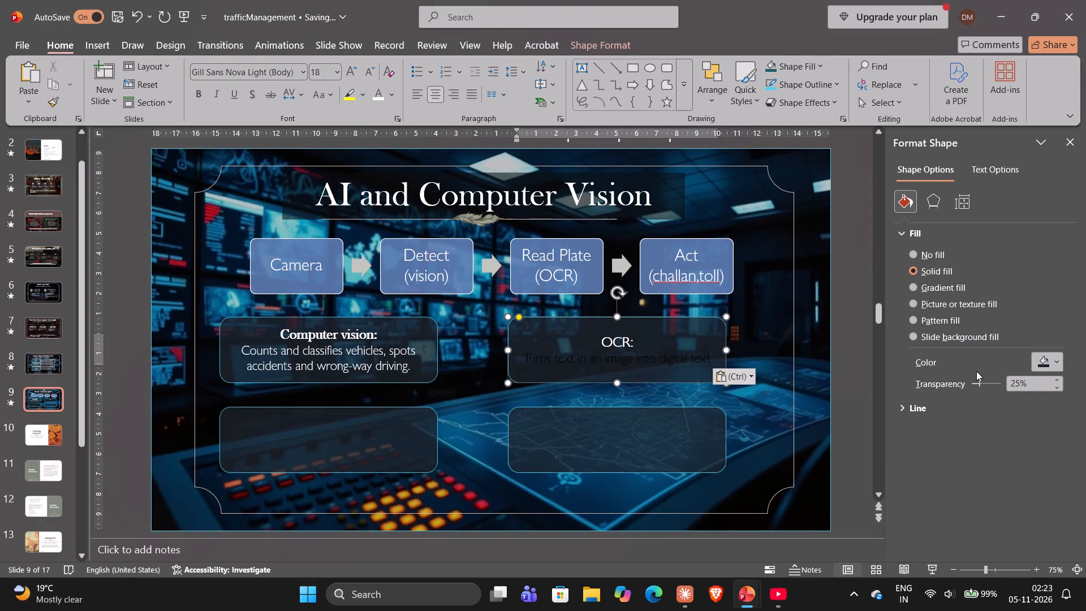
Recolour the pasted OCR description white.
{"action": "key", "text": "shift+Left"}
{"action": "key", "text": "shift+Left"}
{"action": "key", "text": "shift+Left"}
{"action": "key", "text": "shift+Left"}
{"action": "key", "text": "shift+Left"}
{"action": "key", "text": "shift+Left"}
{"action": "key", "text": "shift+Left"}
{"action": "key", "text": "shift+Left"}
{"action": "key", "text": "shift+Left"}
{"action": "key", "text": "shift+Left"}
{"action": "key", "text": "shift+Left"}
{"action": "key", "text": "shift+Left"}
{"action": "key", "text": "shift+Left"}
{"action": "key", "text": "shift+Left"}
{"action": "key", "text": "shift+Left"}
{"action": "key", "text": "shift+Left"}
{"action": "key", "text": "shift+Left"}
{"action": "key", "text": "shift+Left"}
{"action": "key", "text": "shift+Left"}
{"action": "key", "text": "shift+Left"}
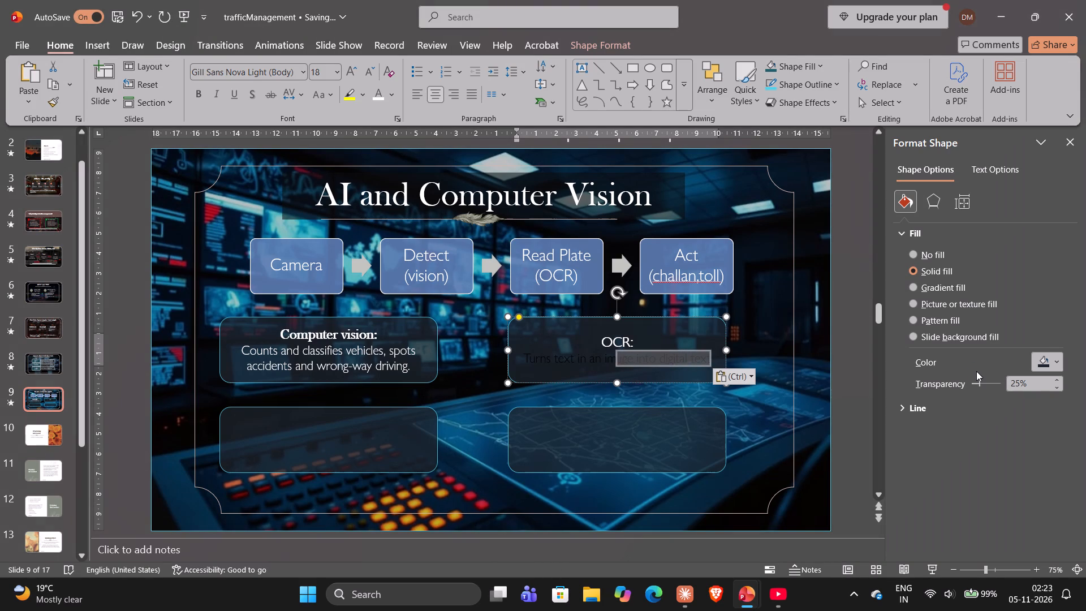
{"action": "key", "text": "shift+Left"}
{"action": "key", "text": "shift+Left"}
{"action": "key", "text": "shift+Left"}
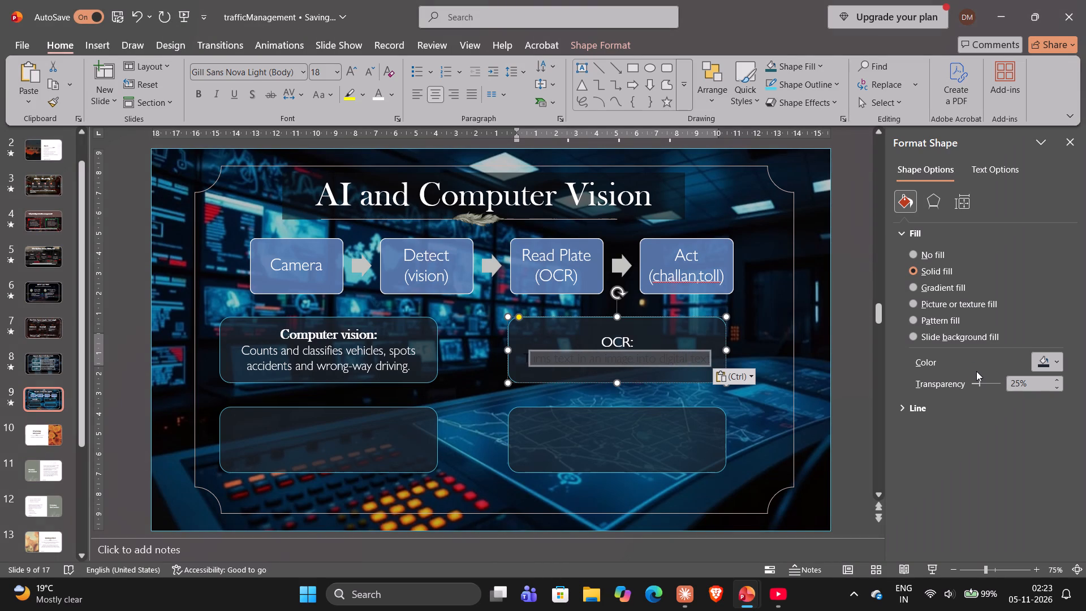
{"action": "left_click", "coordinate": [381, 97]}
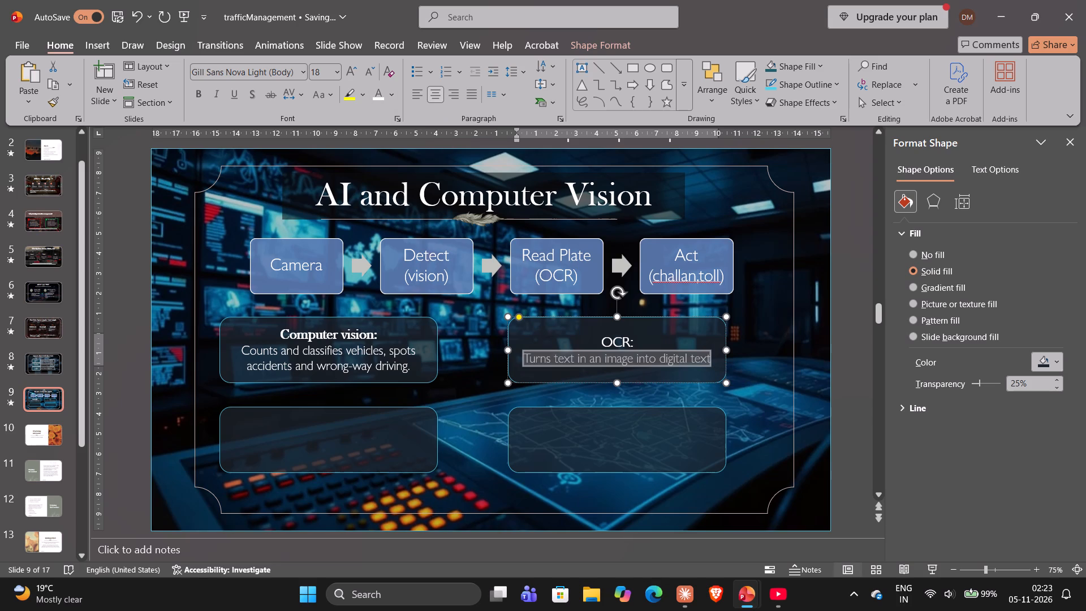
Add a full stop at the end of the OCR description.
{"action": "left_click", "coordinate": [691, 351]}
{"action": "key", "text": "Right"}
{"action": "key", "text": "Right"}
{"action": "key", "text": "Right"}
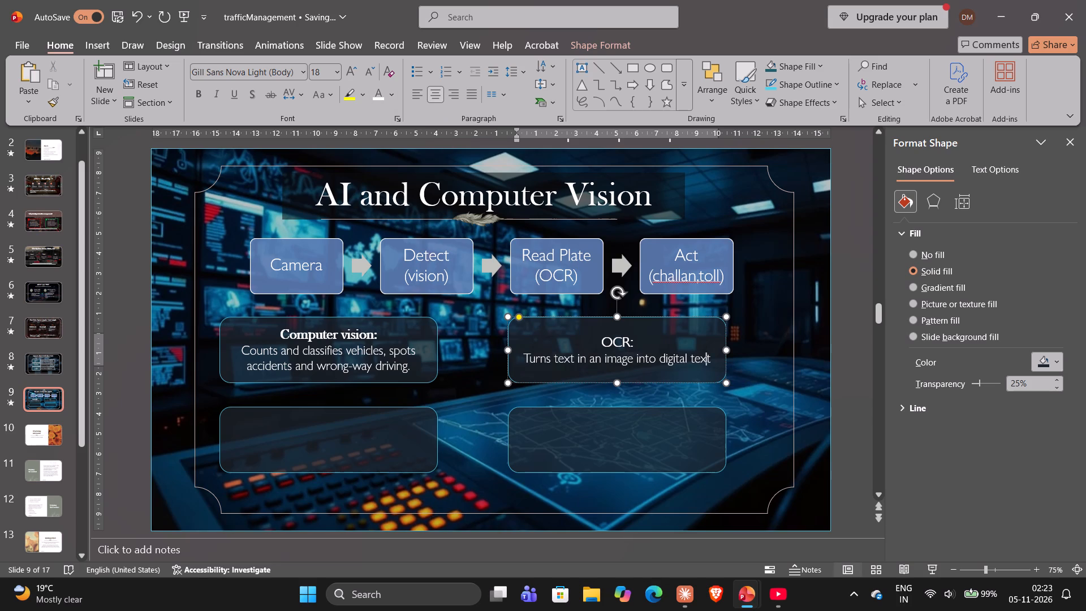
{"action": "key", "text": "Right"}
{"action": "key", "text": "period"}
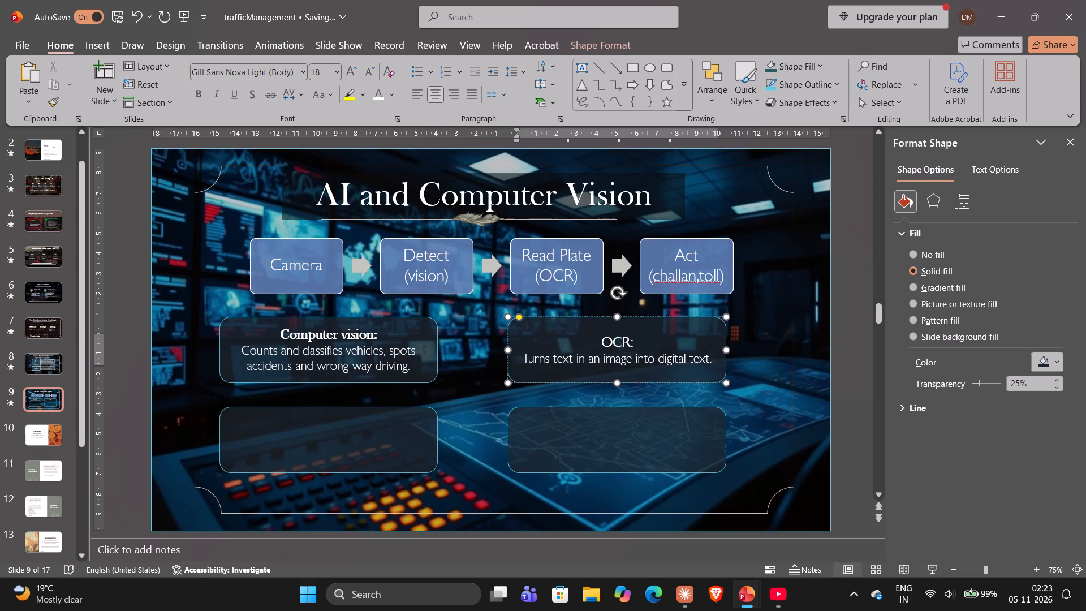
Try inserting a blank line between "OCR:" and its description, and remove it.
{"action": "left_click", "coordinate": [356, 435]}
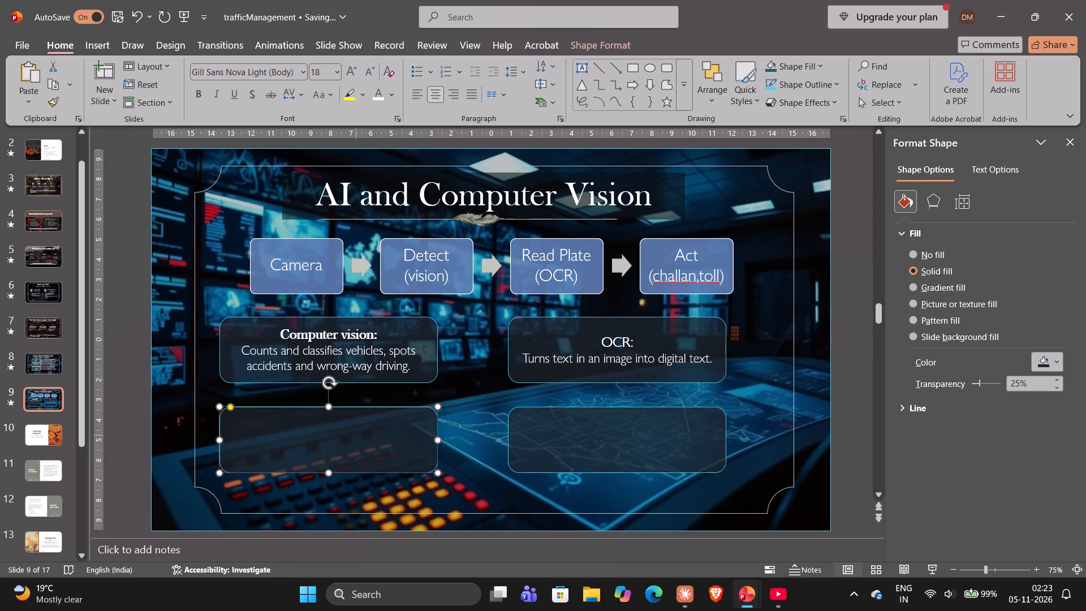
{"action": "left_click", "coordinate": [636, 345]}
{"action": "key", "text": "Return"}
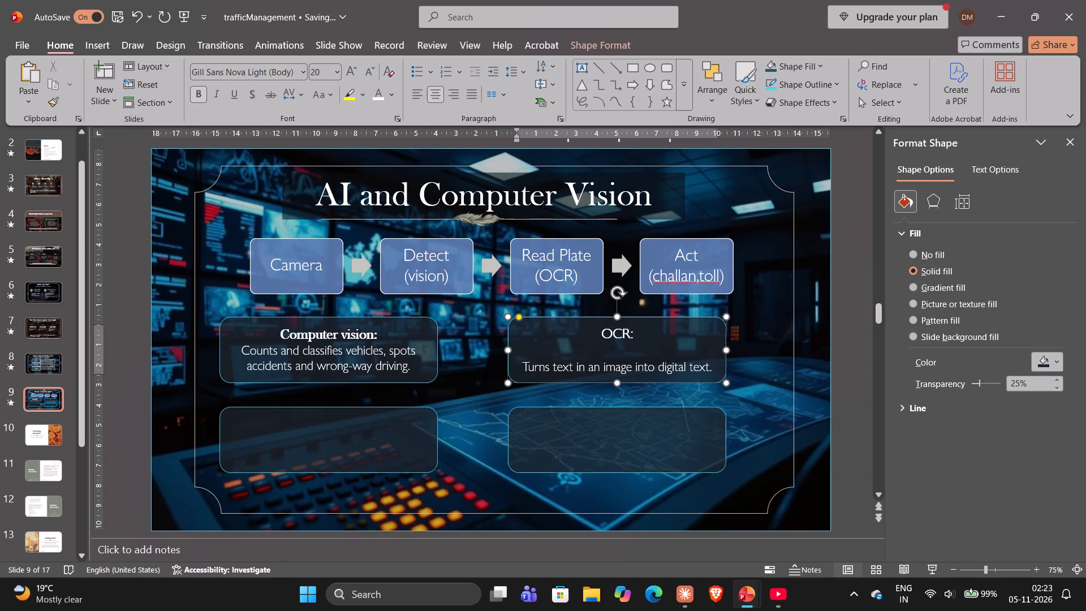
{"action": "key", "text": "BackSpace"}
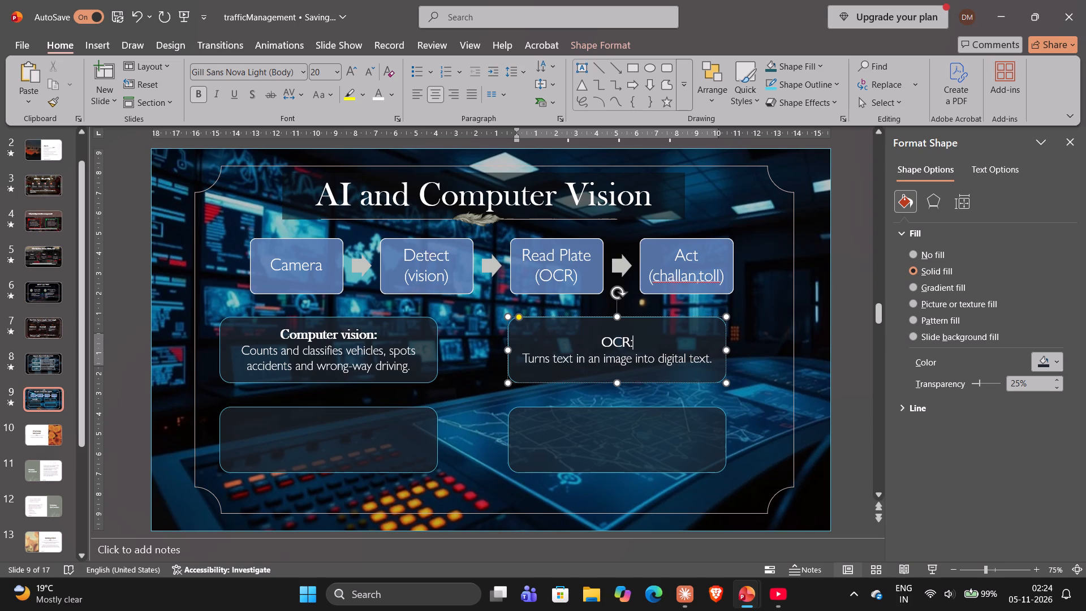
Copy the ANPR description "Camera + OCR reads number plates for e-challans, tolls, parking" from the reference deck and return to trafficManagement.
{"action": "key", "text": "alt+Tab"}
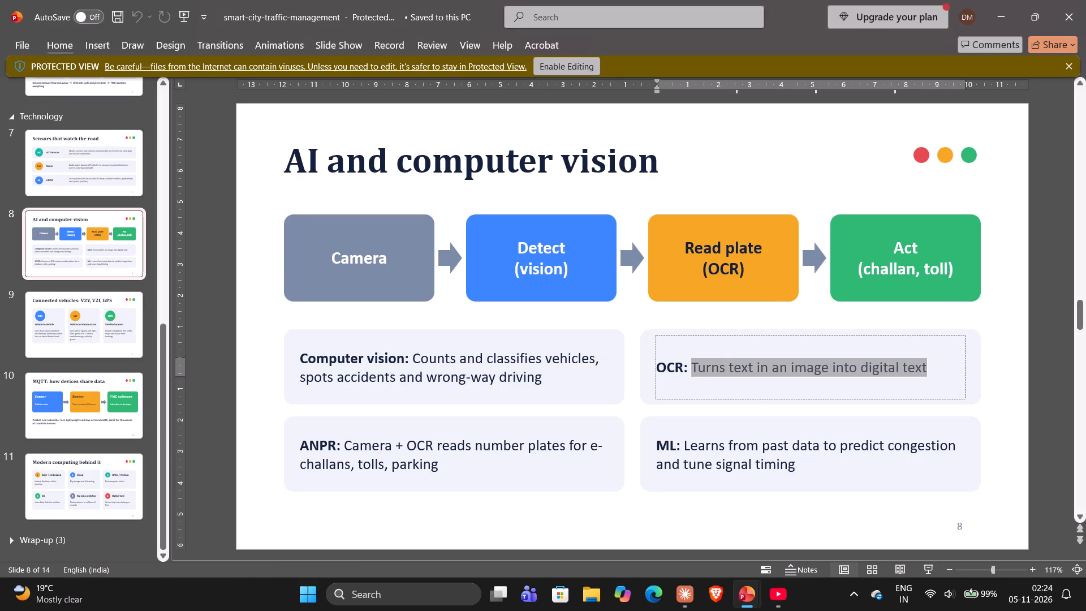
{"action": "left_click_drag", "start_coordinate": [301, 441], "coordinate": [340, 446]}
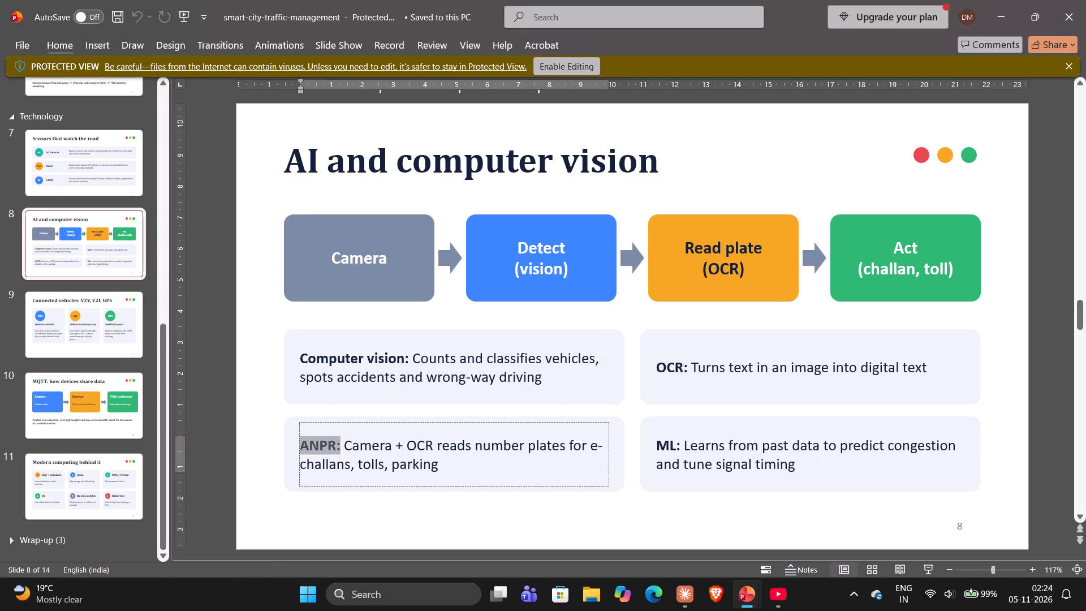
{"action": "left_click_drag", "start_coordinate": [346, 446], "coordinate": [423, 472]}
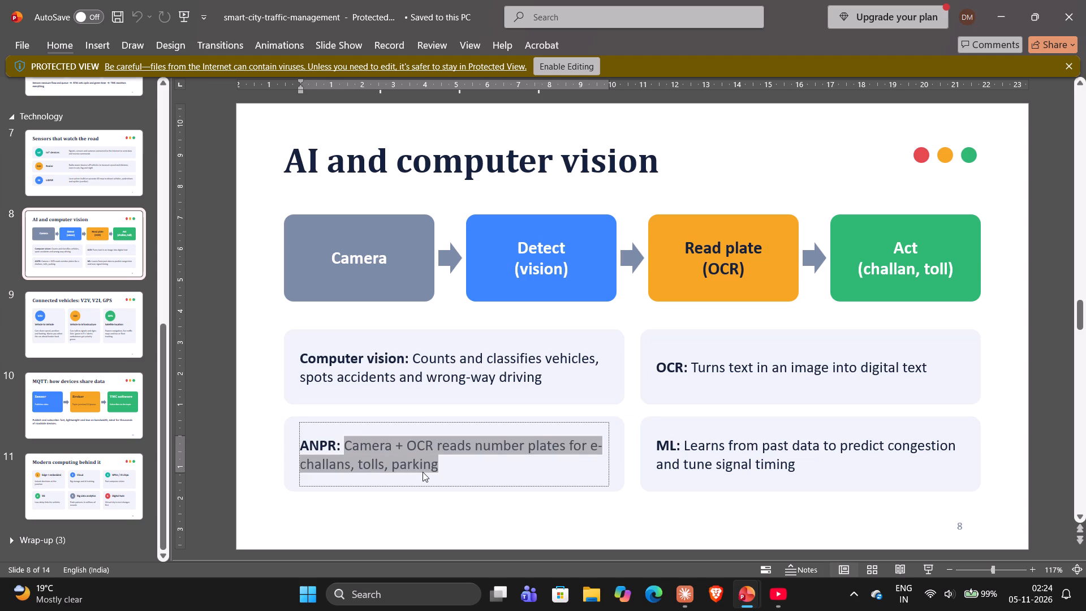
{"action": "key", "text": "ctrl+c"}
{"action": "key", "text": "alt+Tab"}
Set the text of the empty rectangle below the Computer vision box to 20 pt bold white.
{"action": "left_click", "coordinate": [334, 425]}
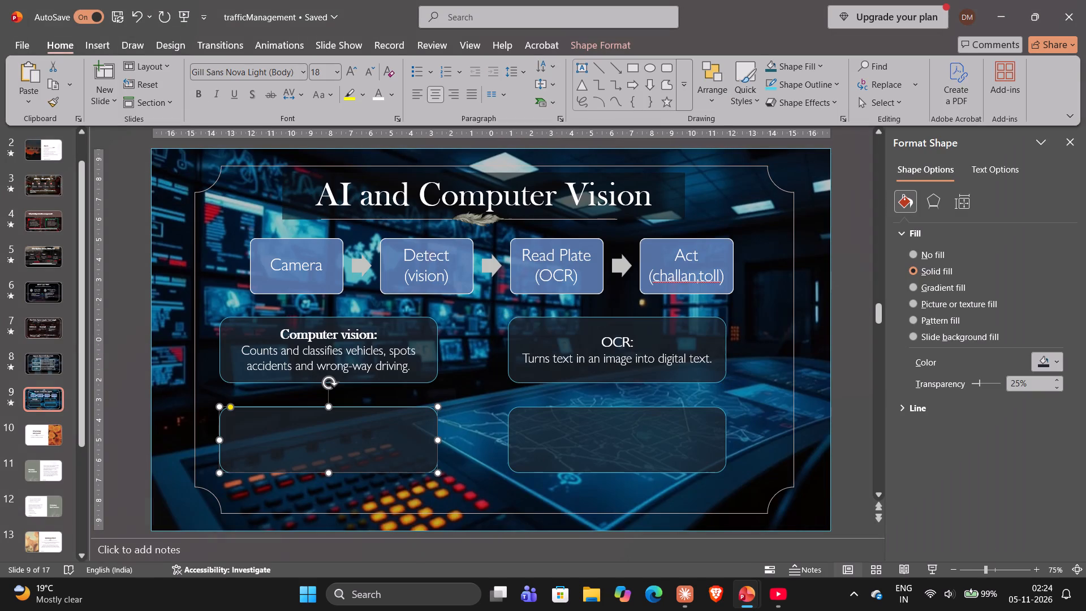
{"action": "double_click", "coordinate": [330, 433]}
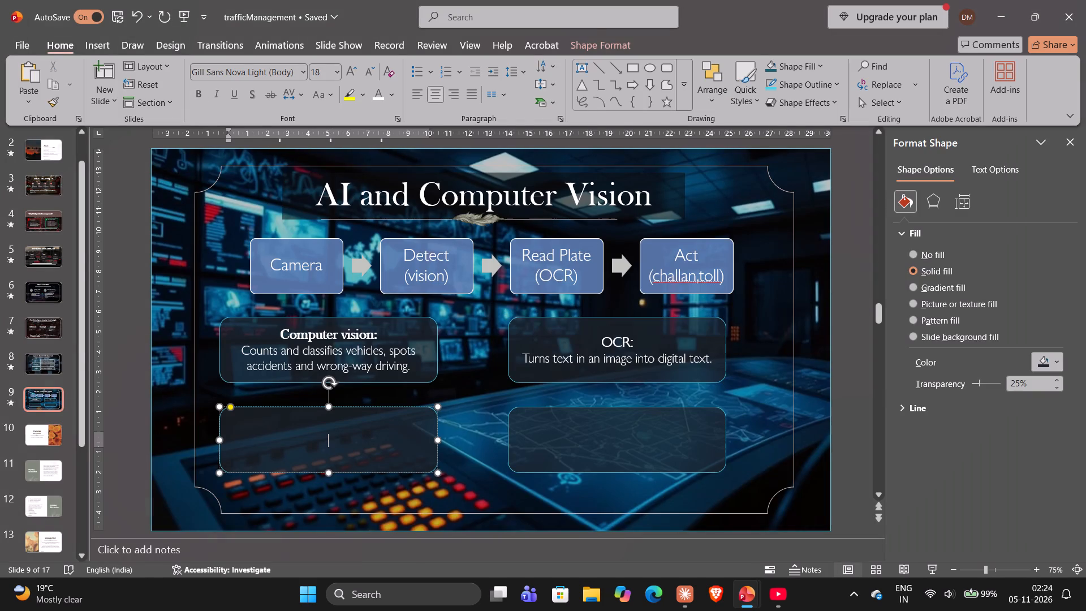
{"action": "left_click", "coordinate": [336, 74]}
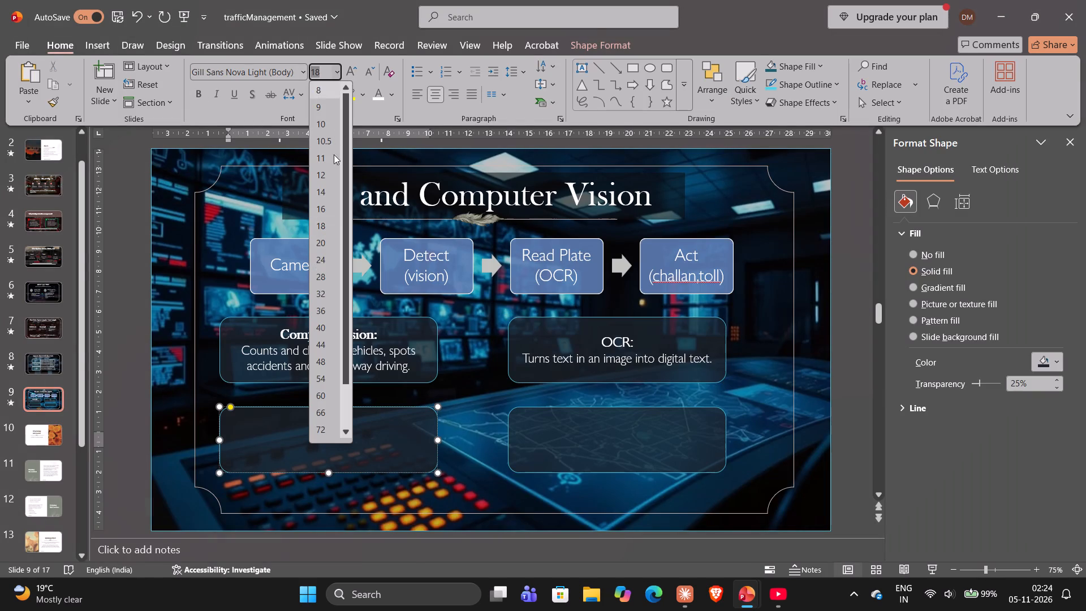
{"action": "left_click", "coordinate": [321, 243]}
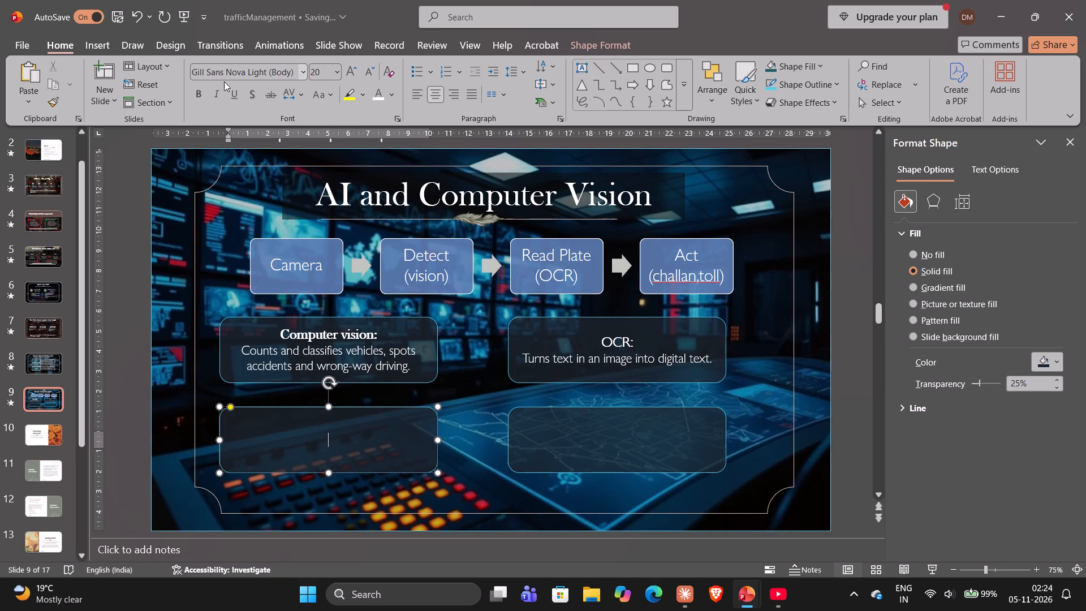
{"action": "left_click", "coordinate": [201, 98]}
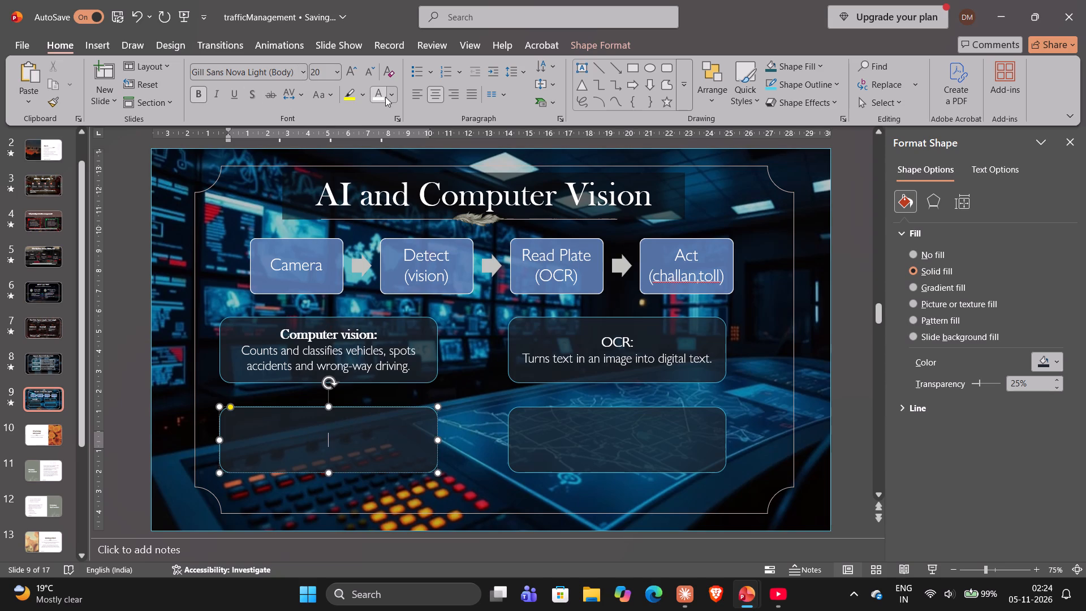
{"action": "left_click", "coordinate": [382, 97]}
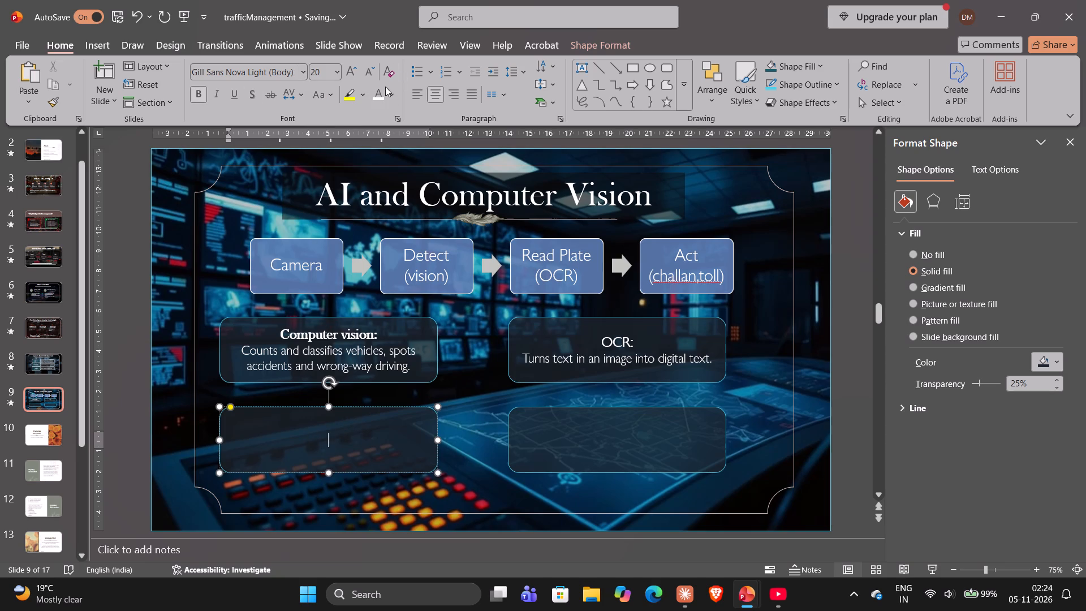
{"action": "left_click", "coordinate": [378, 96]}
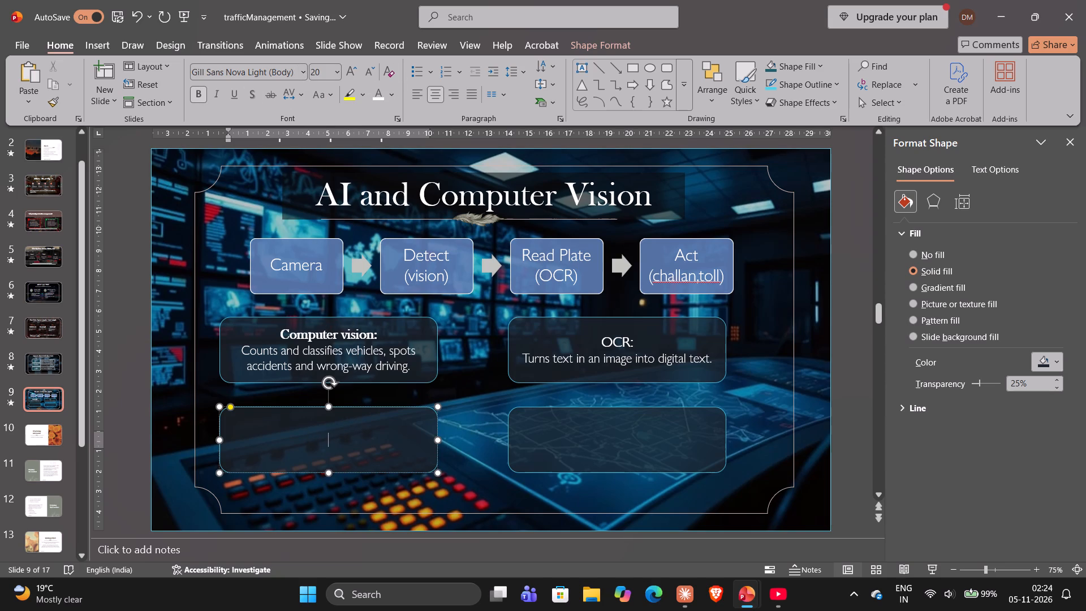
Enter the heading "ANPR:" in the rectangle below the Computer vision box and start a new line beneath it.
{"action": "left_click", "coordinate": [330, 438]}
{"action": "double_click", "coordinate": [330, 438]}
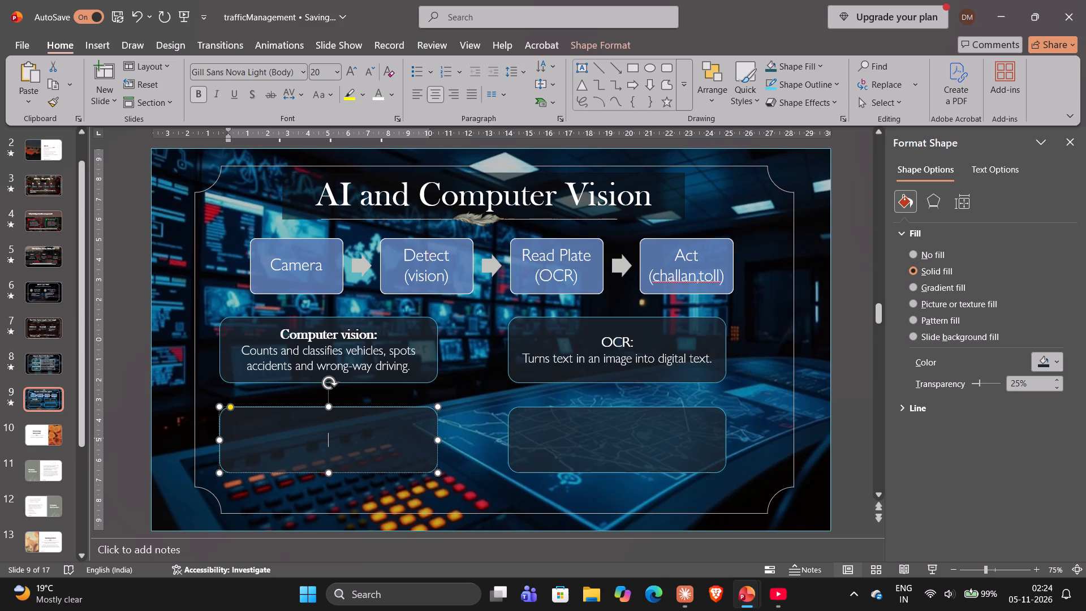
{"action": "key", "text": "shift+a"}
{"action": "key", "text": "n"}
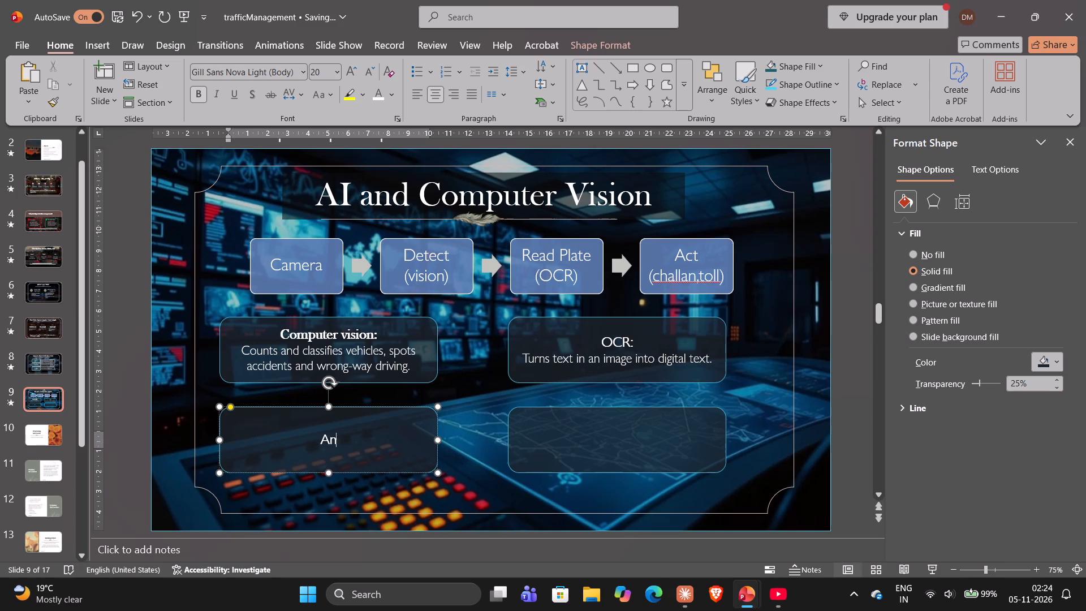
{"action": "key", "text": "BackSpace"}
{"action": "type", "text": "NPR"}
{"action": "key", "text": "shift+colon"}
{"action": "key", "text": "Return"}
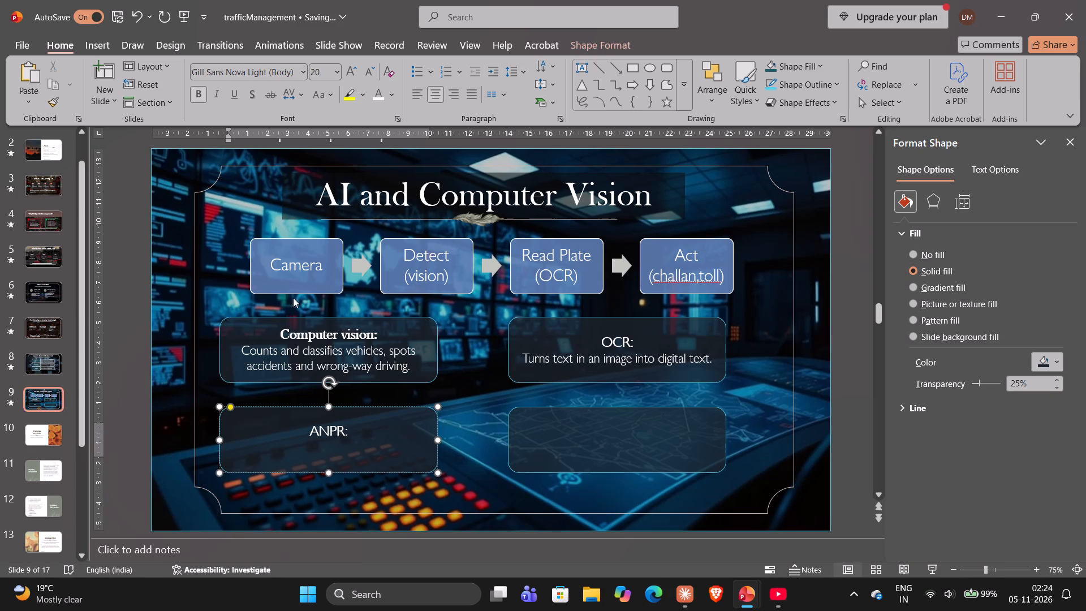
Add the copied ANPR description beneath the "ANPR:" heading as 18 pt non-bold white text.
{"action": "left_click", "coordinate": [333, 70]}
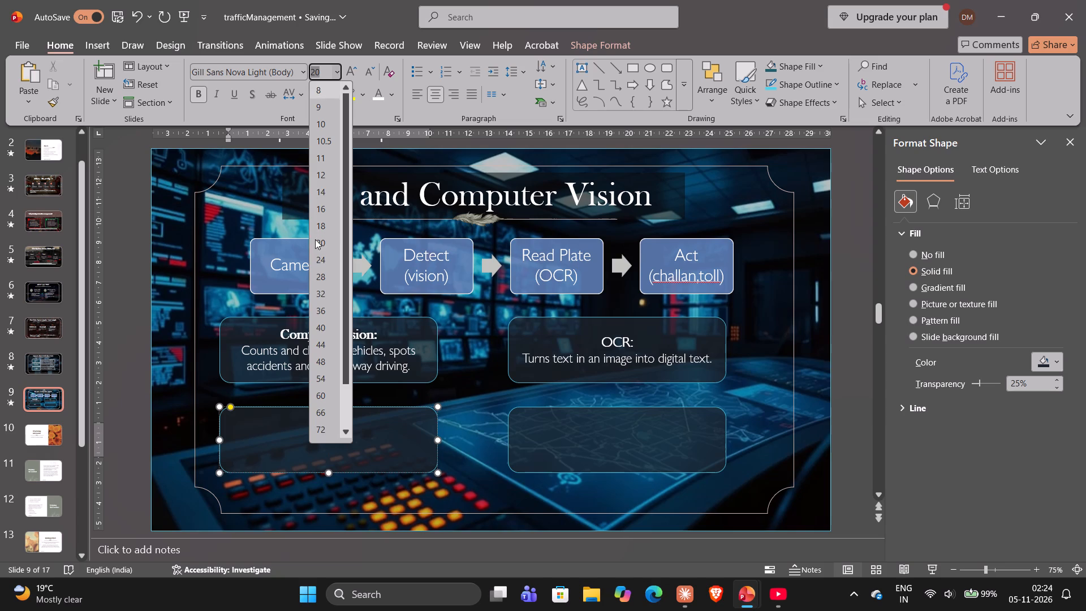
{"action": "left_click", "coordinate": [326, 230]}
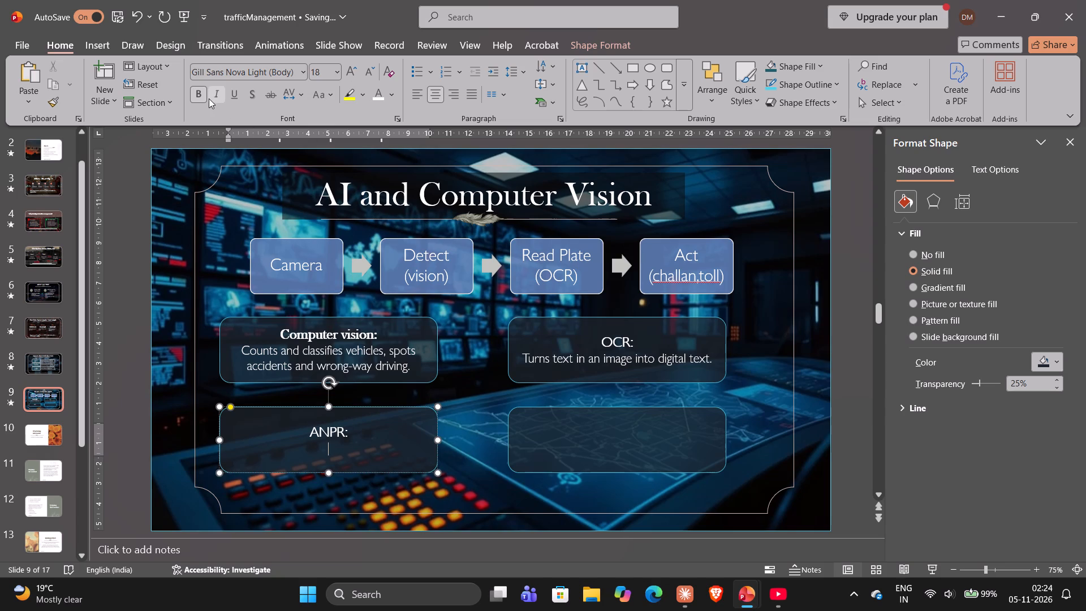
{"action": "left_click", "coordinate": [205, 96]}
{"action": "key", "text": "ctrl+v"}
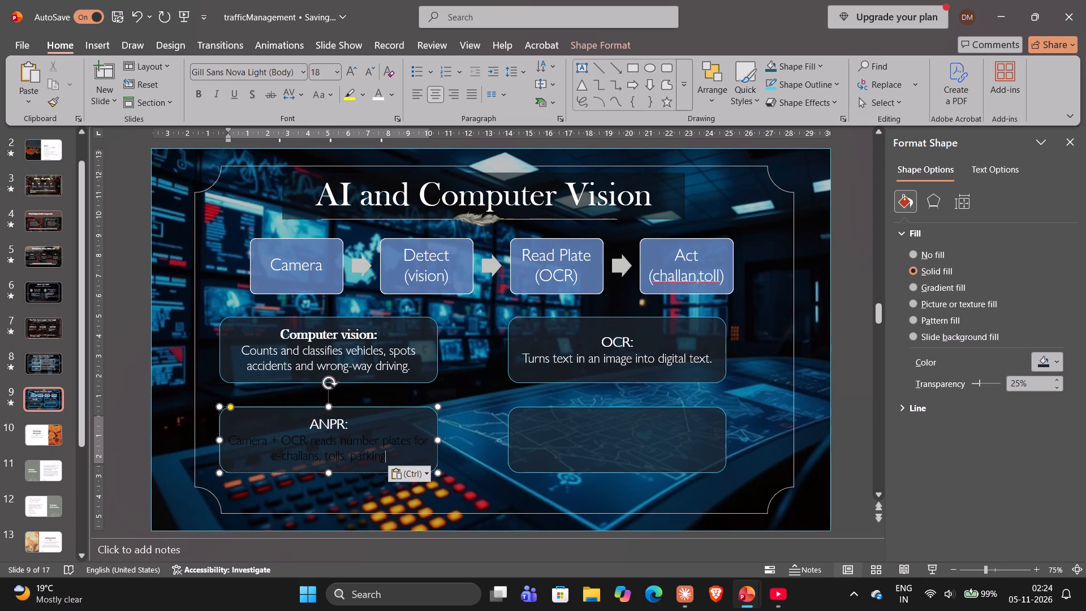
{"action": "key", "text": "shift+Up"}
{"action": "key", "text": "shift+Up"}
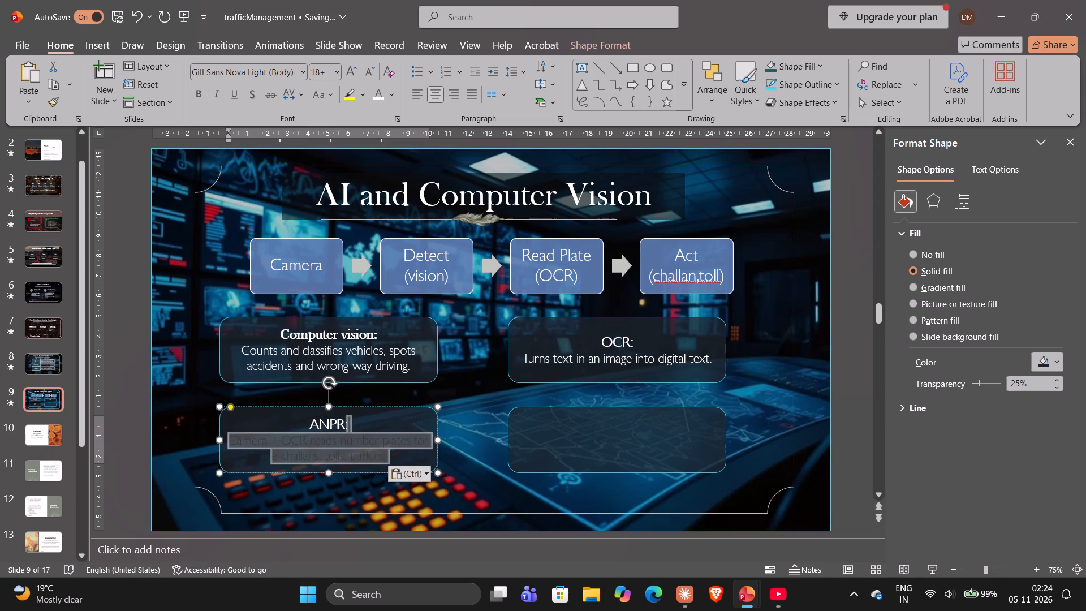
{"action": "key", "text": "shift+Right"}
{"action": "left_click", "coordinate": [374, 97]}
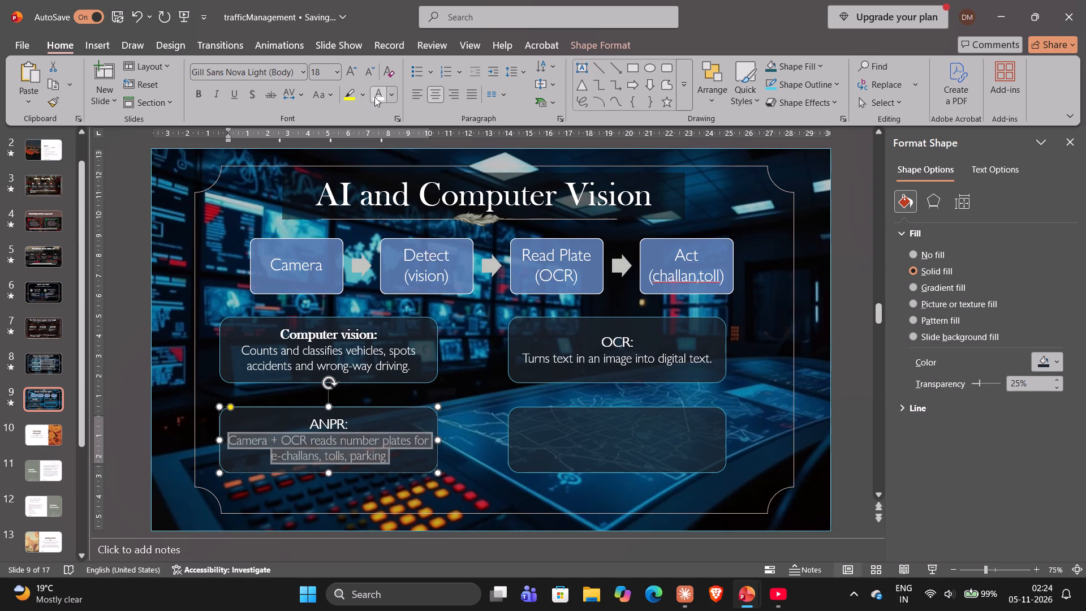
Copy the ML description "Learns from past data to predict congestion and tune signal timing" from the reference deck and return to trafficManagement.
{"action": "double_click", "coordinate": [609, 415]}
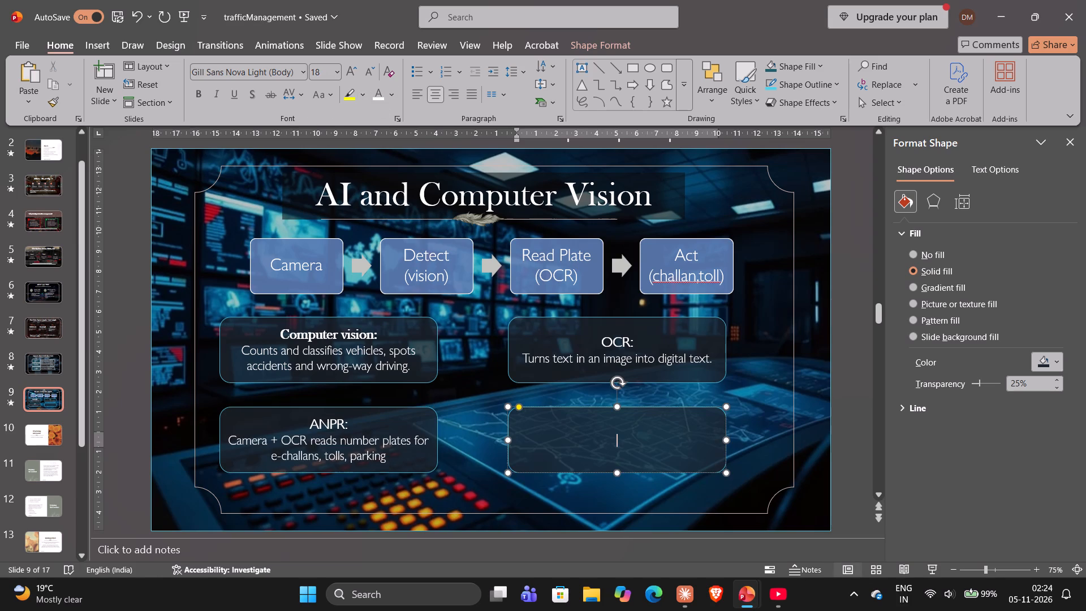
{"action": "key", "text": "alt+Tab"}
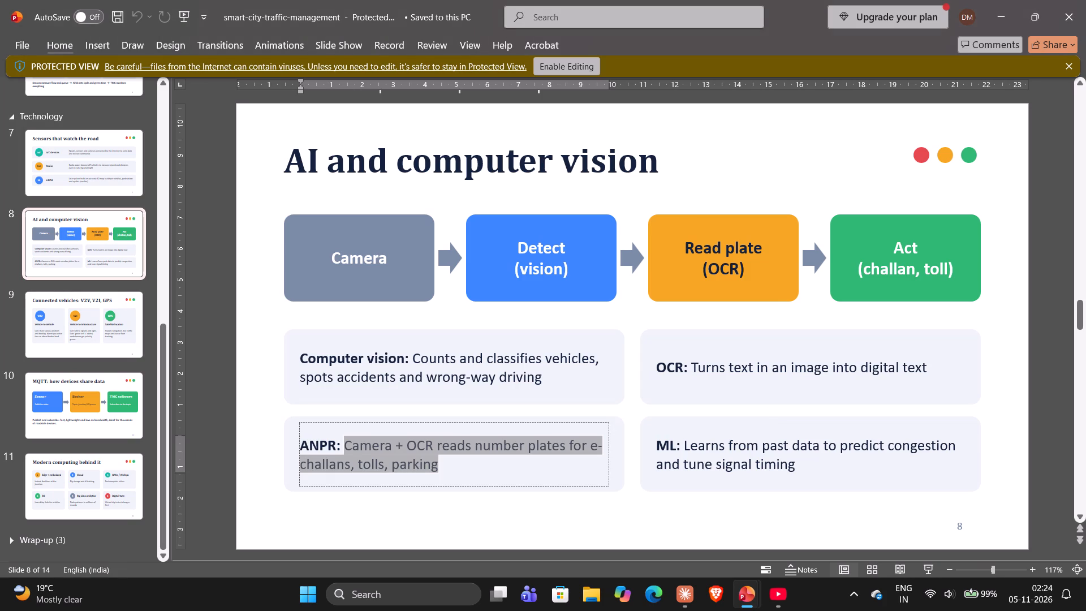
{"action": "left_click_drag", "start_coordinate": [684, 444], "coordinate": [795, 472]}
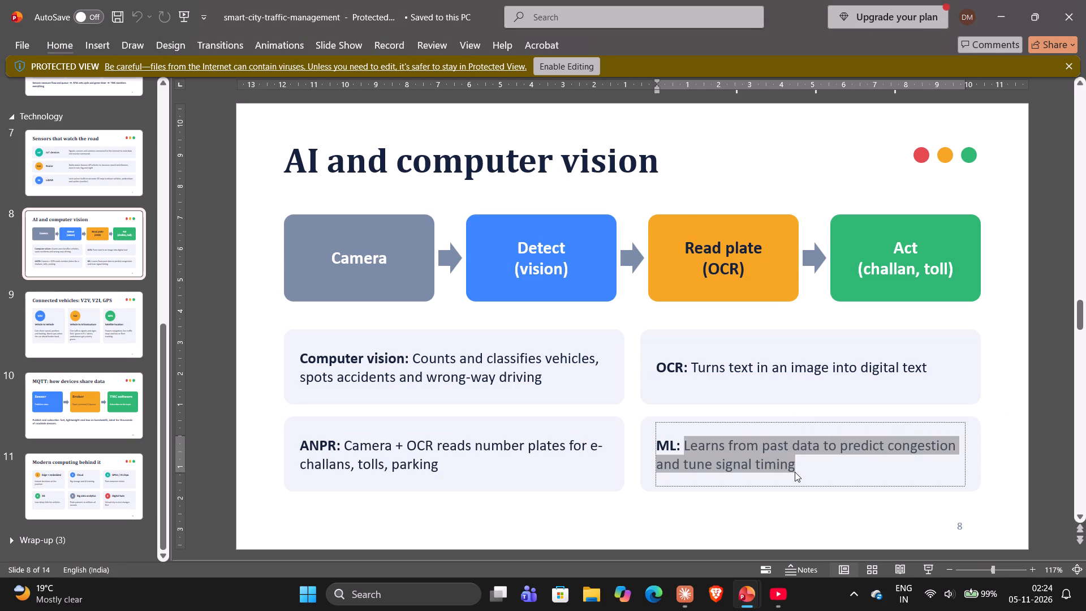
{"action": "key", "text": "ctrl+c"}
{"action": "key", "text": "alt+Tab"}
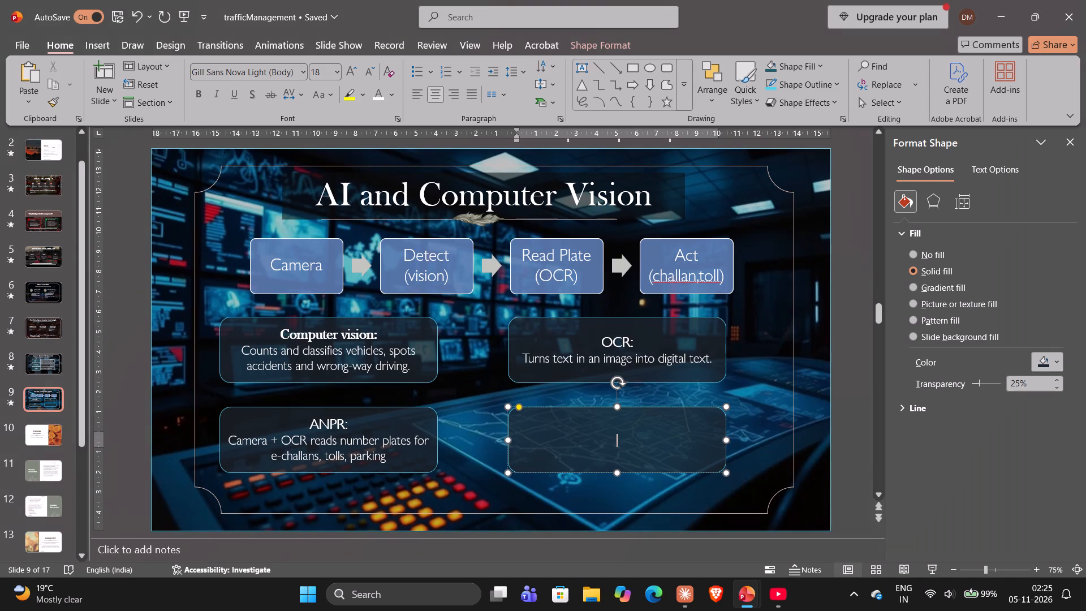
Enter the heading "ML :" in 20 pt bold in the empty rectangle below the OCR box and start a new line beneath it.
{"action": "left_click", "coordinate": [331, 72]}
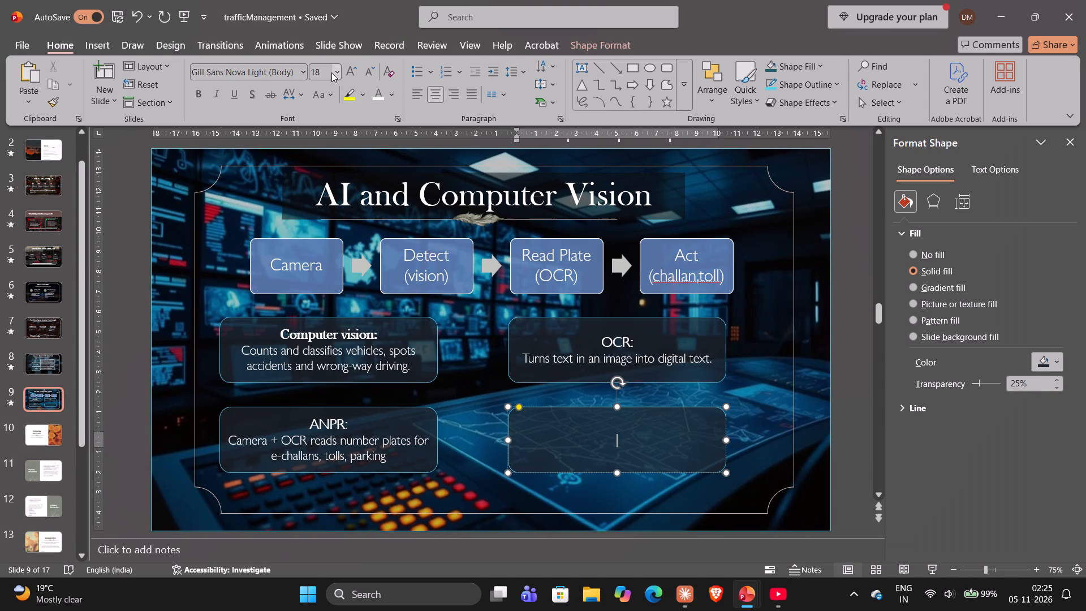
{"action": "left_click", "coordinate": [334, 70]}
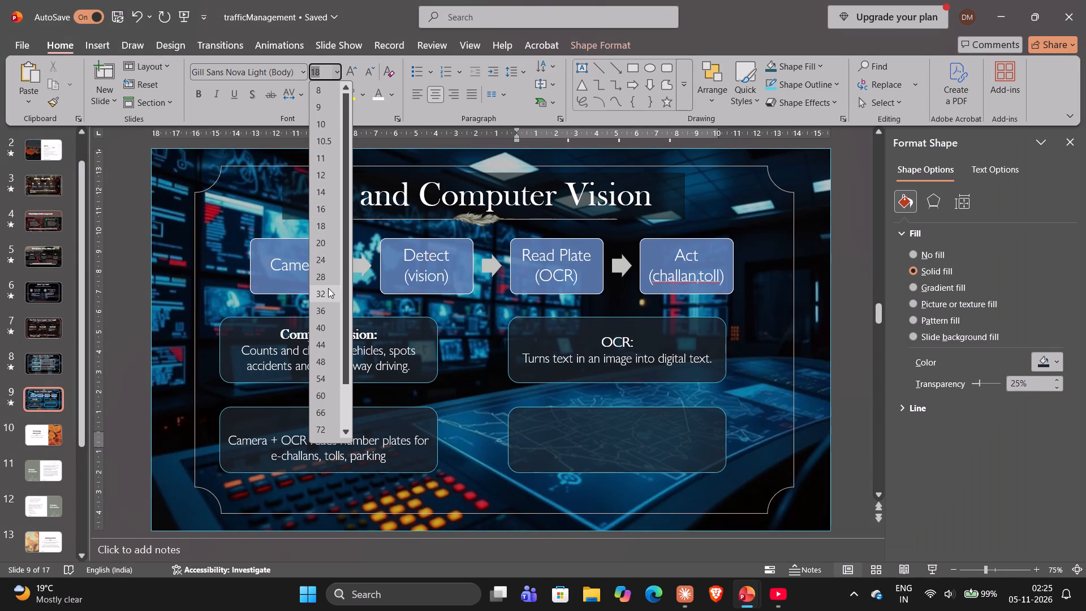
{"action": "left_click", "coordinate": [319, 243]}
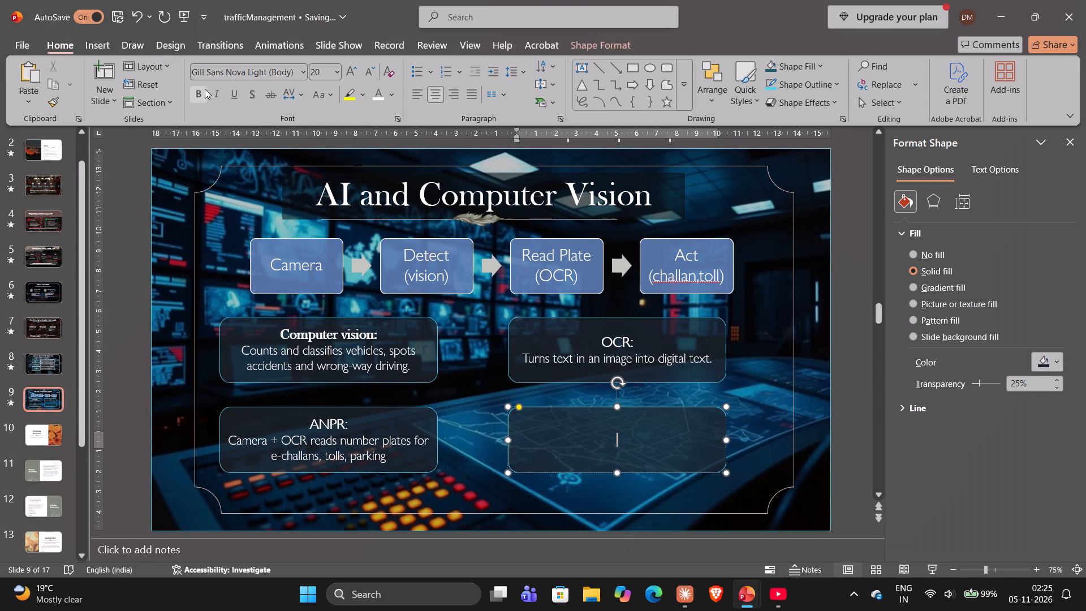
{"action": "left_click", "coordinate": [205, 89]}
{"action": "type", "text": "ML"}
{"action": "key", "text": "shift+colon"}
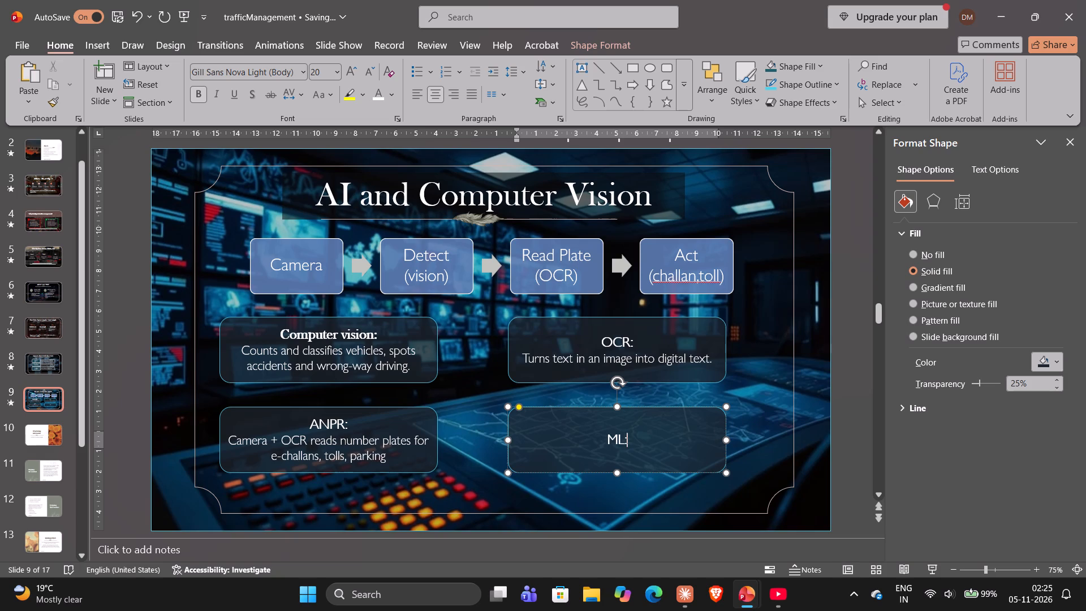
{"action": "key", "text": "Return"}
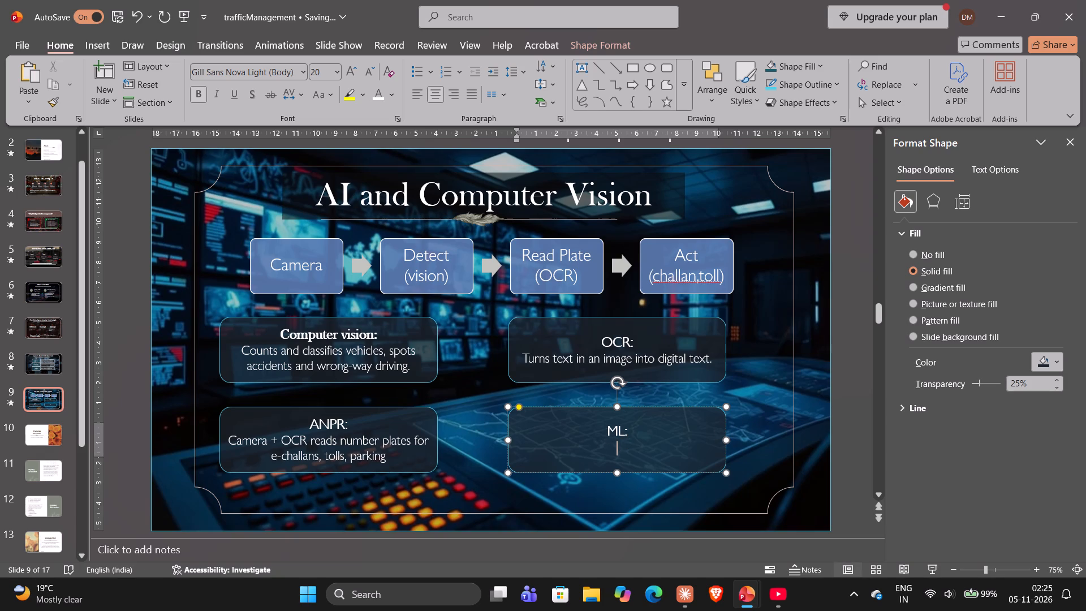
{"action": "key", "text": "Up"}
{"action": "key", "text": "Right"}
{"action": "key", "text": "space"}
{"action": "key", "text": "Up"}
{"action": "key", "text": "Up"}
{"action": "key", "text": "Up"}
{"action": "key", "text": "Up"}
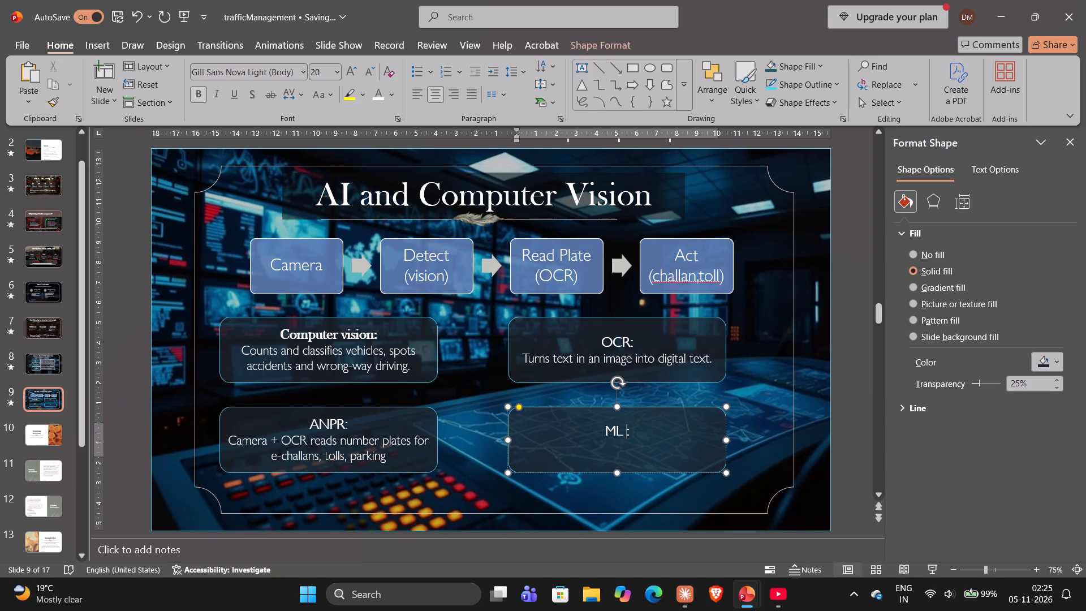
{"action": "key", "text": "Right"}
{"action": "key", "text": "Return"}
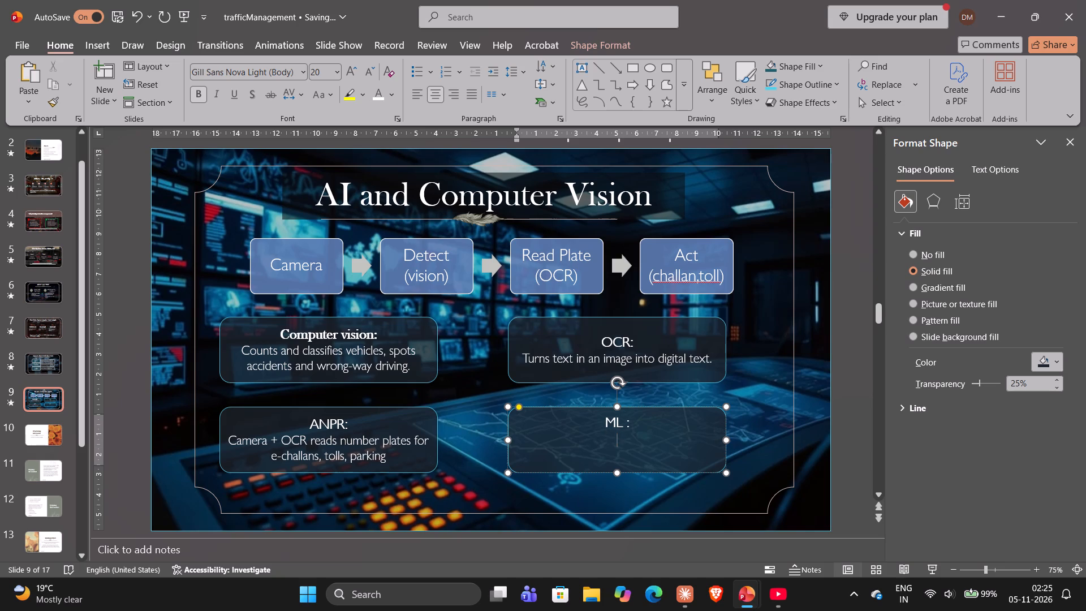
Paste the ML description under its heading, remove the extra line, end it with a period, and format it white at 18 pt.
{"action": "key", "text": "ctrl+v"}
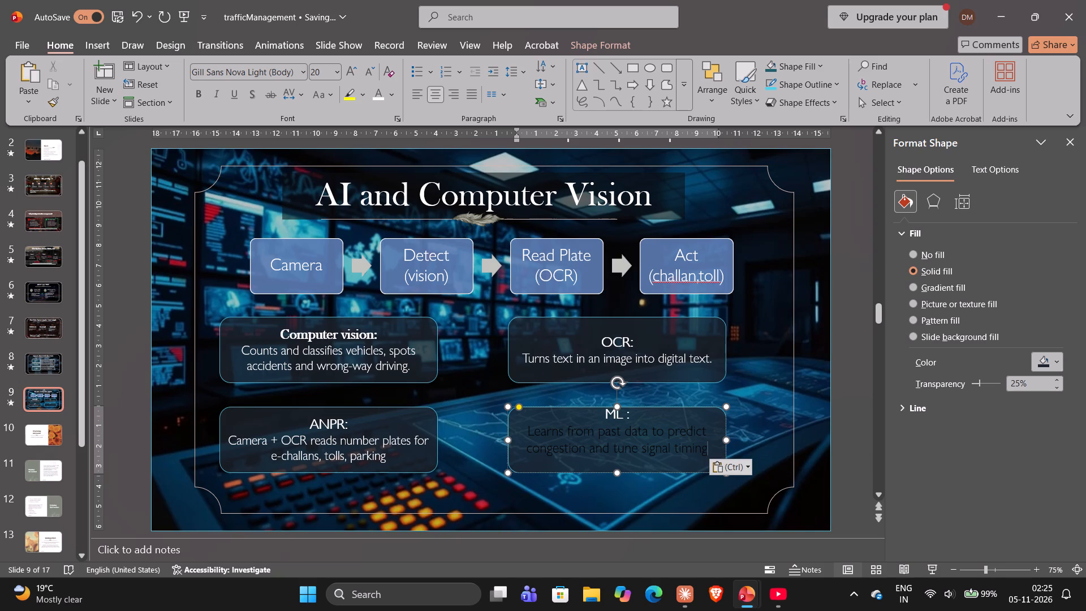
{"action": "key", "text": "Down"}
{"action": "key", "text": "BackSpace"}
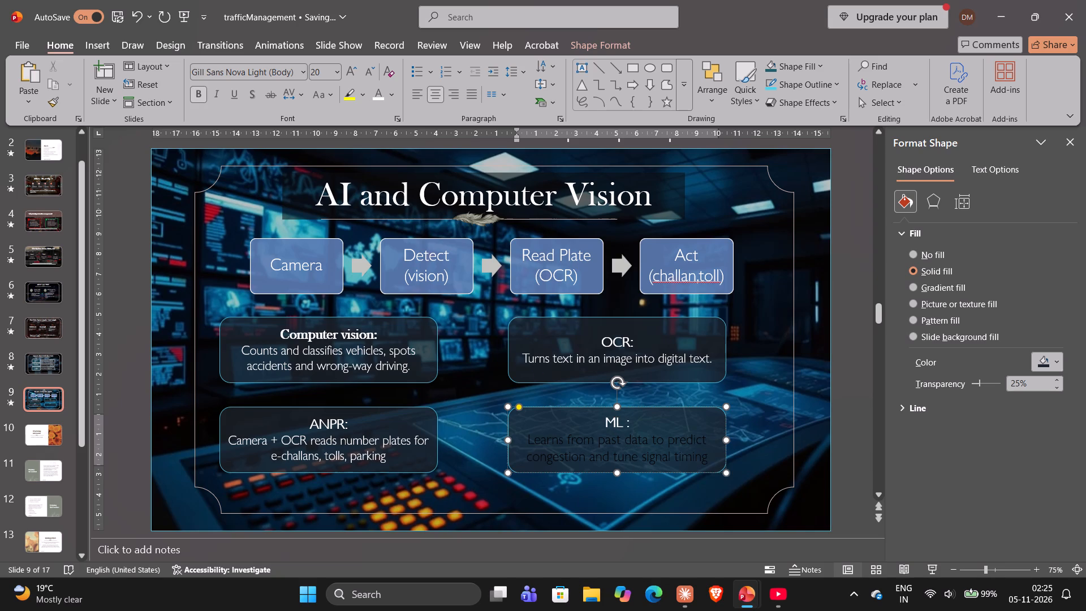
{"action": "key", "text": "period"}
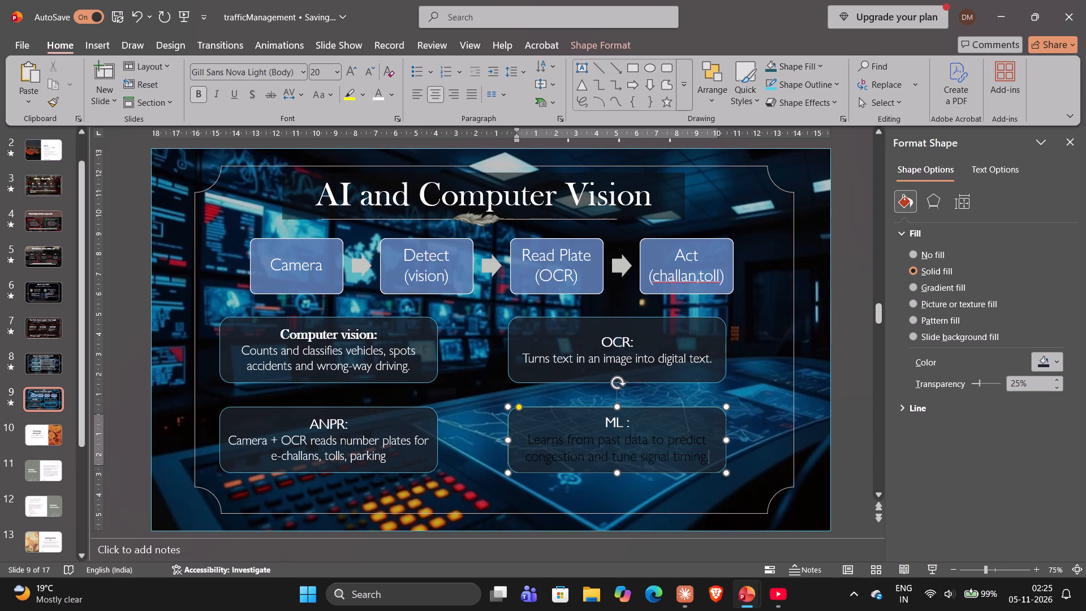
{"action": "key", "text": "shift+Up"}
{"action": "key", "text": "shift+Up"}
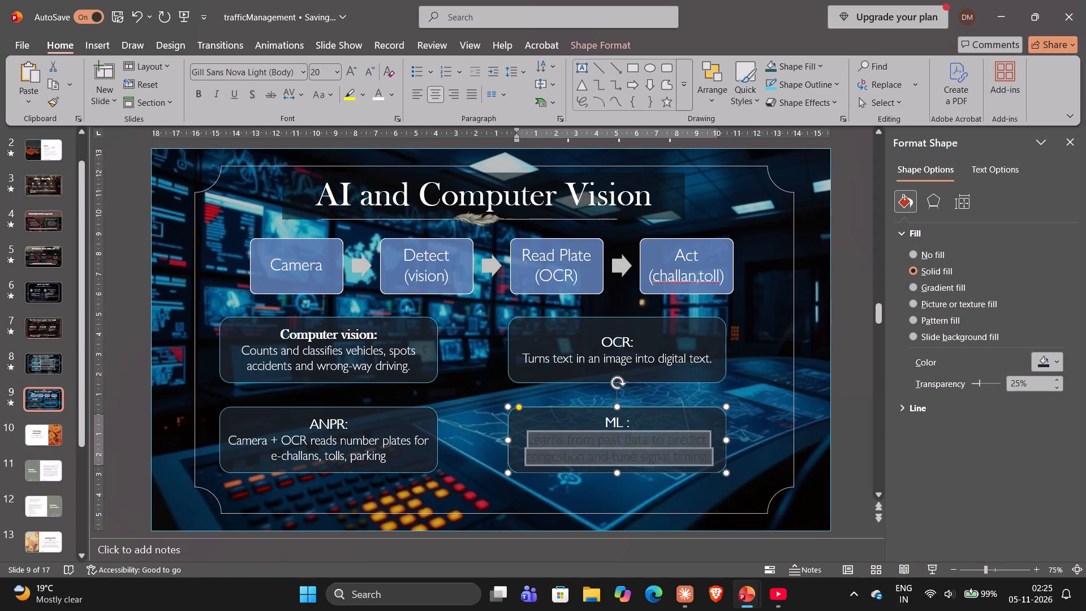
{"action": "left_click", "coordinate": [378, 95]}
{"action": "left_click", "coordinate": [332, 75]}
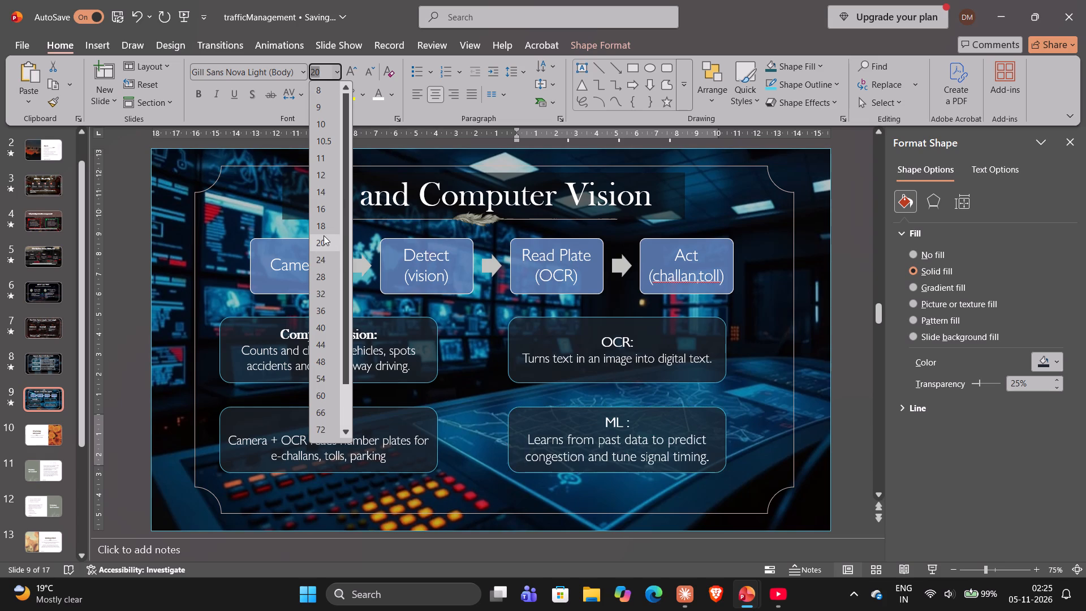
{"action": "left_click", "coordinate": [319, 225]}
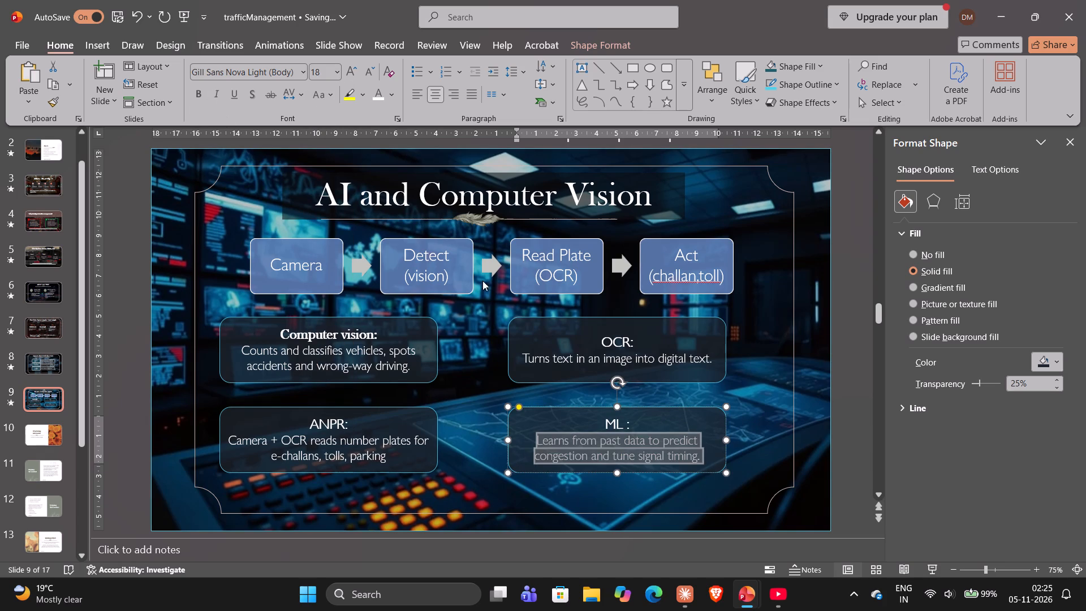
Insert a space before the colon in the "ANPR:", "Computer vision:" and "OCR:" headings to match "ML :".
{"action": "left_click", "coordinate": [626, 430]}
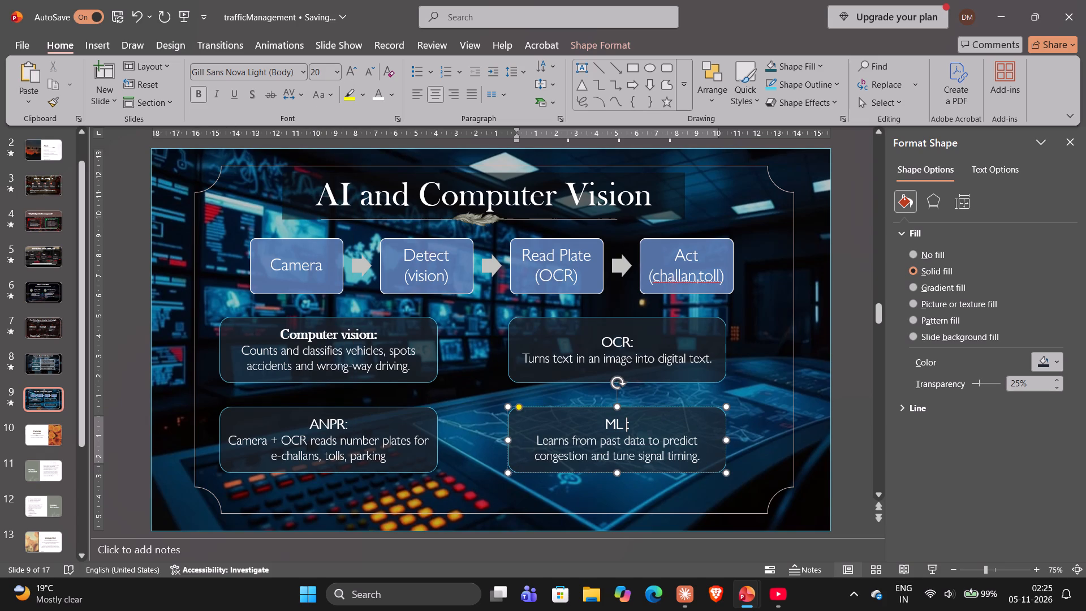
{"action": "left_click", "coordinate": [347, 423]}
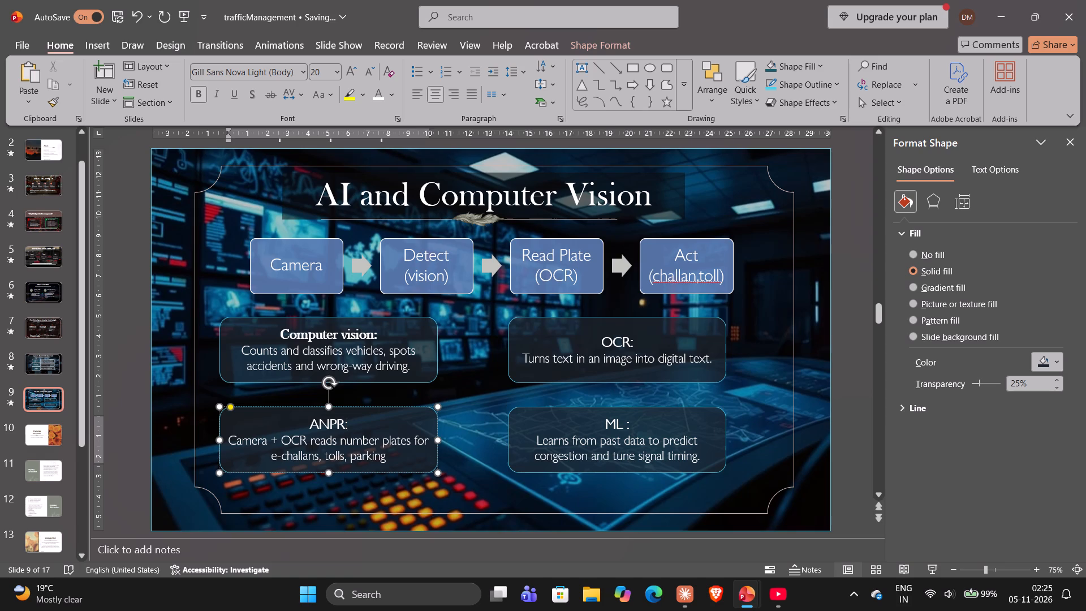
{"action": "key", "text": "Left"}
{"action": "key", "text": "space"}
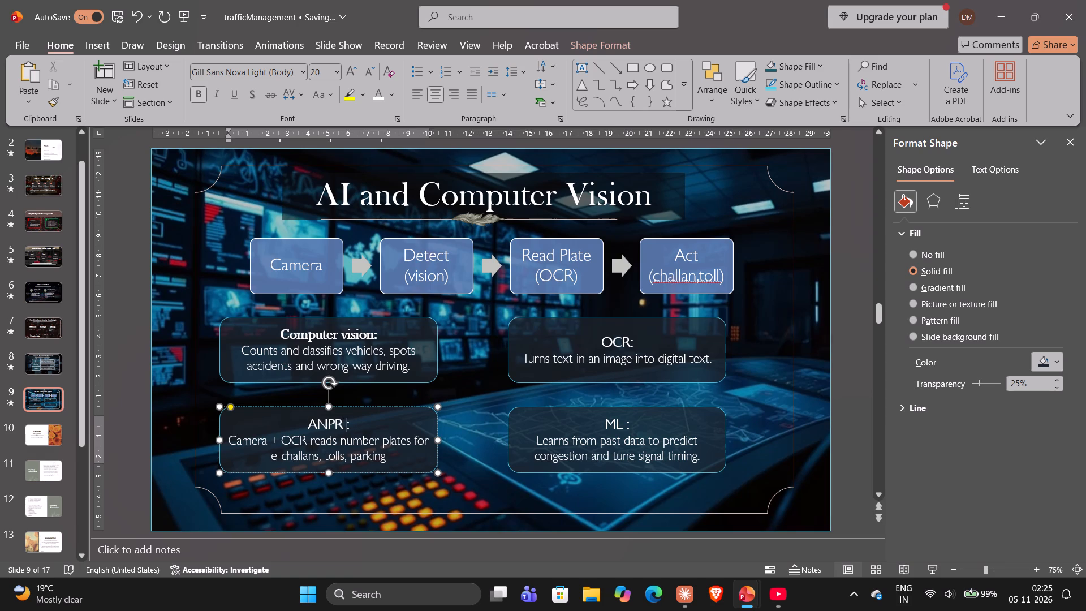
{"action": "left_click", "coordinate": [373, 335]}
{"action": "key", "text": "space"}
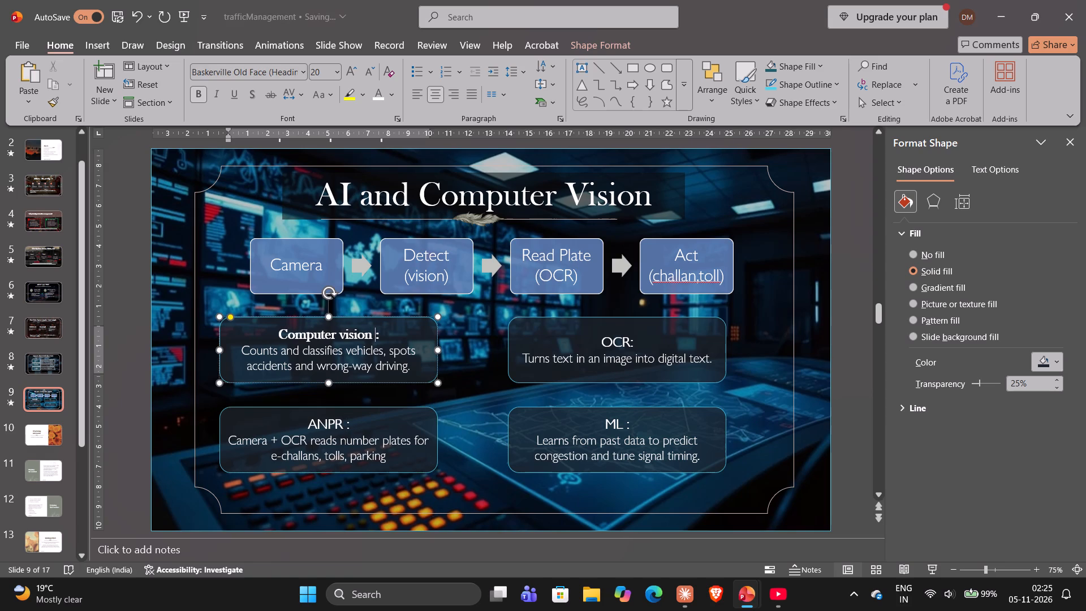
{"action": "left_click", "coordinate": [632, 339]}
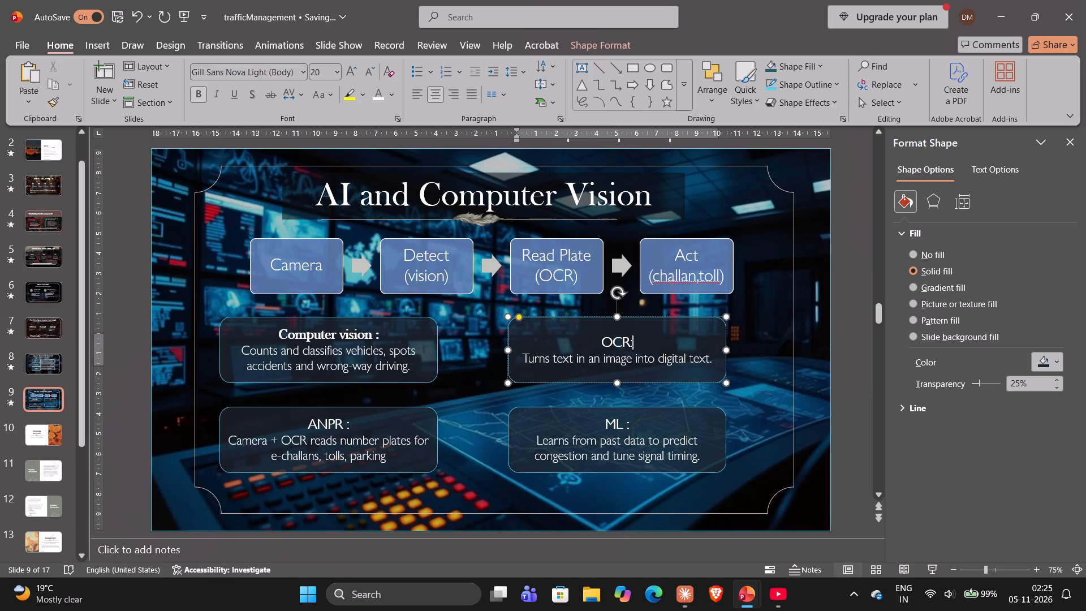
{"action": "key", "text": "Left"}
{"action": "key", "text": "space"}
{"action": "left_click", "coordinate": [130, 376]}
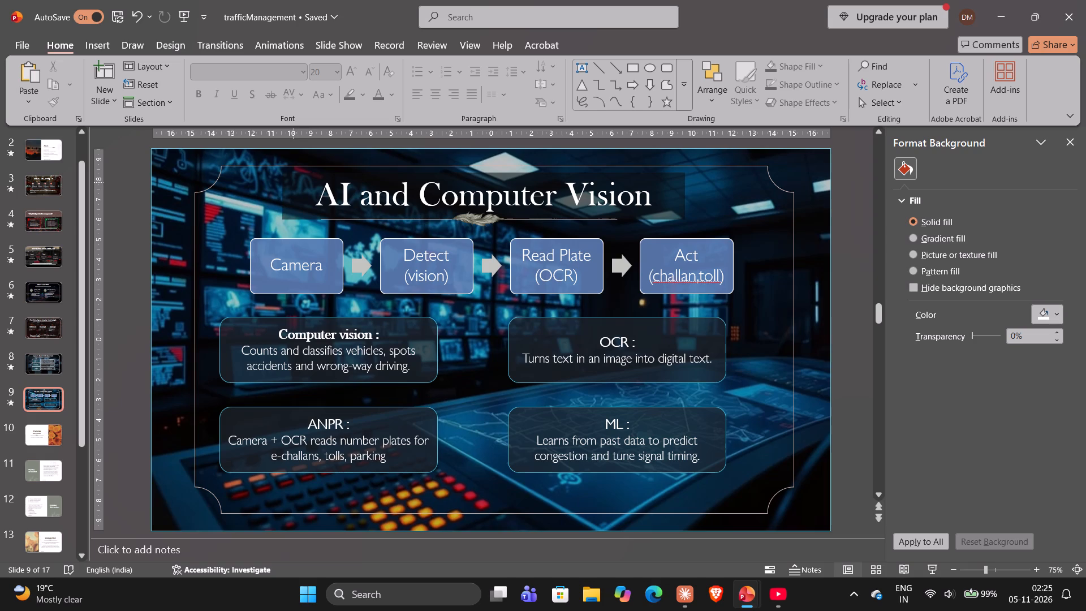
Apply a Fade animation with a 1.00-second duration to the slide title, the feather picture and the line beneath the title together.
{"action": "left_click", "coordinate": [309, 200], "text": "ctrl"}
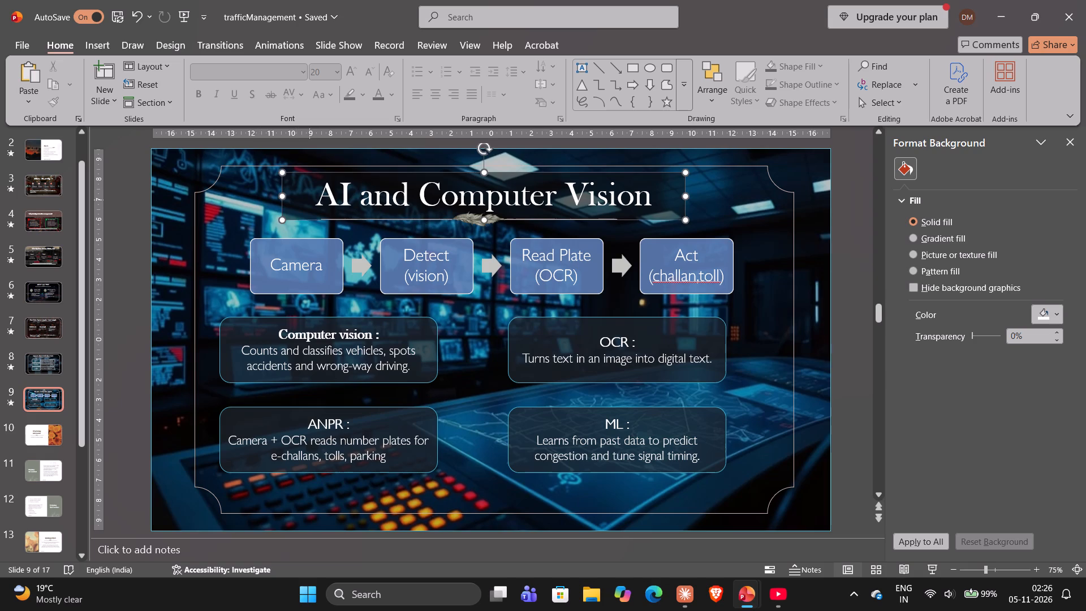
{"action": "left_click", "coordinate": [378, 218], "text": "ctrl"}
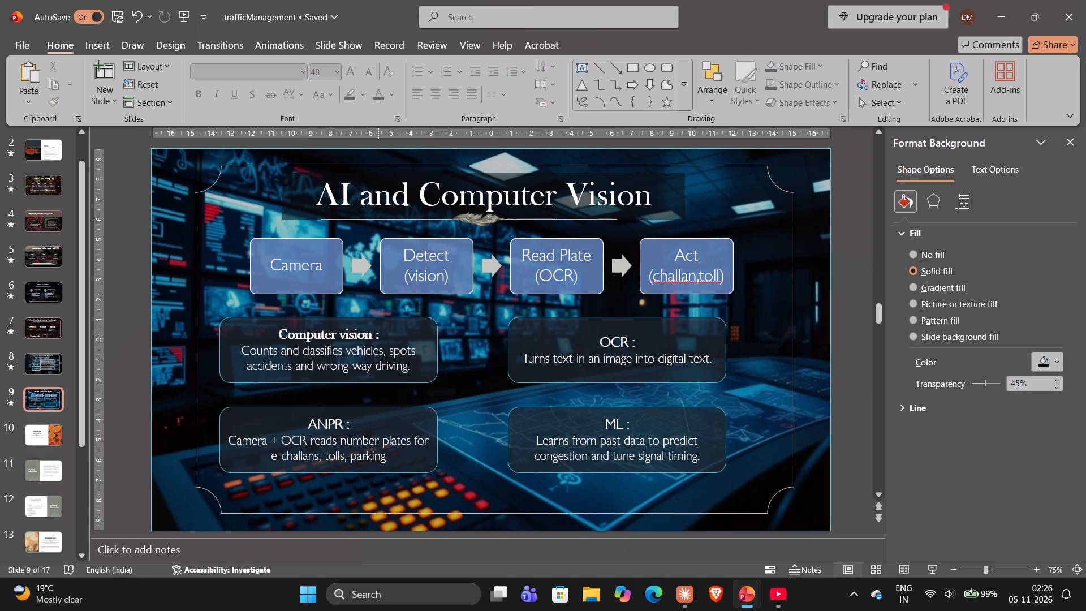
{"action": "left_click", "coordinate": [480, 218], "text": "ctrl"}
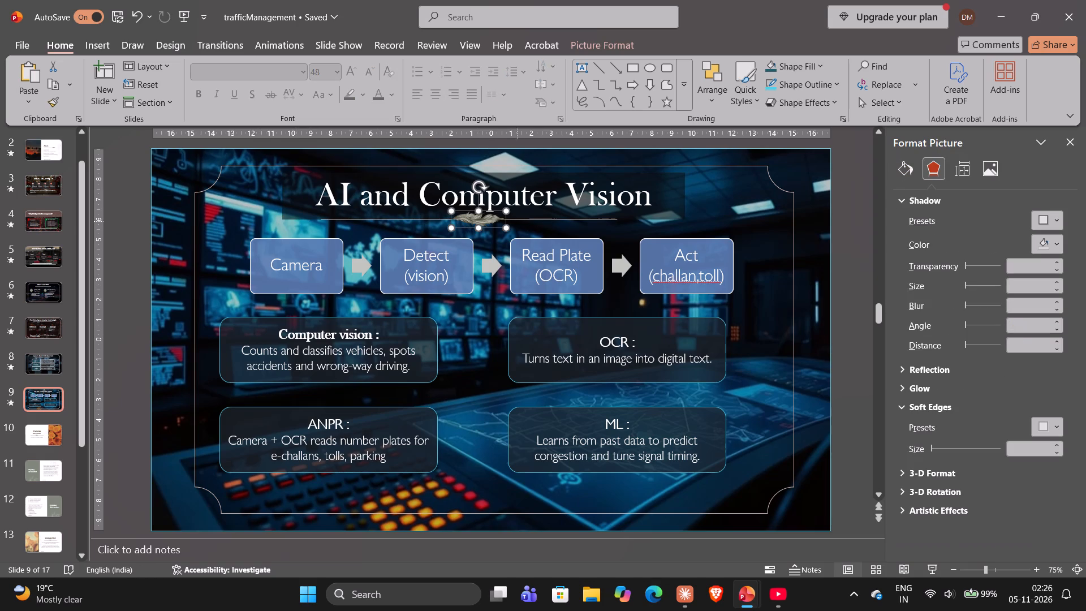
{"action": "left_click", "coordinate": [537, 217], "text": "ctrl"}
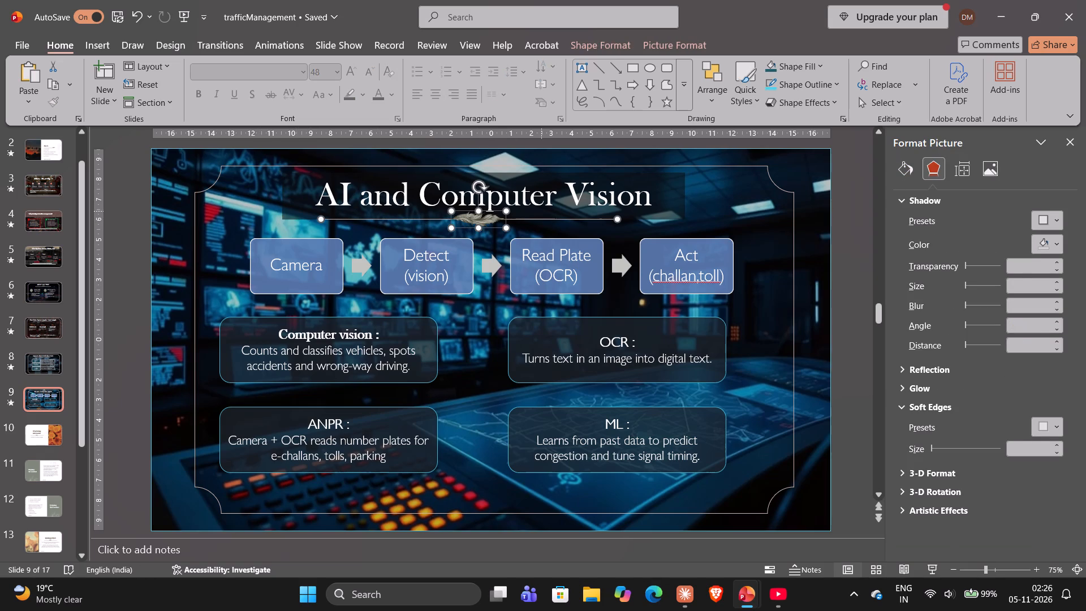
{"action": "left_click", "coordinate": [541, 210], "text": "ctrl"}
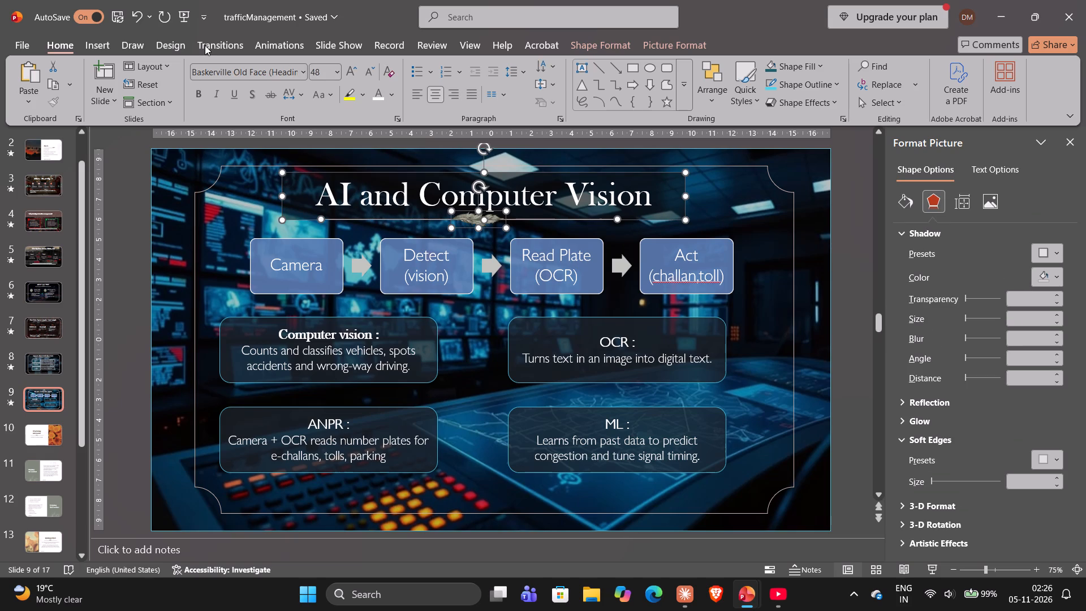
{"action": "left_click", "coordinate": [250, 41]}
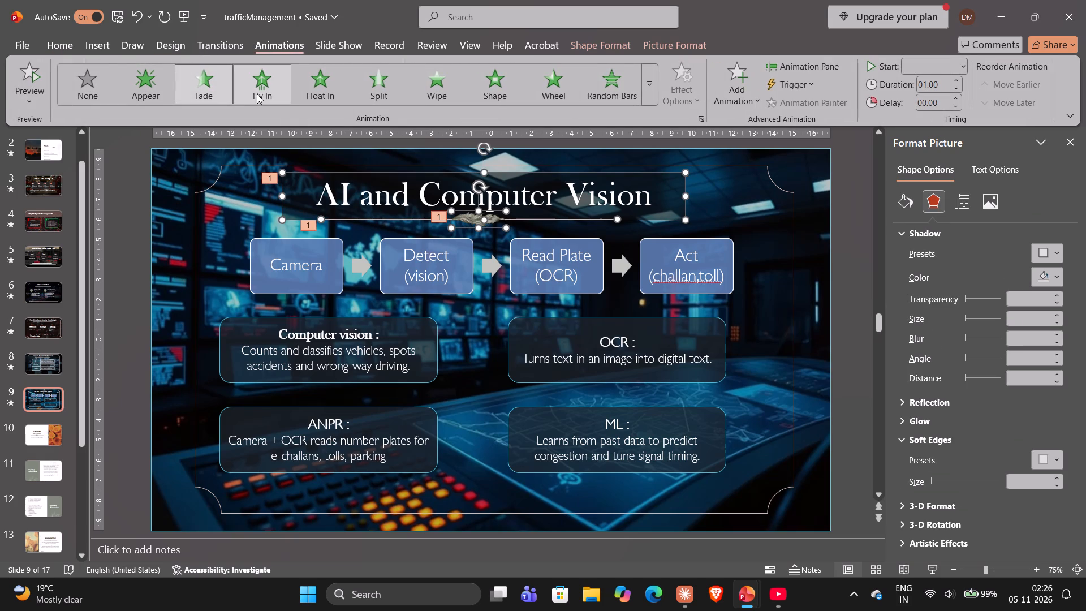
{"action": "left_click", "coordinate": [213, 88]}
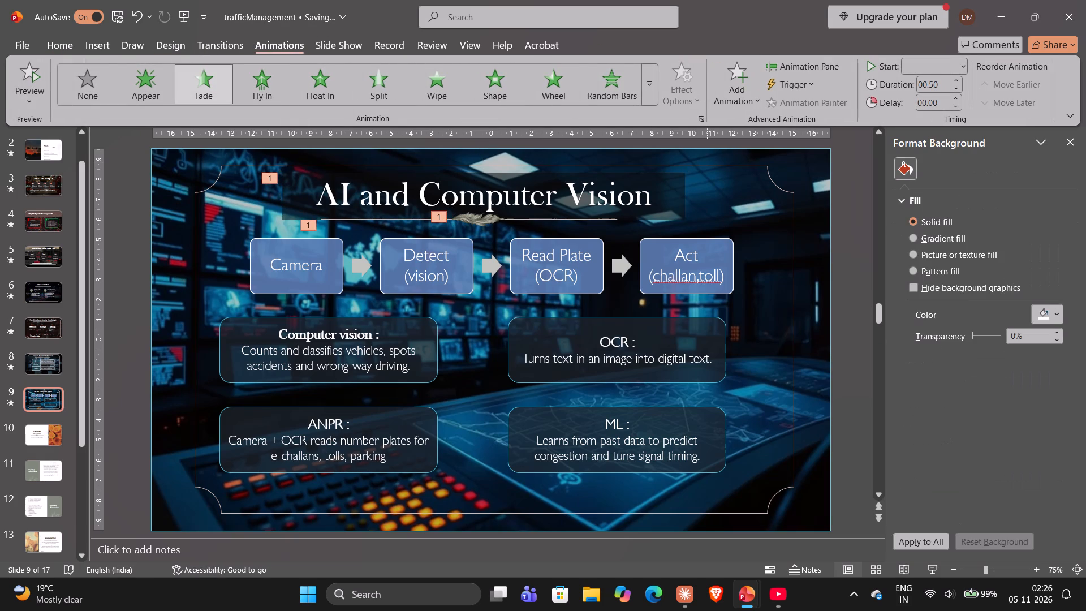
{"action": "left_click", "coordinate": [956, 78]}
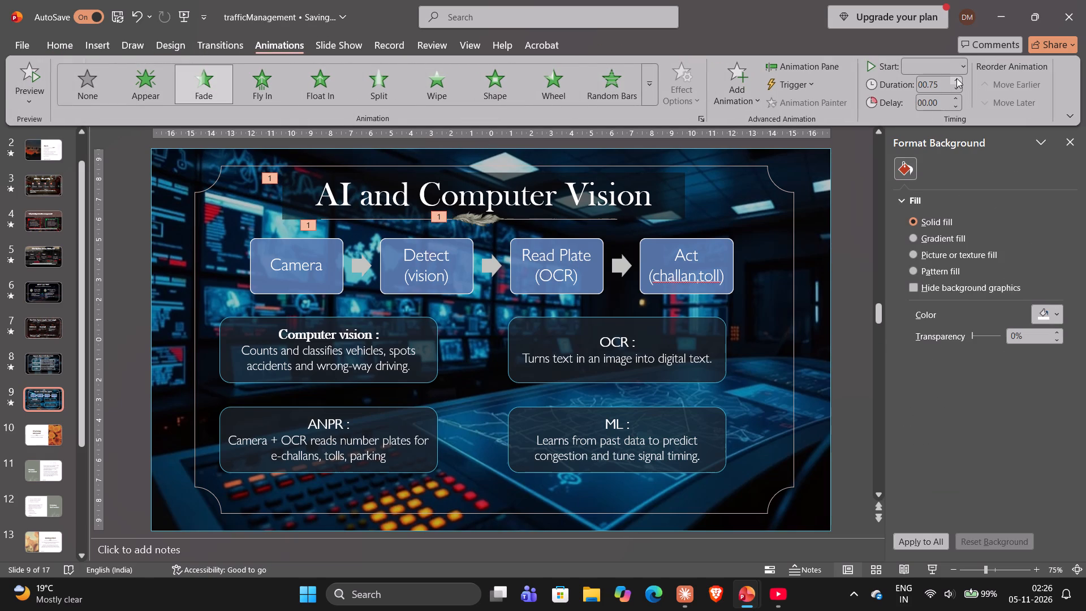
{"action": "left_click", "coordinate": [956, 78]}
{"action": "left_click", "coordinate": [1069, 141]}
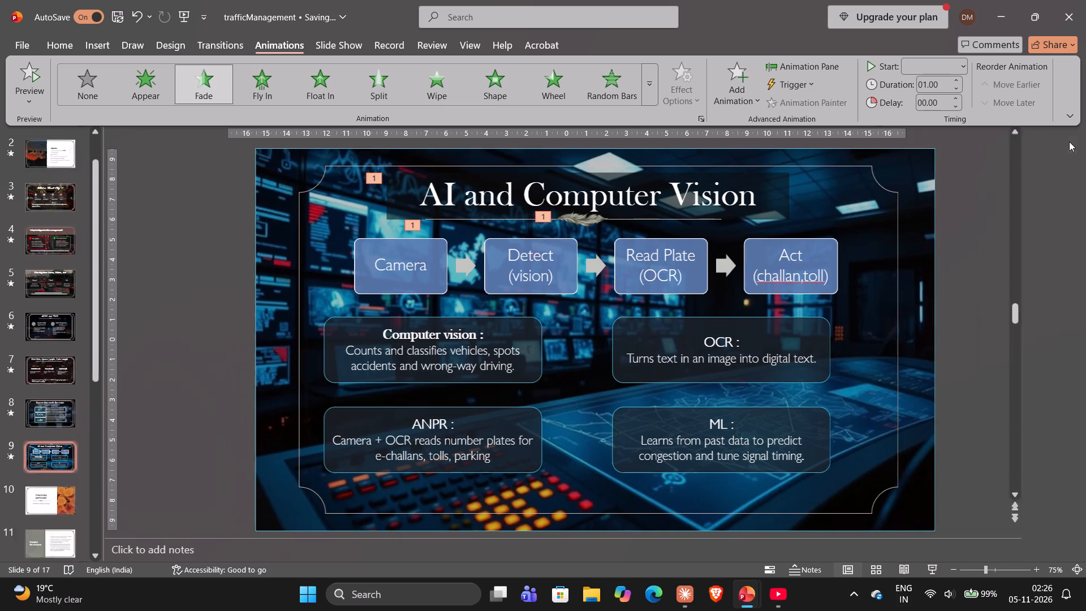
Add an Appear animation to the Camera–Detect–Read Plate–Act process graphic and select its animation marker.
{"action": "left_click", "coordinate": [235, 42]}
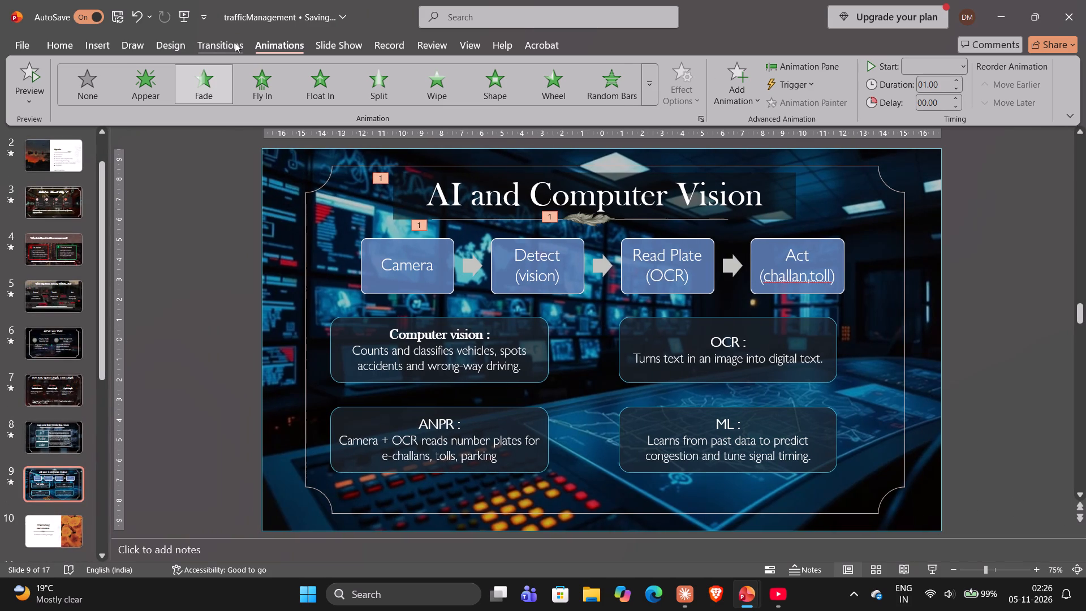
{"action": "left_click", "coordinate": [270, 48]}
{"action": "left_click", "coordinate": [244, 167]}
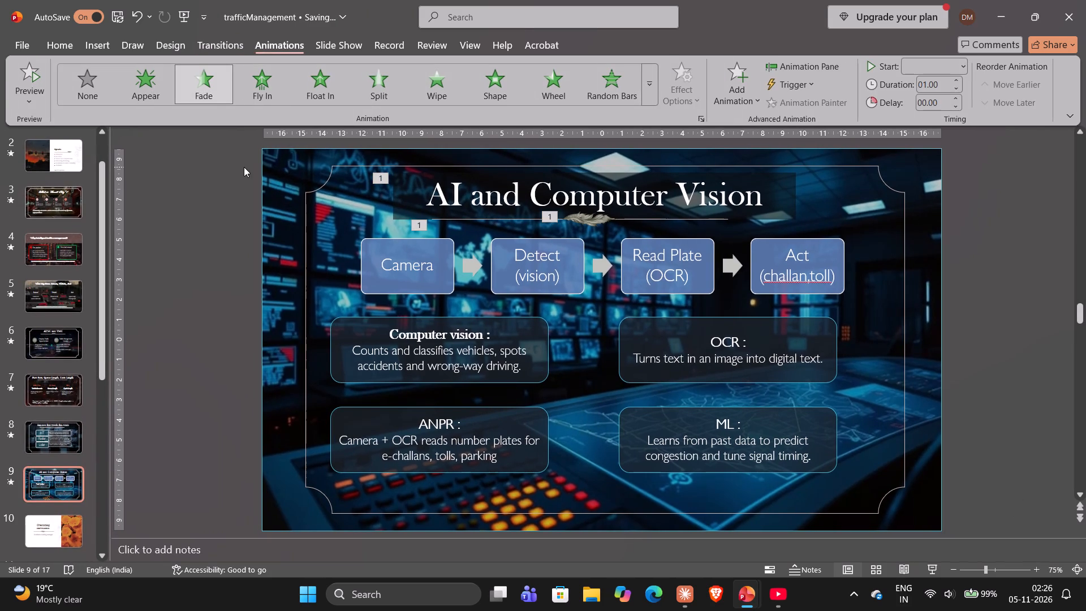
{"action": "left_click", "coordinate": [390, 266], "text": "ctrl"}
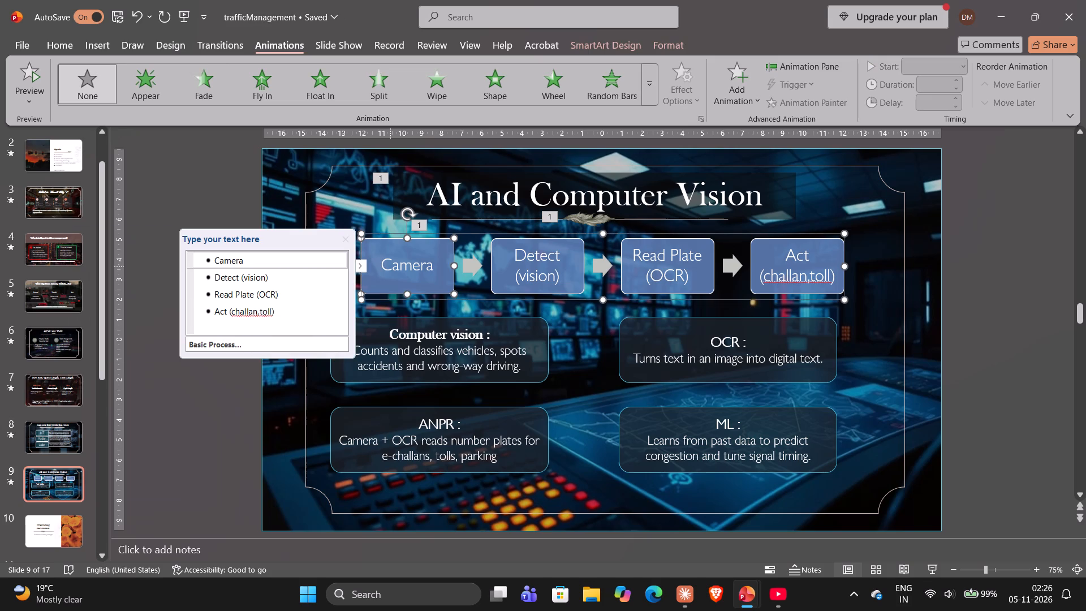
{"action": "left_click", "coordinate": [159, 87]}
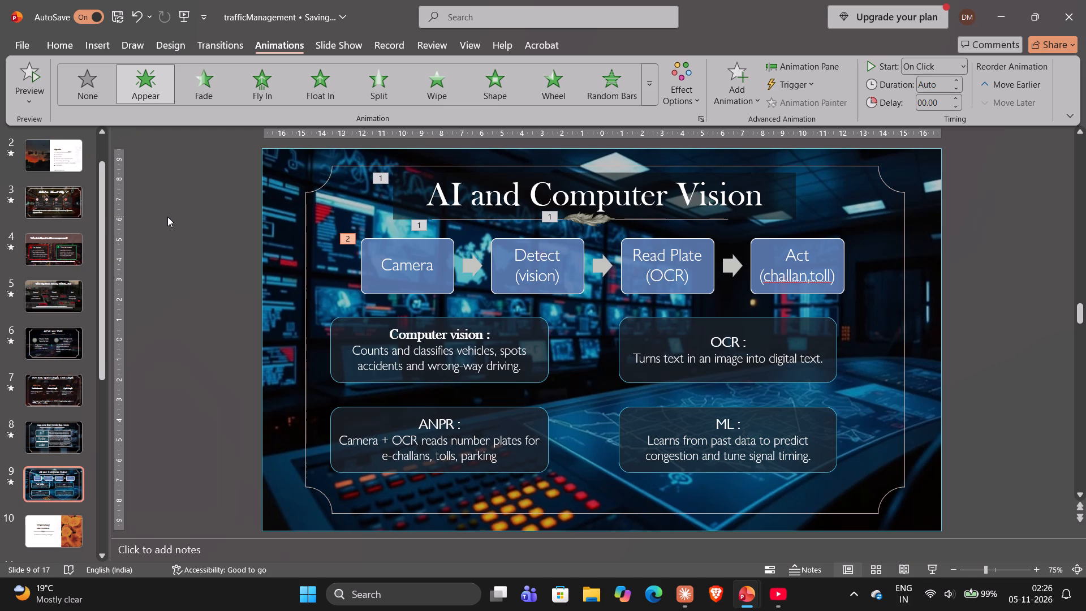
{"action": "left_click", "coordinate": [346, 238]}
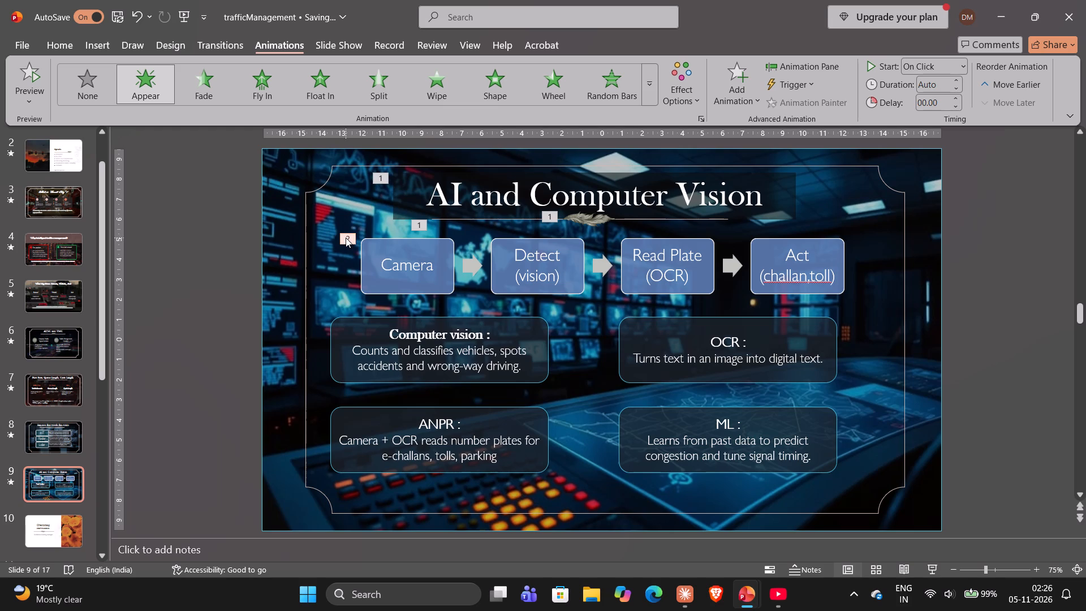
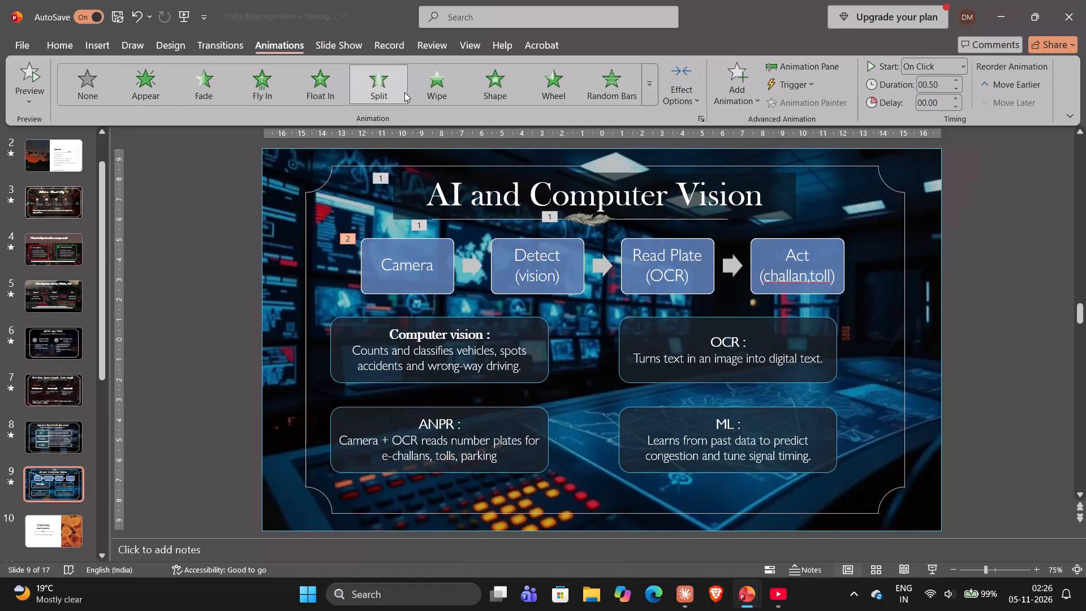
Add Appear animations to the Computer vision, OCR, ANPR and ML text boxes one after another, in that order.
{"action": "left_click", "coordinate": [246, 185]}
{"action": "left_click", "coordinate": [339, 330], "text": "ctrl"}
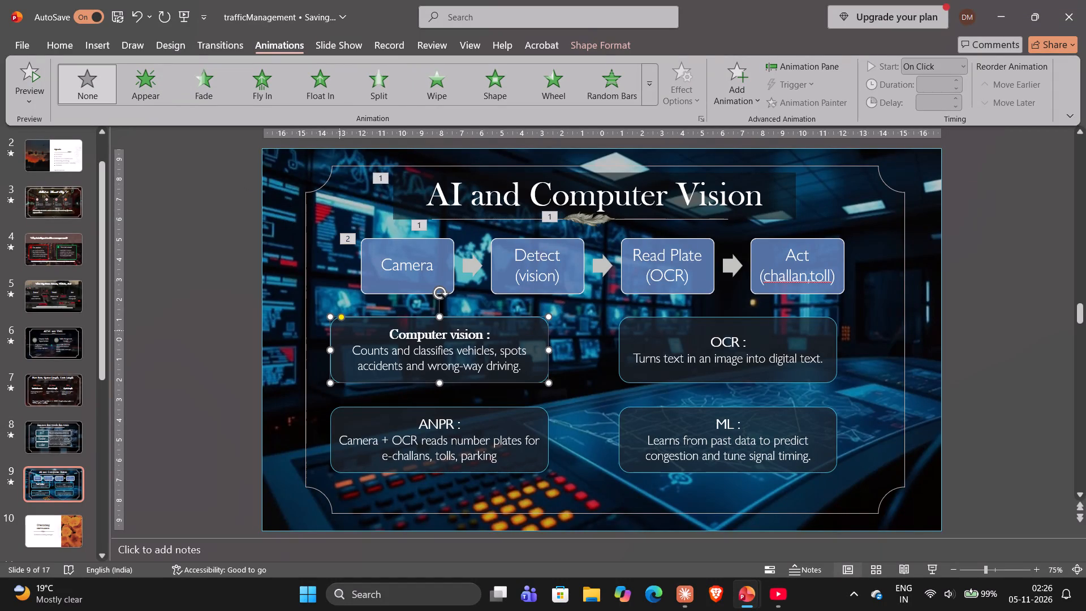
{"action": "left_click", "coordinate": [161, 86]}
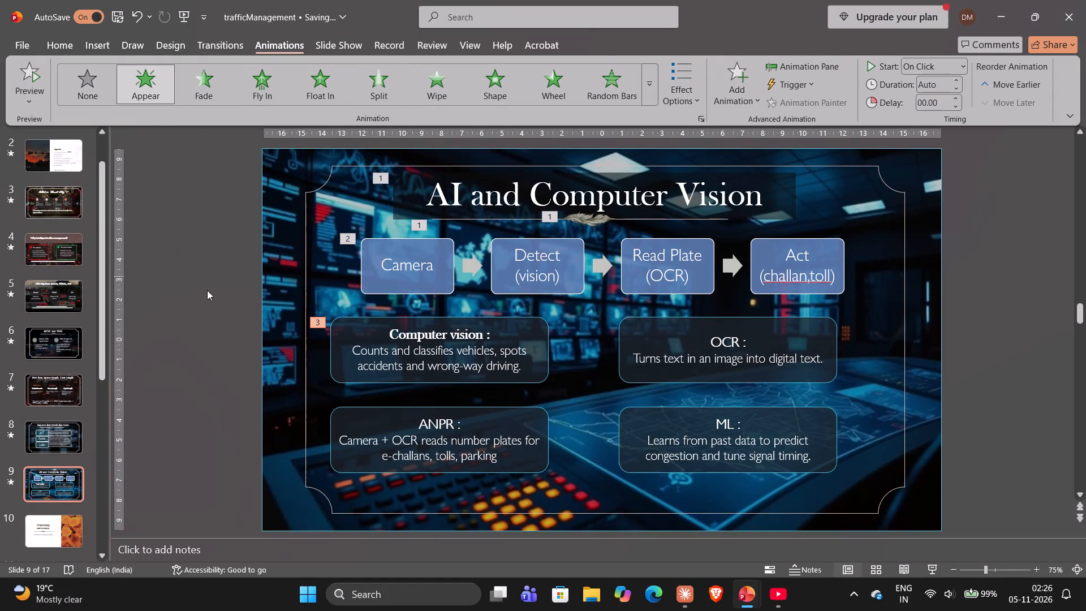
{"action": "left_click", "coordinate": [621, 365], "text": "ctrl"}
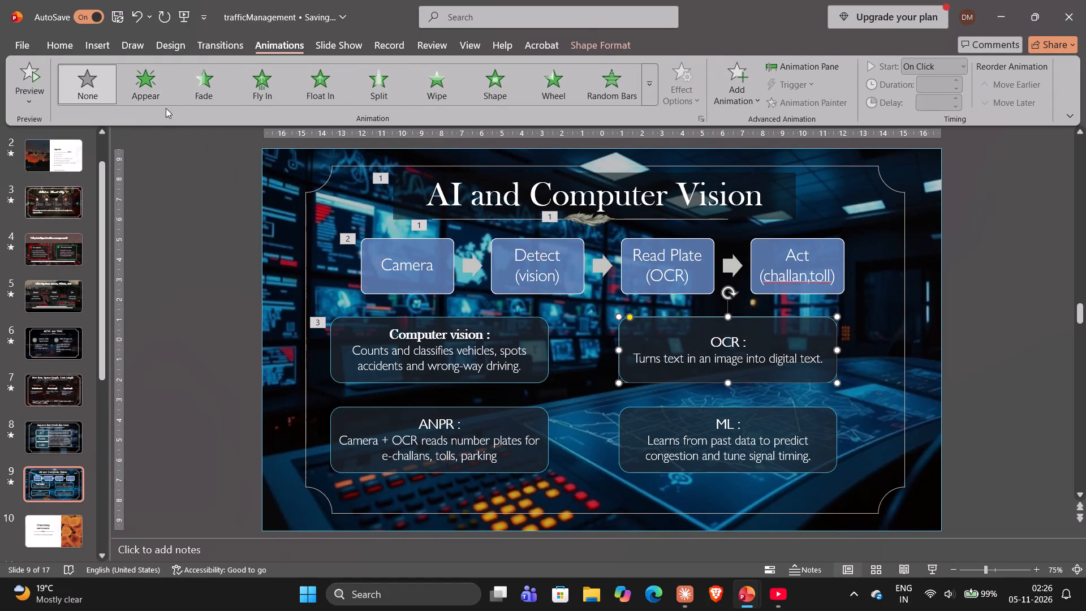
{"action": "left_click", "coordinate": [157, 100]}
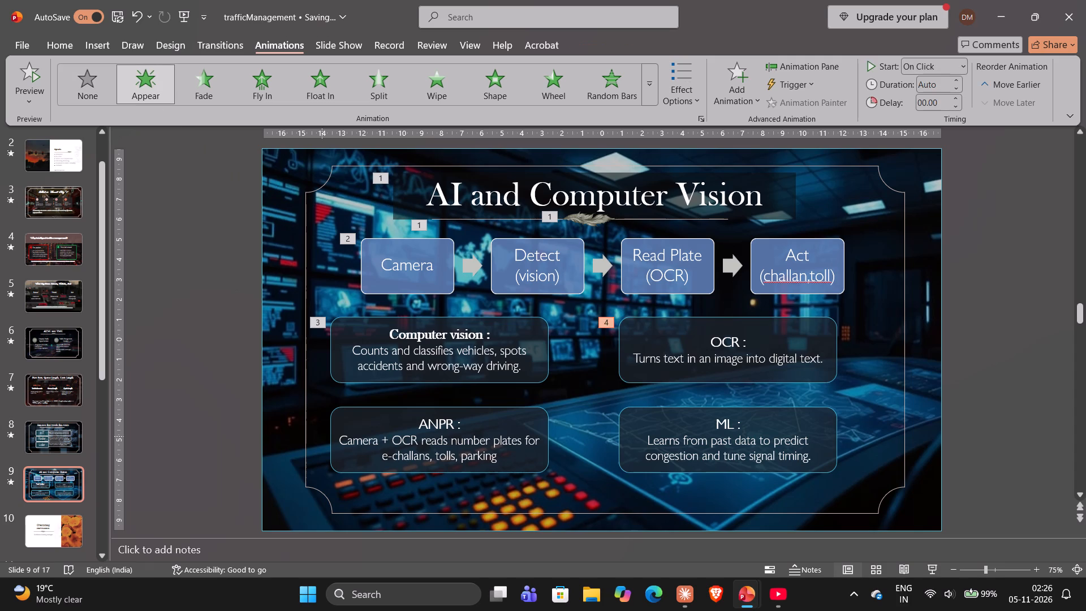
{"action": "left_click", "coordinate": [335, 438]}
{"action": "left_click", "coordinate": [149, 92]}
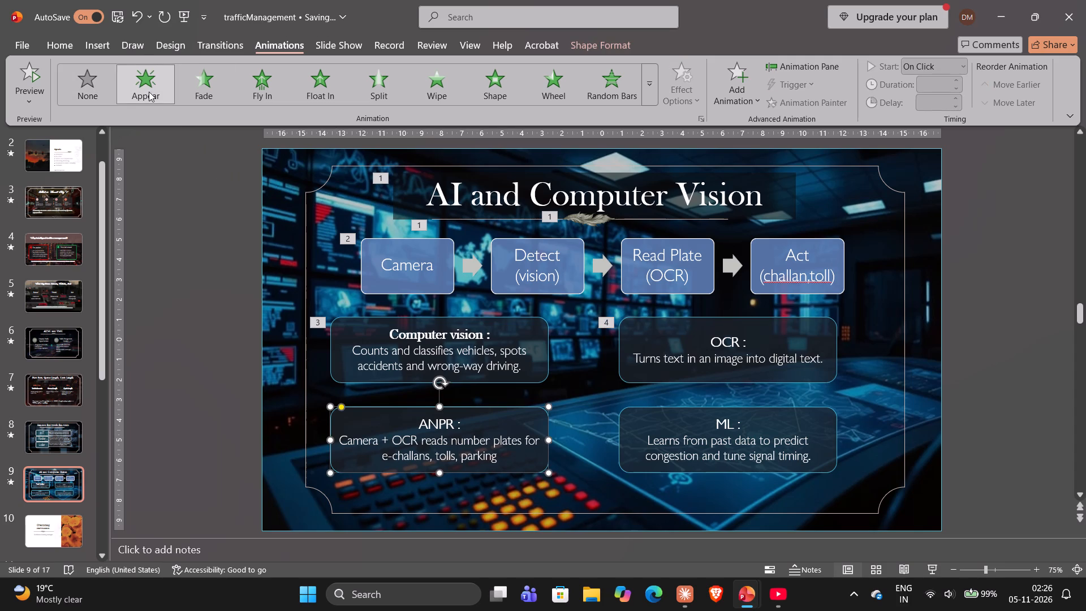
{"action": "left_click", "coordinate": [634, 442], "text": "ctrl"}
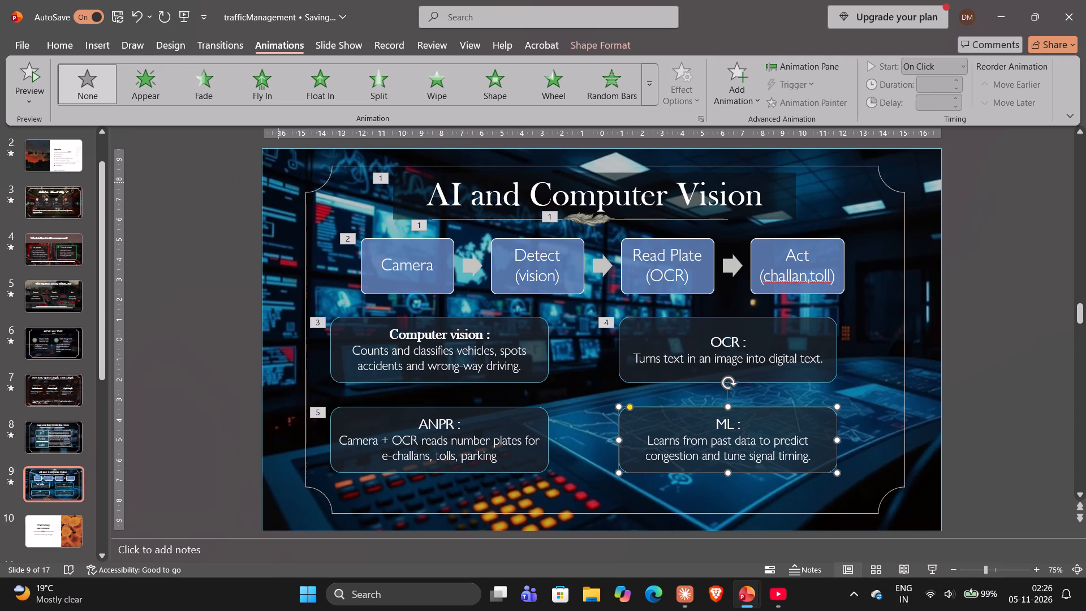
{"action": "left_click", "coordinate": [144, 100]}
{"action": "left_click", "coordinate": [206, 269]}
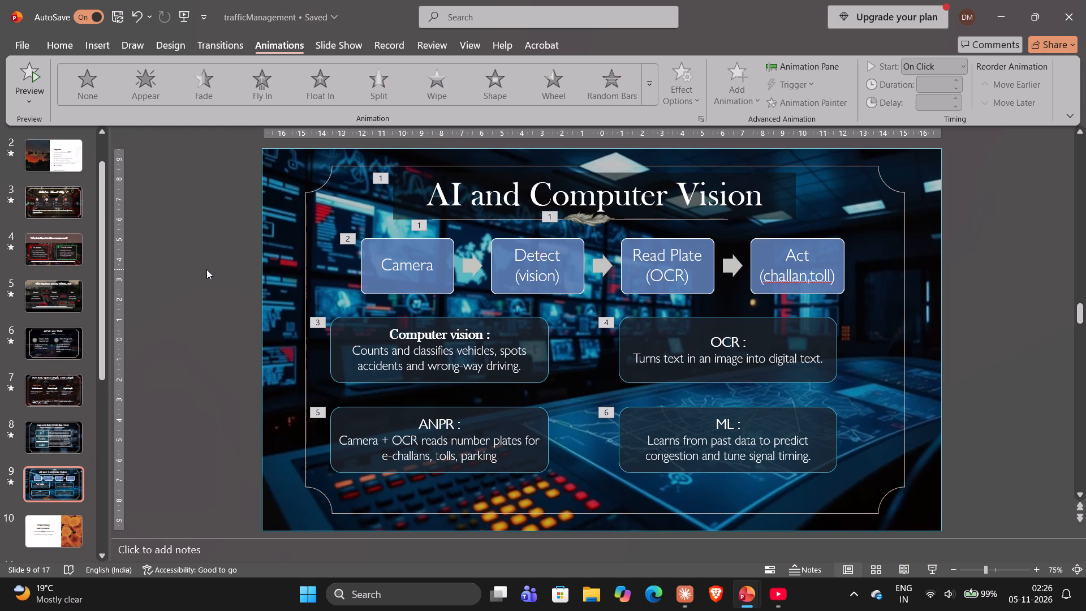
Open slide 10, then examine the smart-city-traffic-management deck's slides following "AI and computer vision" and return to the trafficManagement presentation.
{"action": "left_click", "coordinate": [48, 533]}
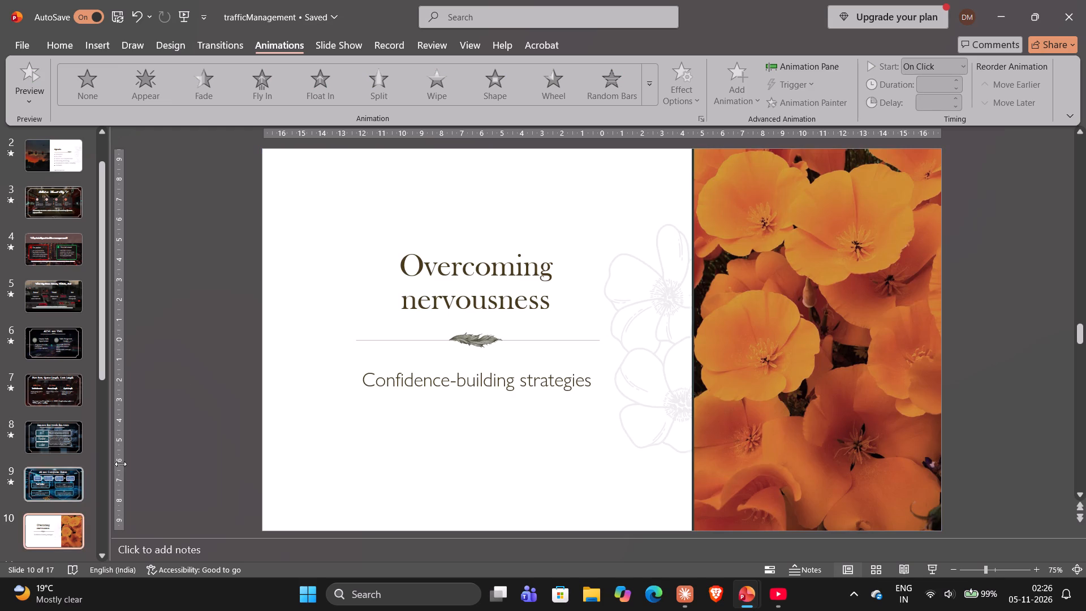
{"action": "key", "text": "alt+Tab"}
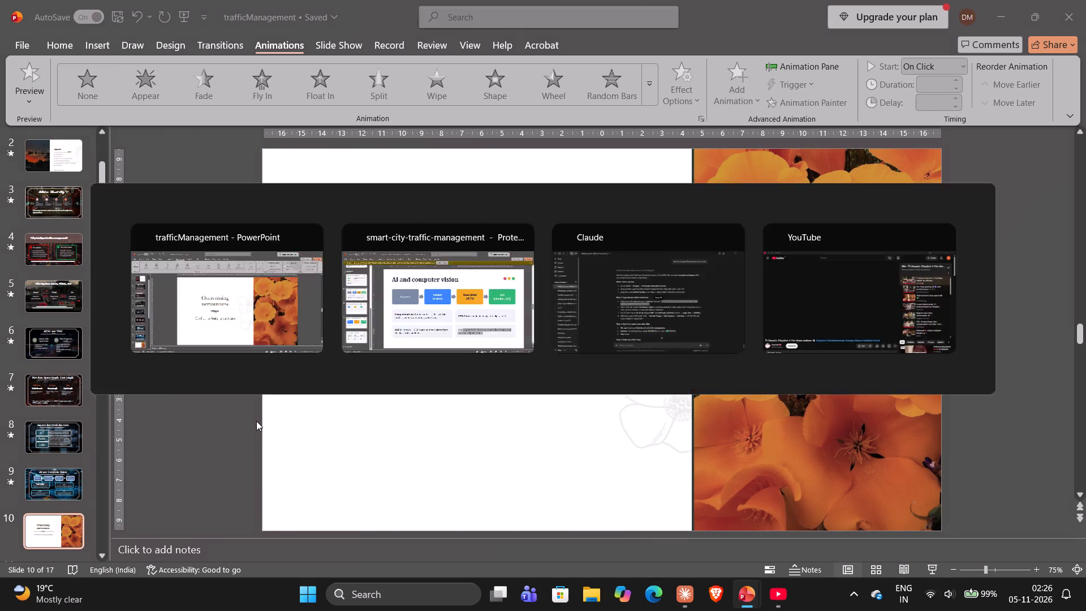
{"action": "key", "text": "Right"}
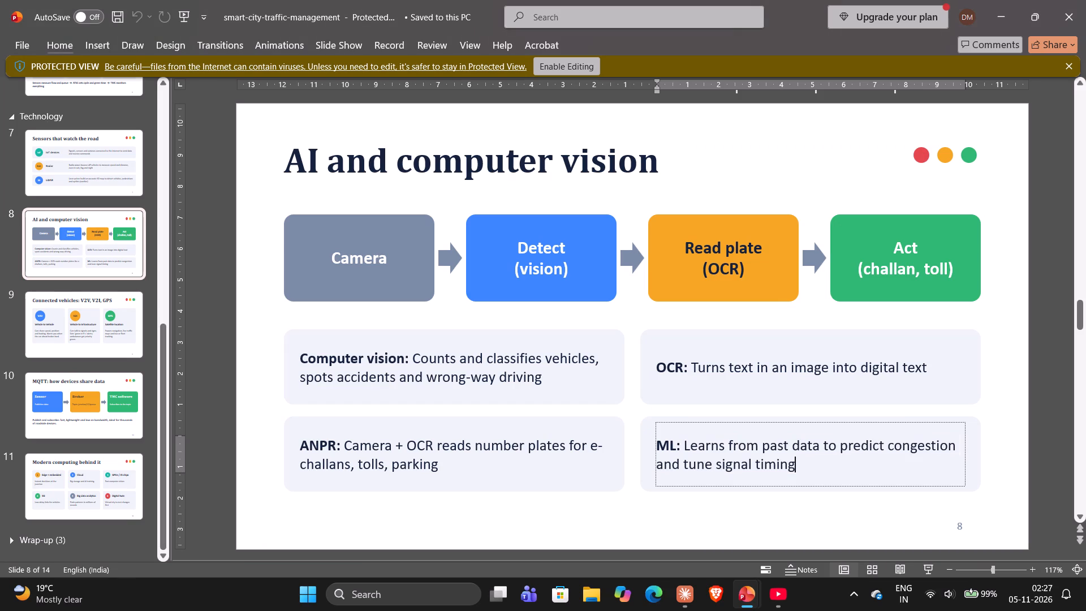
{"action": "left_click", "coordinate": [588, 516]}
{"action": "key", "text": "Right"}
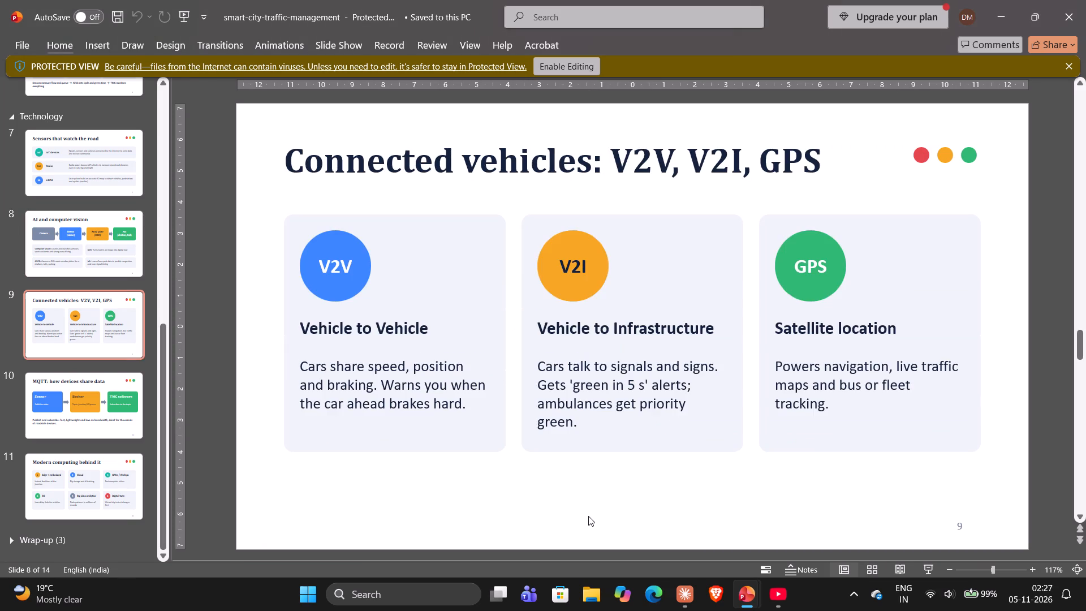
{"action": "key", "text": "Right"}
{"action": "key", "text": "Right"}
{"action": "key", "text": "Left"}
{"action": "key", "text": "Left"}
{"action": "key", "text": "Right"}
{"action": "key", "text": "Right"}
{"action": "key", "text": "Right"}
{"action": "key", "text": "Left"}
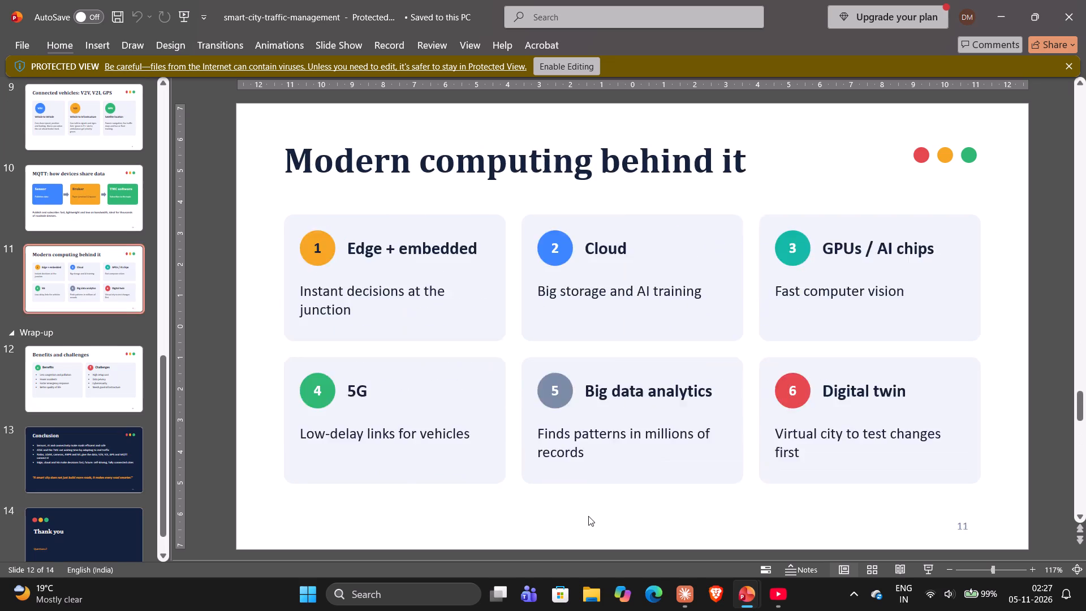
{"action": "key", "text": "Left"}
{"action": "key", "text": "Left"}
{"action": "key", "text": "Left"}
{"action": "key", "text": "Right"}
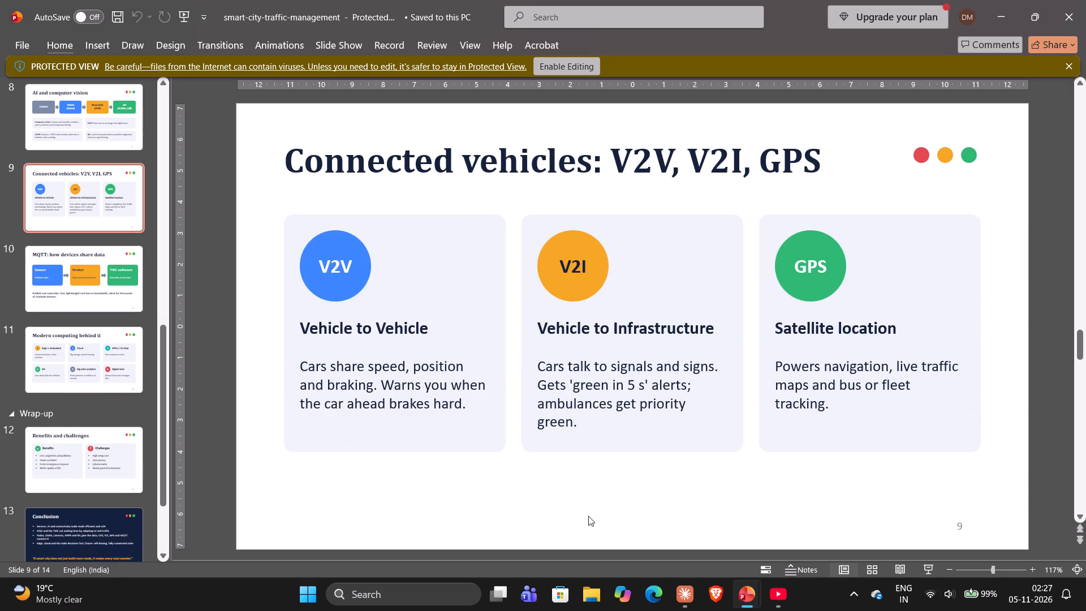
{"action": "key", "text": "alt+Tab"}
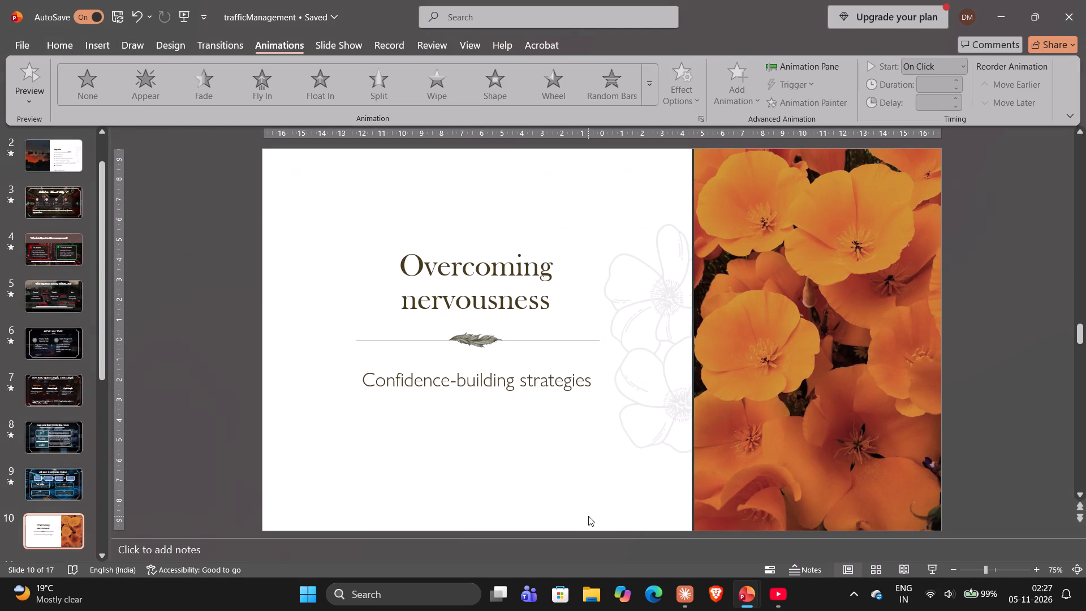
Save the trafficManagement presentation.
{"action": "scroll", "coordinate": [47, 477], "scroll_direction": "up", "scroll_amount": 1}
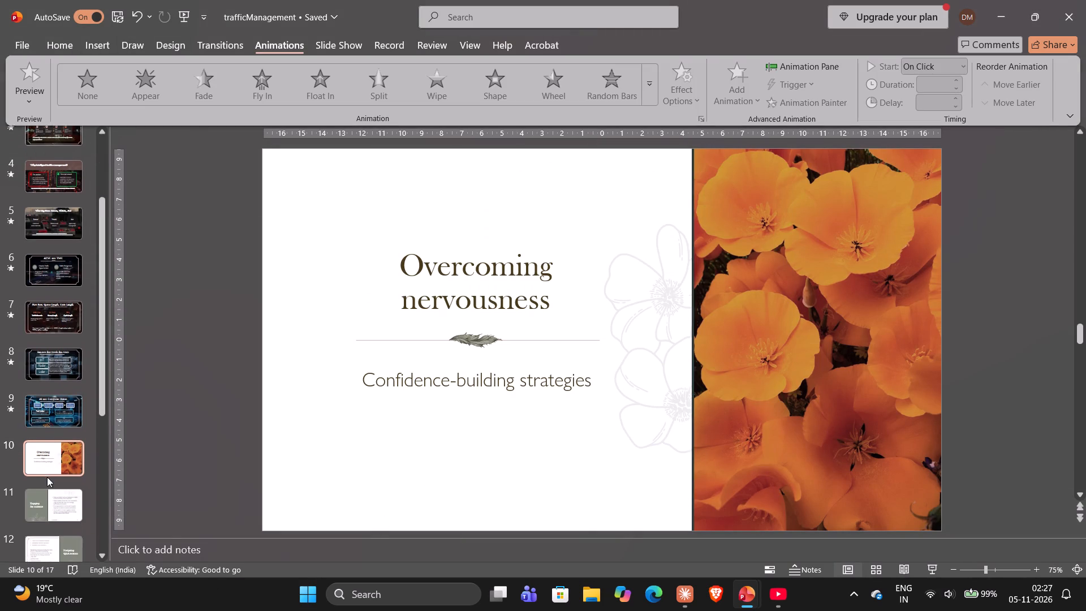
{"action": "scroll", "coordinate": [47, 477], "scroll_direction": "up", "scroll_amount": 9}
{"action": "scroll", "coordinate": [47, 477], "scroll_direction": "down", "scroll_amount": 1}
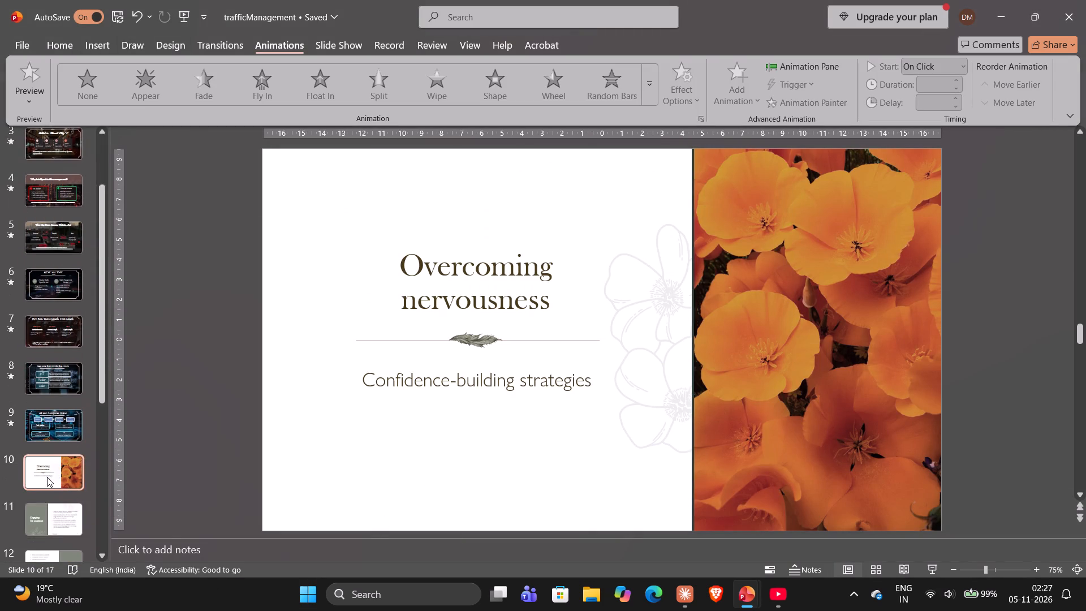
{"action": "scroll", "coordinate": [47, 477], "scroll_direction": "down", "scroll_amount": 1}
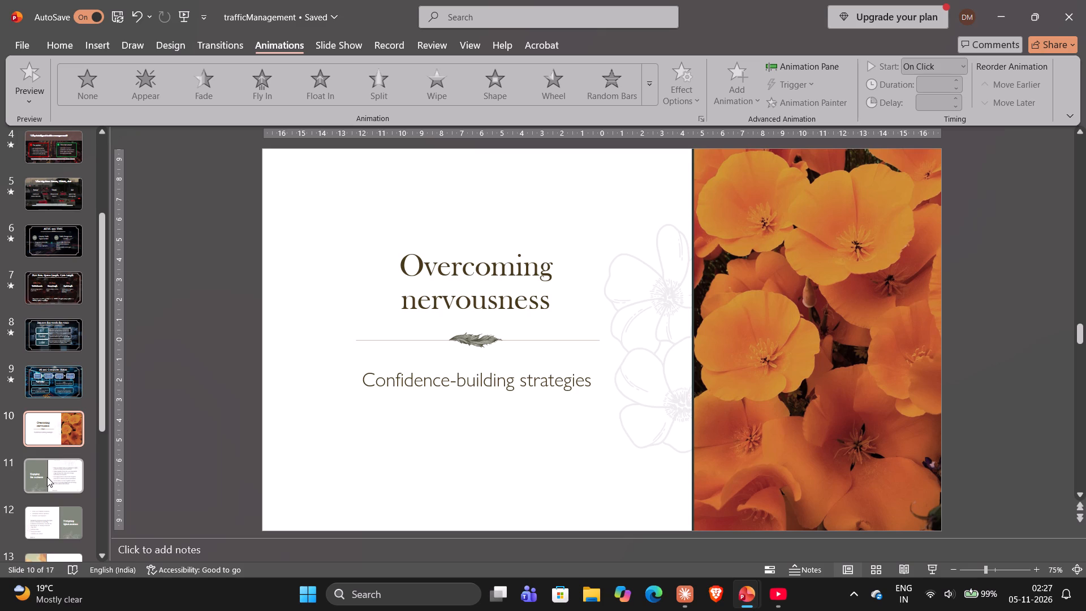
{"action": "key", "text": "ctrl+s"}
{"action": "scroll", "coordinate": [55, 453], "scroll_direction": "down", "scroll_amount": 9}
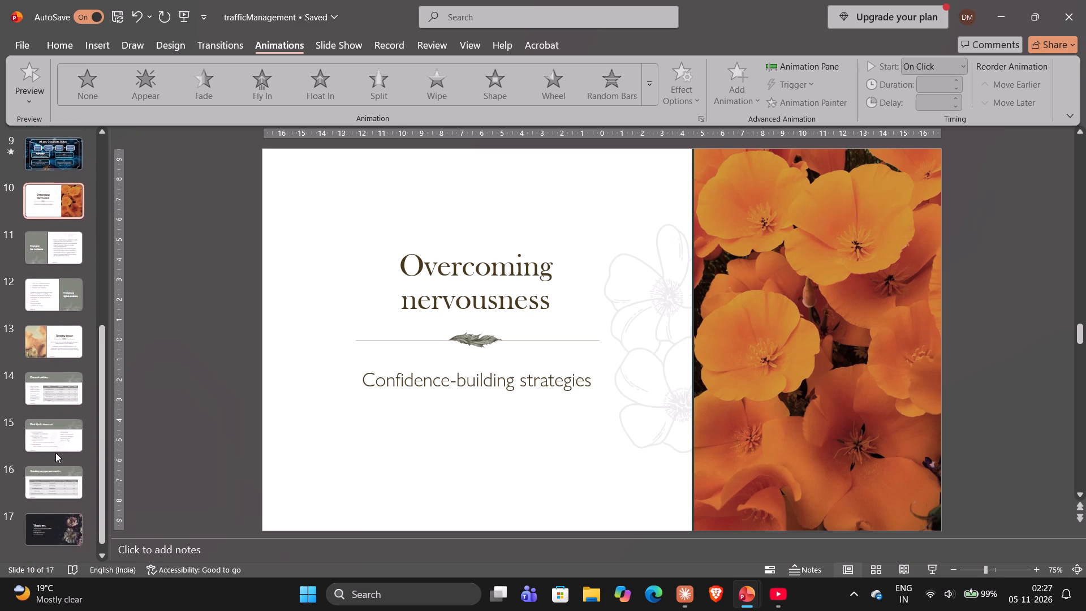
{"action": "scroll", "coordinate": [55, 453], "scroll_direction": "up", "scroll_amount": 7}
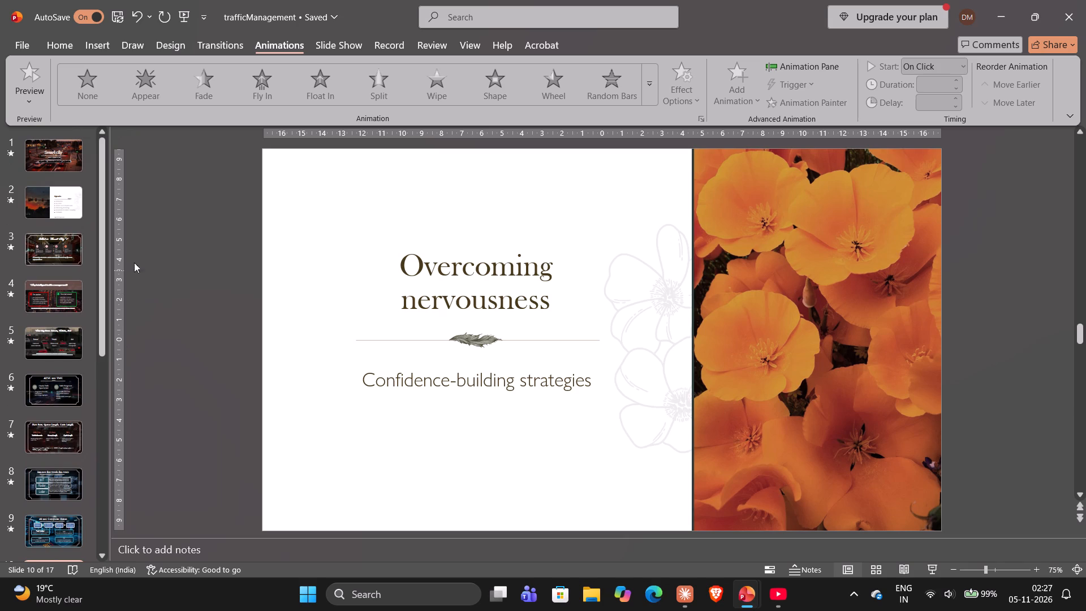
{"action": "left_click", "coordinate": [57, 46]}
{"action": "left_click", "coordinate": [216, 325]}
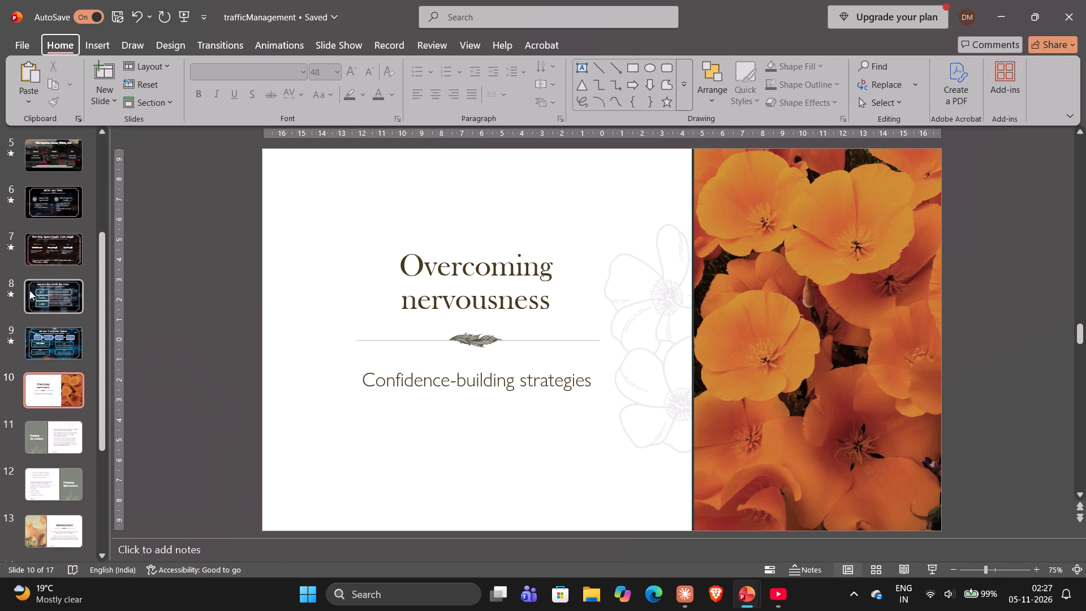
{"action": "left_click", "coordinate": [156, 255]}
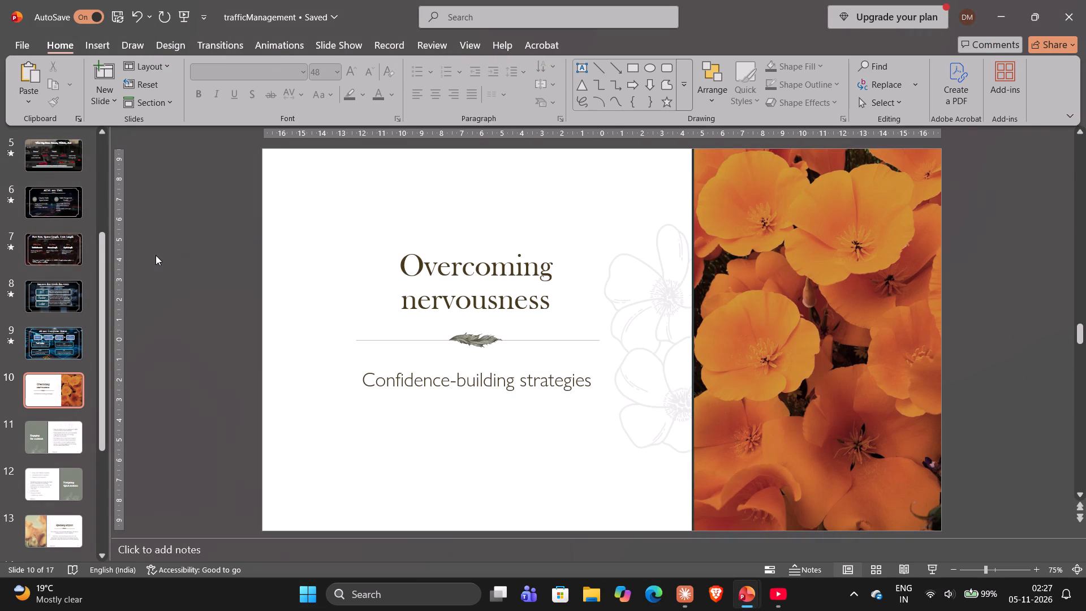
Run the slide show from the beginning and review the animations on the "Smart city" title slide and the Agenda slide.
{"action": "key", "text": "F5"}
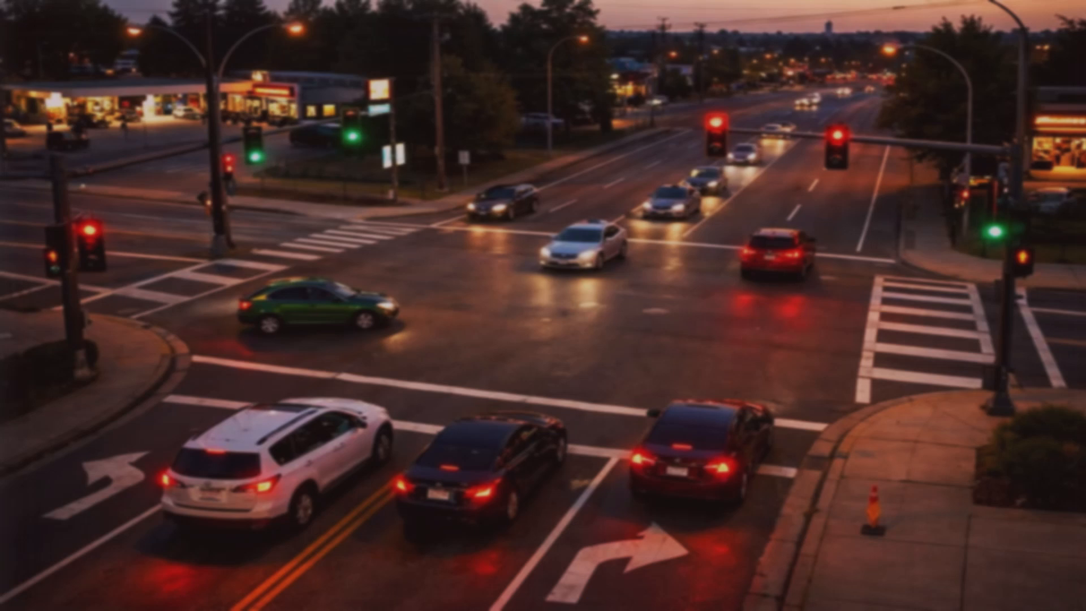
{"action": "key", "text": "Return"}
{"action": "key", "text": "F7"}
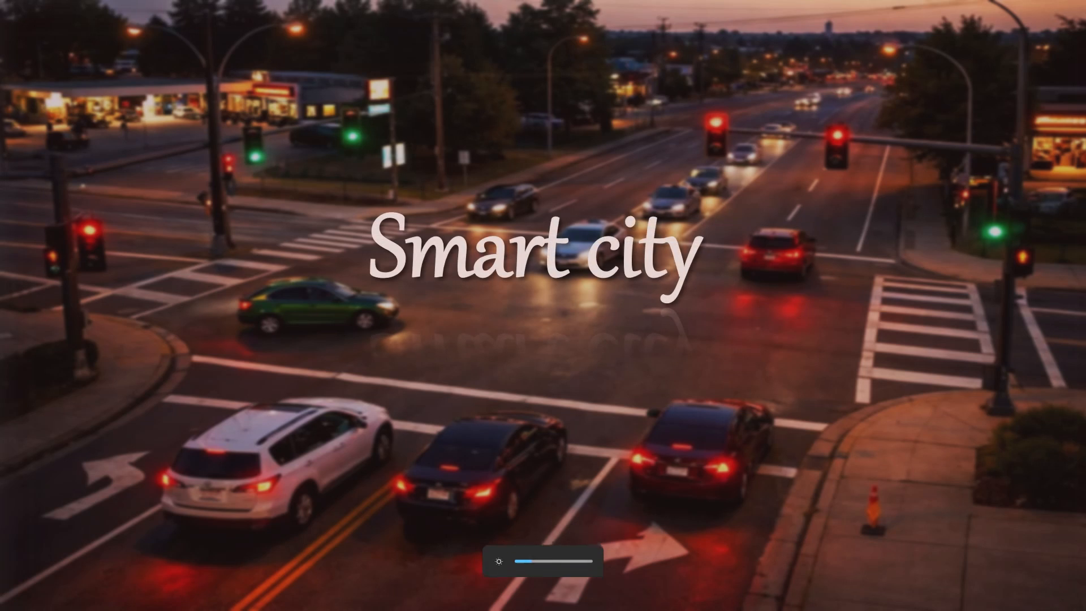
{"action": "key", "text": "Left"}
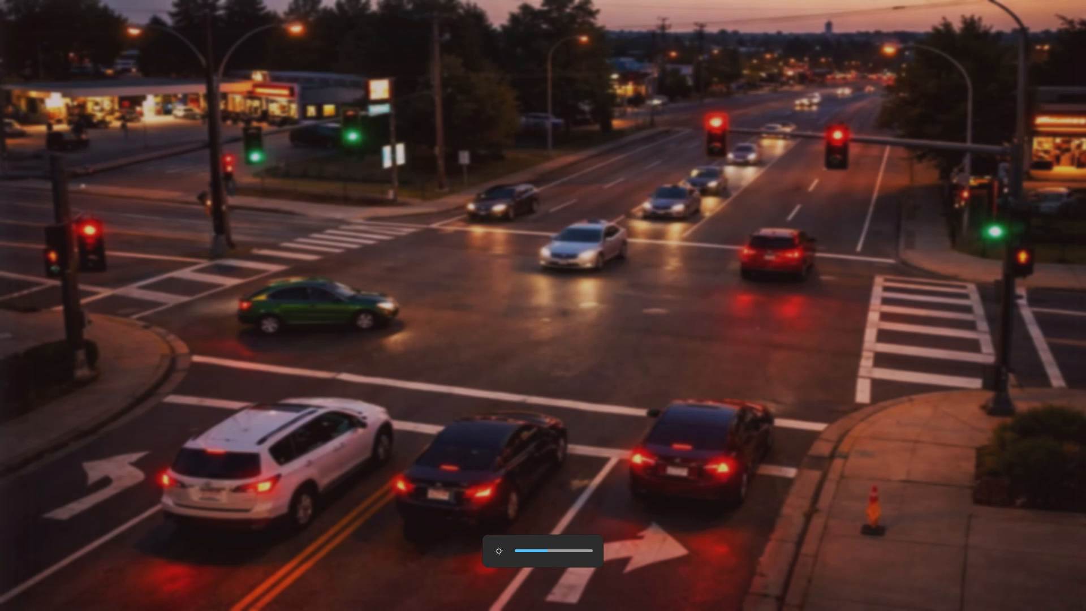
{"action": "key", "text": "Left"}
{"action": "key", "text": "Return"}
{"action": "key", "text": "Return"}
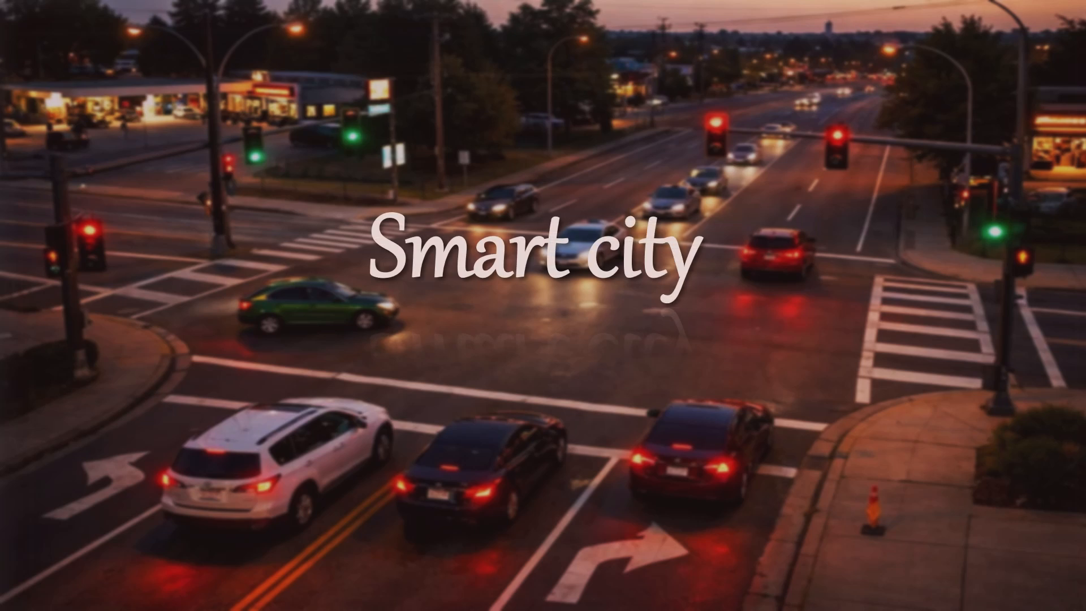
{"action": "key", "text": "Return"}
{"action": "key", "text": "Return"}
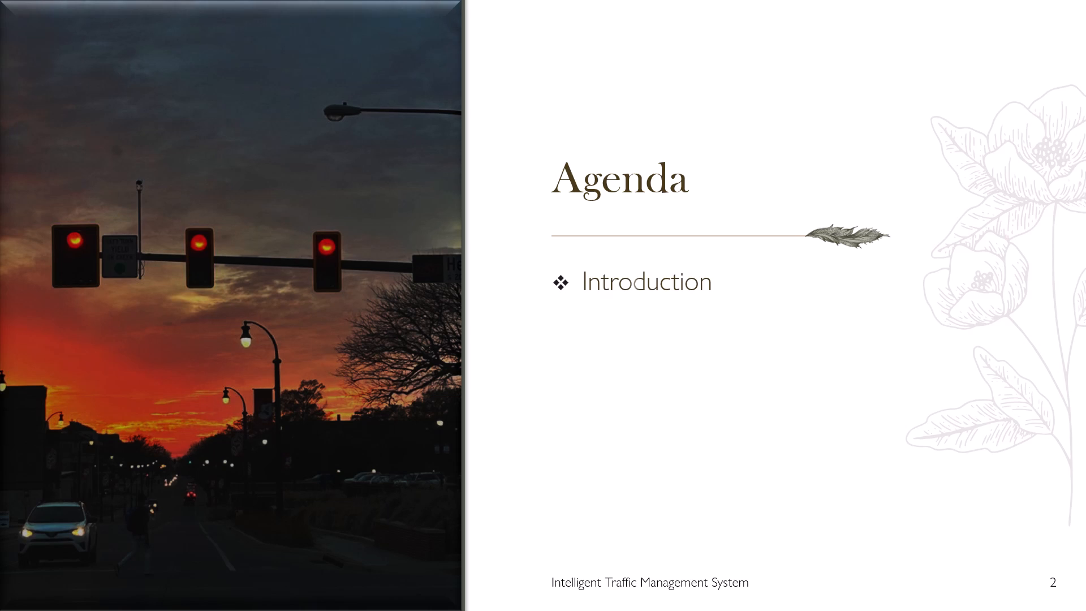
{"action": "key", "text": "Return"}
{"action": "key", "text": "Return"}
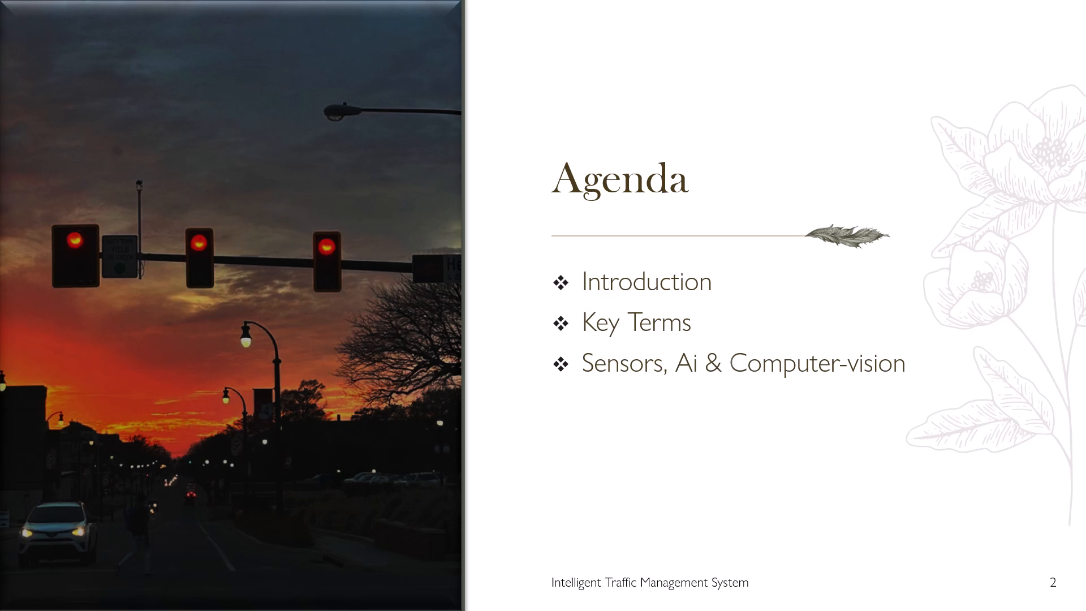
{"action": "key", "text": "Return"}
{"action": "key", "text": "Return"}
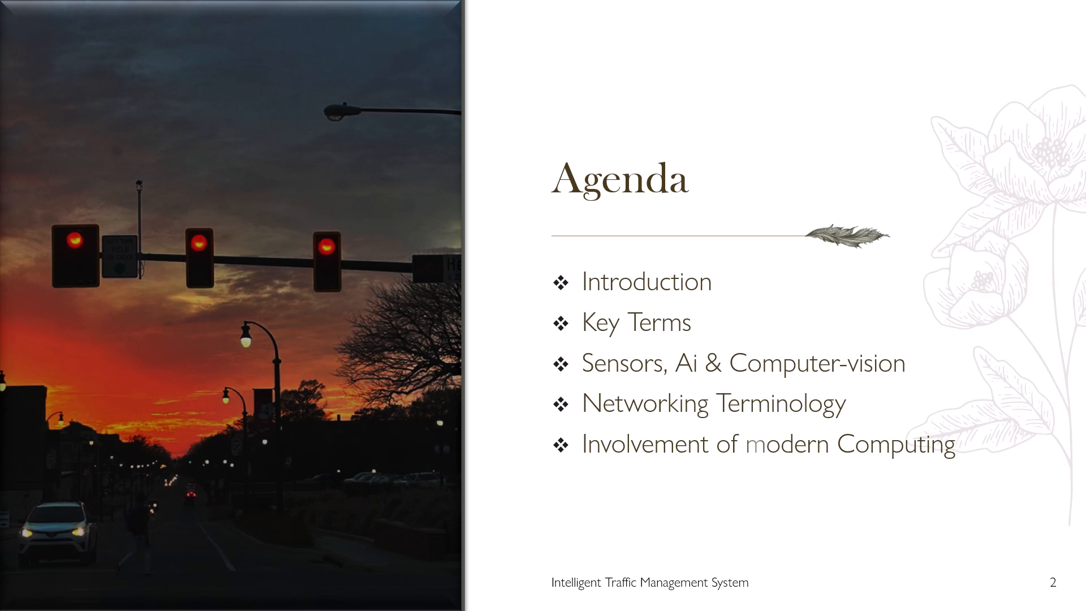
{"action": "key", "text": "Return"}
Continue the slide show through the "What is 'Smart City'?" and "Why intelligent traffic management?" slides, checking their animations.
{"action": "key", "text": "Return"}
{"action": "key", "text": "Return"}
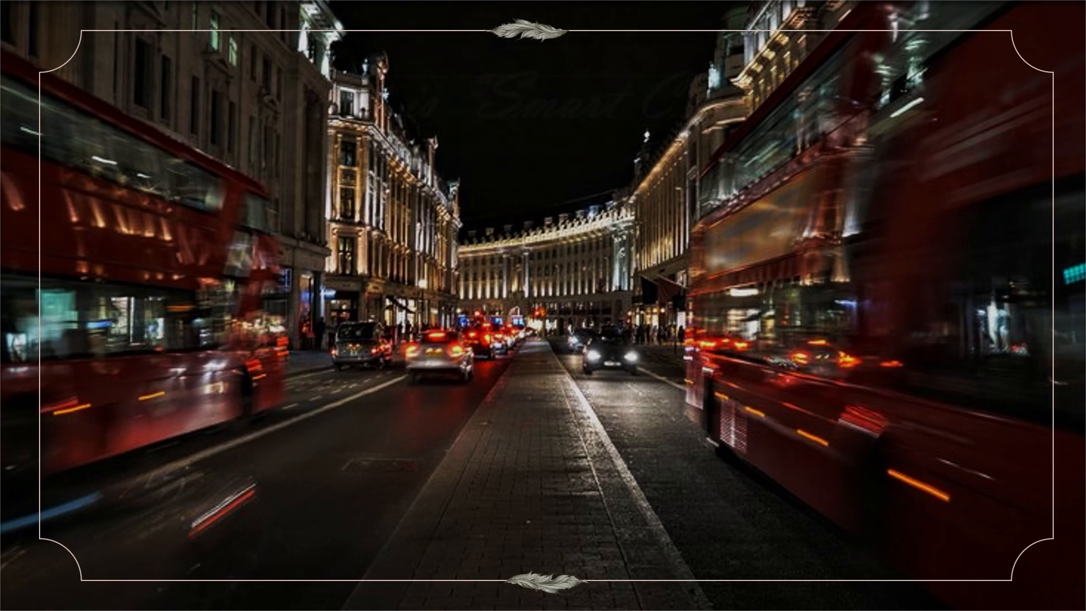
{"action": "key", "text": "Return"}
{"action": "key", "text": "Return"}
{"action": "key", "text": "Return"}
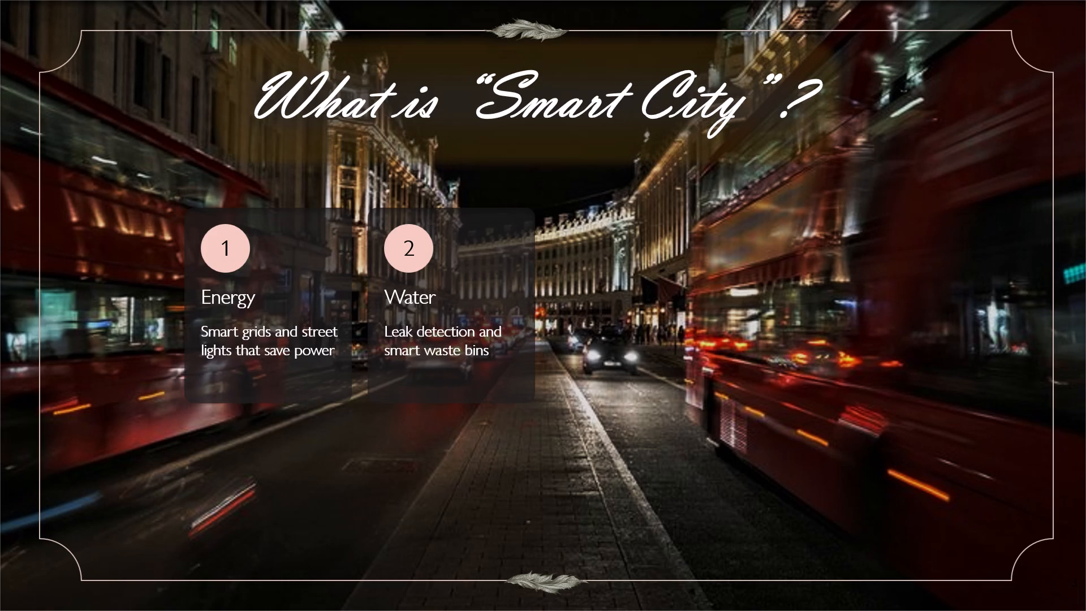
{"action": "key", "text": "Return"}
{"action": "key", "text": "Return"}
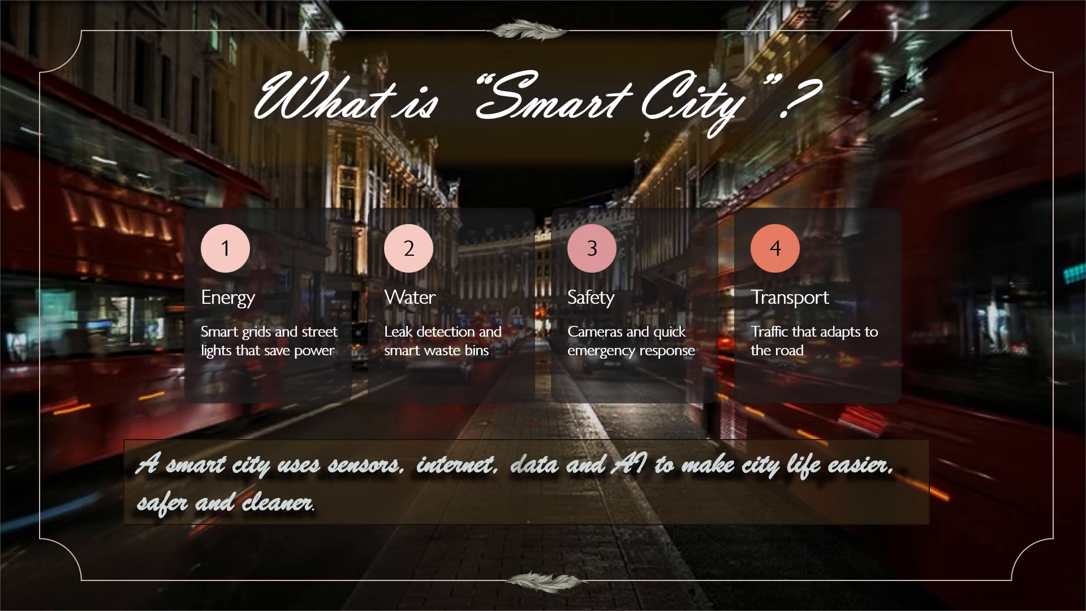
{"action": "key", "text": "Return"}
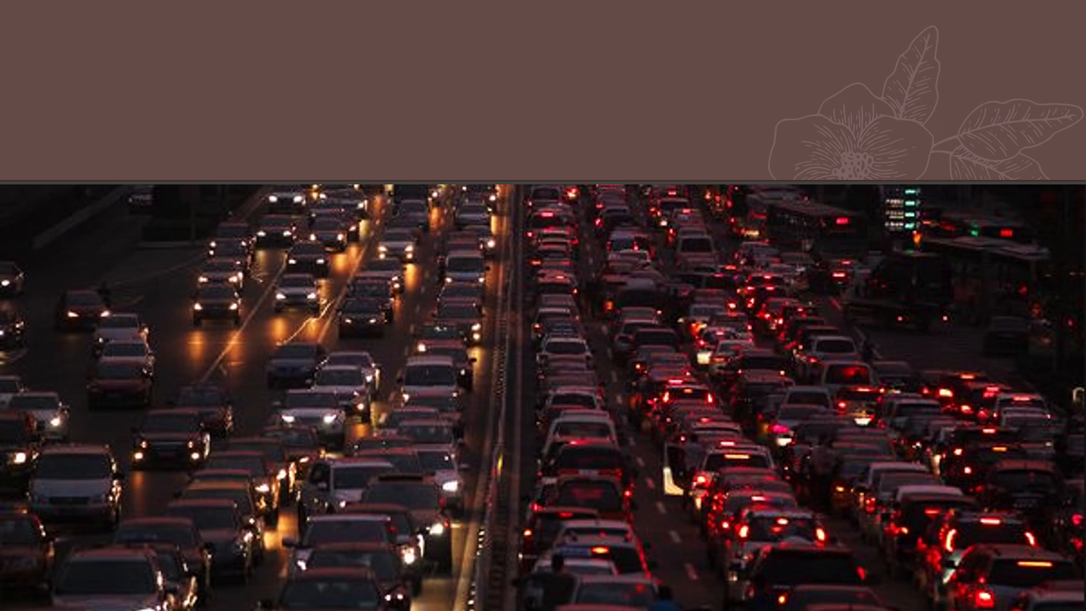
{"action": "key", "text": "Return"}
{"action": "key", "text": "Return"}
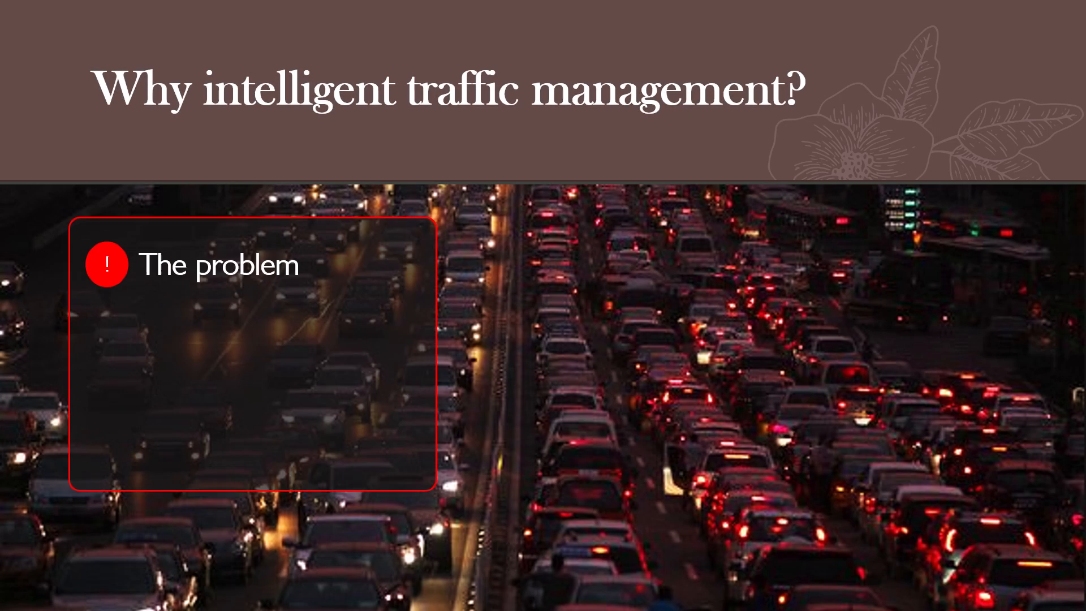
{"action": "key", "text": "Return"}
{"action": "key", "text": "Return"}
{"action": "key", "text": "Return"}
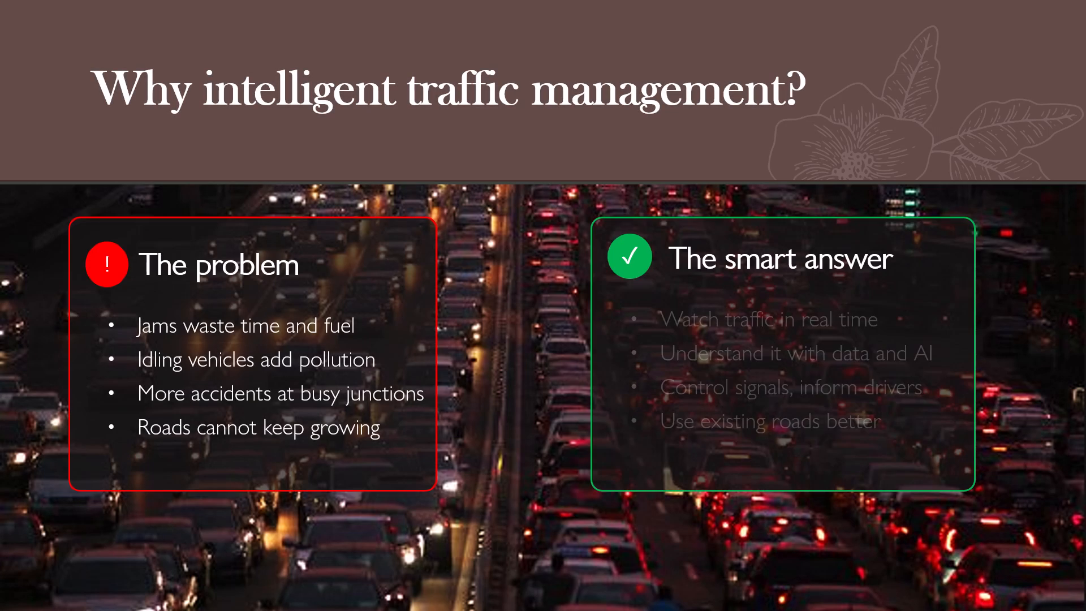
{"action": "key", "text": "Return"}
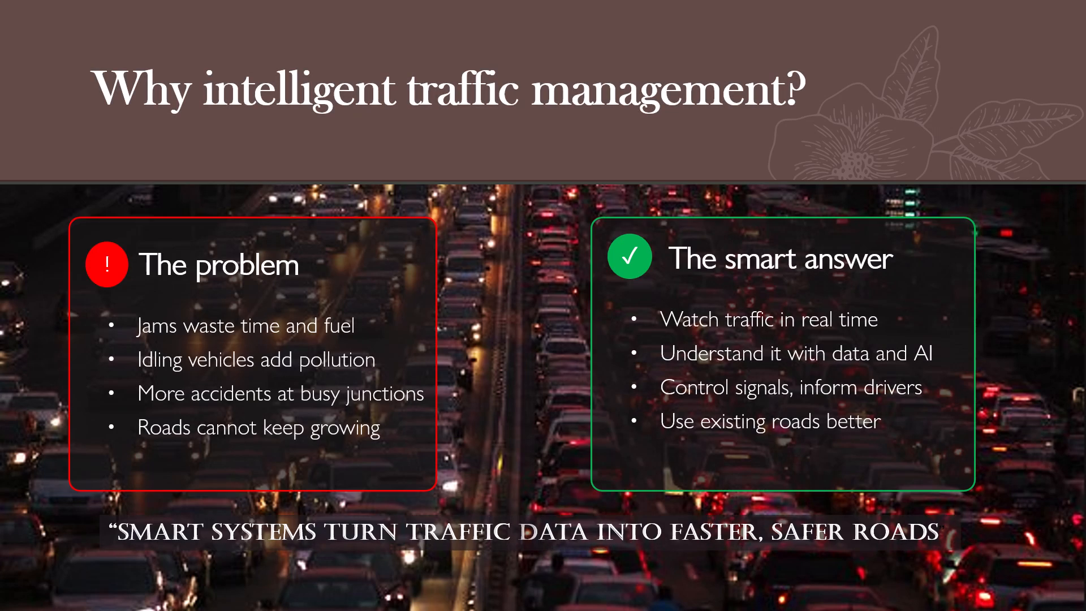
Review the animations on the "The big idea: Sense, Think, Act" and "ATSC and TMC" slides in the slide show.
{"action": "key", "text": "Return"}
{"action": "key", "text": "Return"}
{"action": "key", "text": "Return"}
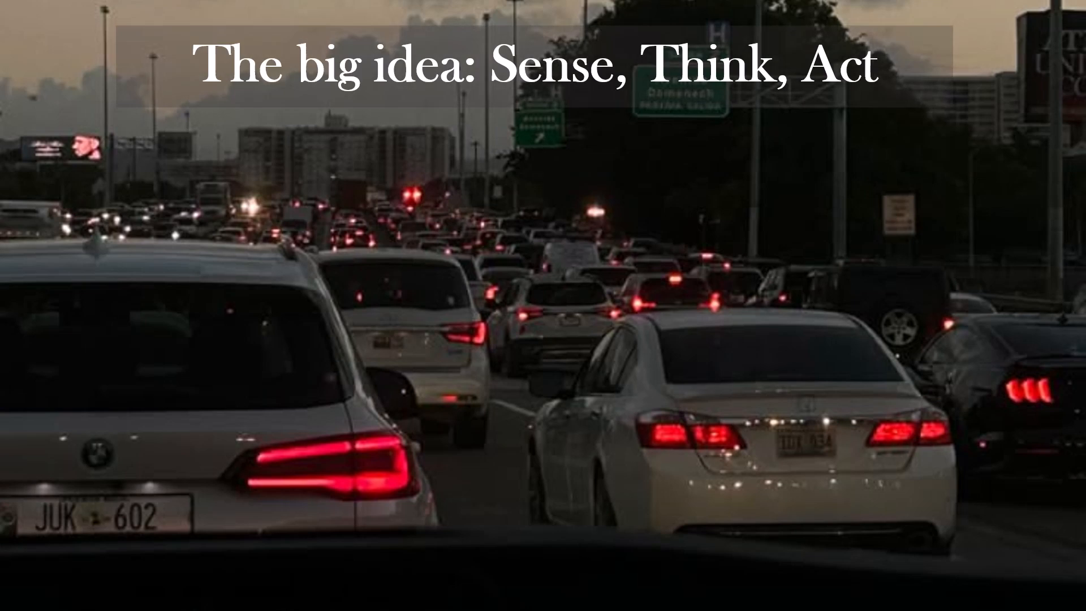
{"action": "key", "text": "Return"}
{"action": "key", "text": "Return"}
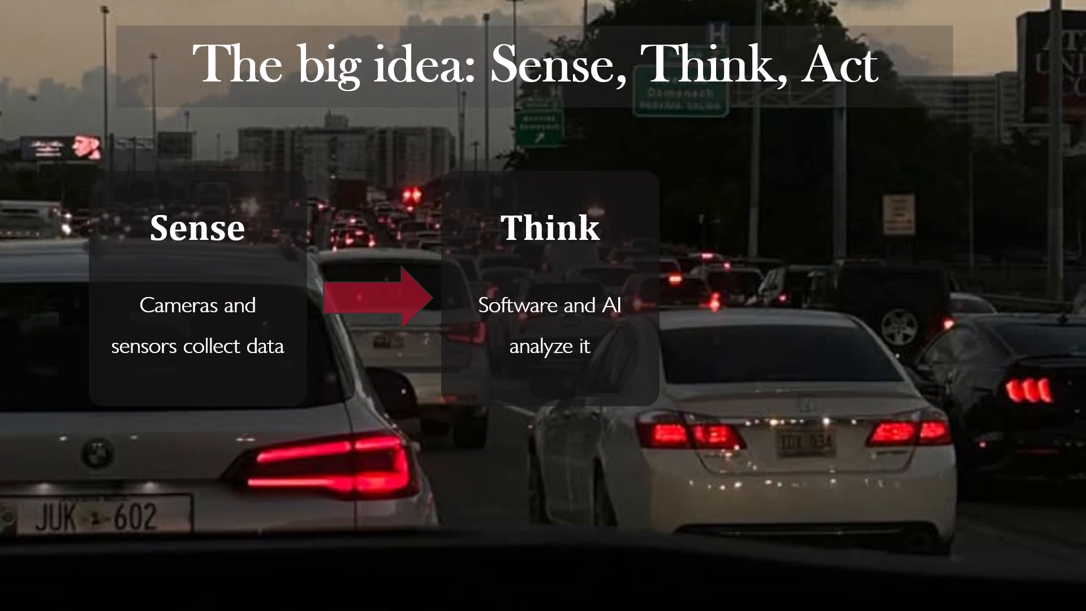
{"action": "key", "text": "Return"}
{"action": "key", "text": "Return"}
{"action": "key", "text": "Return"}
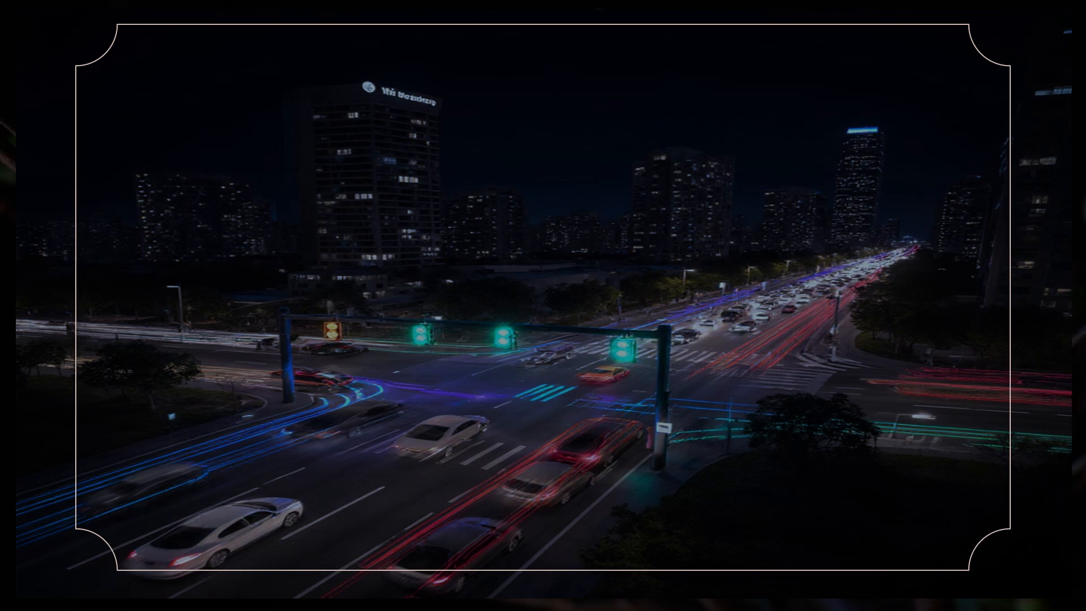
{"action": "key", "text": "Return"}
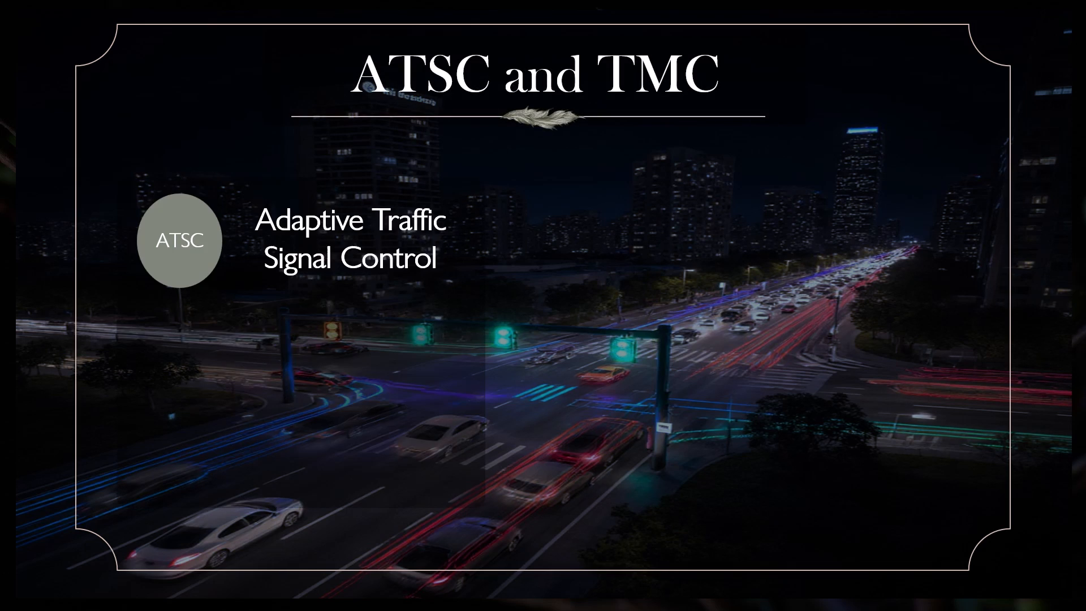
{"action": "key", "text": "Return"}
{"action": "key", "text": "Return"}
{"action": "key", "text": "Return"}
Review the animations on the "Flow Rate, Queue Length, Cycle Length" slide in the slide show.
{"action": "key", "text": "Return"}
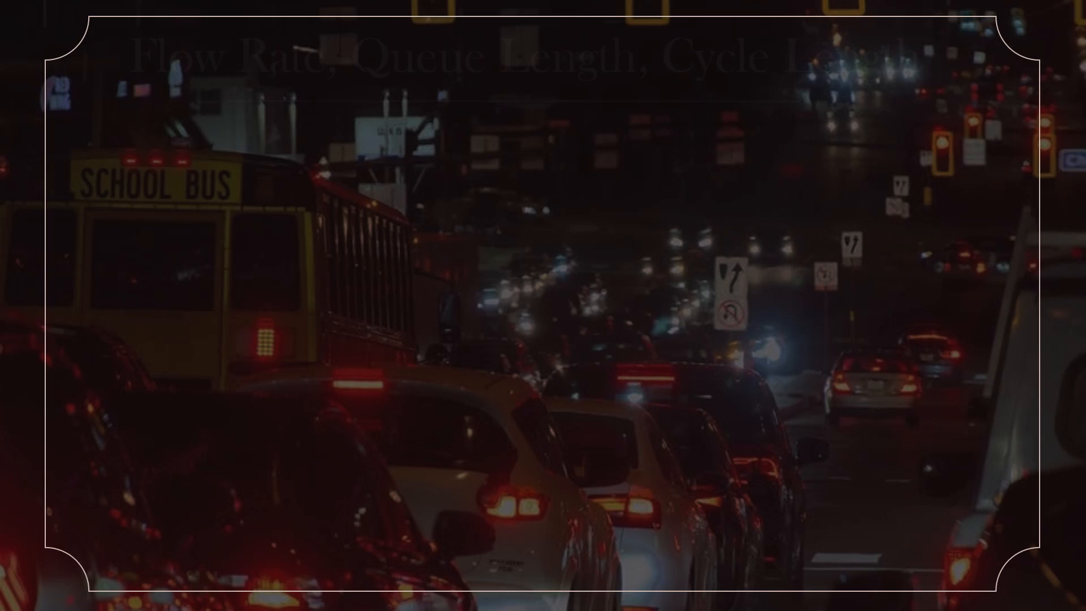
{"action": "key", "text": "Return"}
{"action": "key", "text": "Return"}
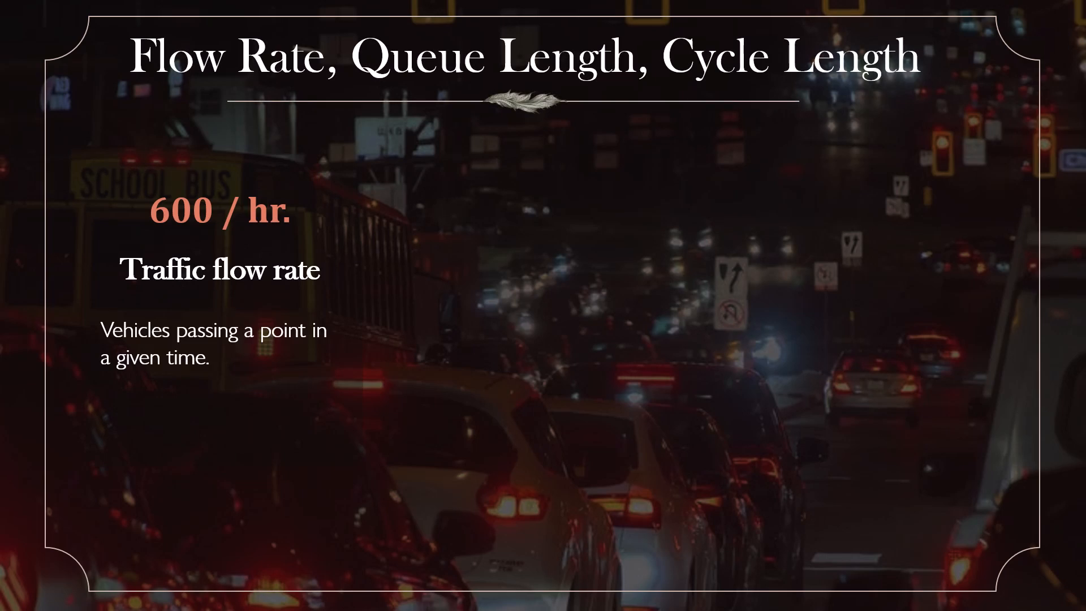
{"action": "key", "text": "Return"}
{"action": "key", "text": "Return"}
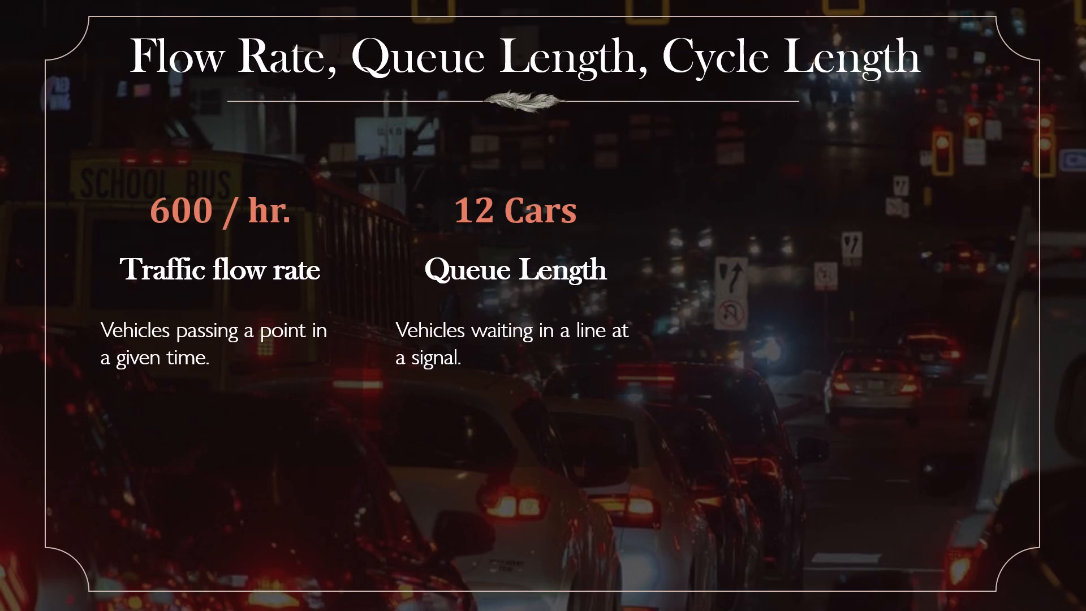
{"action": "key", "text": "Return"}
{"action": "key", "text": "Return"}
{"action": "key", "text": "Return"}
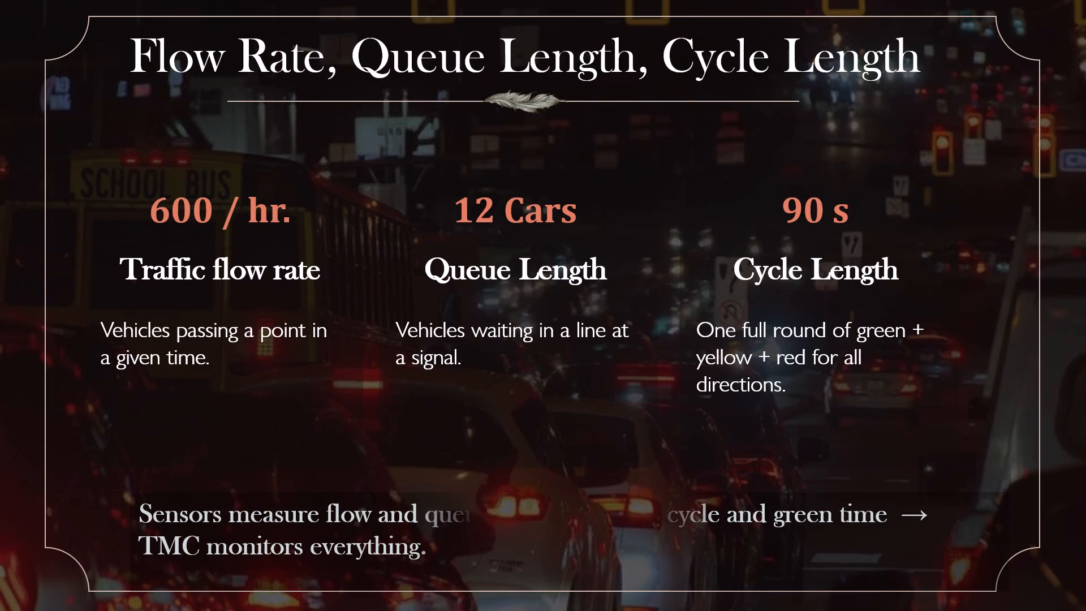
Review the animations on the "Sensors that watch the roads" and "AI and Computer Vision" slides, then end the slide show.
{"action": "key", "text": "Return"}
{"action": "key", "text": "Return"}
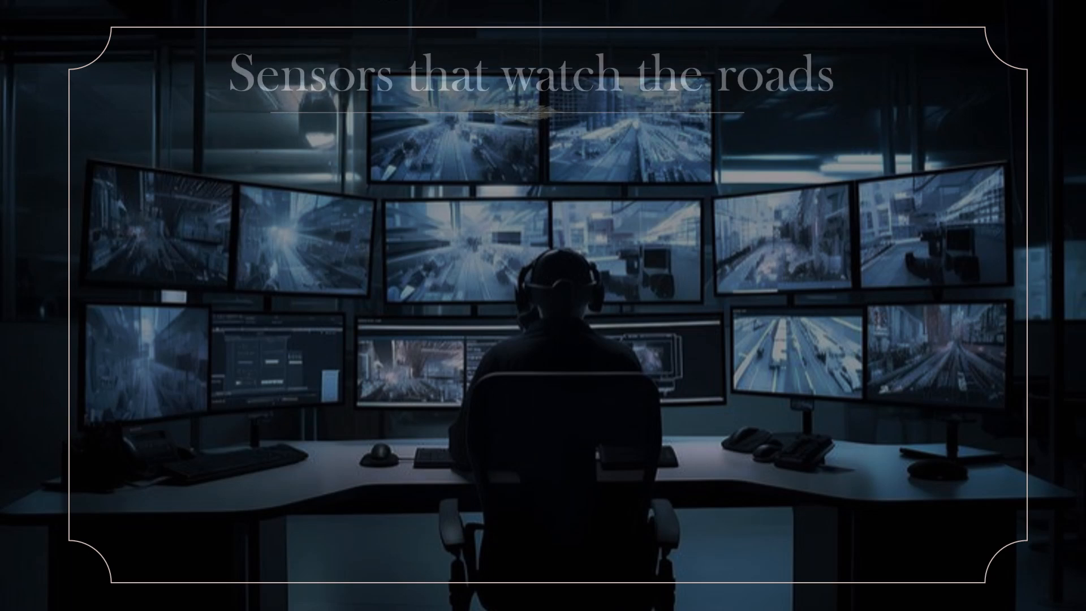
{"action": "key", "text": "Return"}
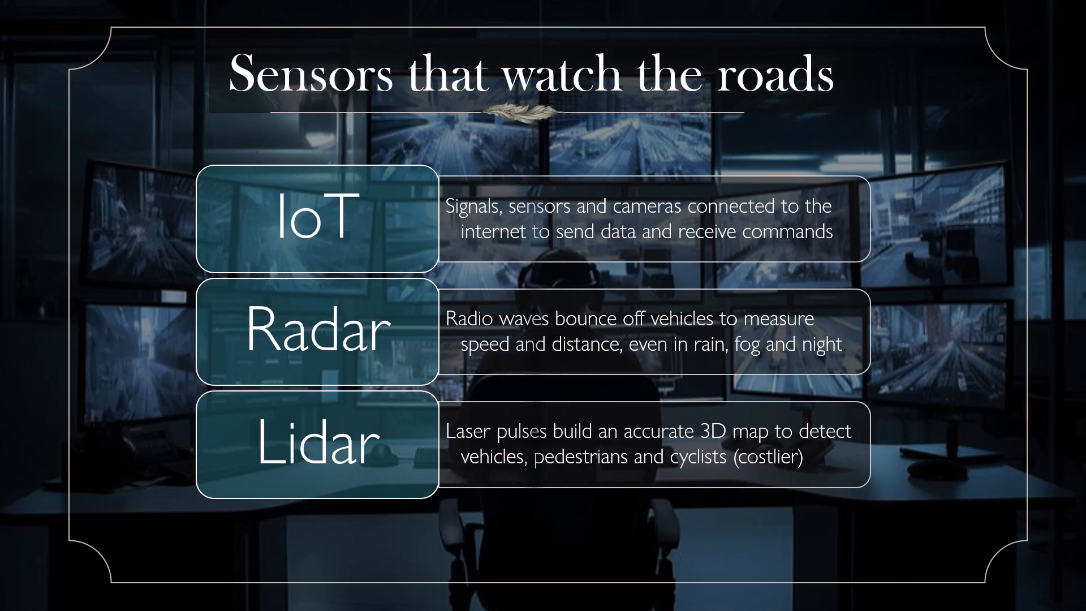
{"action": "key", "text": "Return"}
{"action": "key", "text": "Return"}
{"action": "key", "text": "Return"}
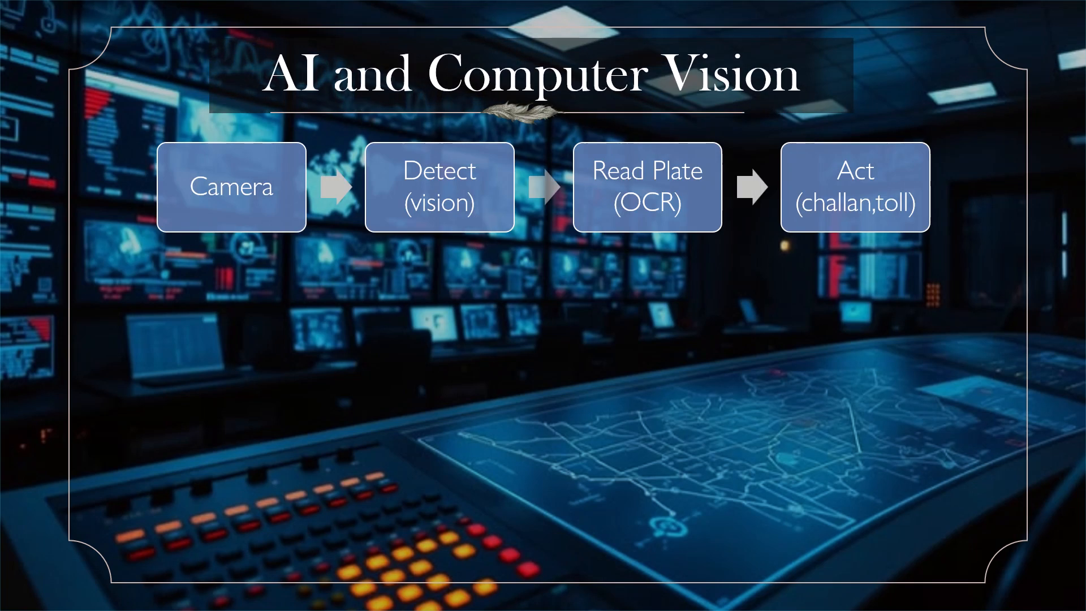
{"action": "key", "text": "Return"}
{"action": "key", "text": "Return"}
{"action": "key", "text": "Return"}
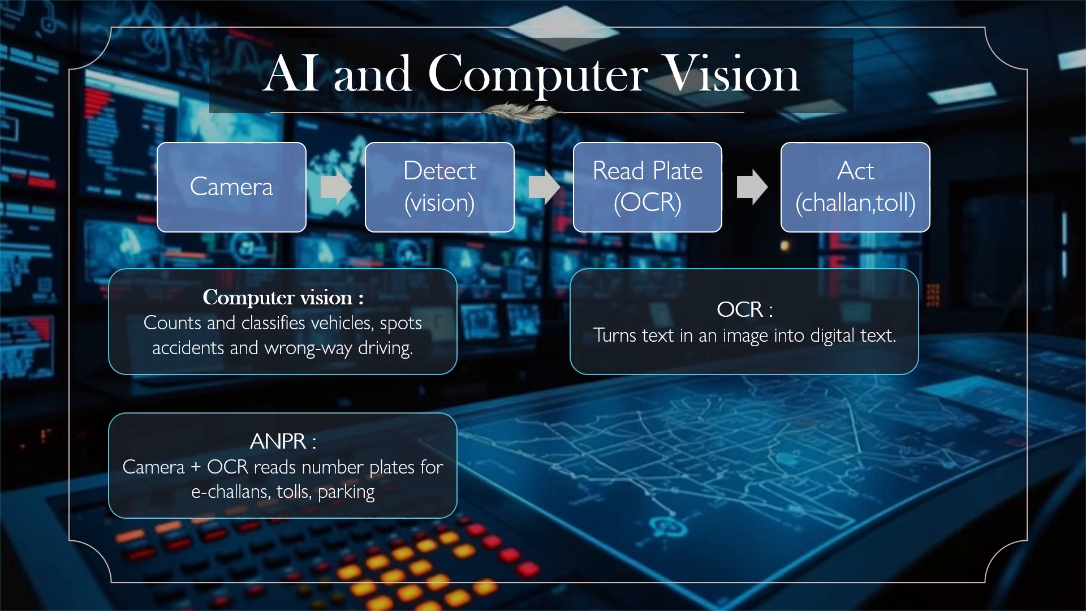
{"action": "key", "text": "Return"}
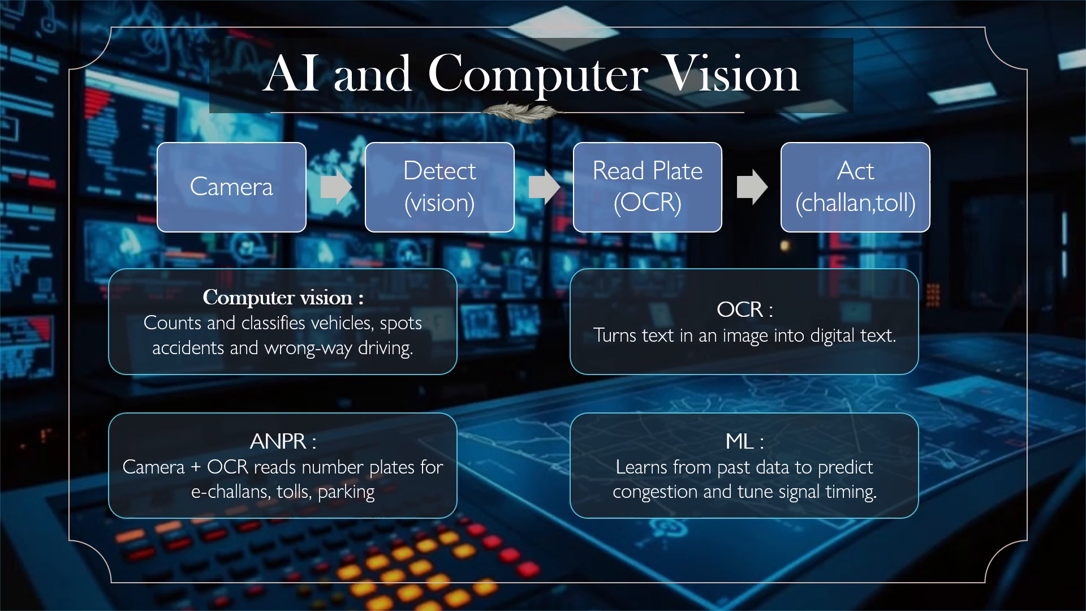
{"action": "key", "text": "Return"}
{"action": "key", "text": "Escape"}
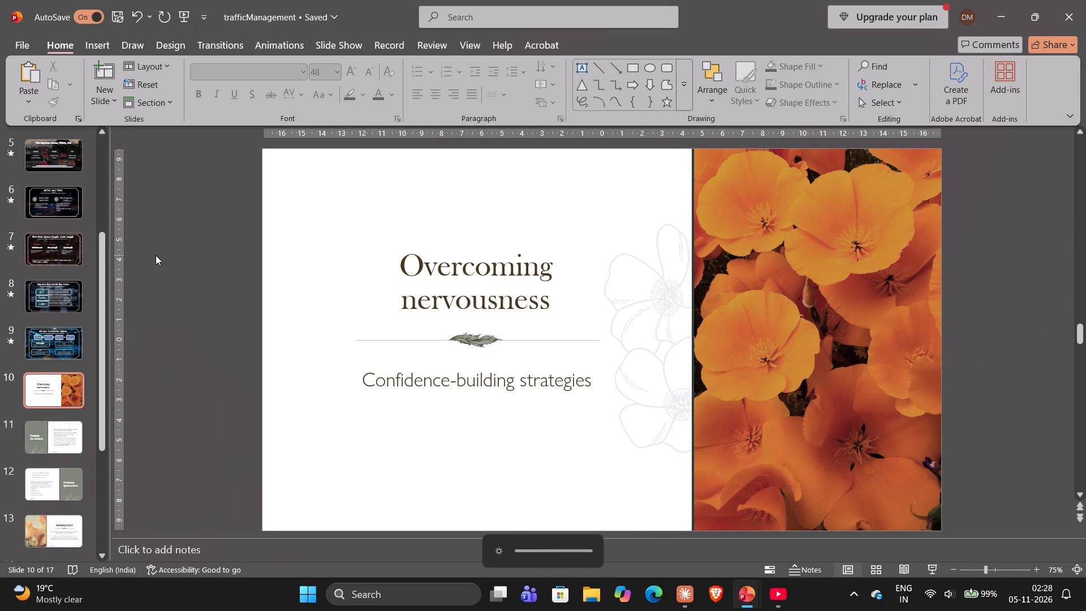
Remove the bold formatting from the "A smart city uses sensors, internet, data and AI…" sentence on slide 3.
{"action": "scroll", "coordinate": [45, 345], "scroll_direction": "up", "scroll_amount": 6}
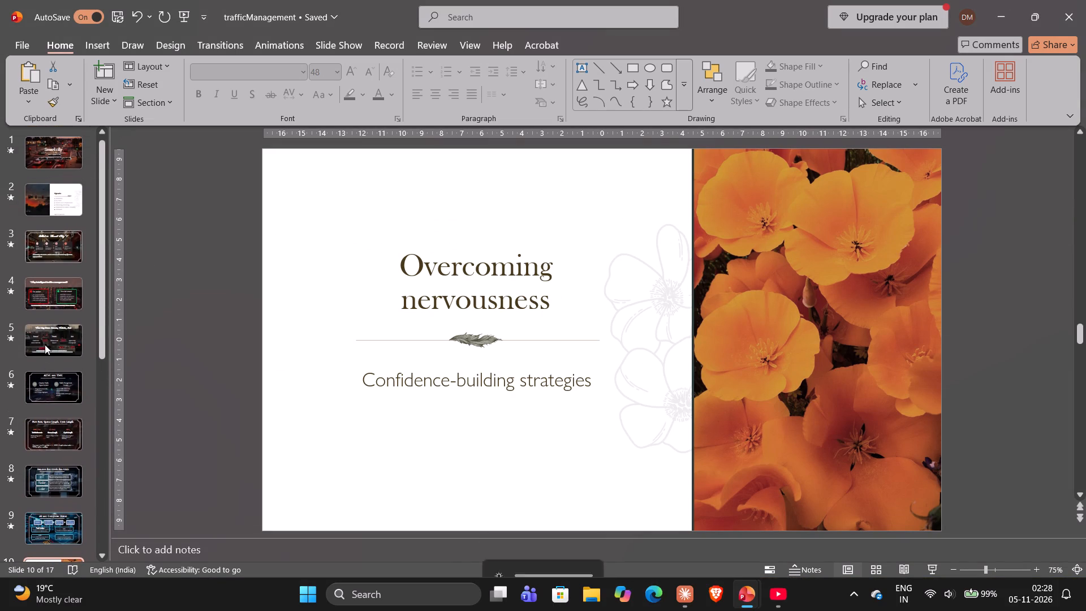
{"action": "scroll", "coordinate": [45, 345], "scroll_direction": "up", "scroll_amount": 1}
{"action": "left_click", "coordinate": [53, 257]}
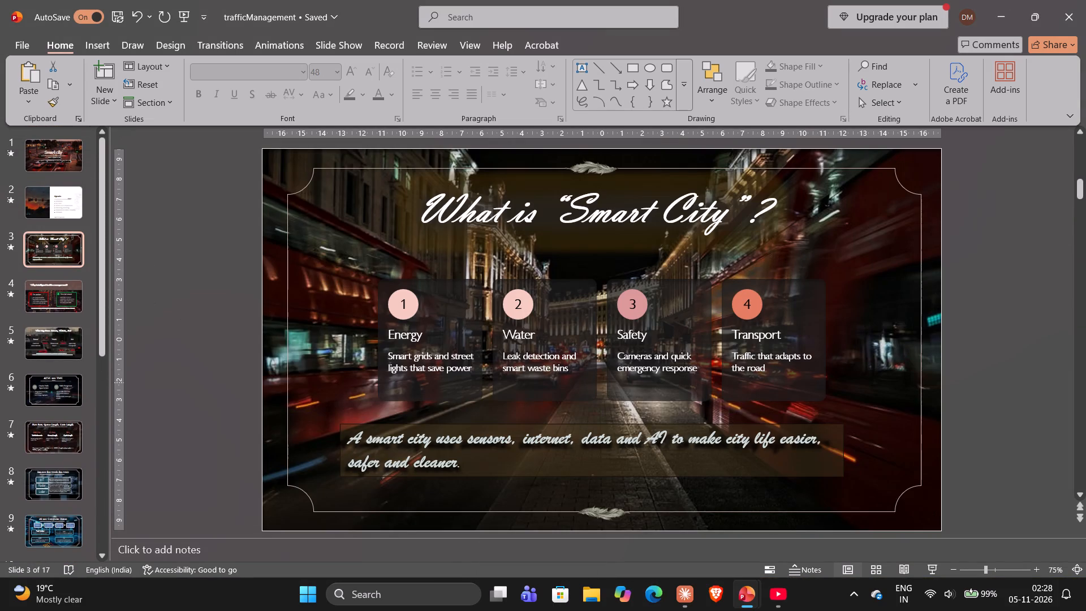
{"action": "left_click_drag", "start_coordinate": [350, 440], "coordinate": [412, 463]}
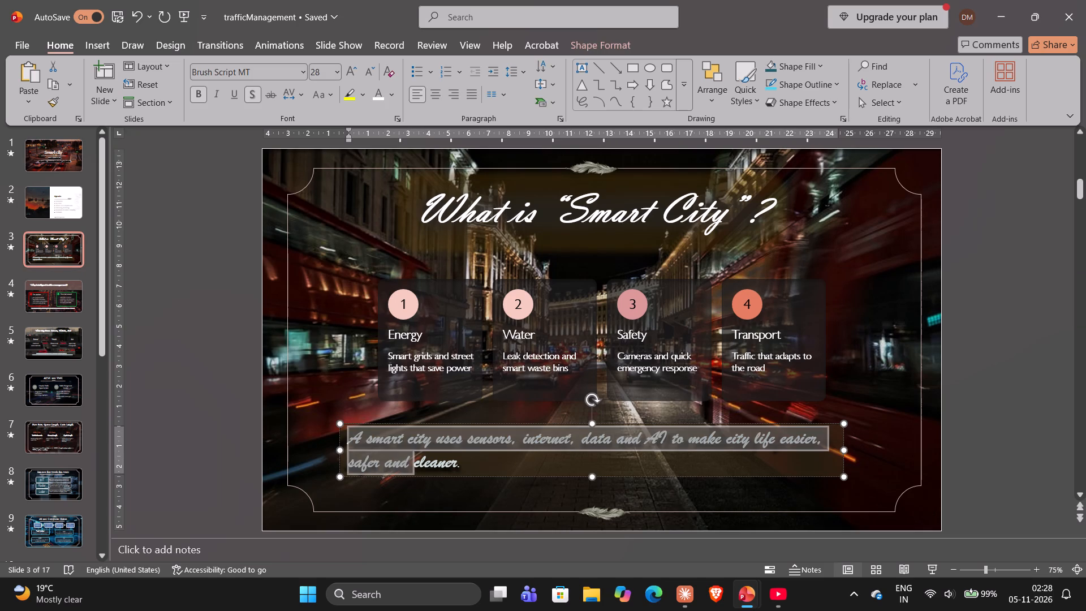
{"action": "left_click_drag", "start_coordinate": [412, 463], "coordinate": [441, 462]}
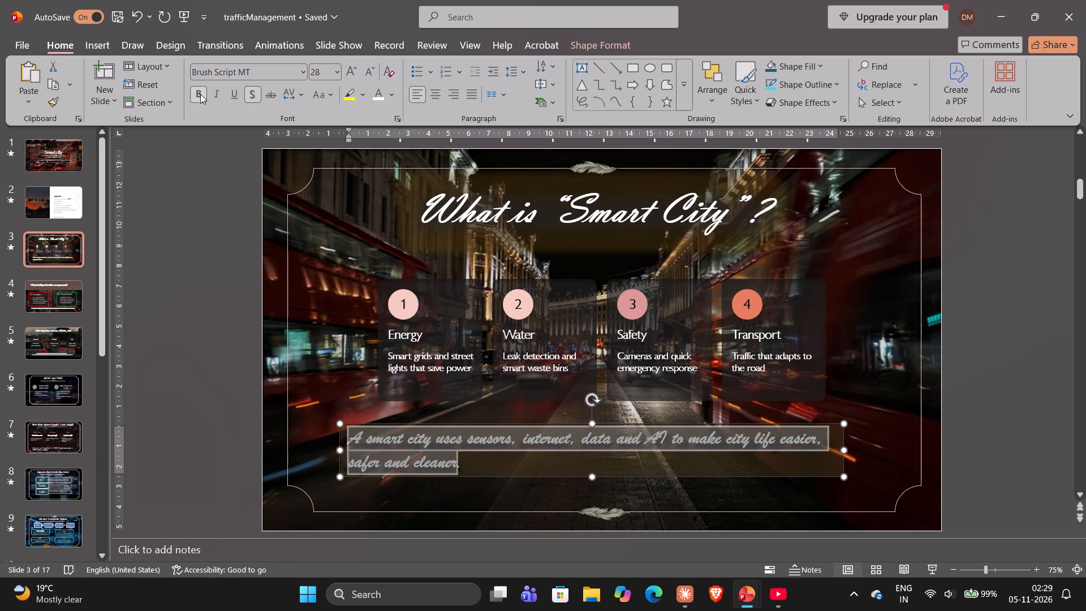
{"action": "left_click", "coordinate": [200, 94]}
{"action": "left_click", "coordinate": [201, 279]}
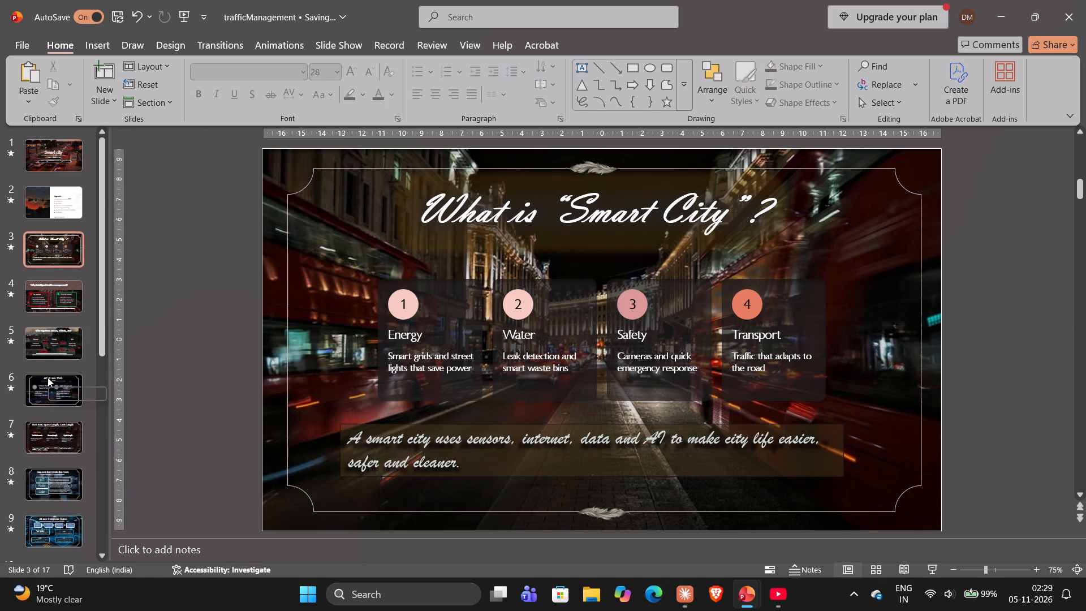
Copy the notched-corner outline frame from the "ATSC and TMC" slide onto slide 5, "The big idea: Sense, Think, Act".
{"action": "left_click", "coordinate": [45, 356]}
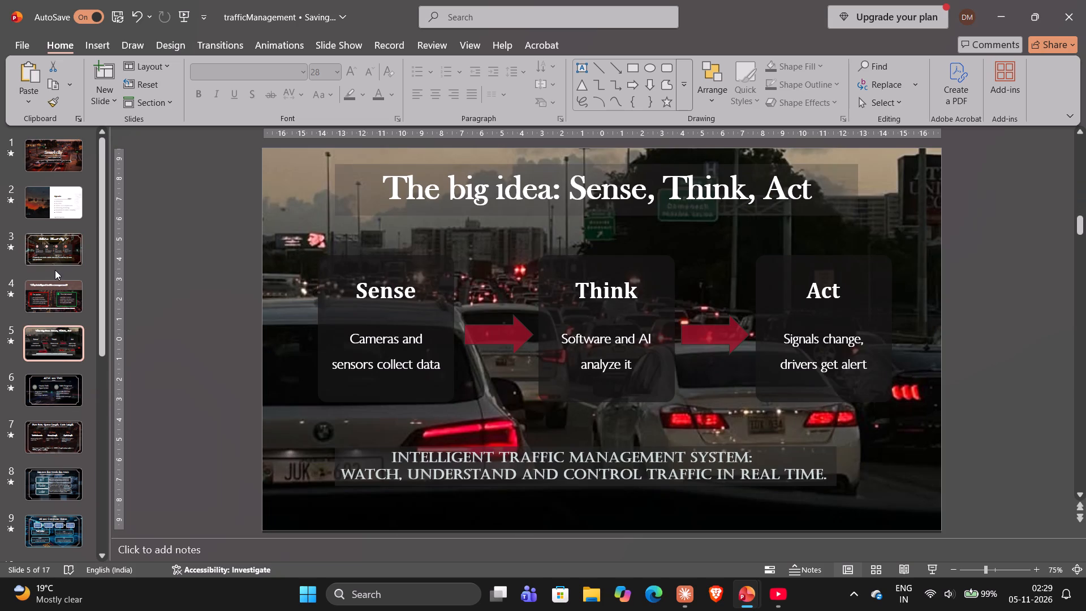
{"action": "left_click", "coordinate": [38, 290]}
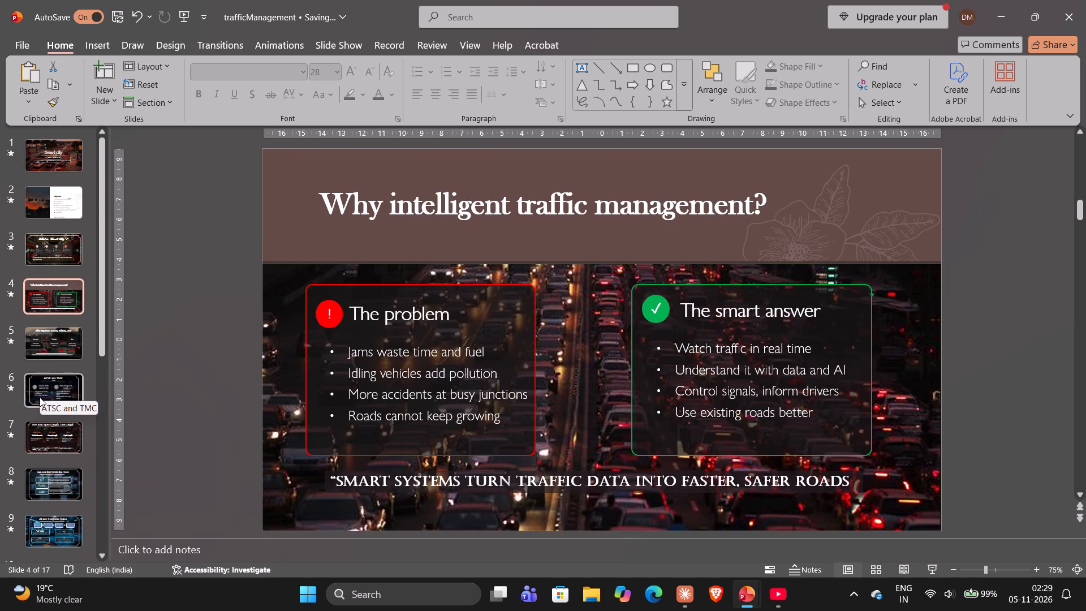
{"action": "left_click", "coordinate": [40, 397]}
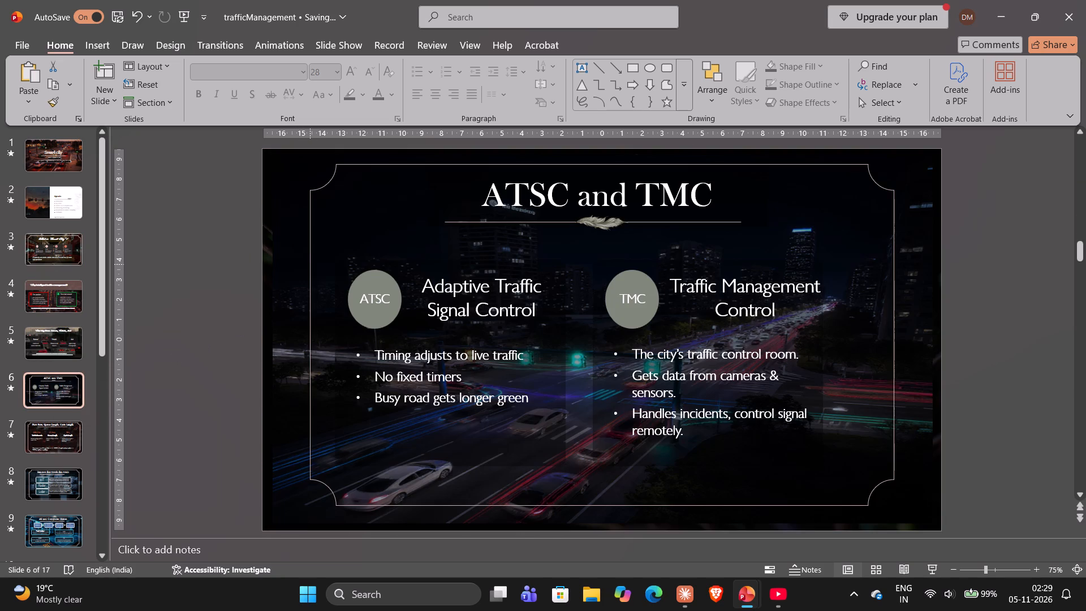
{"action": "left_click", "coordinate": [311, 264]}
{"action": "key", "text": "ctrl+c"}
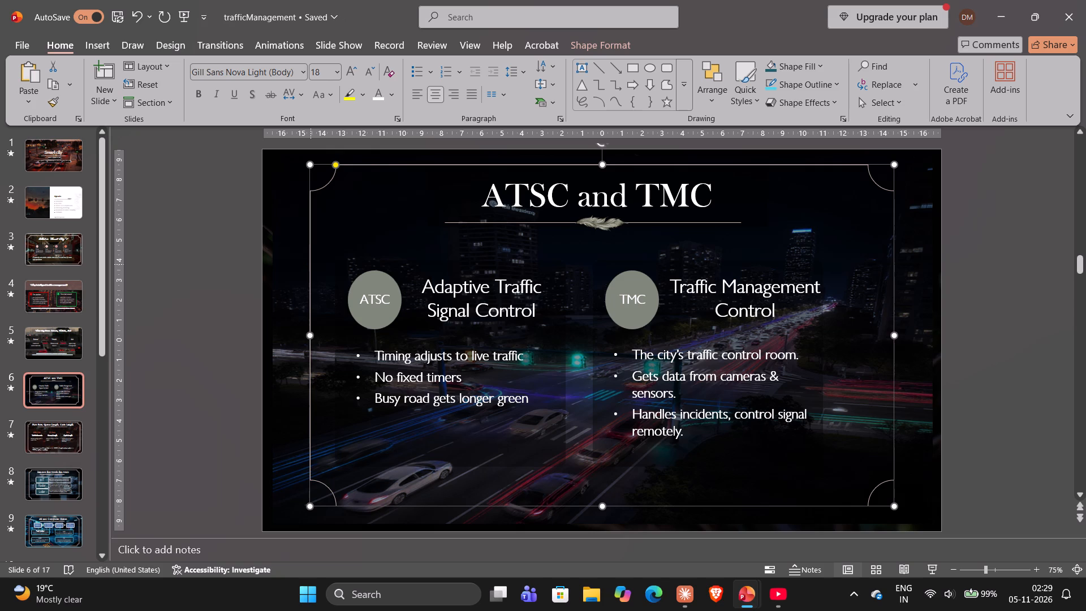
{"action": "left_click", "coordinate": [62, 332]}
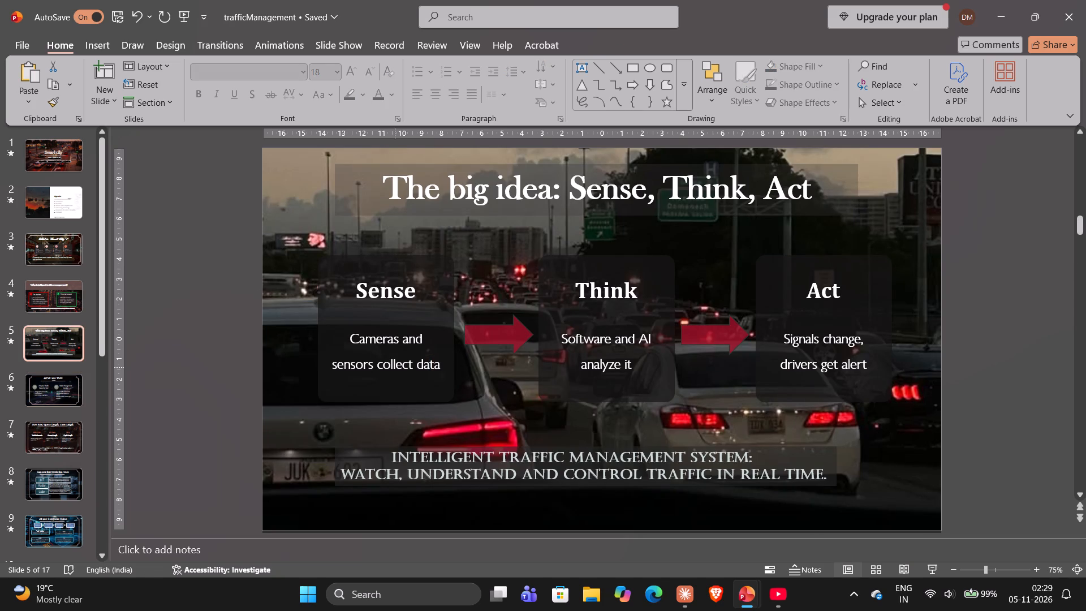
{"action": "left_click", "coordinate": [354, 438]}
{"action": "key", "text": "ctrl+v"}
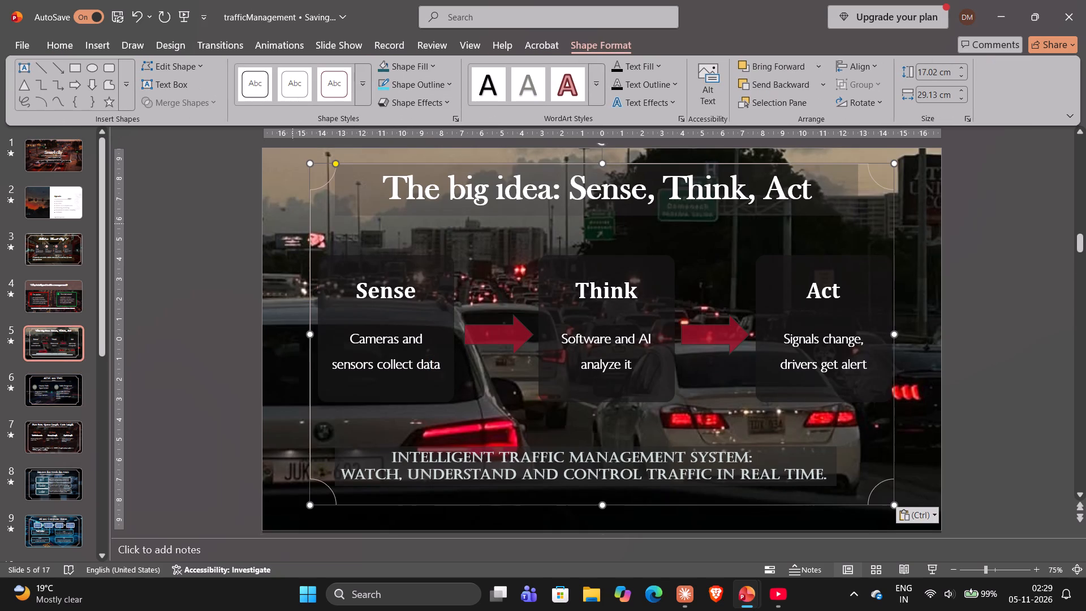
Resize the pasted frame on slide 5 from its upper-left corner to about 29.5 cm wide and 17 cm high.
{"action": "left_click_drag", "start_coordinate": [311, 165], "coordinate": [309, 160]}
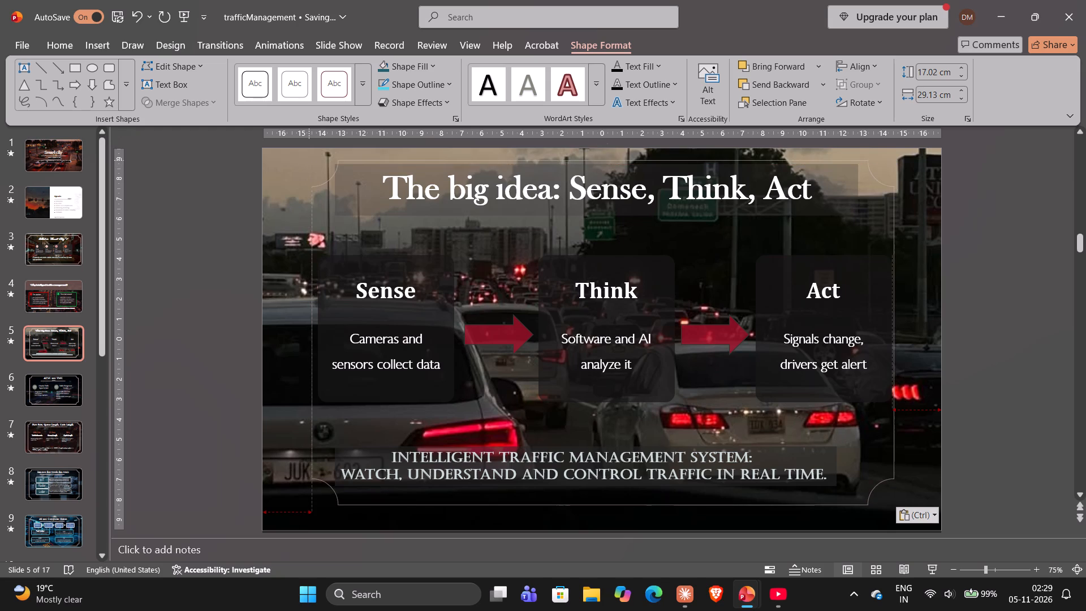
{"action": "left_click_drag", "start_coordinate": [309, 160], "coordinate": [303, 162]}
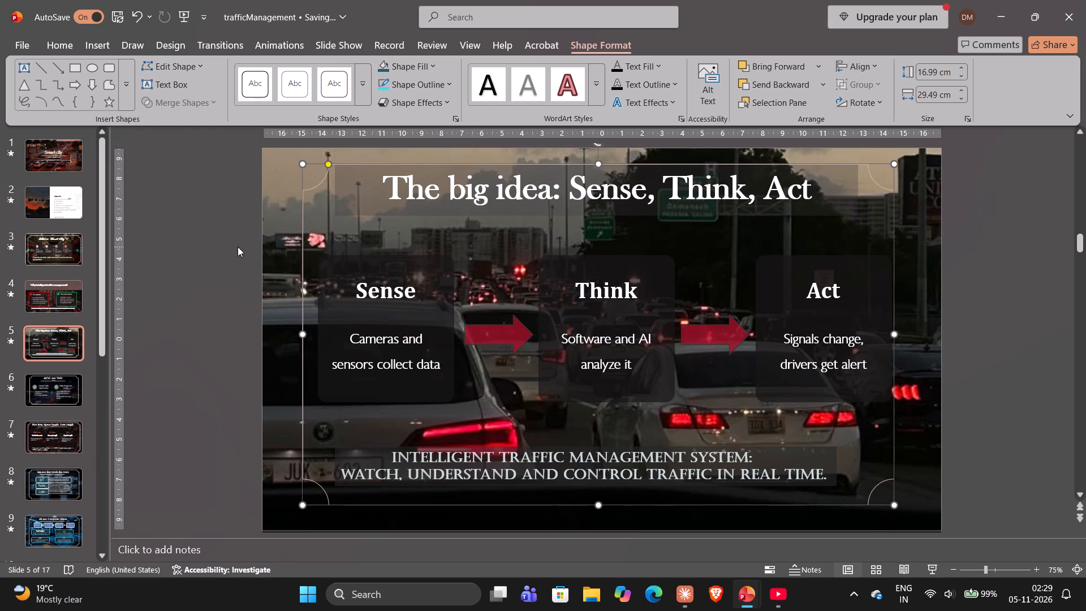
{"action": "left_click", "coordinate": [227, 265]}
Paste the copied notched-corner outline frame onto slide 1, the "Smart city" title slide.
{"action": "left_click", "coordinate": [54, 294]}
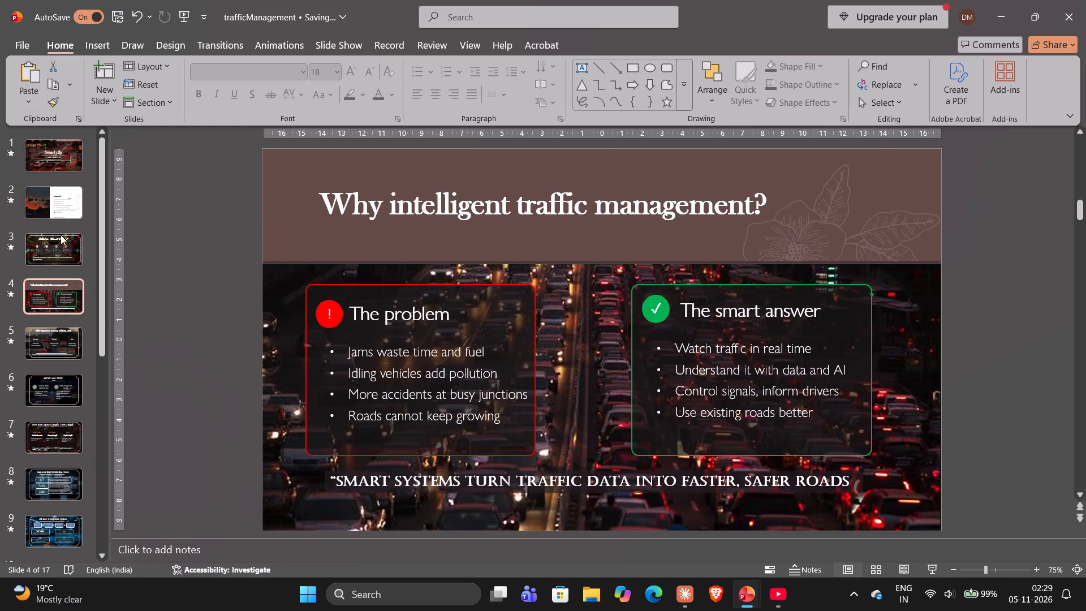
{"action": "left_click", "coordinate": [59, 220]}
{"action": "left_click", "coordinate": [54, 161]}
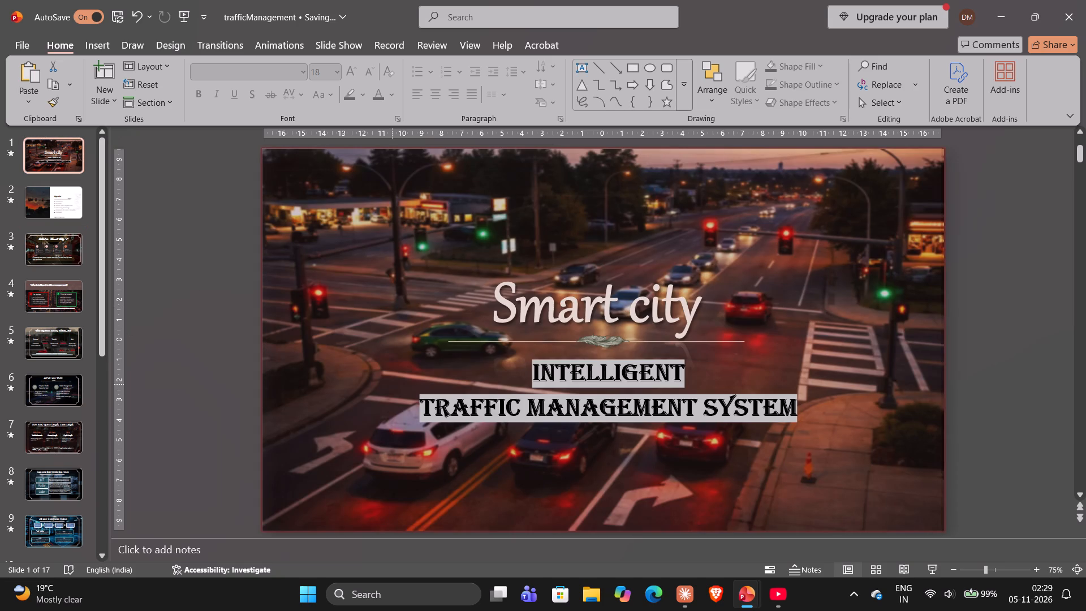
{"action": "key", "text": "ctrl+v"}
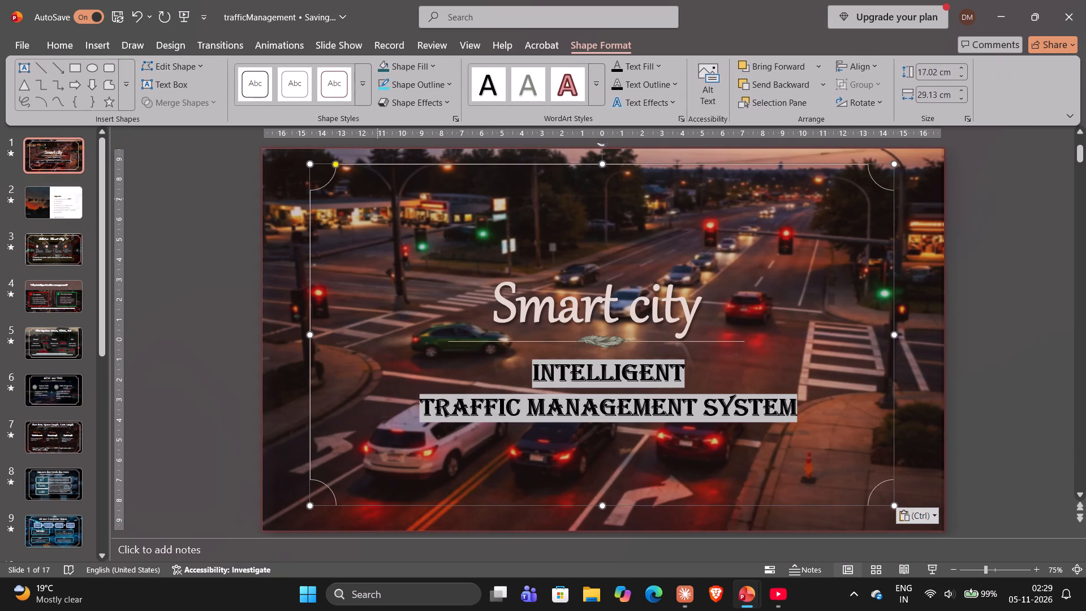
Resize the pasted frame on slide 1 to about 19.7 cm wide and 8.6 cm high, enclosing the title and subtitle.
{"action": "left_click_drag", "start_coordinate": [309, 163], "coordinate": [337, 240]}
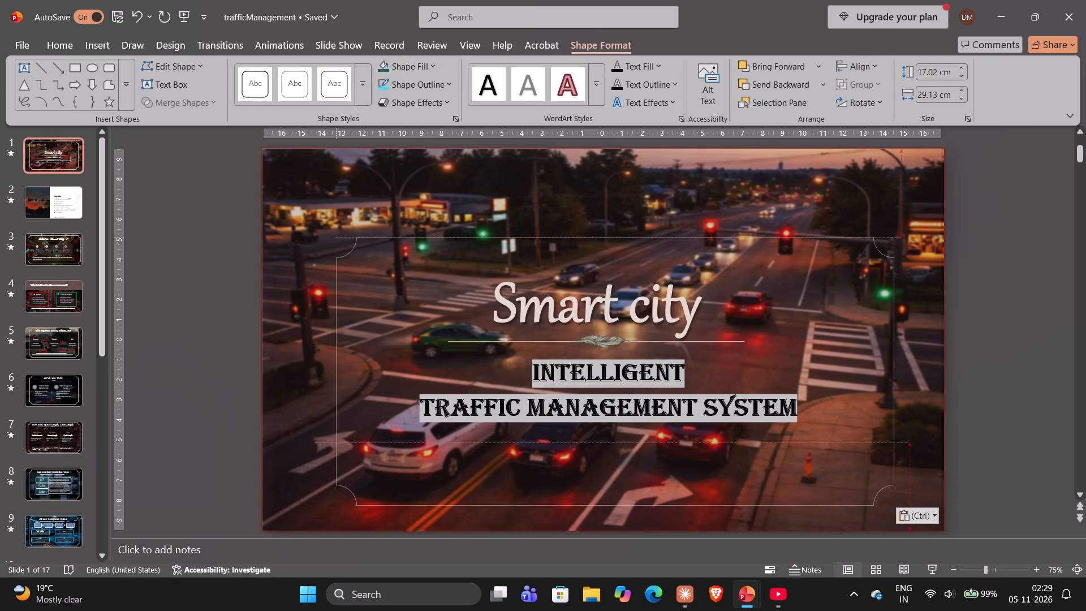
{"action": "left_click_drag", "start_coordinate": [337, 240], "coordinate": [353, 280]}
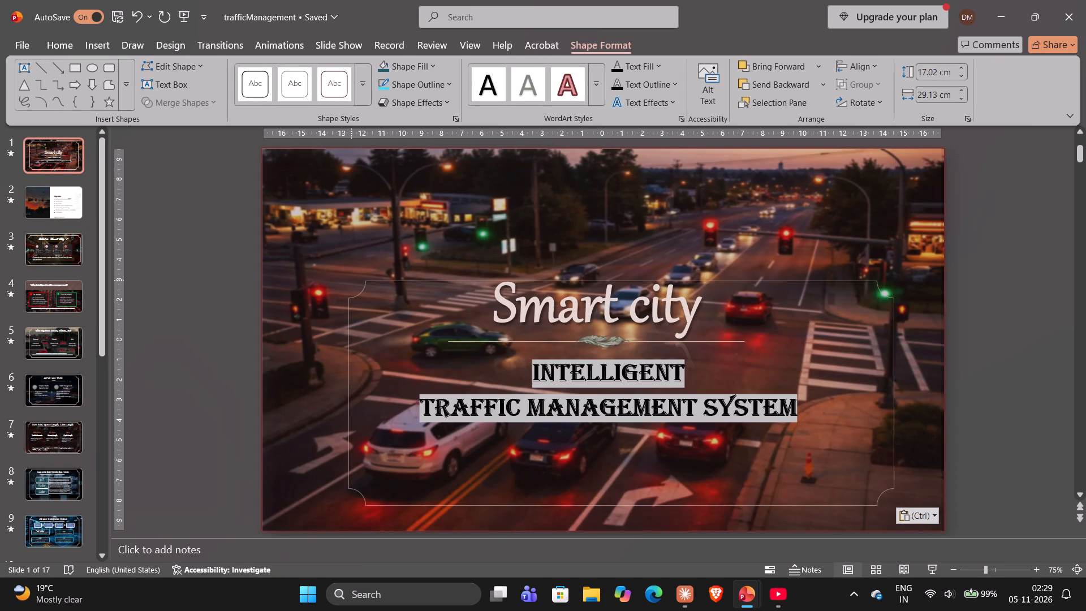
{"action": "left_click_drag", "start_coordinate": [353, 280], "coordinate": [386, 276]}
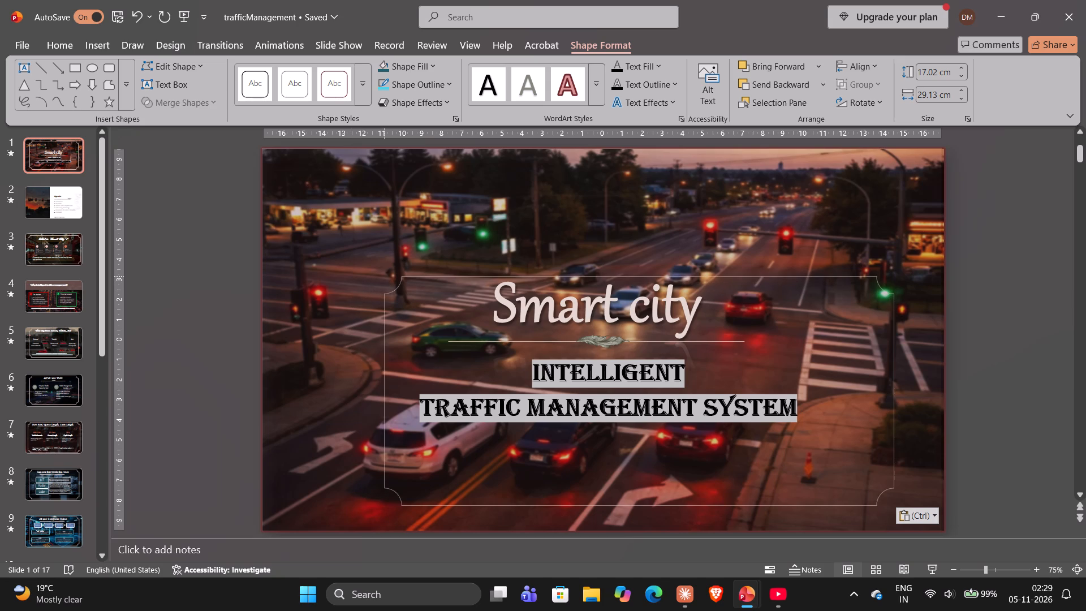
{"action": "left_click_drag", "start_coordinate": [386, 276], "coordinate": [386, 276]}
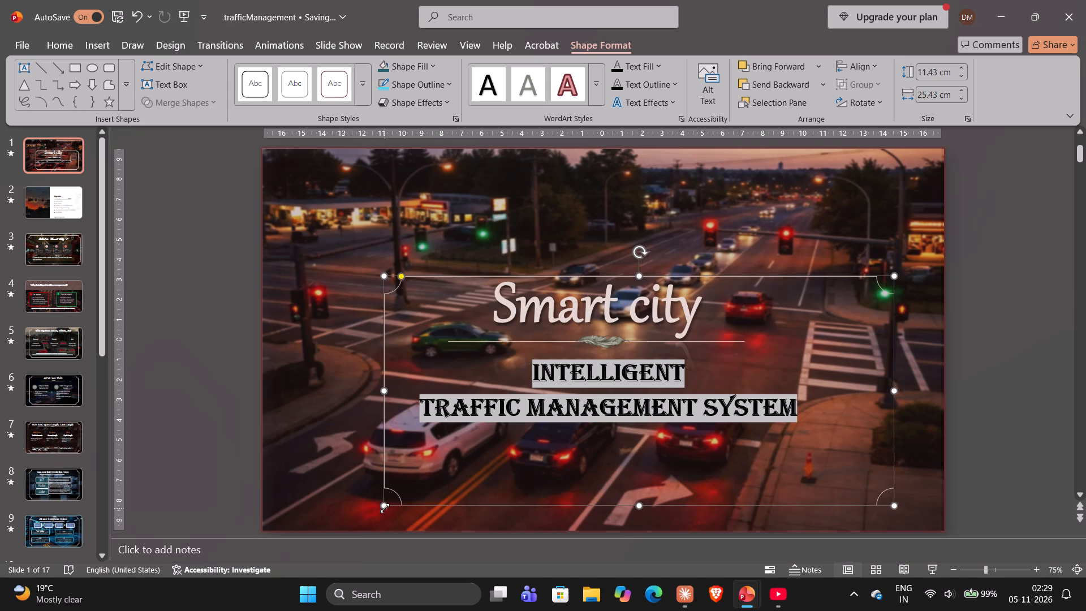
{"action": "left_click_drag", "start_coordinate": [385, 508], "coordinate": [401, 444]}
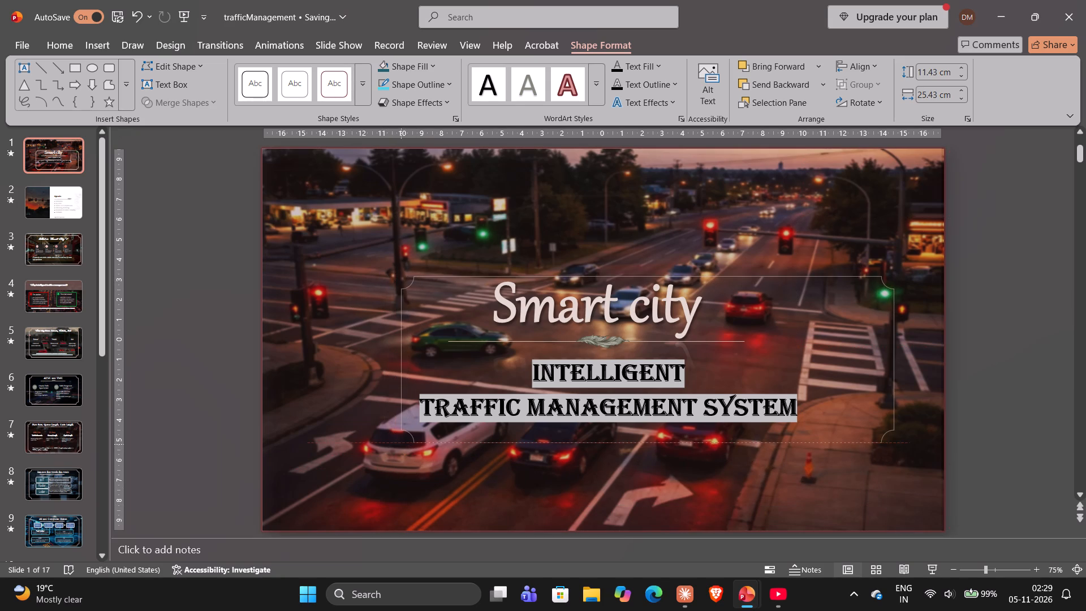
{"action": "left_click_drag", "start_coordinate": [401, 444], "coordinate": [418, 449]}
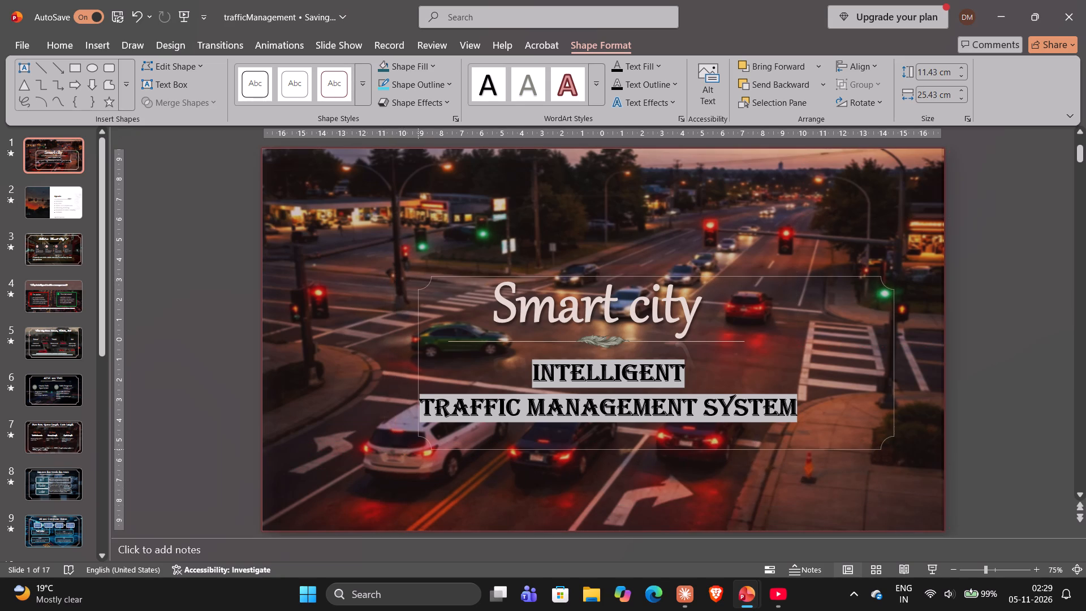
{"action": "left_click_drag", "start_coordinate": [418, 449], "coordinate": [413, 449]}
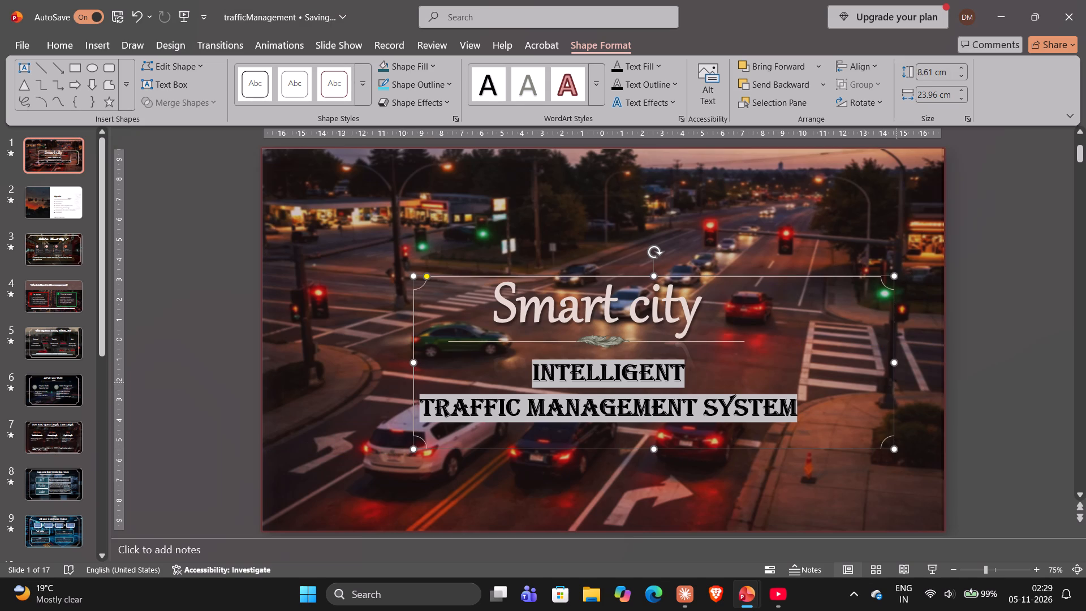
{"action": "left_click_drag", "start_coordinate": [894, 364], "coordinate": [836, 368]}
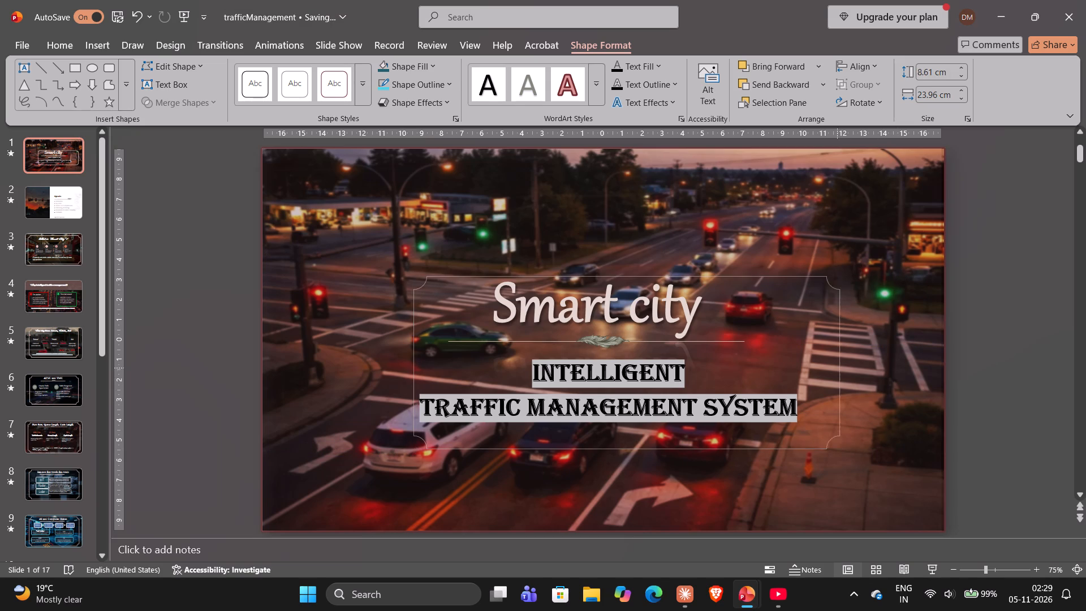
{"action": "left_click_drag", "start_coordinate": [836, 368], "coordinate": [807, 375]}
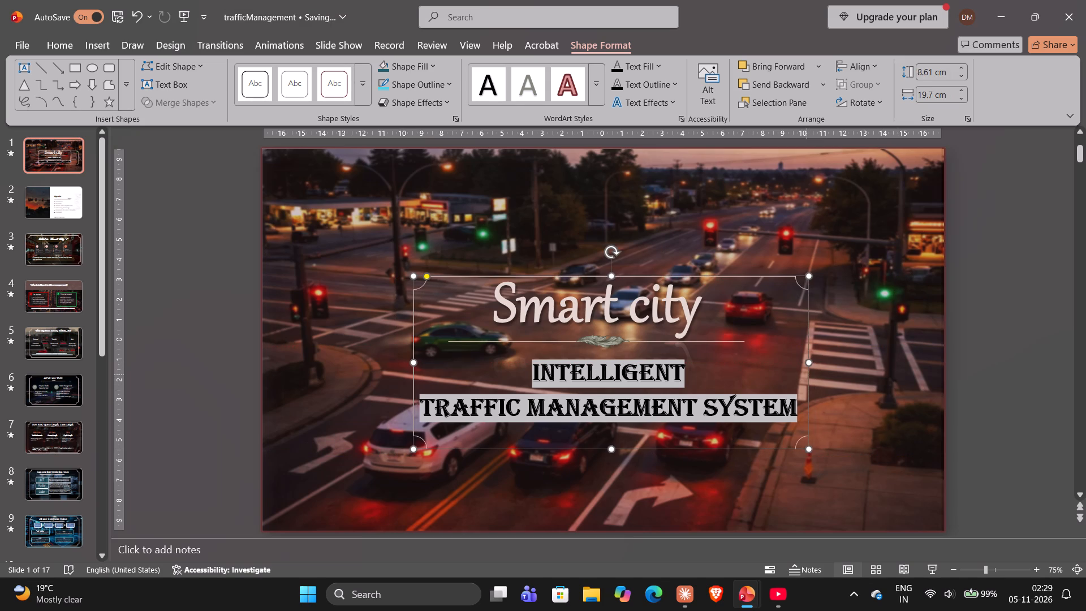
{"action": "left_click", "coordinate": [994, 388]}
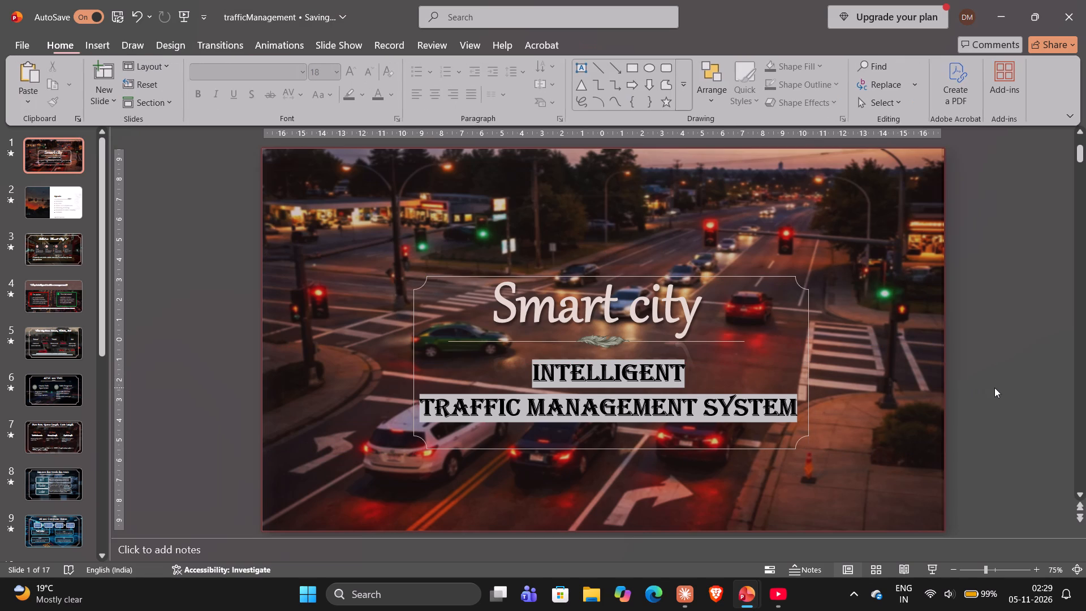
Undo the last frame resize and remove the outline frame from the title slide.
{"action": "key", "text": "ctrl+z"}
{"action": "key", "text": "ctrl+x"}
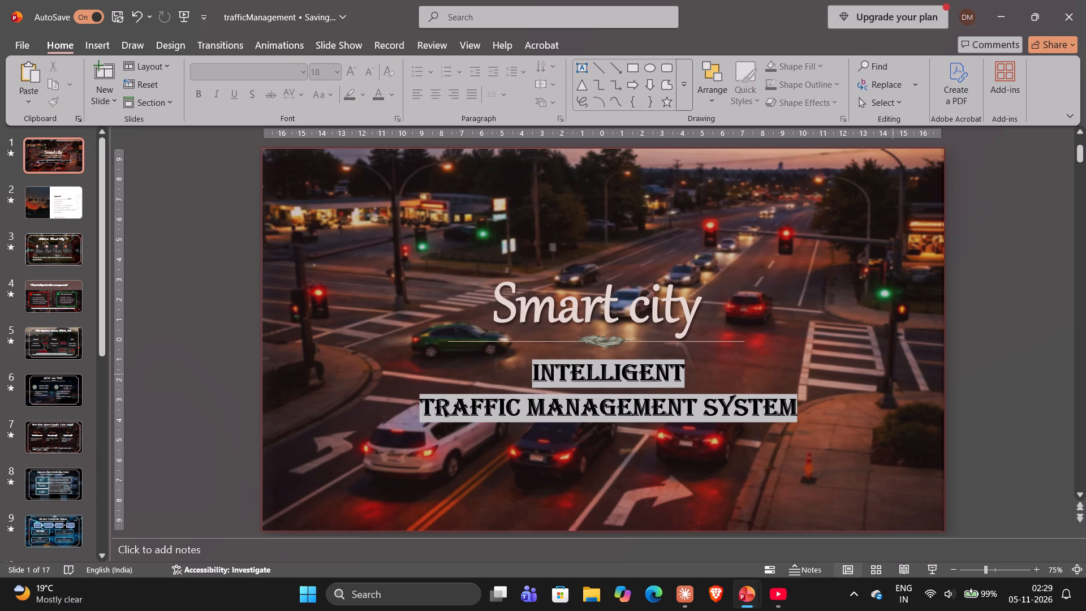
Review the trafficManagement slides from slide 3, "What is 'Smart City'?", through slide 10, "Overcoming nervousness".
{"action": "left_click", "coordinate": [61, 255]}
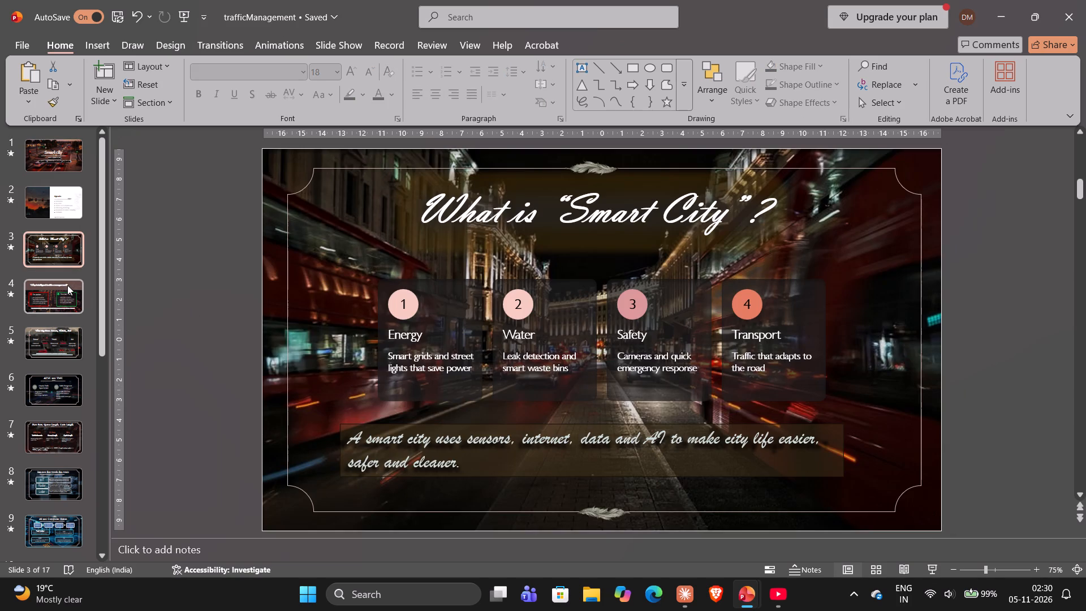
{"action": "left_click", "coordinate": [67, 285]}
{"action": "left_click", "coordinate": [68, 339]}
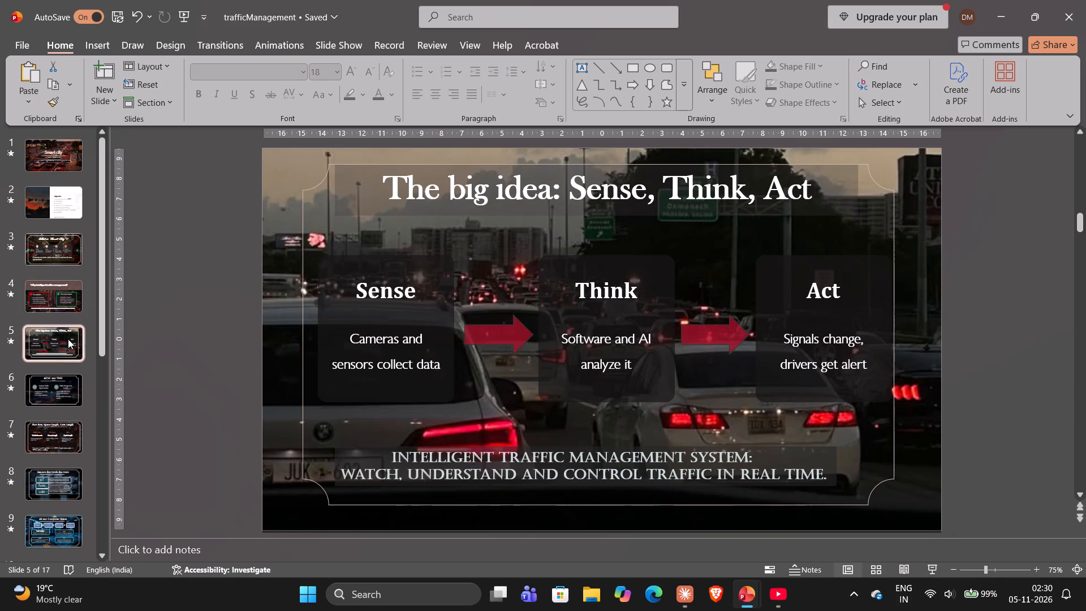
{"action": "left_click", "coordinate": [66, 384]}
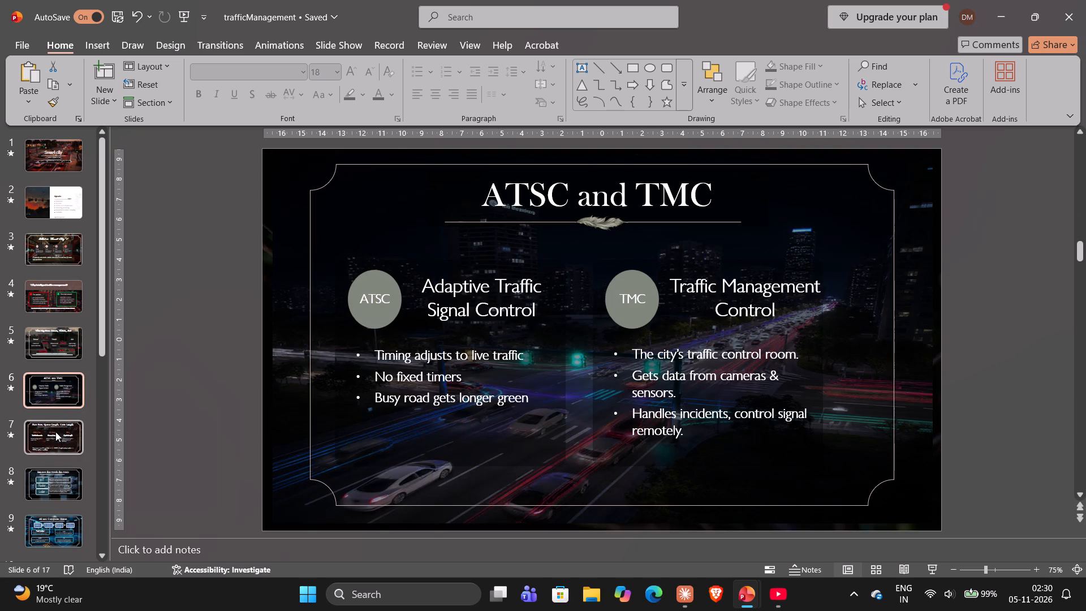
{"action": "left_click", "coordinate": [55, 432]}
{"action": "left_click", "coordinate": [54, 476]}
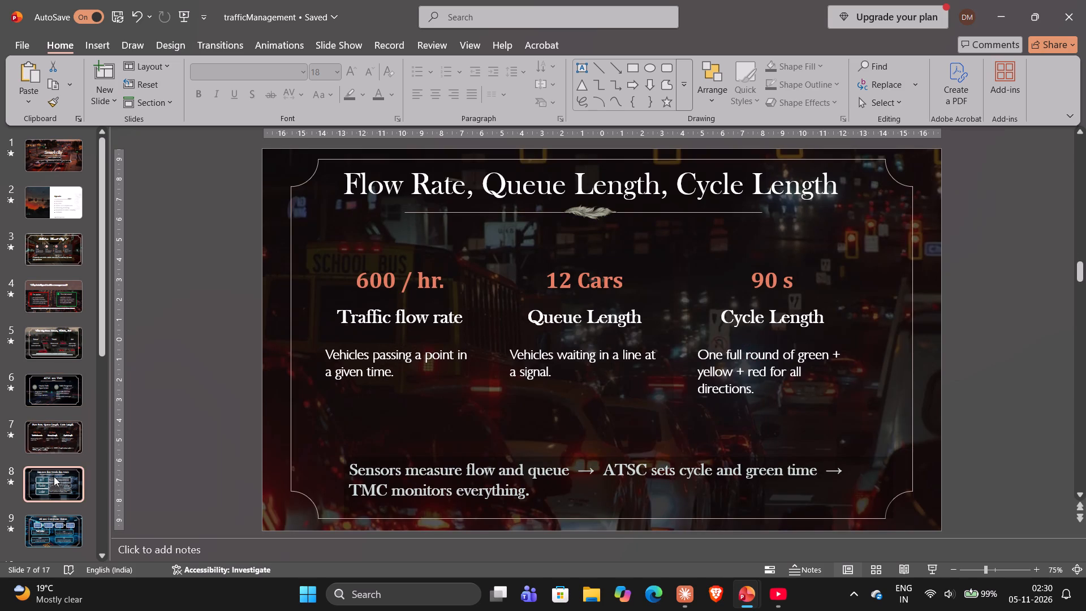
{"action": "left_click", "coordinate": [46, 543]}
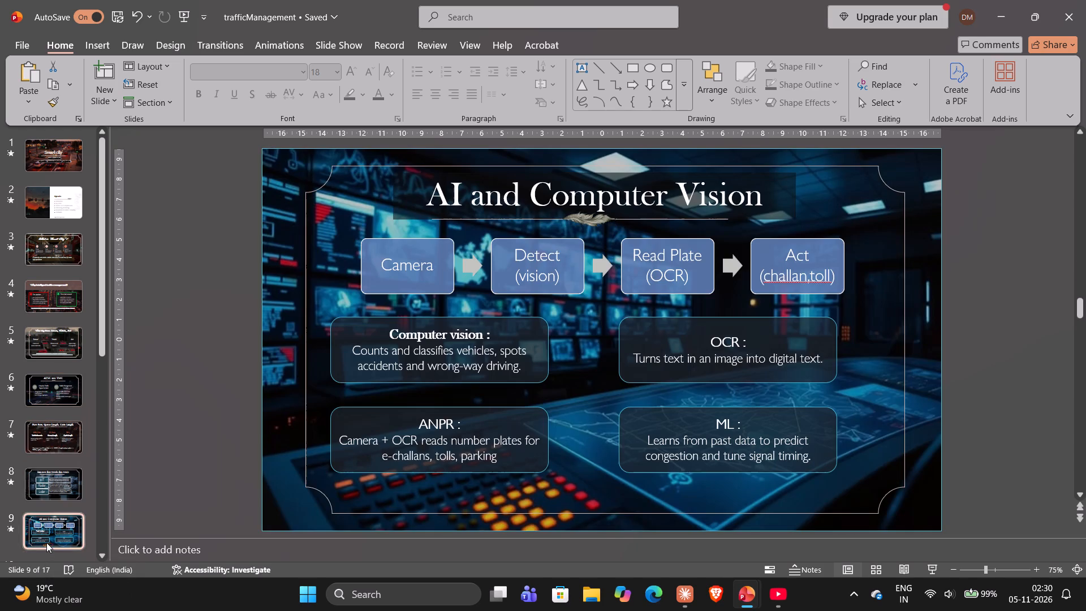
{"action": "scroll", "coordinate": [50, 473], "scroll_direction": "down", "scroll_amount": 1}
{"action": "left_click", "coordinate": [50, 462]}
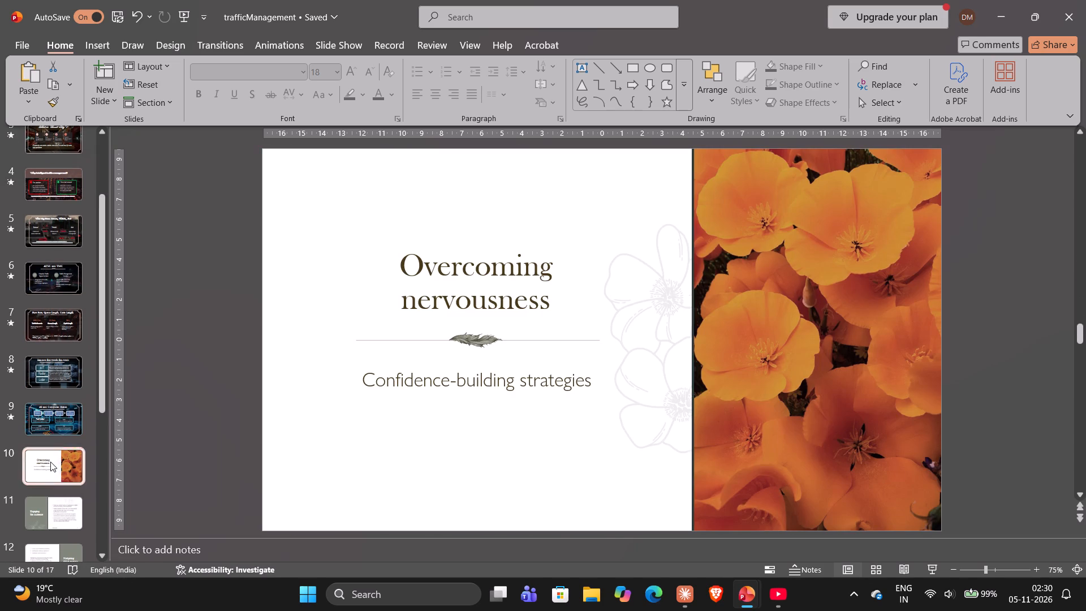
Switch to the smart-city-traffic-management reference deck, examine its slides from "Connected vehicles" through "Thank you", and return to trafficManagement.
{"action": "key", "text": "alt+Tab"}
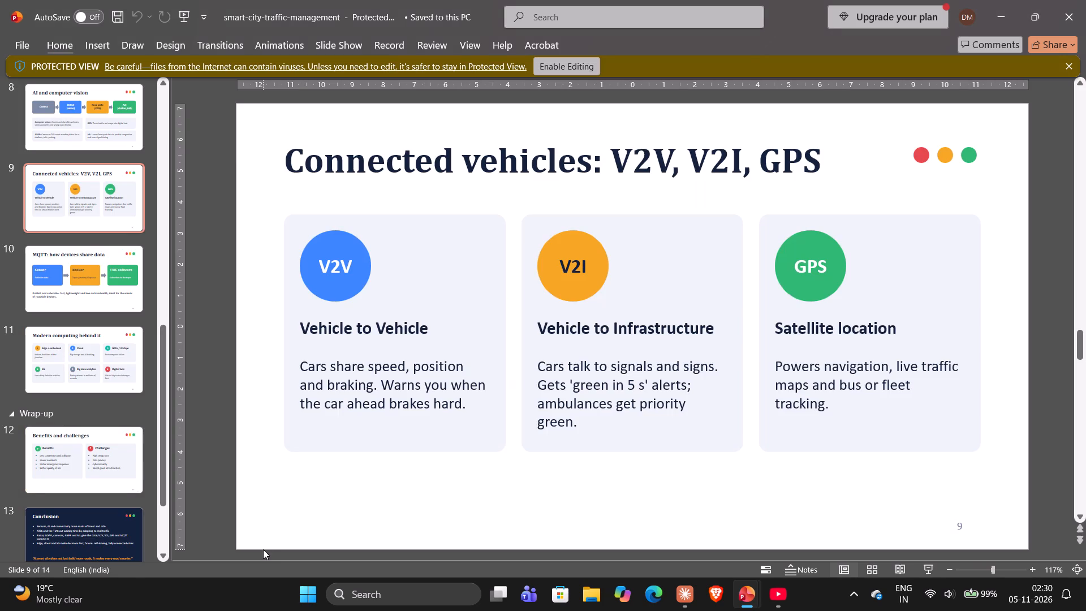
{"action": "left_click", "coordinate": [263, 549]}
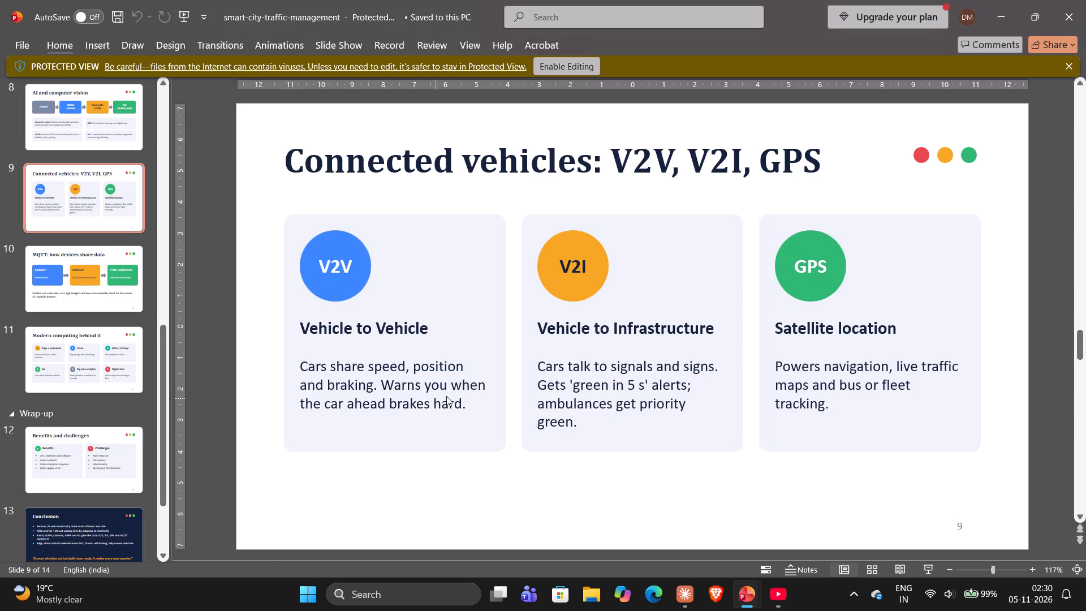
{"action": "key", "text": "Right"}
{"action": "key", "text": "Right"}
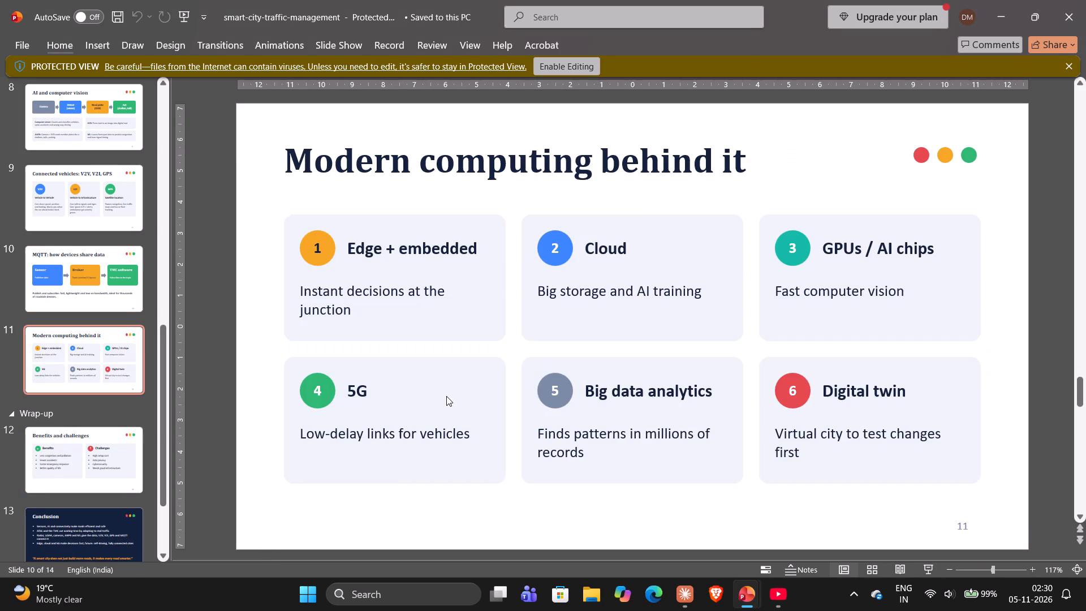
{"action": "key", "text": "Right"}
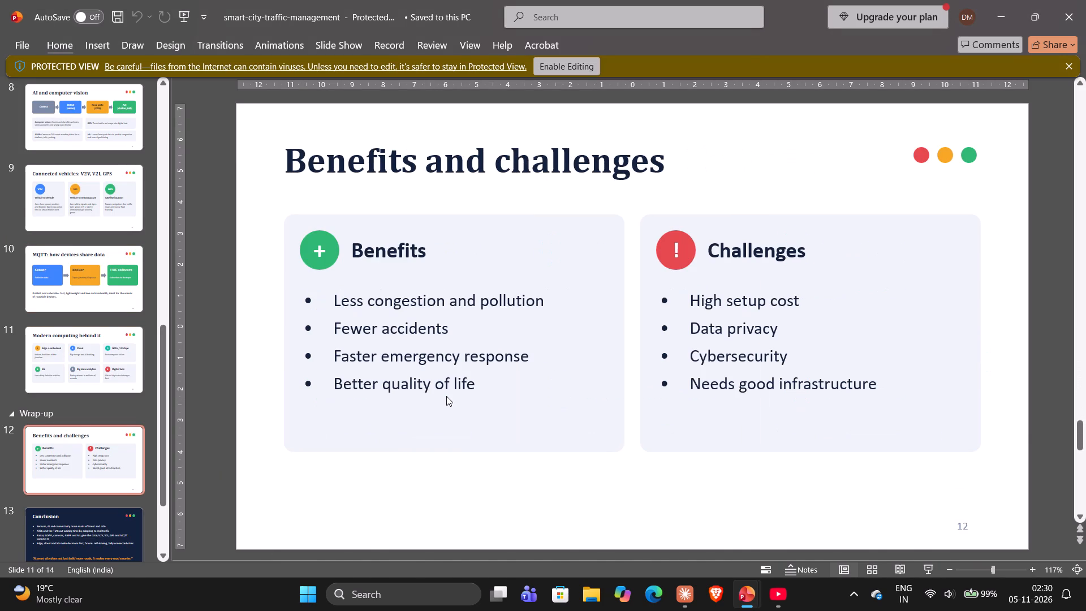
{"action": "key", "text": "Right"}
{"action": "key", "text": "Right"}
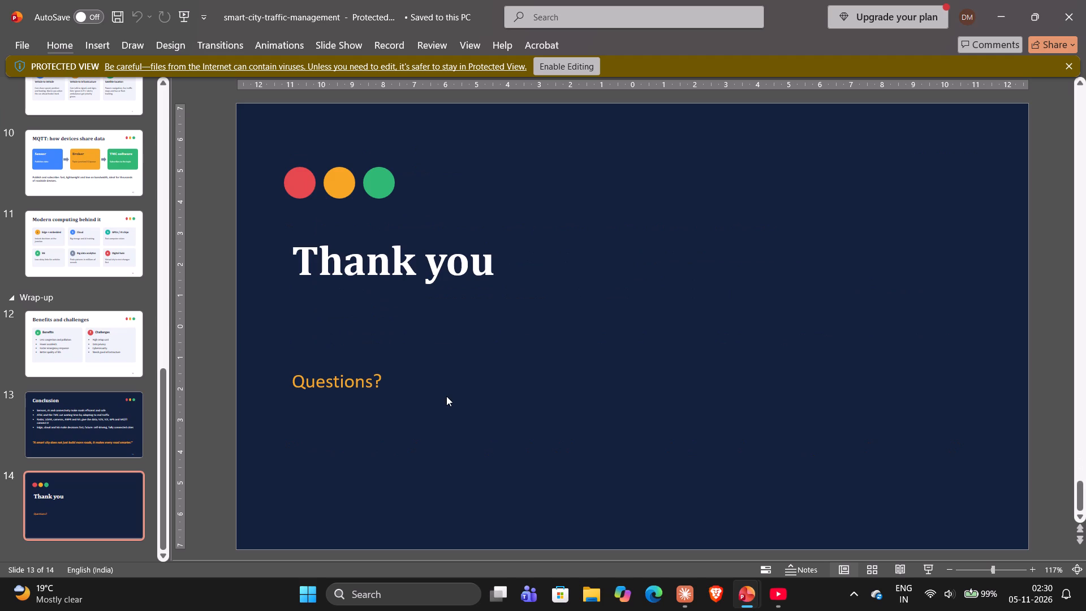
{"action": "key", "text": "alt+Tab"}
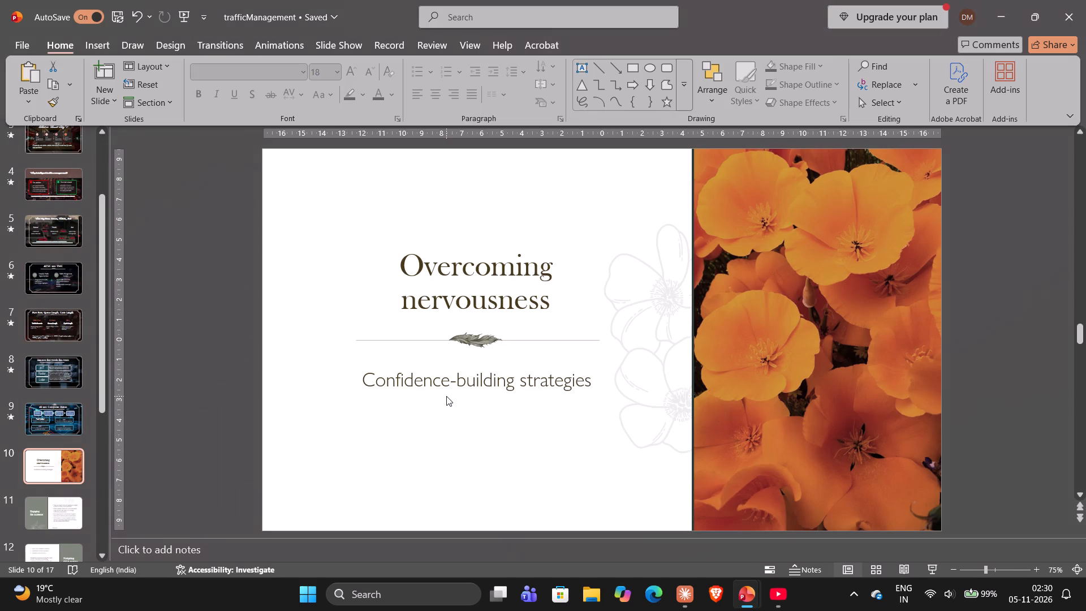
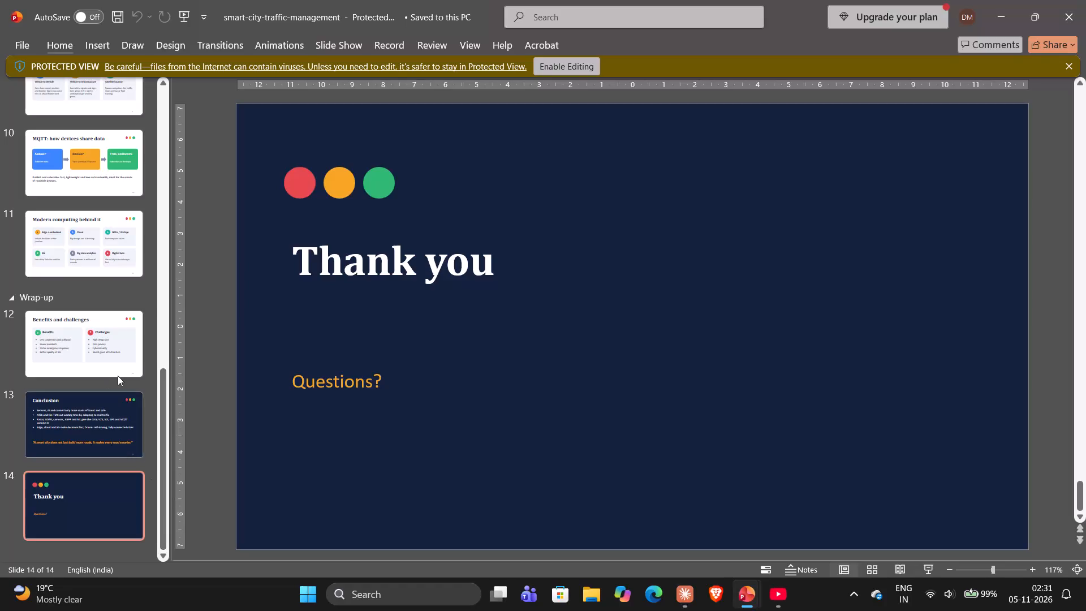
Go back through the reference deck from "Thank you" to "Connected vehicles: V2V, V2I, GPS", and return to trafficManagement.
{"action": "key", "text": "Left"}
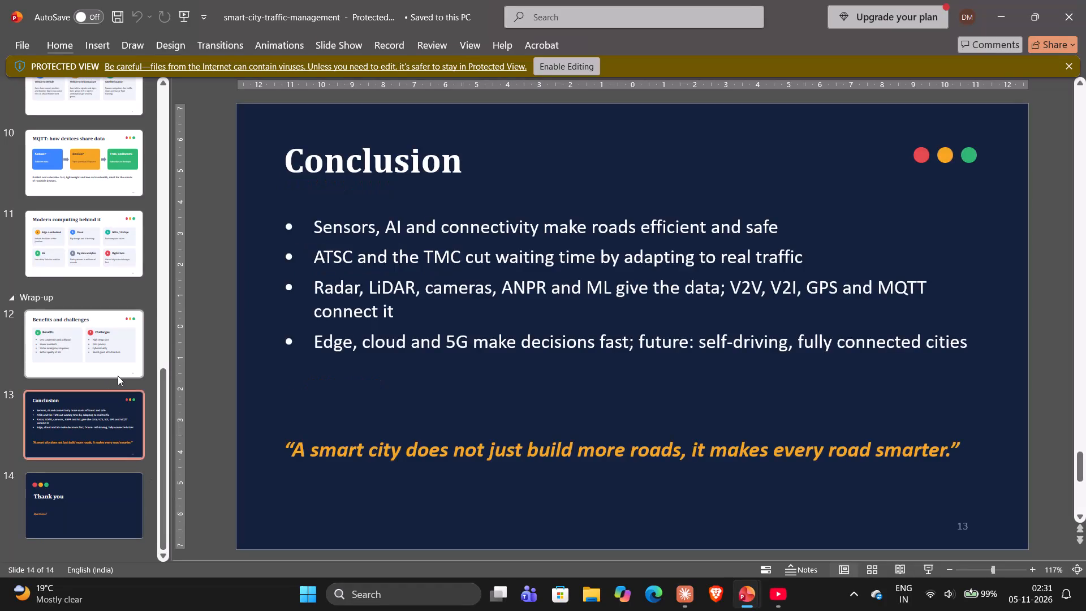
{"action": "key", "text": "Left"}
{"action": "key", "text": "Left"}
{"action": "key", "text": "Left"}
{"action": "key", "text": "Left"}
{"action": "key", "text": "Left"}
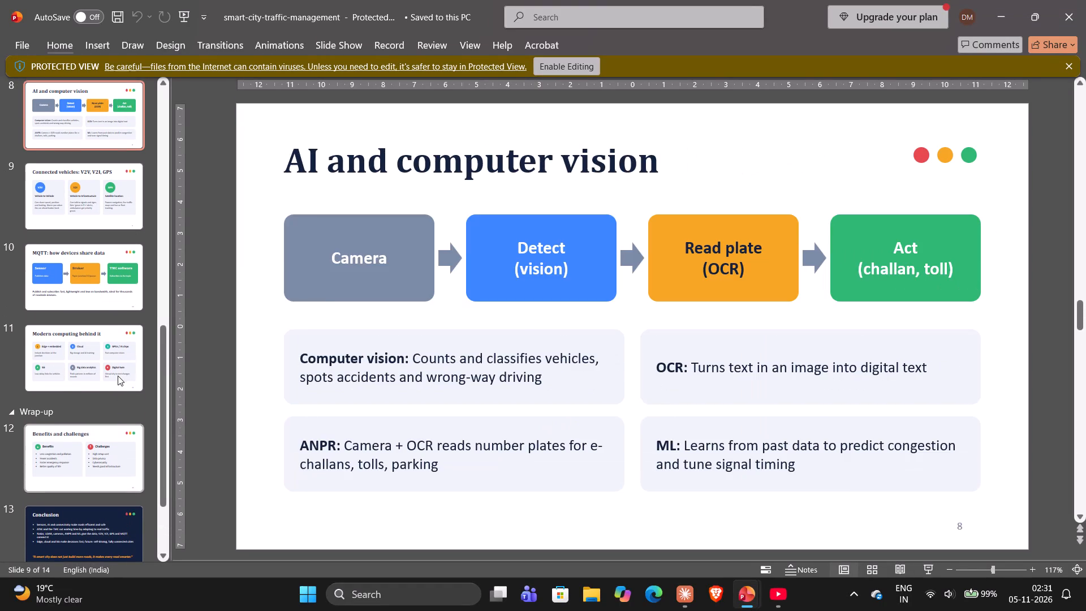
{"action": "key", "text": "Right"}
{"action": "key", "text": "alt+Tab"}
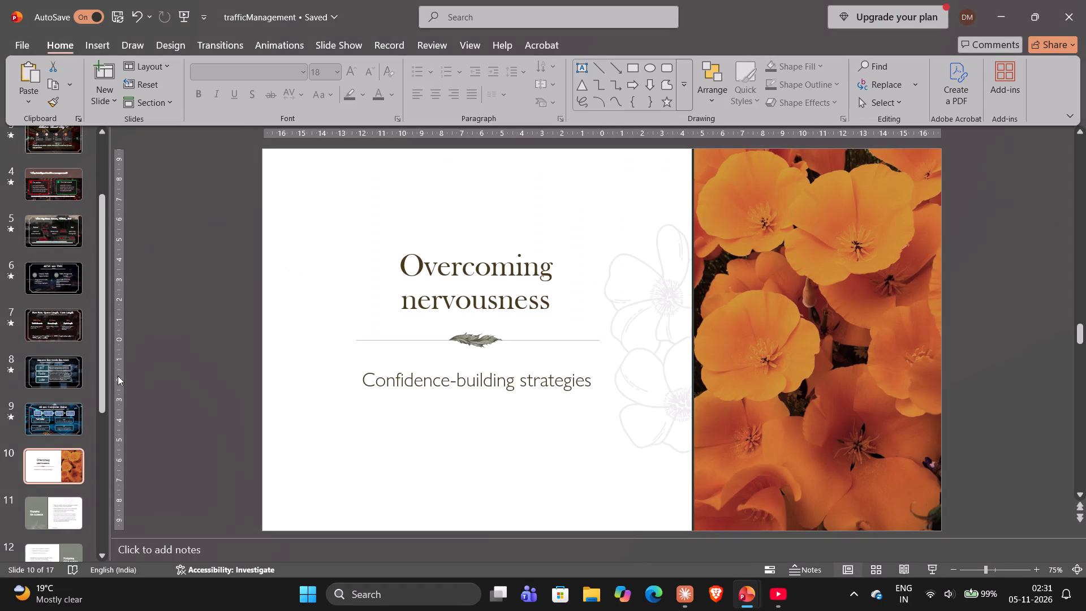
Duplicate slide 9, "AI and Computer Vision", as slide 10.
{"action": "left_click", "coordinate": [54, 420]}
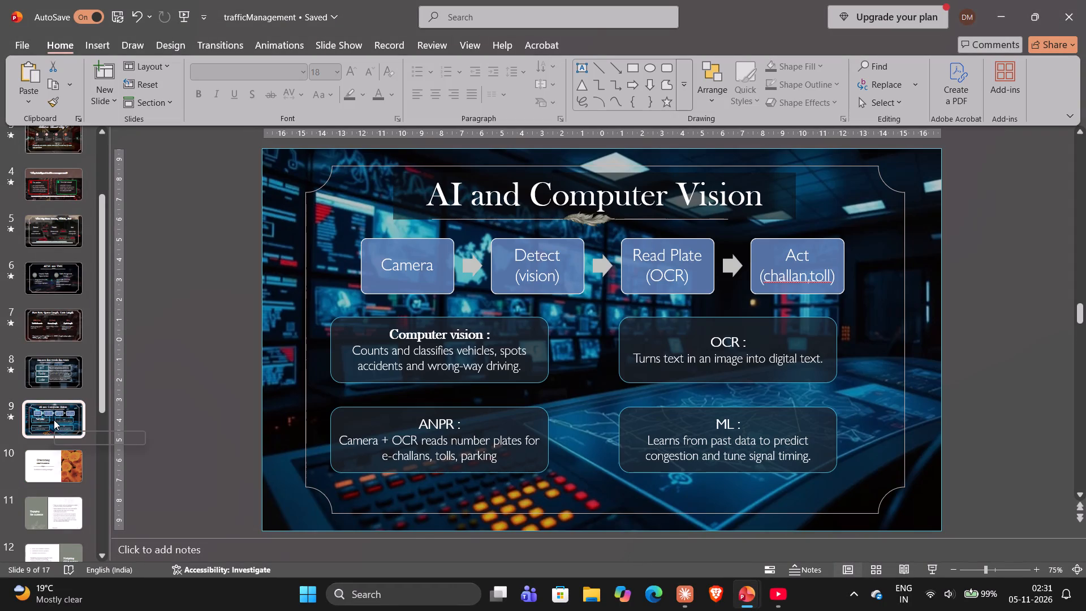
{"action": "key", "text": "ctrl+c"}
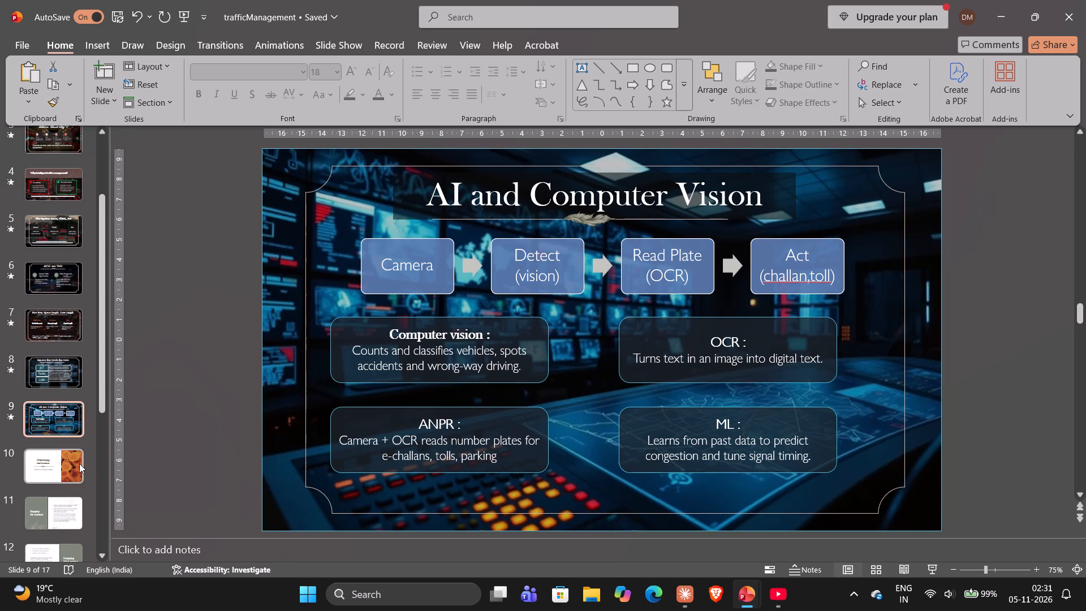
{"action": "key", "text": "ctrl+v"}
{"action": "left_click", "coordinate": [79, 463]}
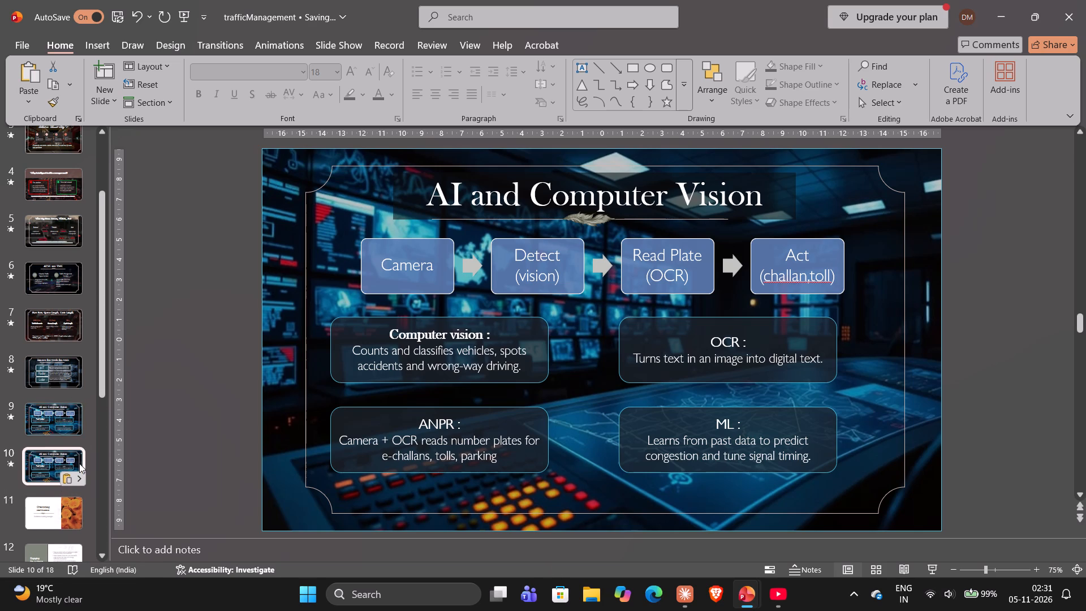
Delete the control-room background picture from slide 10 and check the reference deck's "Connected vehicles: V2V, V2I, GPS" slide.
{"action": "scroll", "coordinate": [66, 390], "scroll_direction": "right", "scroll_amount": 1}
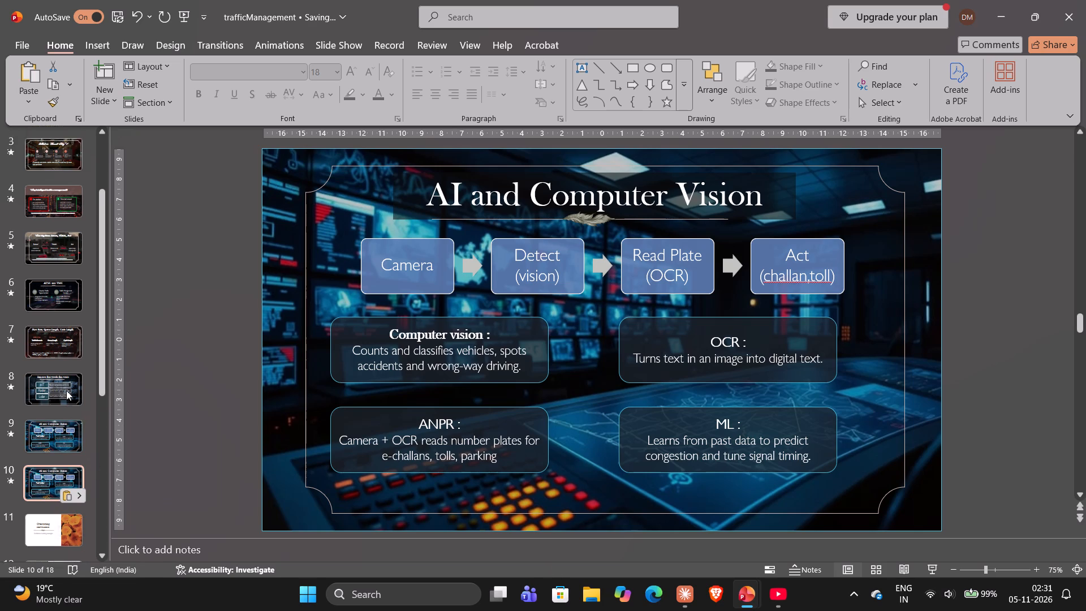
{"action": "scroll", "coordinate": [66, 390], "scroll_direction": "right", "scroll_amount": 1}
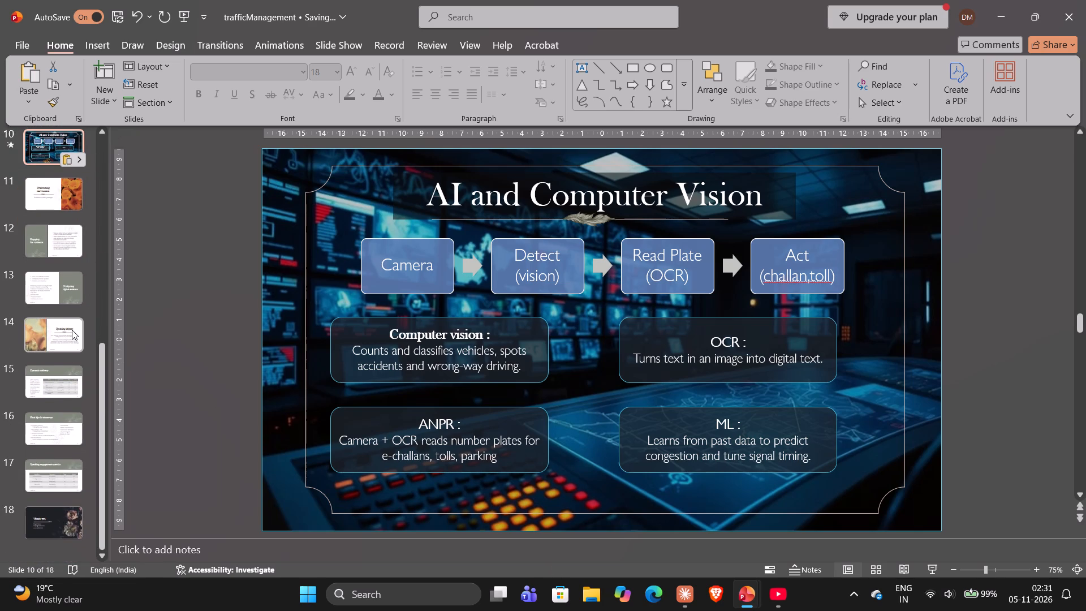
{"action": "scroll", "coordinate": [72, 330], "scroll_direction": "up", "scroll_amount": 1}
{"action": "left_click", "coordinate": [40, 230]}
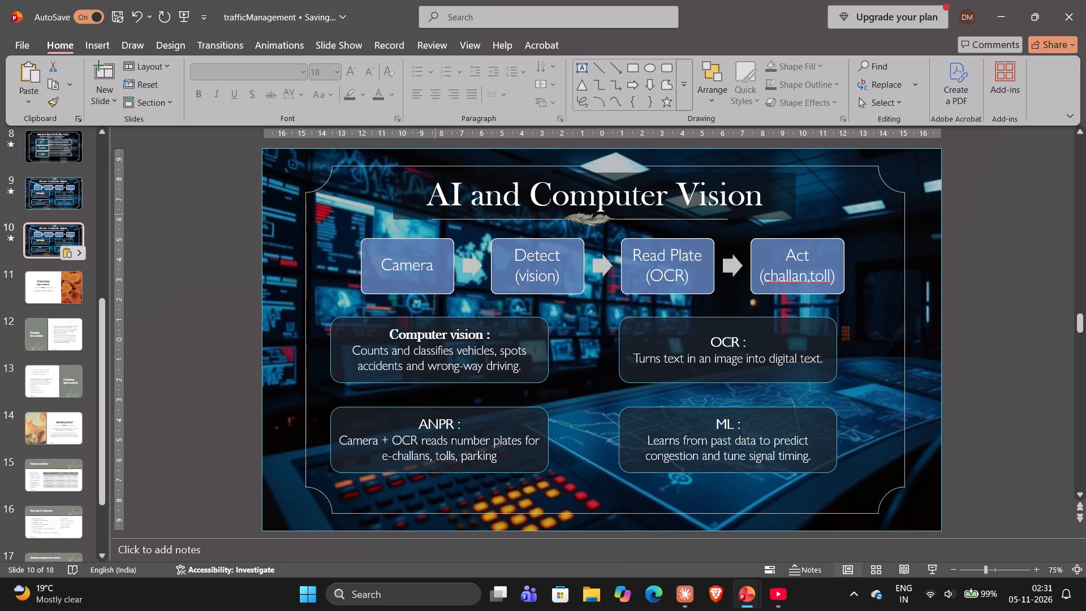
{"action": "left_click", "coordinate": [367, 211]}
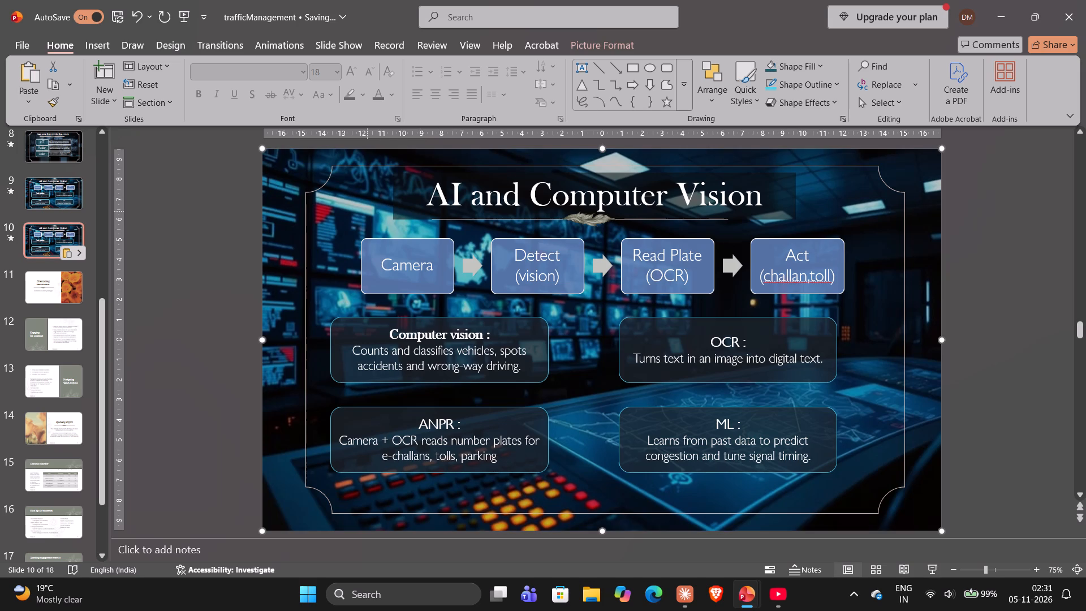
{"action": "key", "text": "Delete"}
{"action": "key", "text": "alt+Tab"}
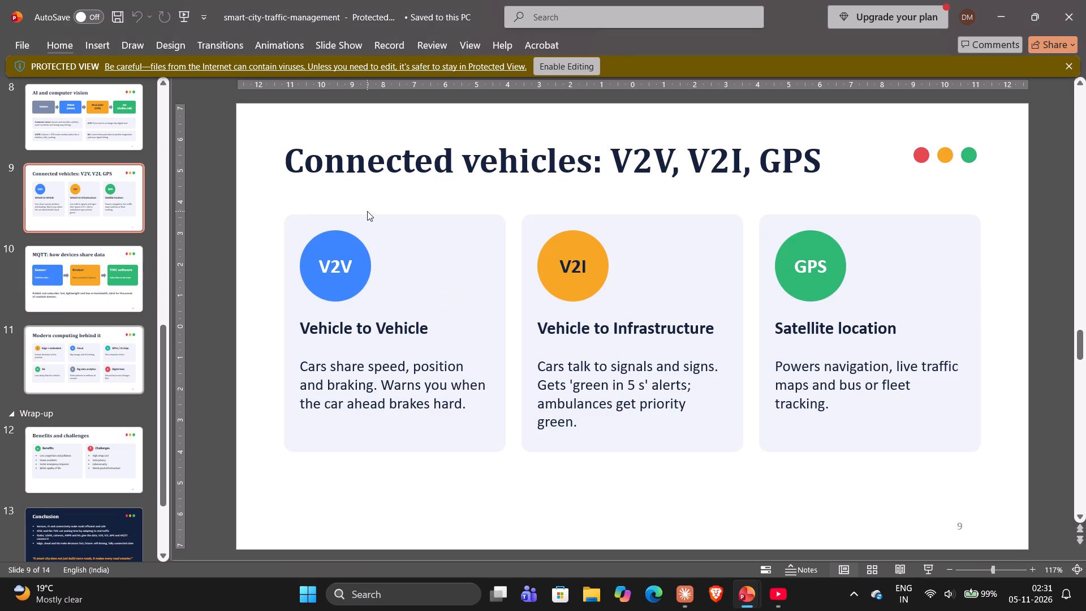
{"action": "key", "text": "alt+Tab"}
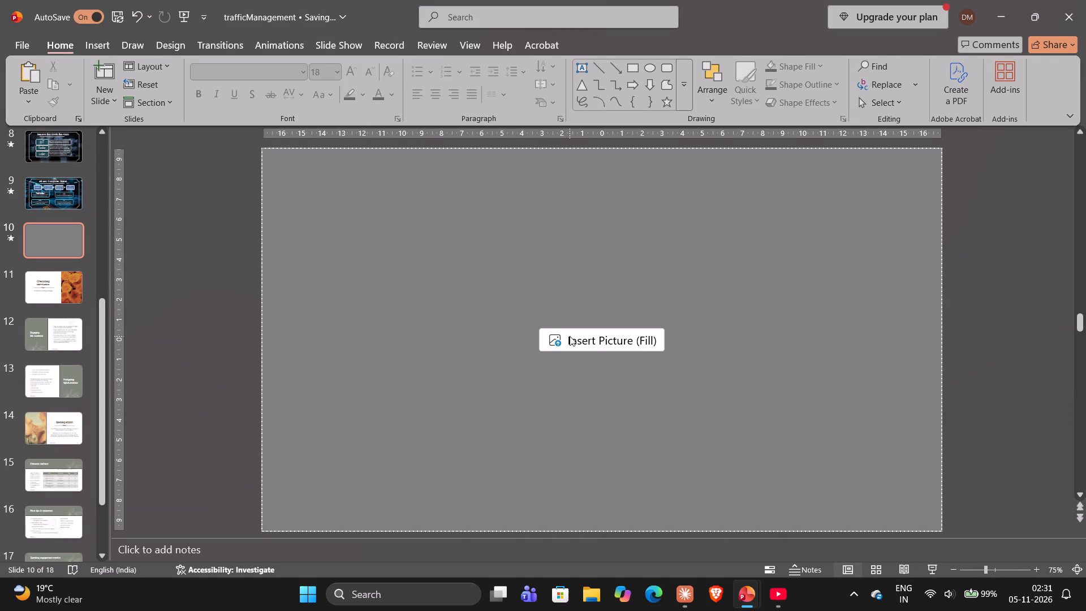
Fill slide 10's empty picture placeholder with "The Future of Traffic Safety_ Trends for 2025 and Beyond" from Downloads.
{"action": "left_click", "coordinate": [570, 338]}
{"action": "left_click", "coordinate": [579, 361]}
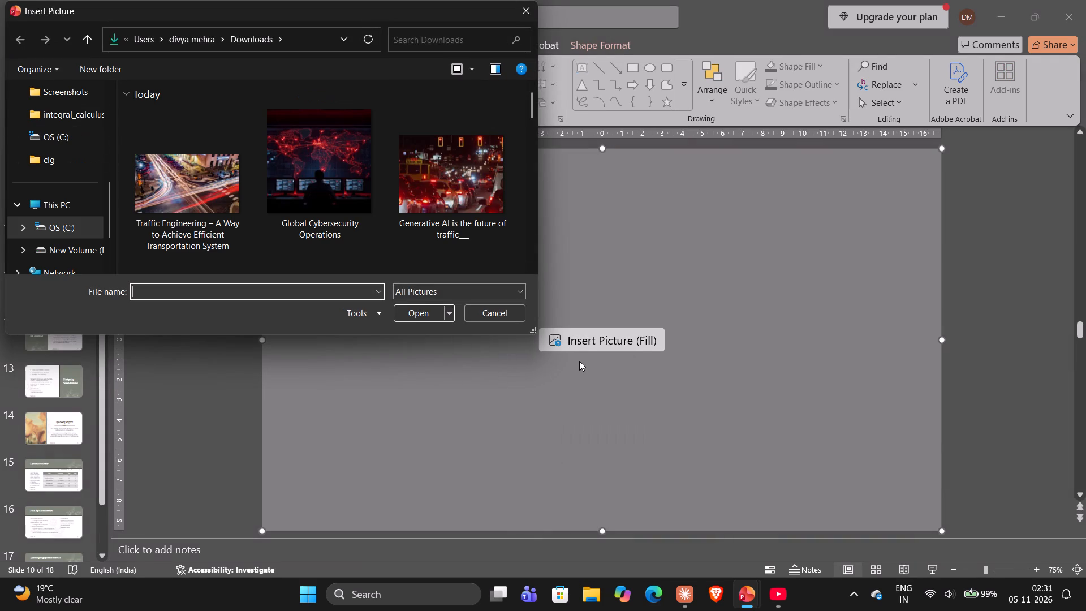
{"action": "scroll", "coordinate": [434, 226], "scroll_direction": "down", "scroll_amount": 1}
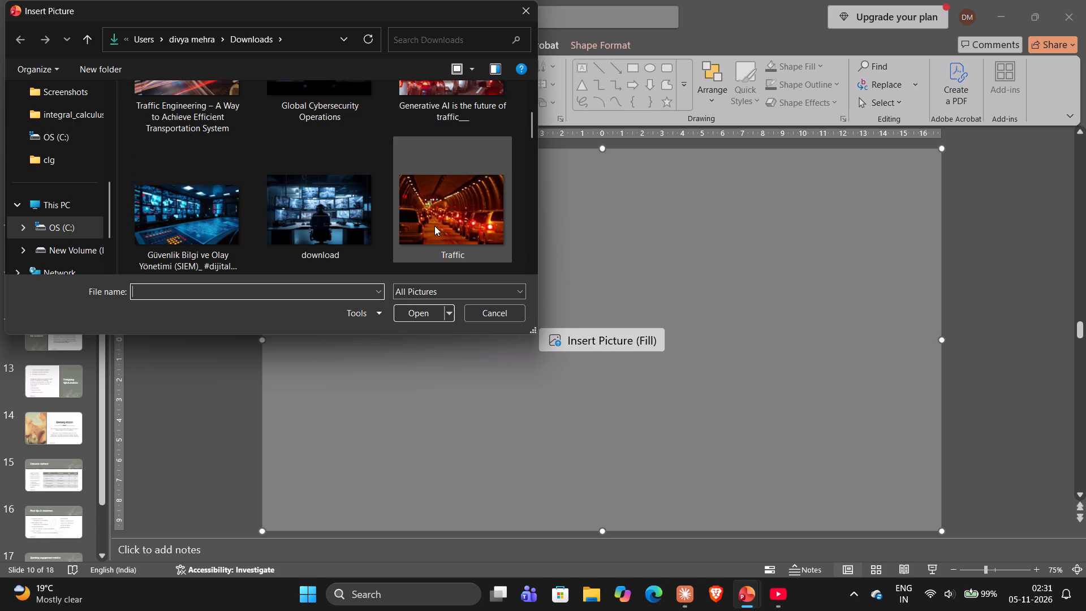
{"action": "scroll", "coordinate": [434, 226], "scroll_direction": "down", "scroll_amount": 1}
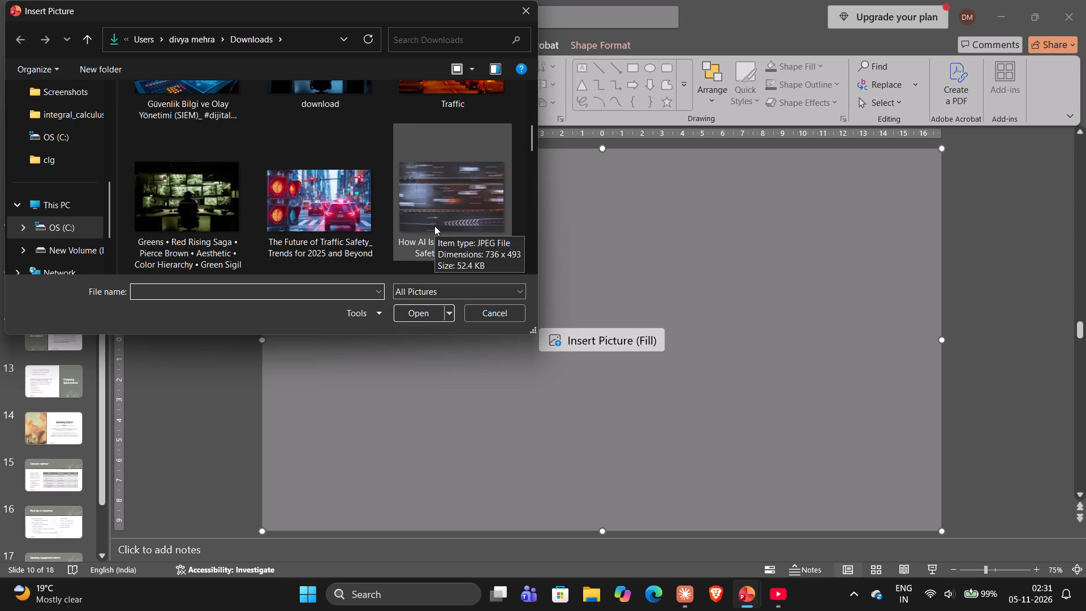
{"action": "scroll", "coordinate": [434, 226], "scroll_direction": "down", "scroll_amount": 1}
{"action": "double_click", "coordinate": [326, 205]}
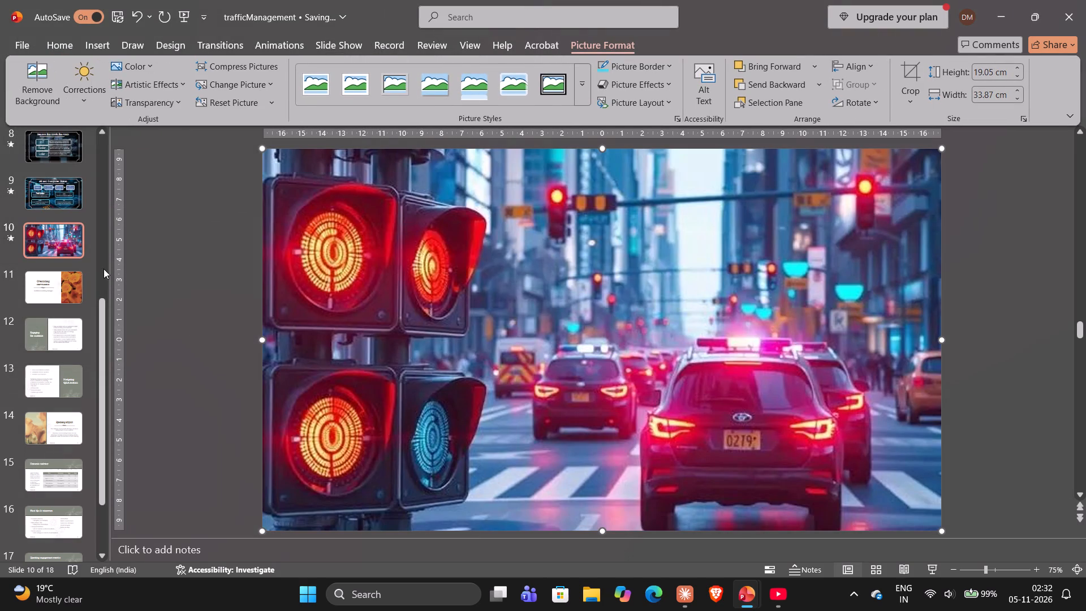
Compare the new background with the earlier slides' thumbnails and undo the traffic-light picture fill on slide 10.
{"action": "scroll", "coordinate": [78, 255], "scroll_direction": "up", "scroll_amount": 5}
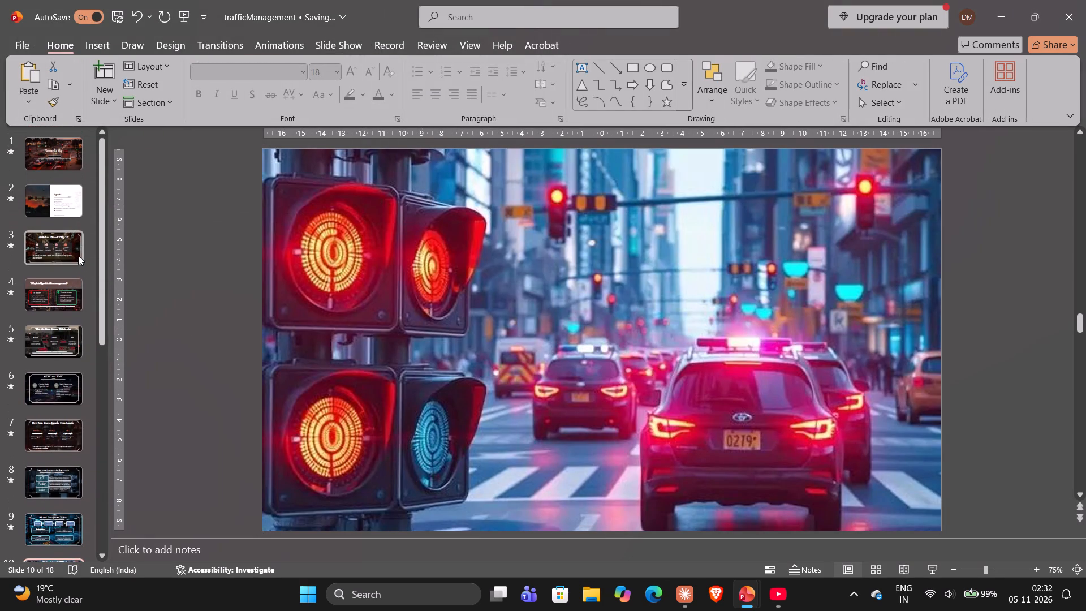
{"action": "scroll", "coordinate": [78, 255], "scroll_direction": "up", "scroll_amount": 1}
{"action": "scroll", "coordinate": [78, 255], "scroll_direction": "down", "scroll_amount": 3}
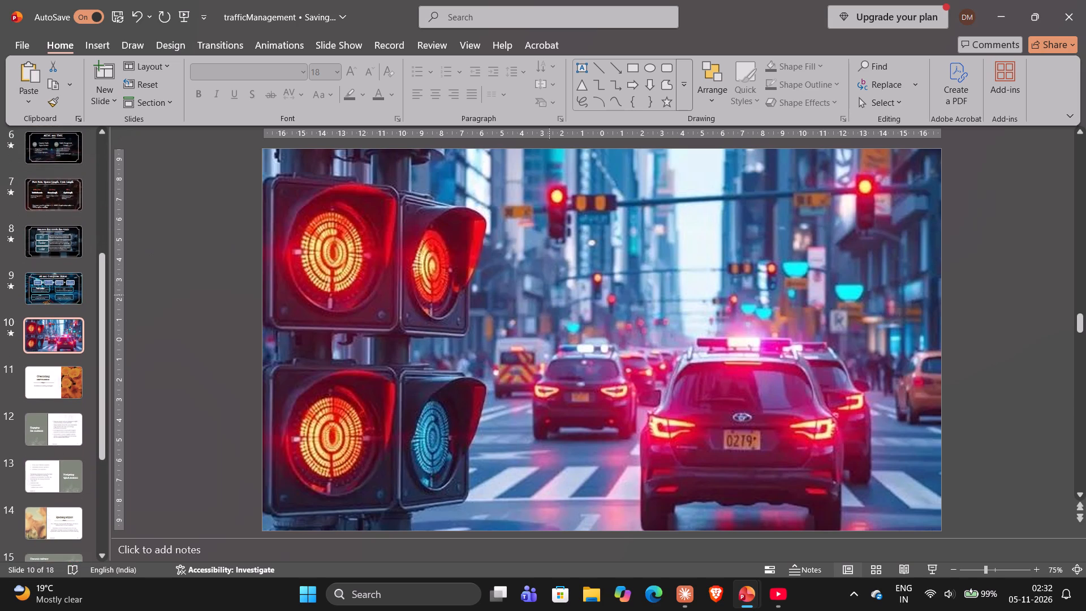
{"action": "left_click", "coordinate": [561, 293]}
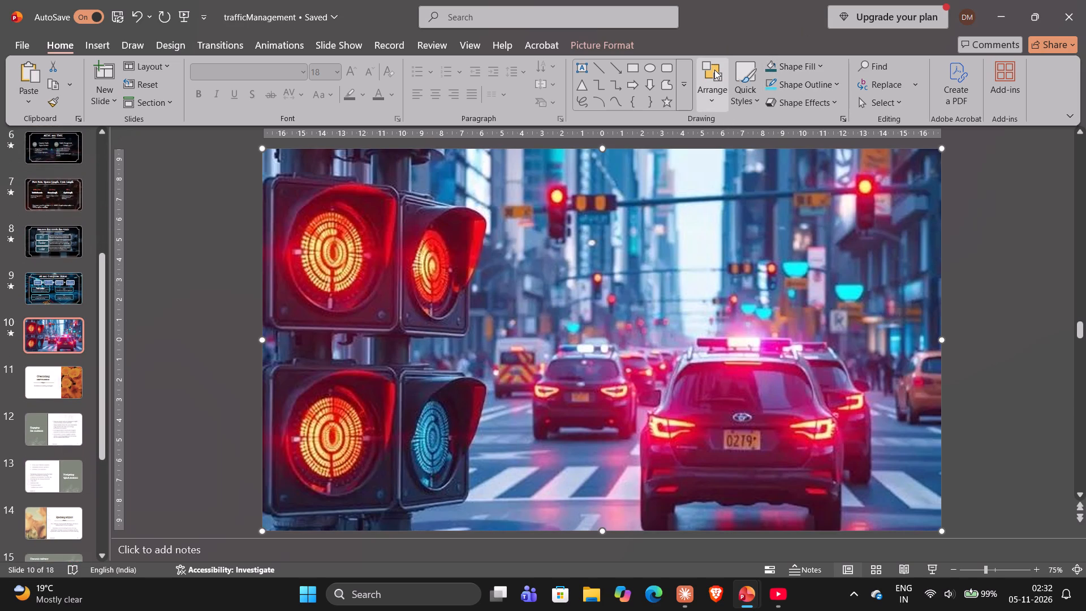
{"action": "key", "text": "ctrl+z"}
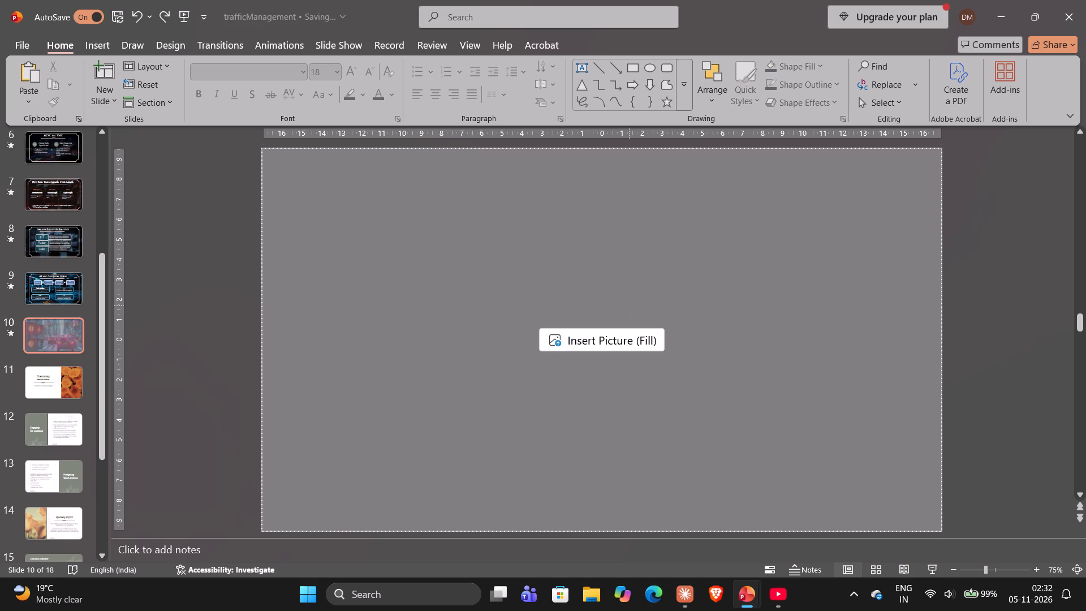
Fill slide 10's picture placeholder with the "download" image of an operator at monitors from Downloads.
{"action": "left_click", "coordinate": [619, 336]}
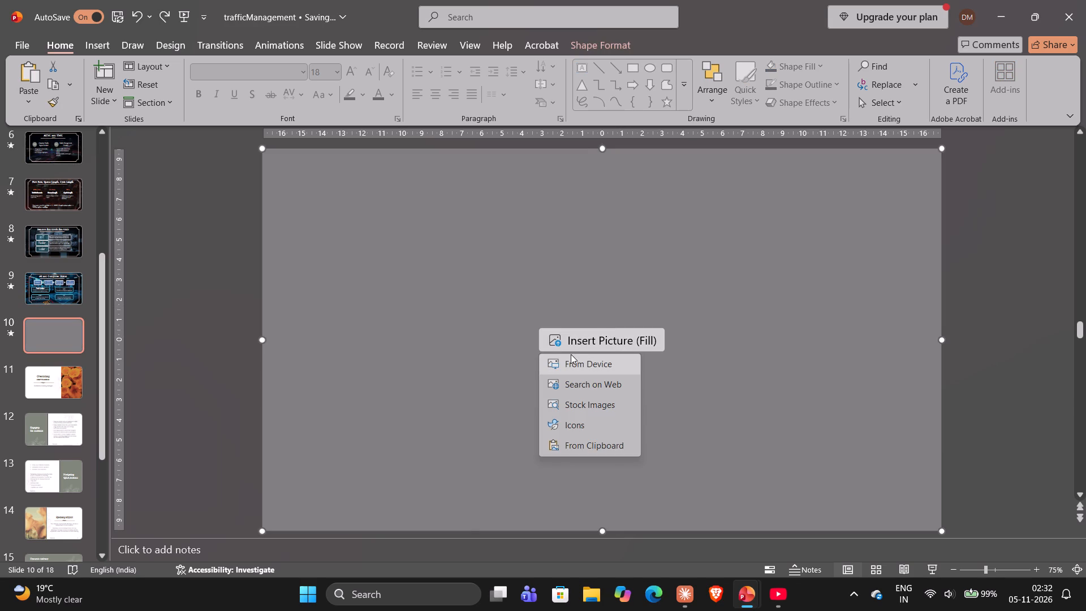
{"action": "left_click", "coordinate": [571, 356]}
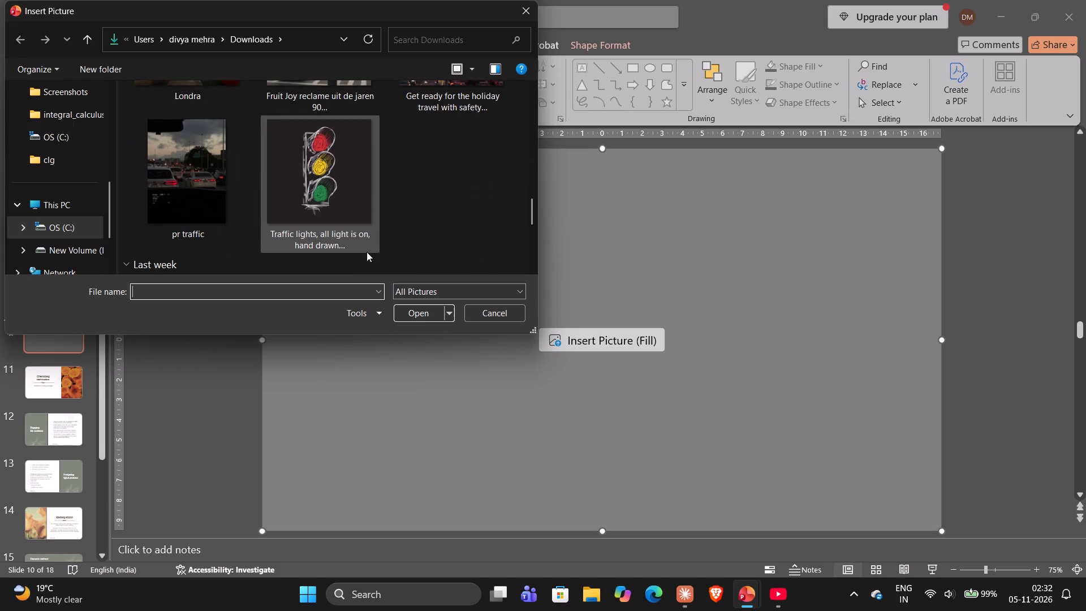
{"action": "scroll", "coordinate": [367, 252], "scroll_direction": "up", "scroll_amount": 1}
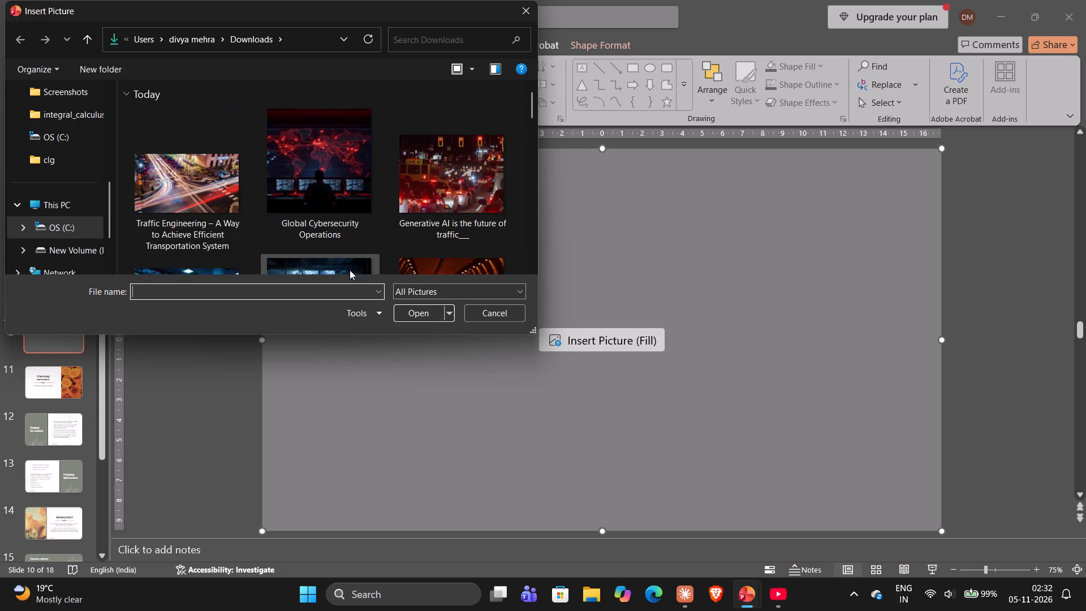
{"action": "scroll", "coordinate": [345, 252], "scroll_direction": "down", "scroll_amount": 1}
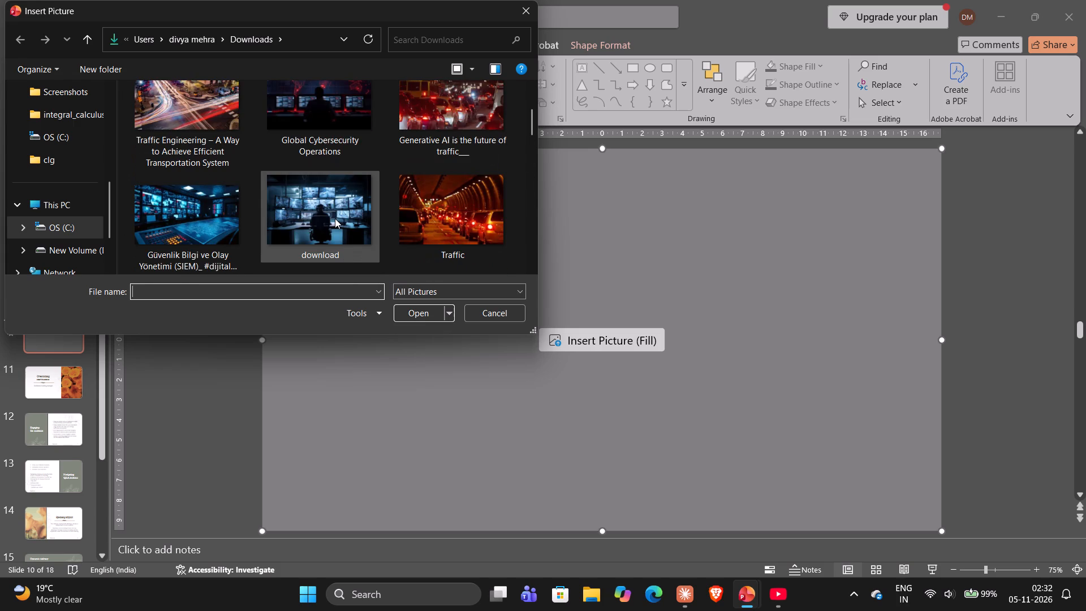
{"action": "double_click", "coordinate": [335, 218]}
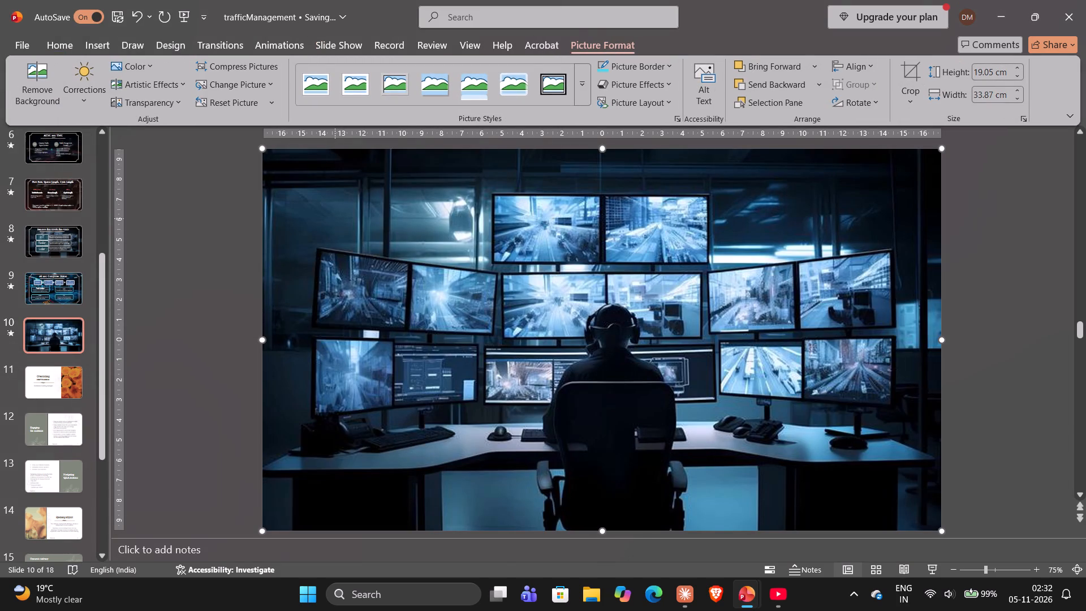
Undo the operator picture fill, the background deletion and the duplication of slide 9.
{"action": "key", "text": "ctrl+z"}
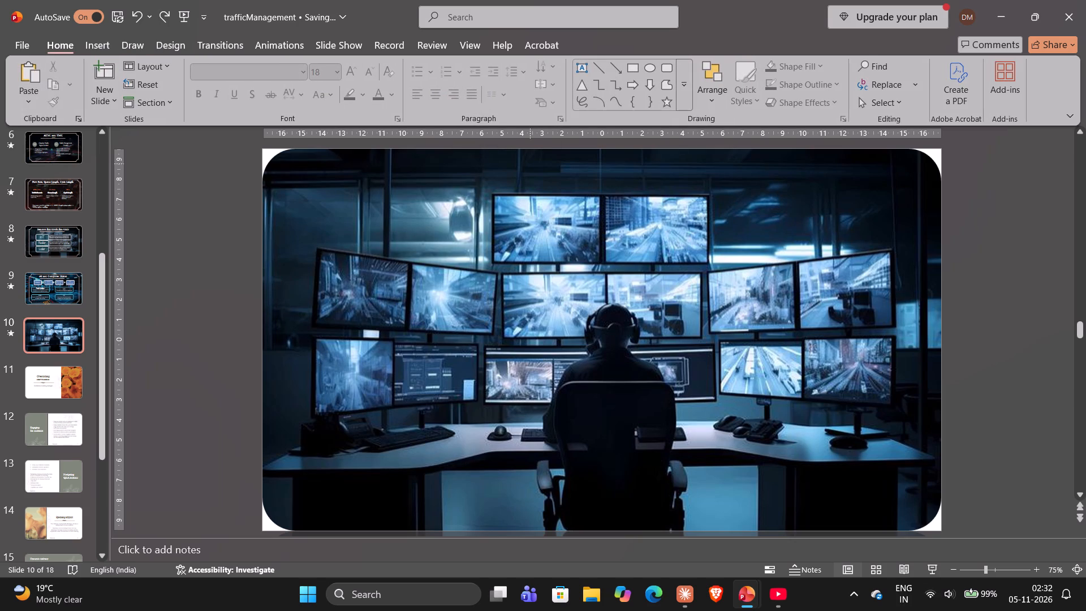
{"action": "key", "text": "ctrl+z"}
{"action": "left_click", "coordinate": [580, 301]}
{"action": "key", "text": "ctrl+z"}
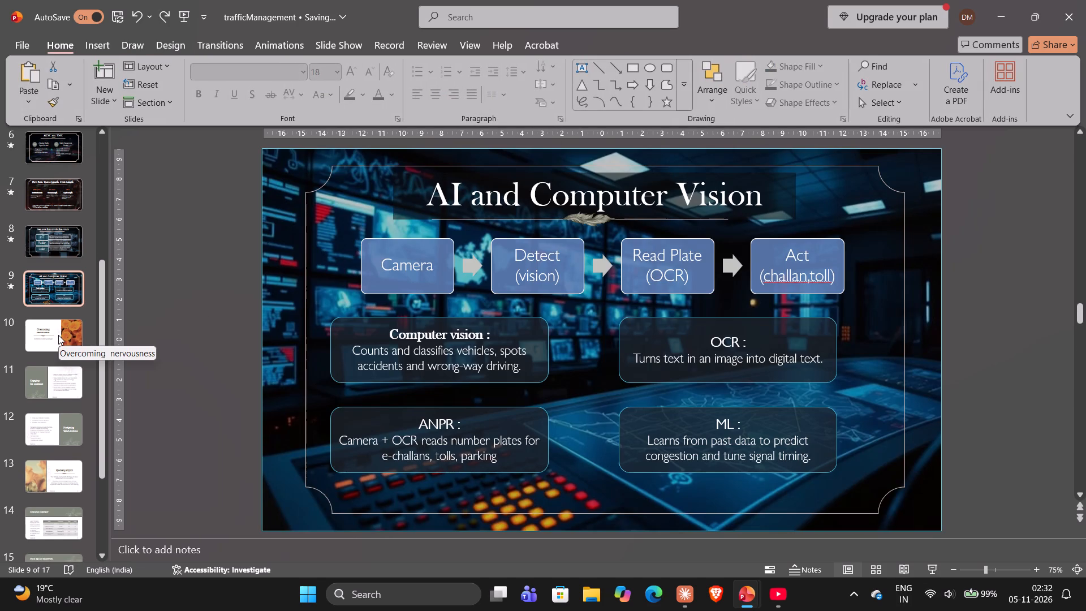
Duplicate slide 9, "AI and Computer Vision", again as slide 10.
{"action": "left_click", "coordinate": [188, 270]}
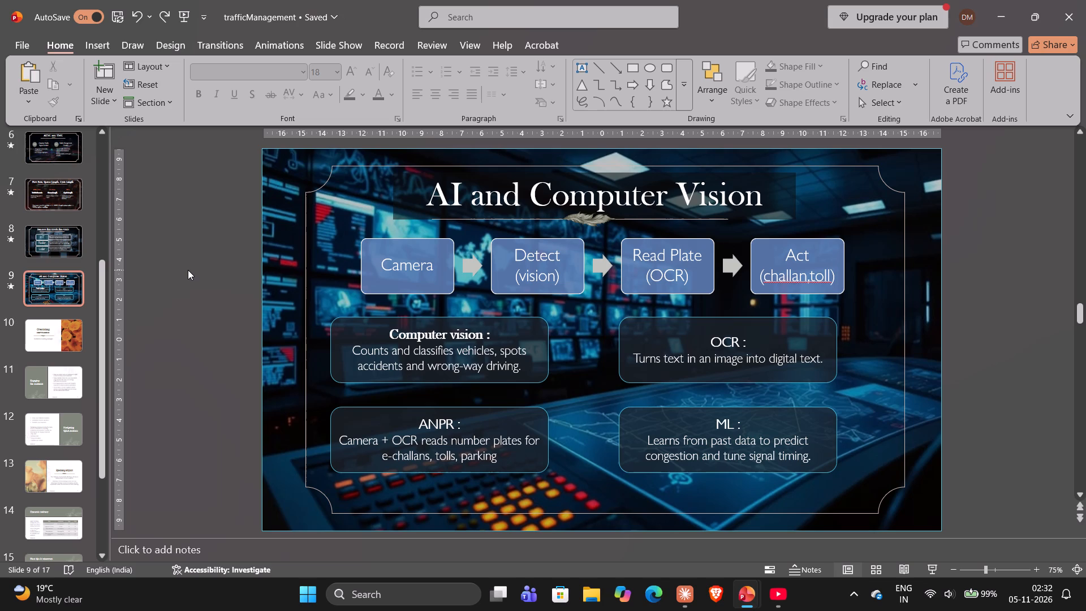
{"action": "left_click", "coordinate": [53, 279]}
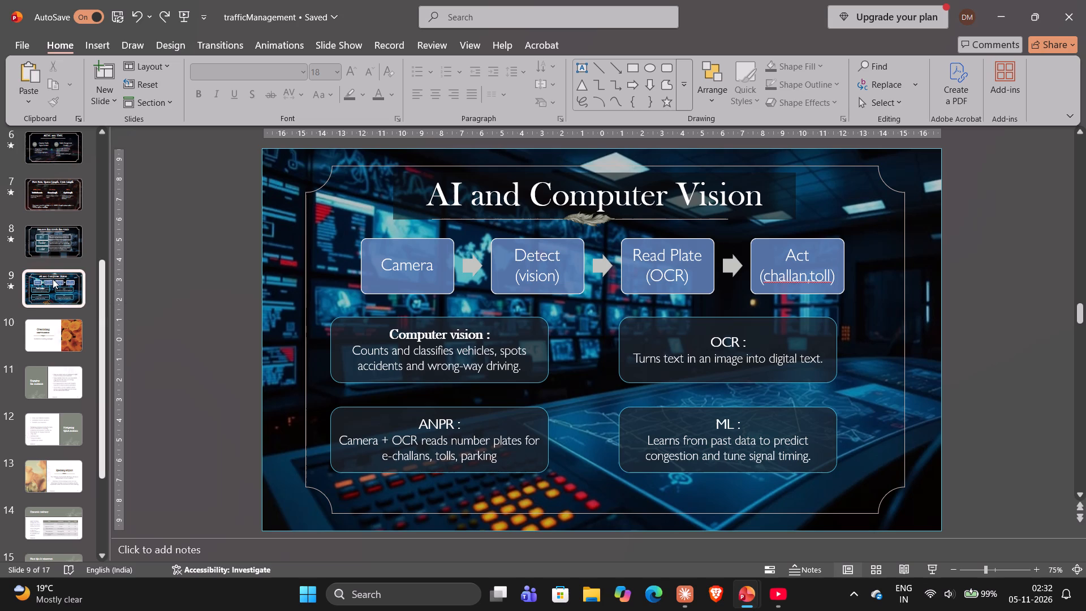
{"action": "key", "text": "ctrl+c"}
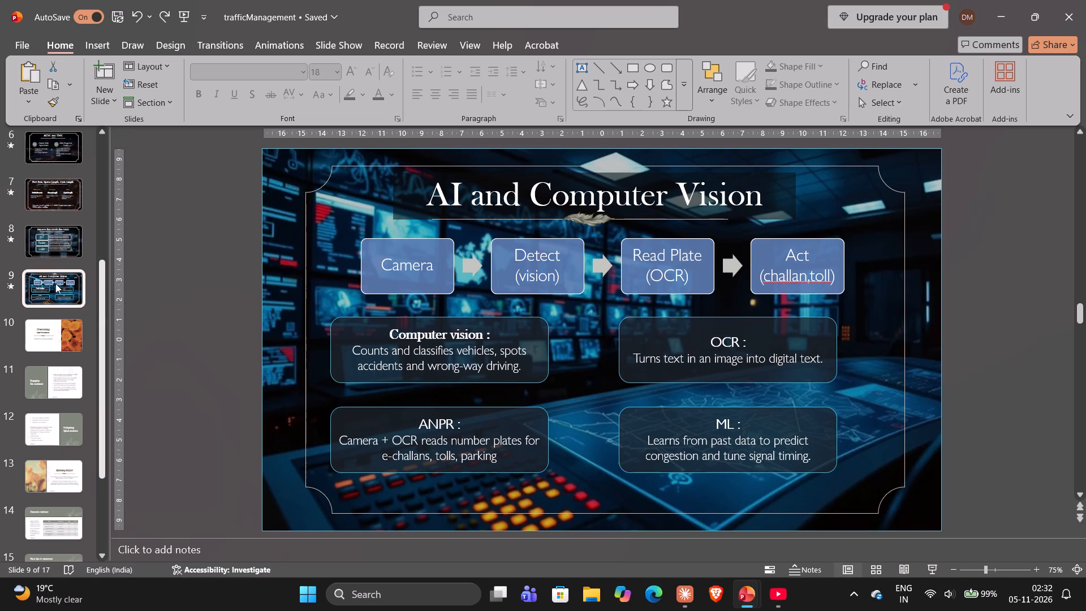
{"action": "key", "text": "ctrl+v"}
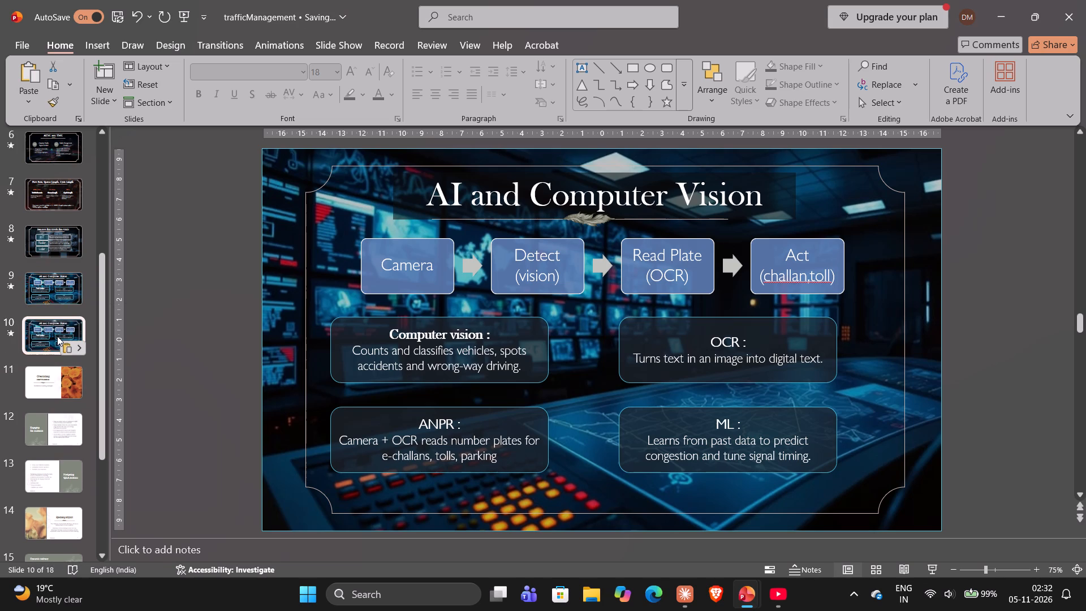
{"action": "left_click", "coordinate": [57, 336]}
Replace slide 10's control-room background with the red traffic lights and city street picture from Downloads.
{"action": "left_click", "coordinate": [295, 293]}
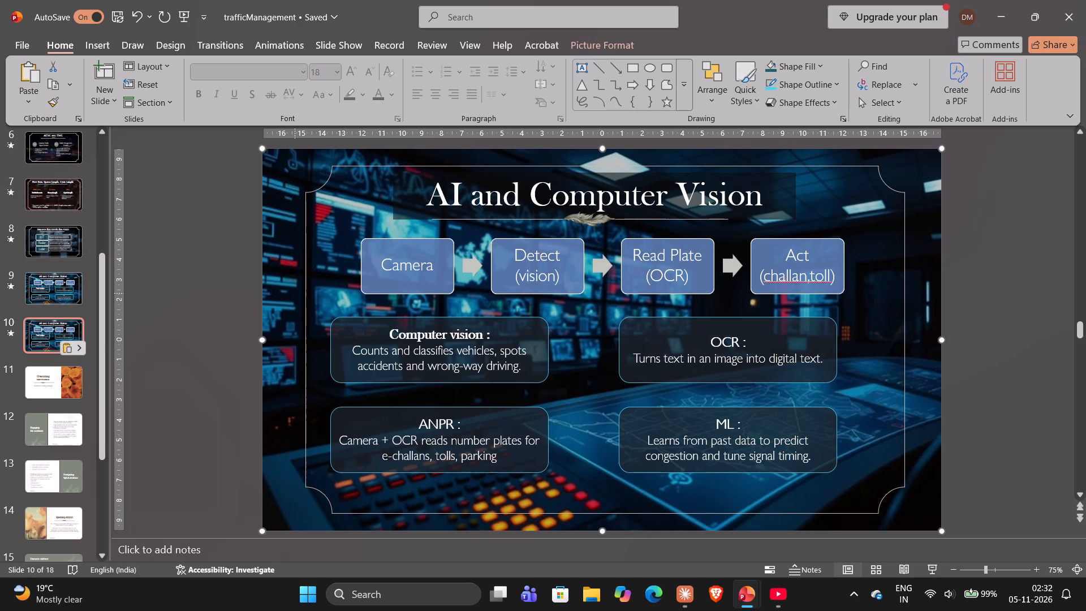
{"action": "key", "text": "Delete"}
{"action": "left_click", "coordinate": [572, 342]}
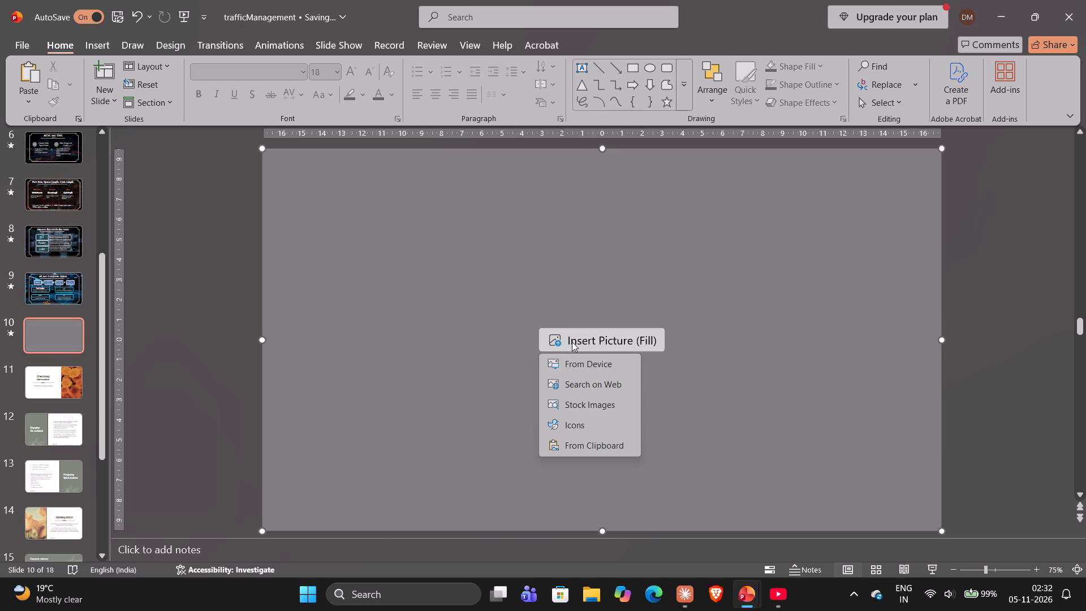
{"action": "left_click", "coordinate": [580, 363]}
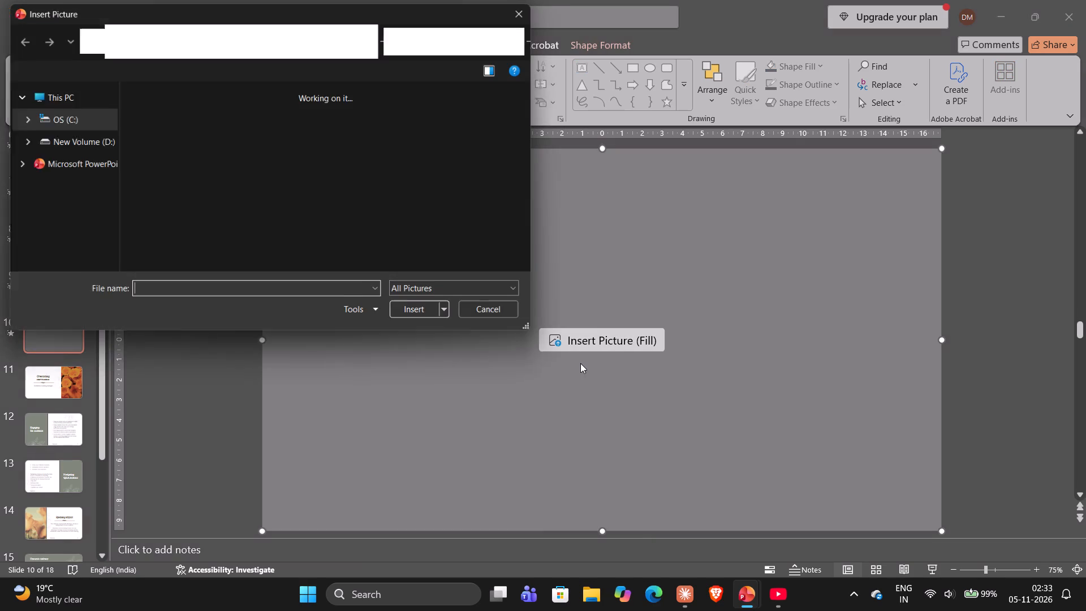
{"action": "scroll", "coordinate": [366, 229], "scroll_direction": "down", "scroll_amount": 2}
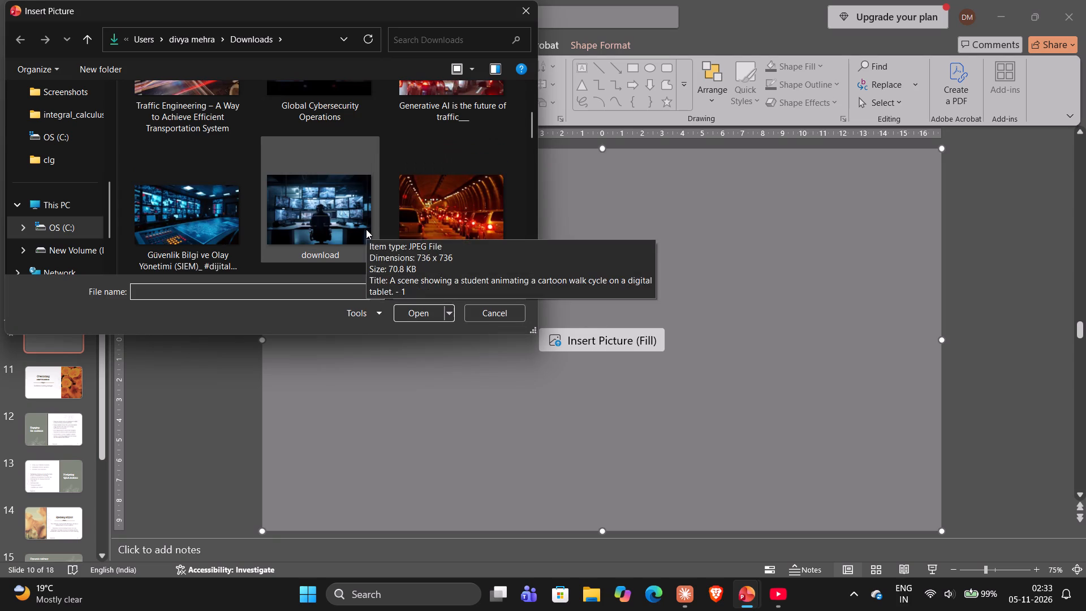
{"action": "scroll", "coordinate": [366, 229], "scroll_direction": "down", "scroll_amount": 2}
{"action": "double_click", "coordinate": [335, 208]}
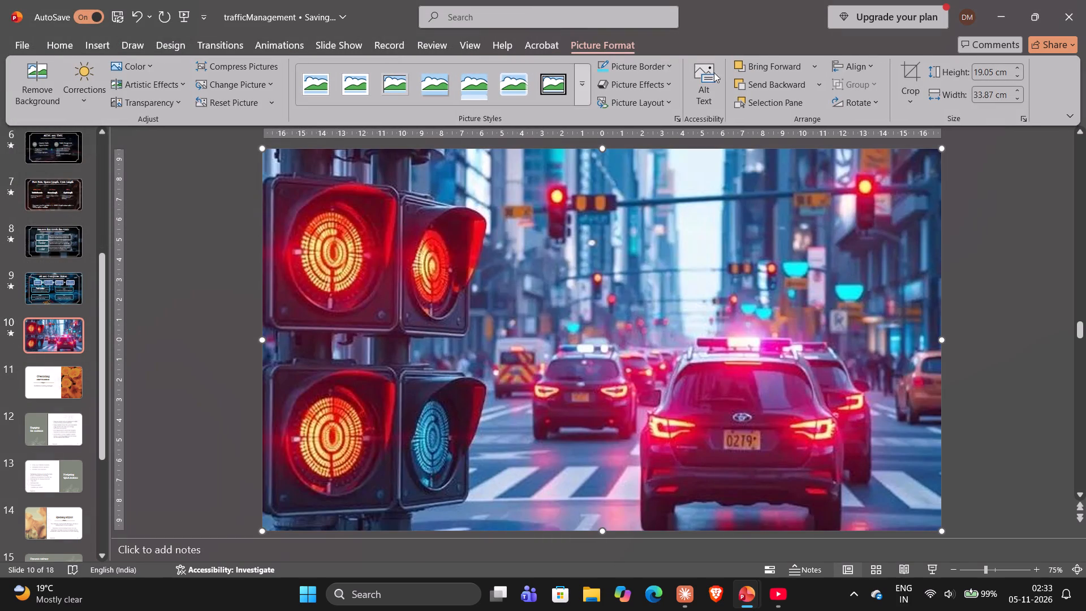
Send the traffic-light picture backward behind the frame, title, process diagram and text boxes on slide 10.
{"action": "triple_click", "coordinate": [786, 80]}
{"action": "triple_click", "coordinate": [786, 80]}
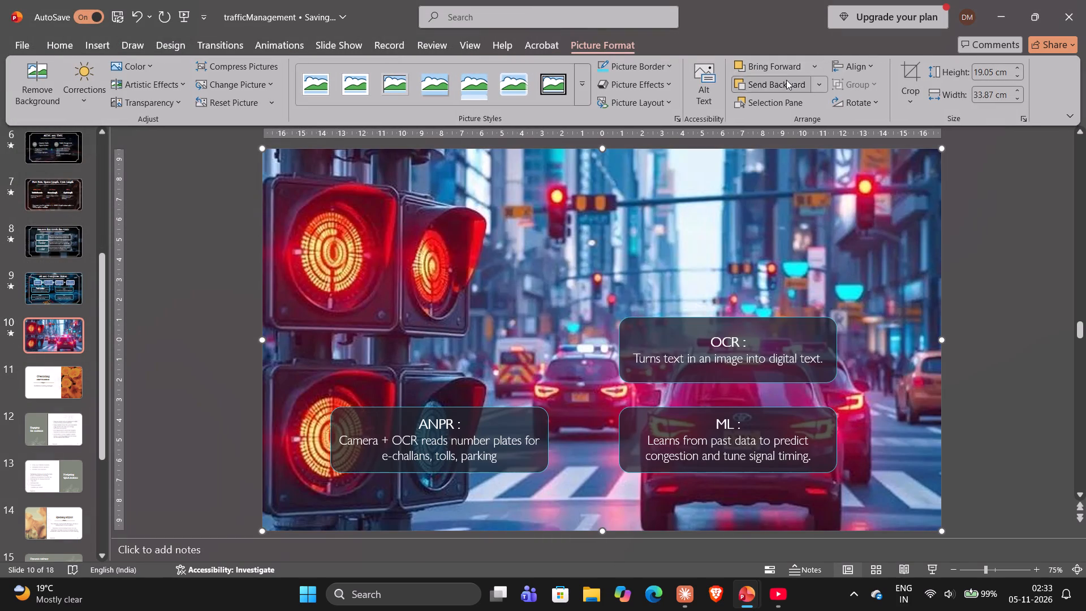
{"action": "double_click", "coordinate": [786, 80]}
{"action": "triple_click", "coordinate": [786, 80]}
{"action": "left_click", "coordinate": [786, 80]}
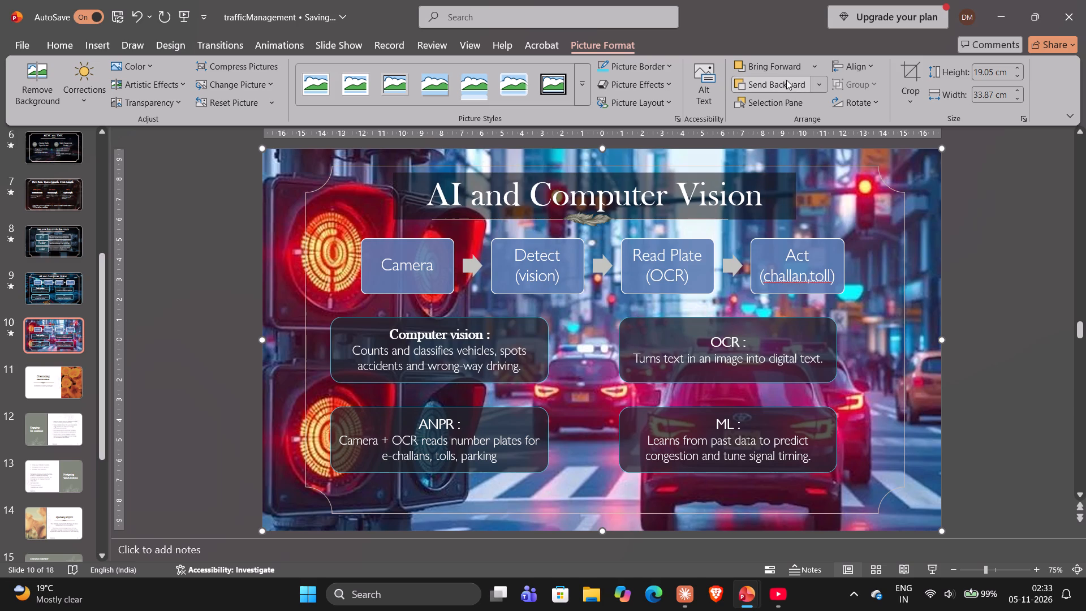
{"action": "triple_click", "coordinate": [786, 80]}
{"action": "left_click", "coordinate": [292, 218]}
Delete the Camera–Detect–Read Plate–Act process diagram from slide 10.
{"action": "left_click", "coordinate": [423, 251]}
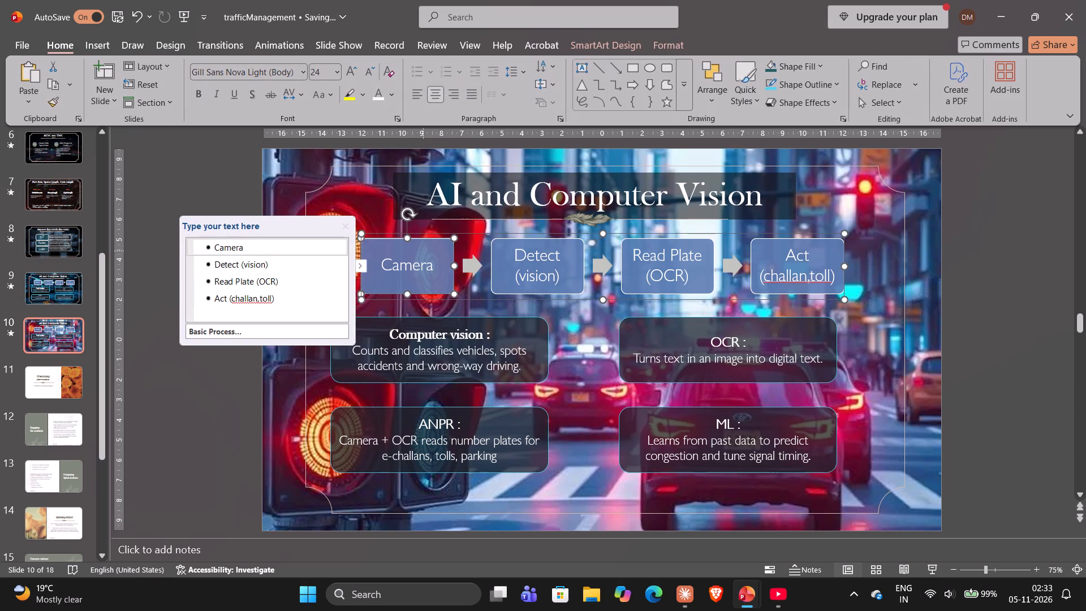
{"action": "key", "text": "Delete"}
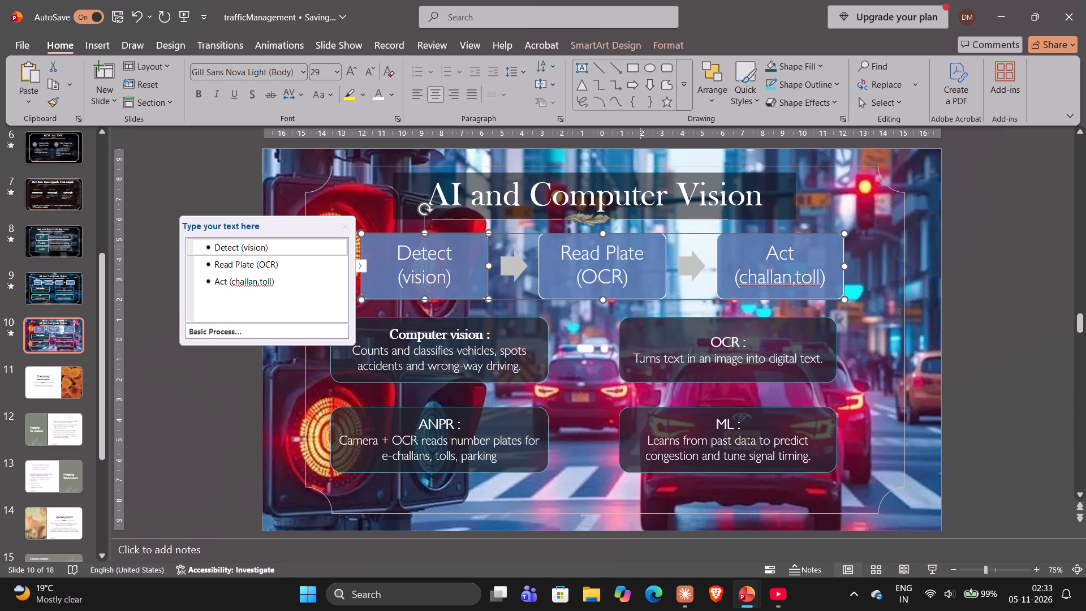
{"action": "left_click", "coordinate": [689, 234]}
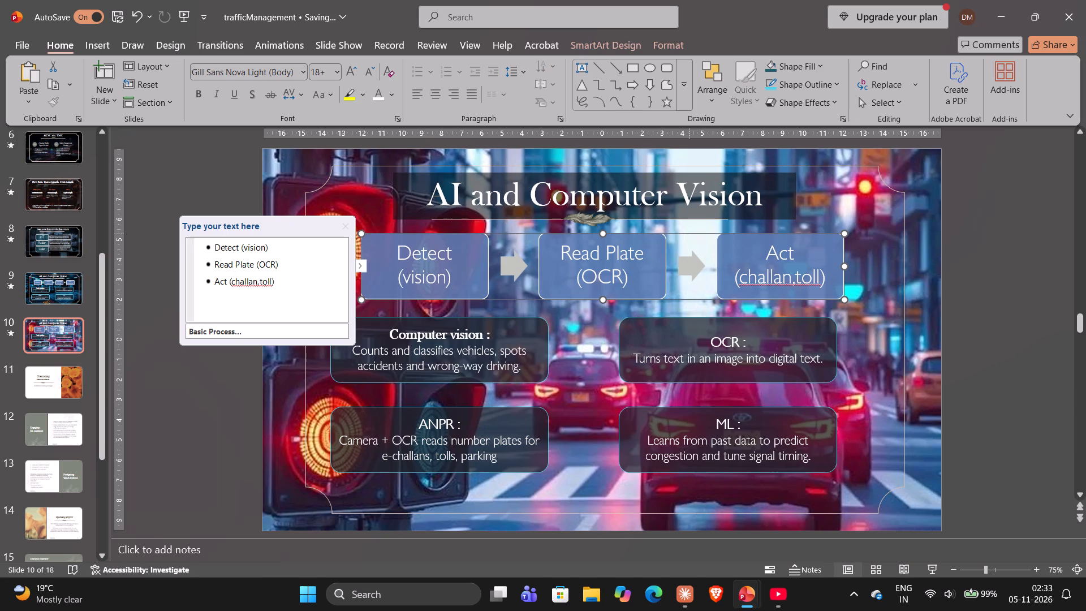
{"action": "key", "text": "Delete"}
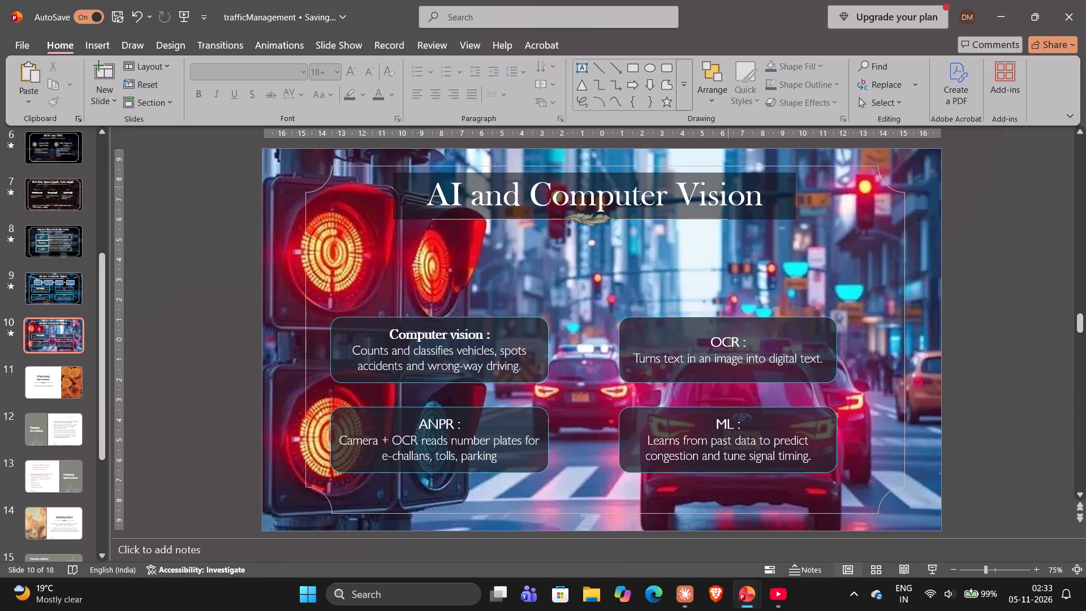
Shift slide 10's title box slightly up to the frame's upper edge and resize it to reach the divider line.
{"action": "left_click", "coordinate": [698, 215]}
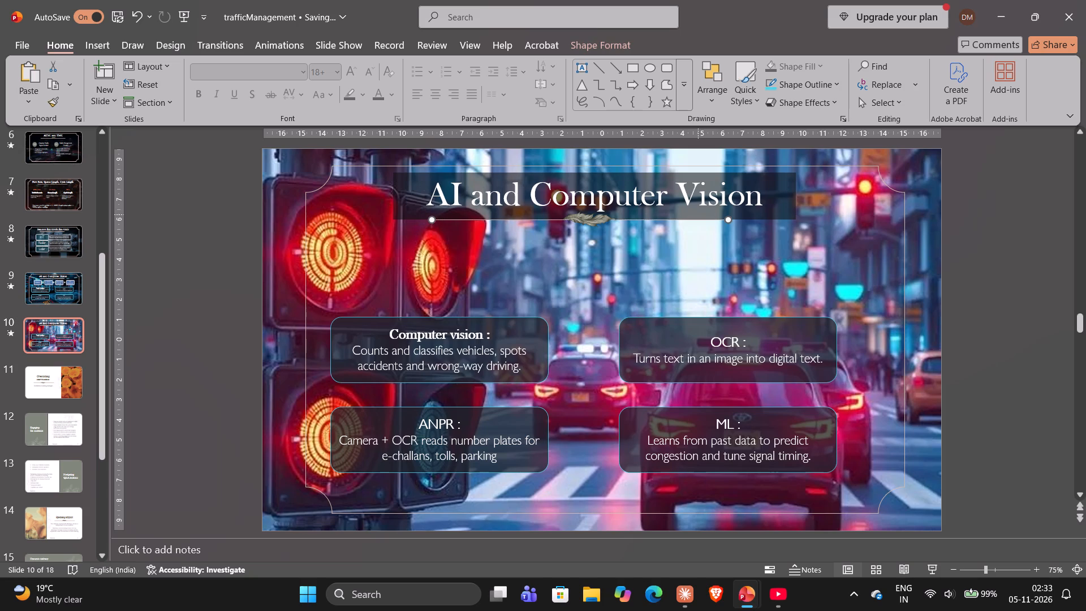
{"action": "left_click", "coordinate": [748, 207]}
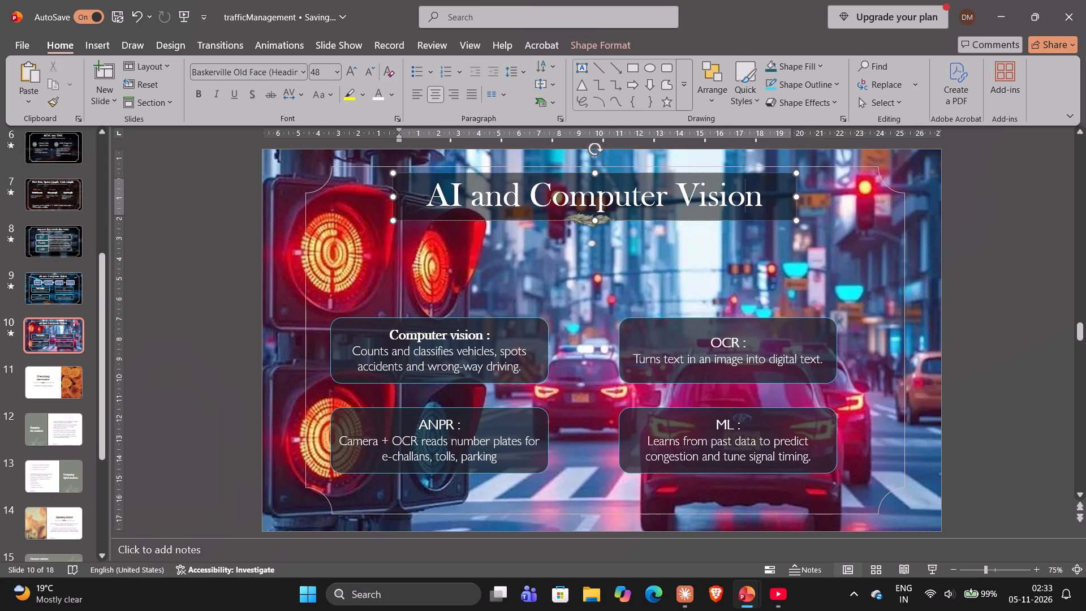
{"action": "left_click_drag", "start_coordinate": [775, 219], "coordinate": [772, 212]}
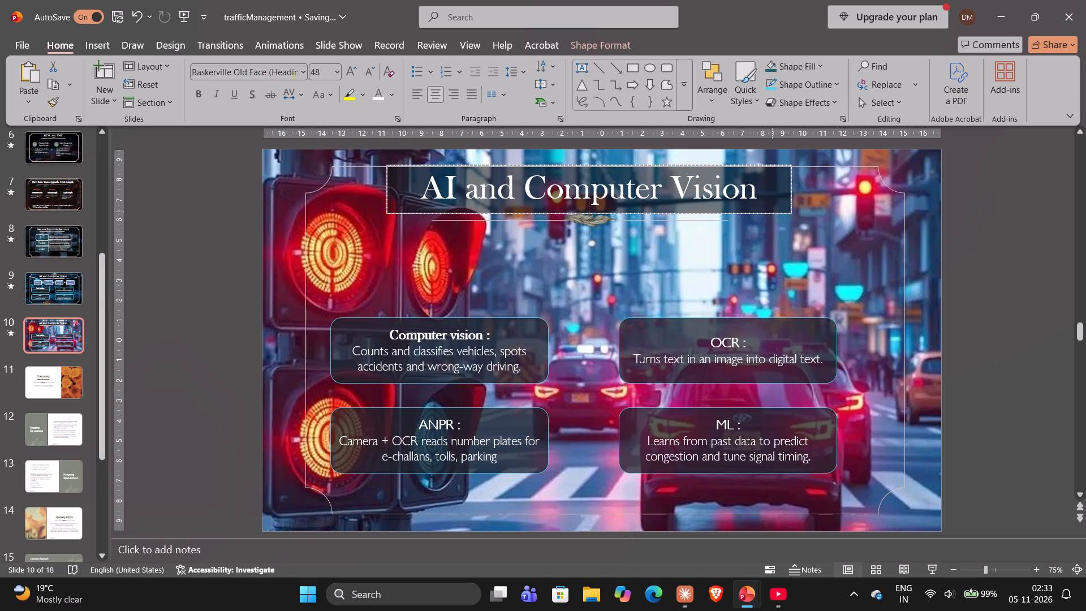
{"action": "left_click_drag", "start_coordinate": [772, 212], "coordinate": [772, 214]}
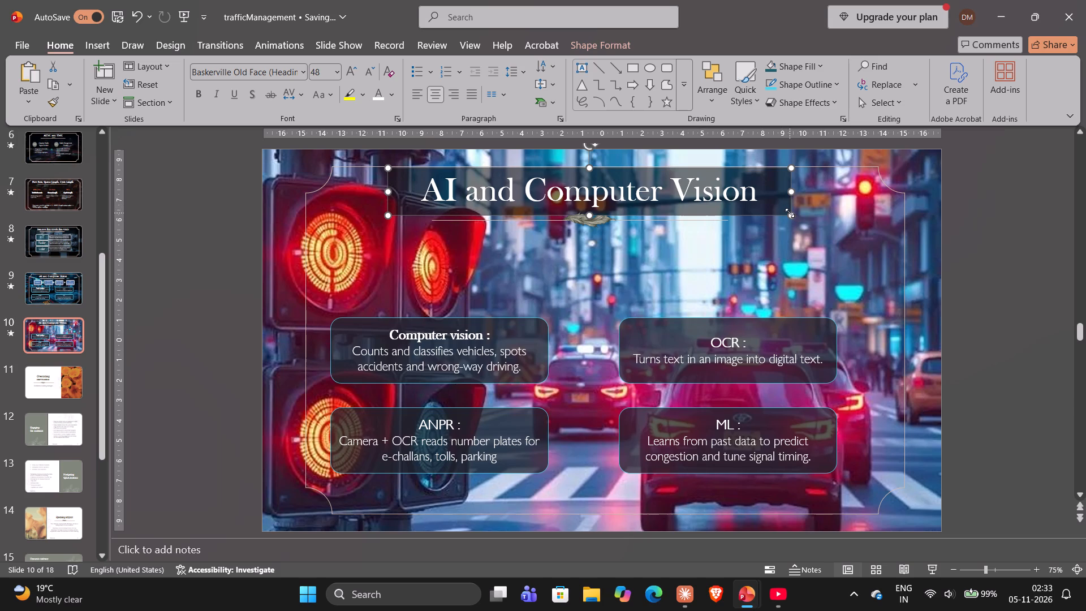
{"action": "left_click_drag", "start_coordinate": [790, 213], "coordinate": [831, 221]}
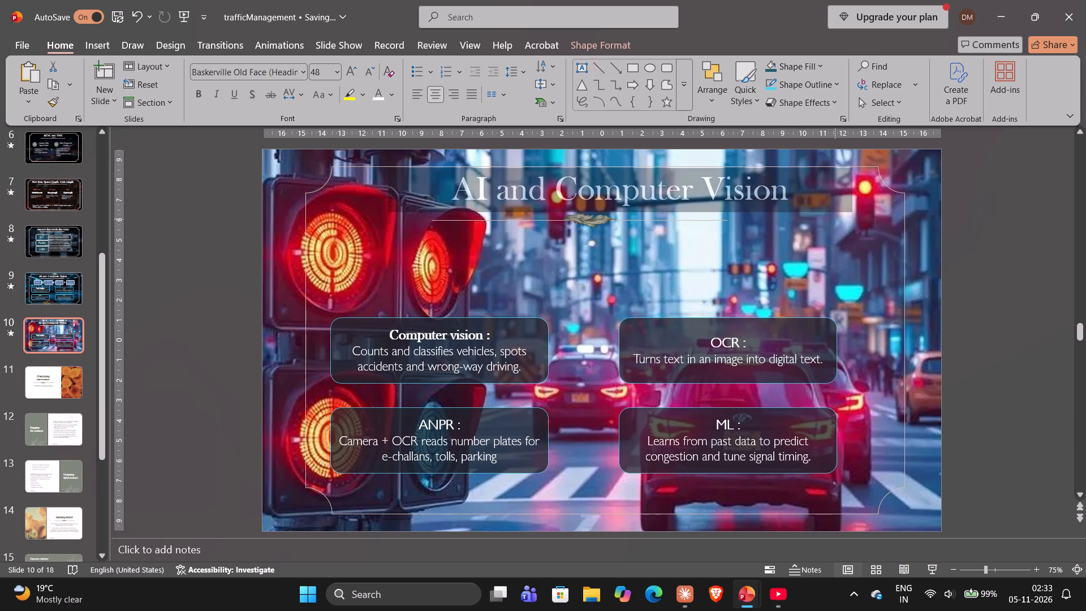
{"action": "left_click_drag", "start_coordinate": [831, 221], "coordinate": [805, 223]}
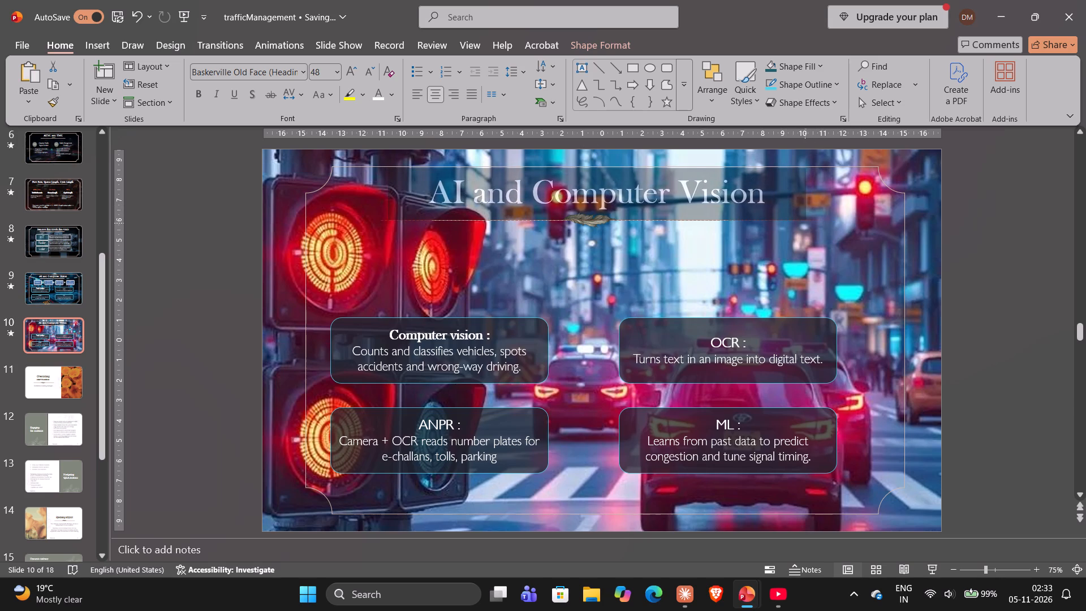
{"action": "left_click_drag", "start_coordinate": [805, 223], "coordinate": [801, 220]}
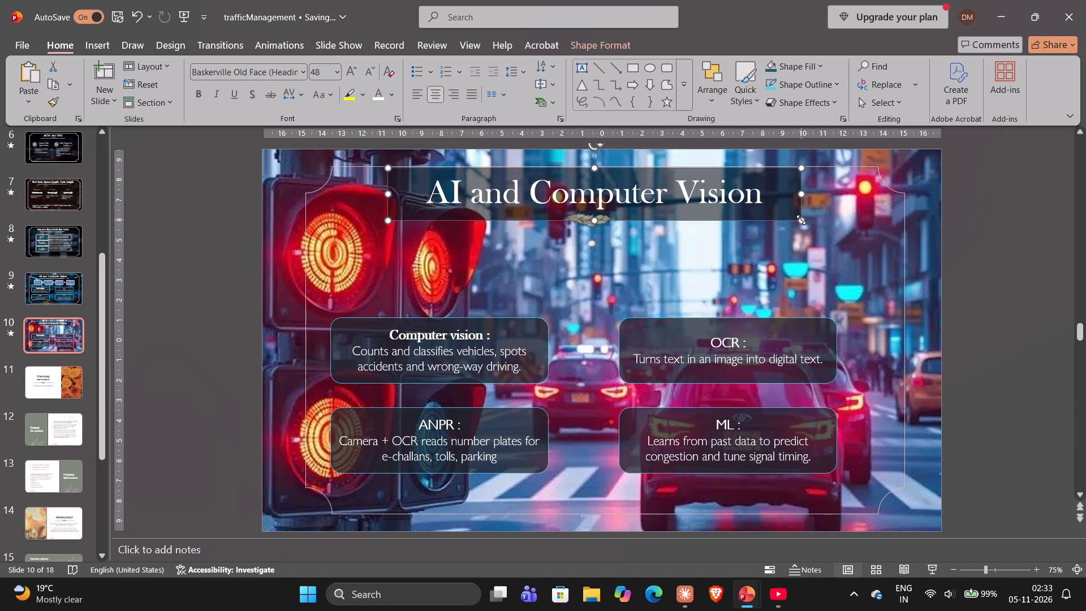
{"action": "left_click_drag", "start_coordinate": [801, 220], "coordinate": [785, 220]}
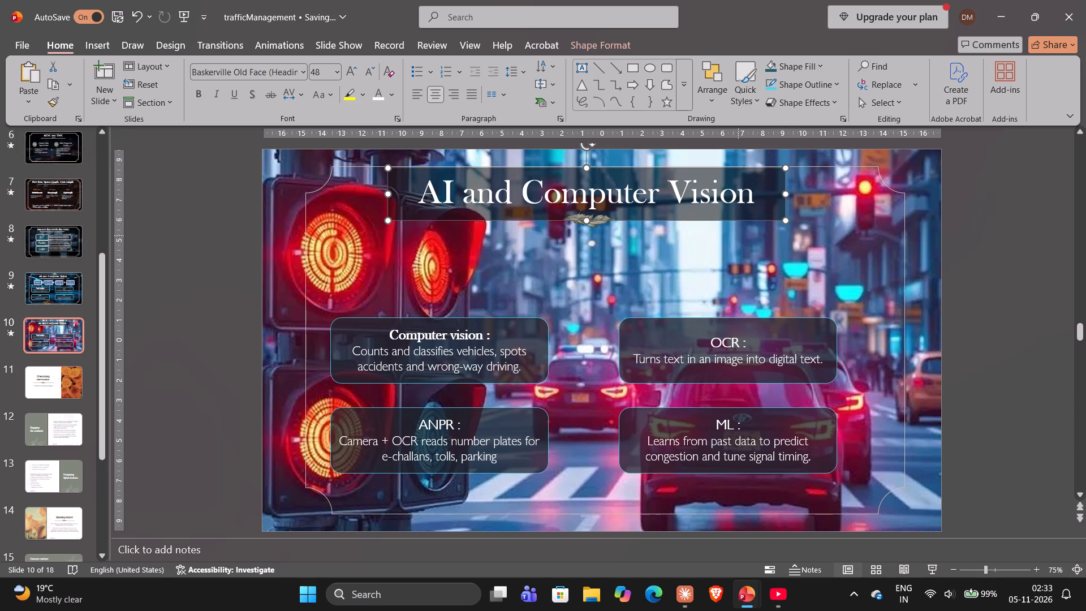
Darken slide 10's traffic-light background picture by setting its brightness to -34%.
{"action": "left_click", "coordinate": [795, 295]}
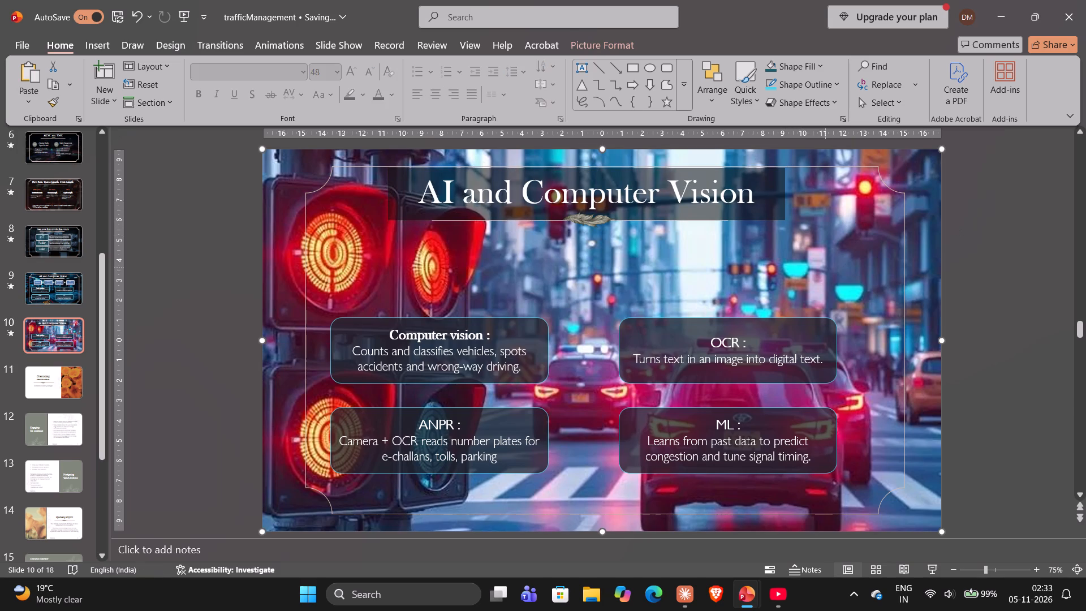
{"action": "right_click", "coordinate": [825, 268]}
{"action": "left_click", "coordinate": [909, 534]}
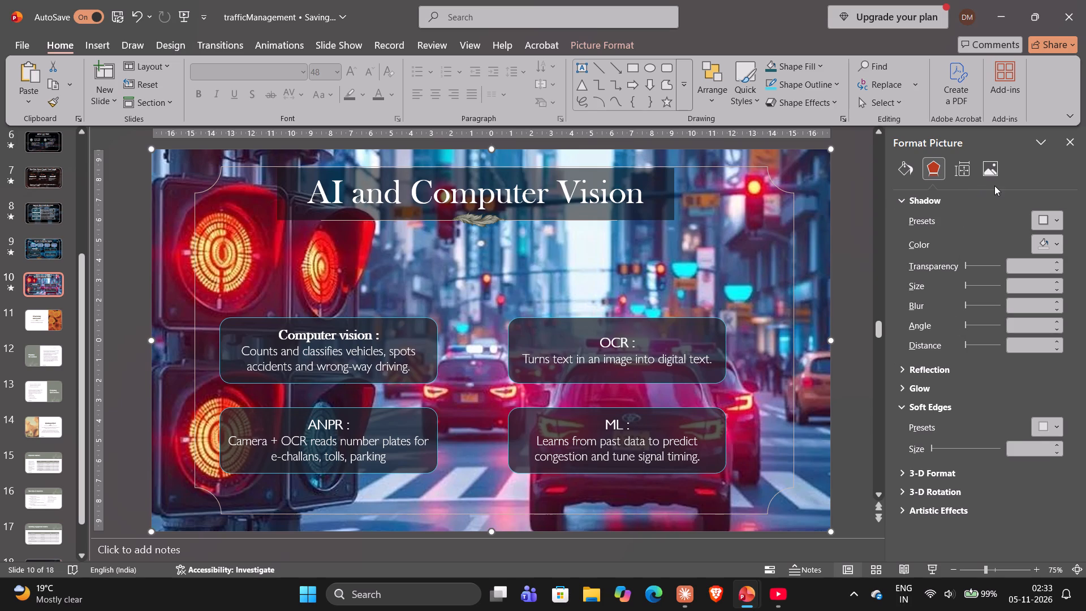
{"action": "left_click", "coordinate": [992, 179]}
{"action": "left_click", "coordinate": [979, 314]}
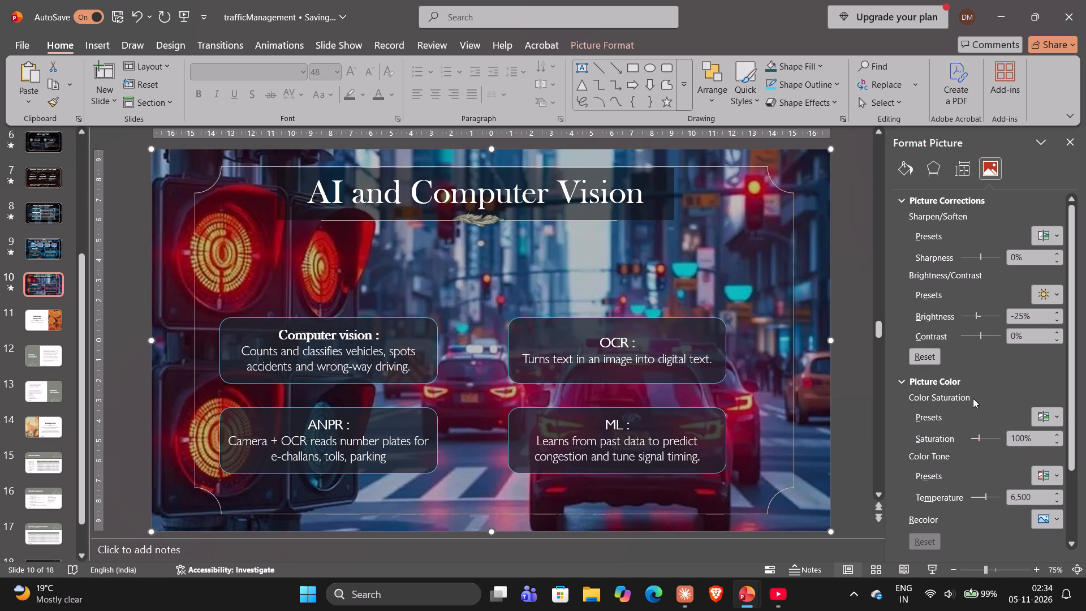
{"action": "scroll", "coordinate": [973, 398], "scroll_direction": "down", "scroll_amount": 1}
{"action": "left_click_drag", "start_coordinate": [966, 516], "coordinate": [904, 528]}
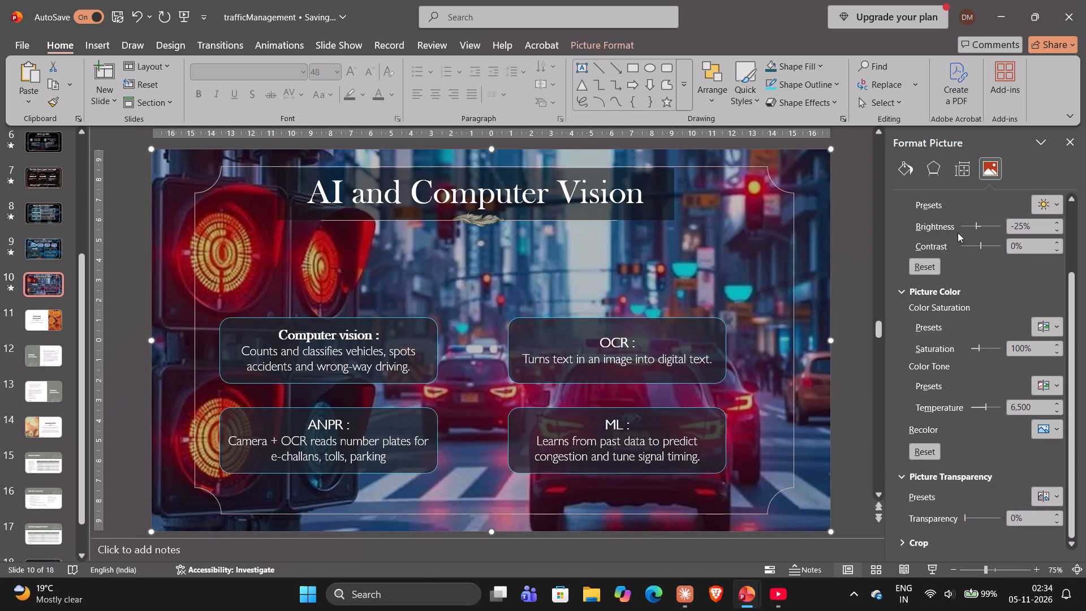
{"action": "left_click_drag", "start_coordinate": [976, 230], "coordinate": [975, 230]}
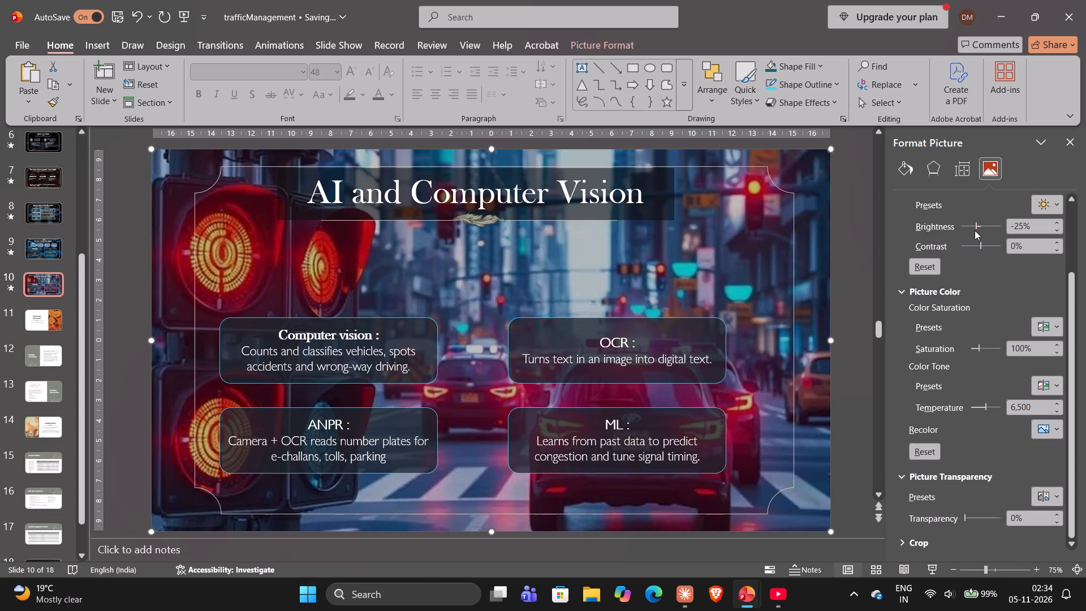
{"action": "left_click_drag", "start_coordinate": [975, 230], "coordinate": [977, 225]}
{"action": "left_click", "coordinate": [977, 225]}
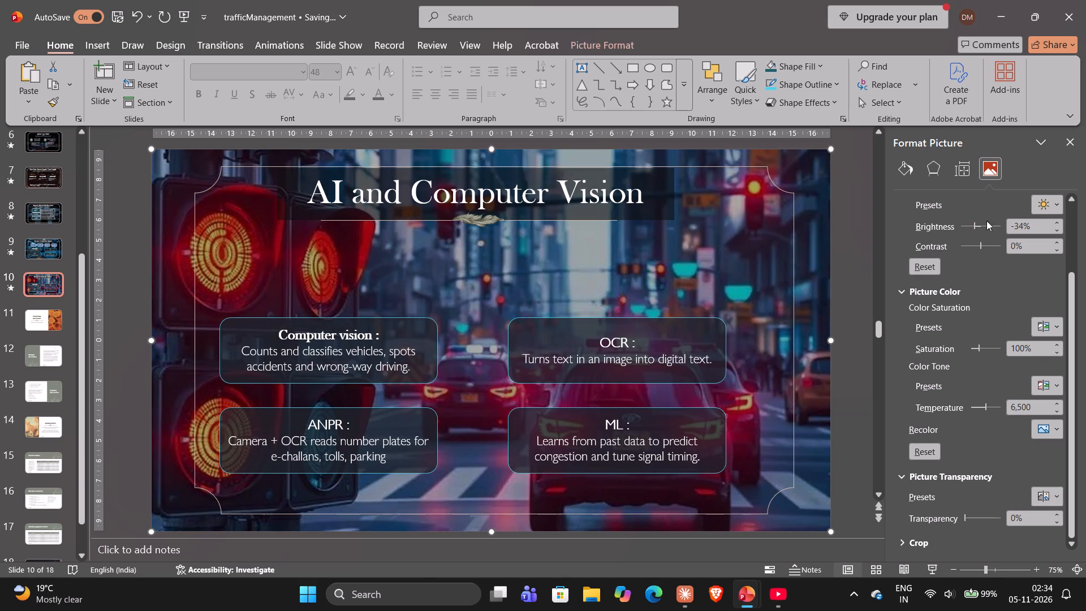
{"action": "left_click", "coordinate": [859, 260]}
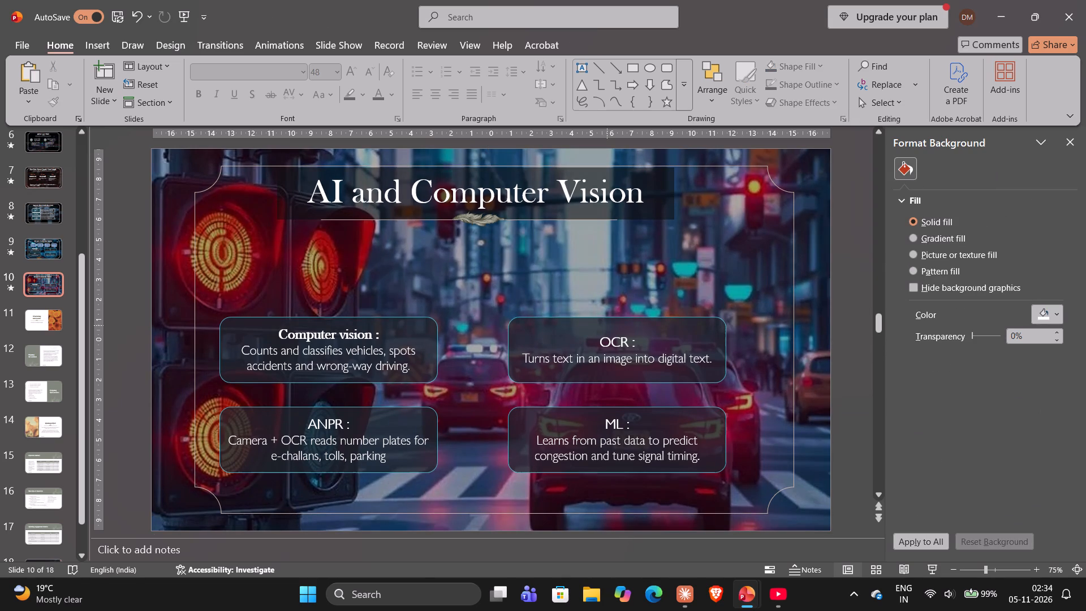
Delete the OCR, Computer vision and ANPR text boxes from slide 10, checking the reference deck's Connected vehicles slide.
{"action": "left_click", "coordinate": [614, 330]}
{"action": "key", "text": "Delete"}
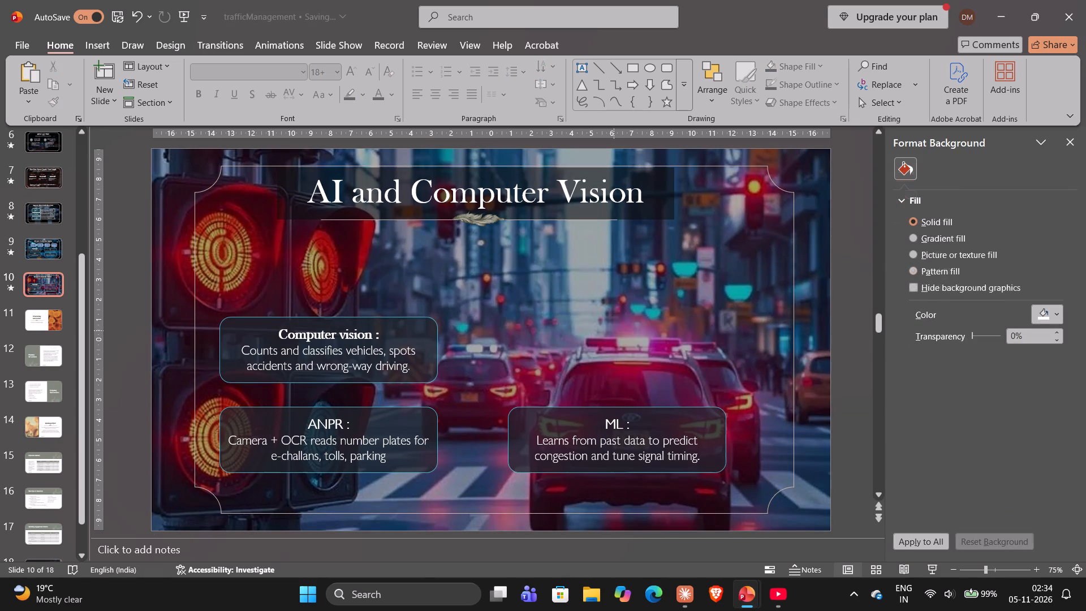
{"action": "key", "text": "alt+Tab"}
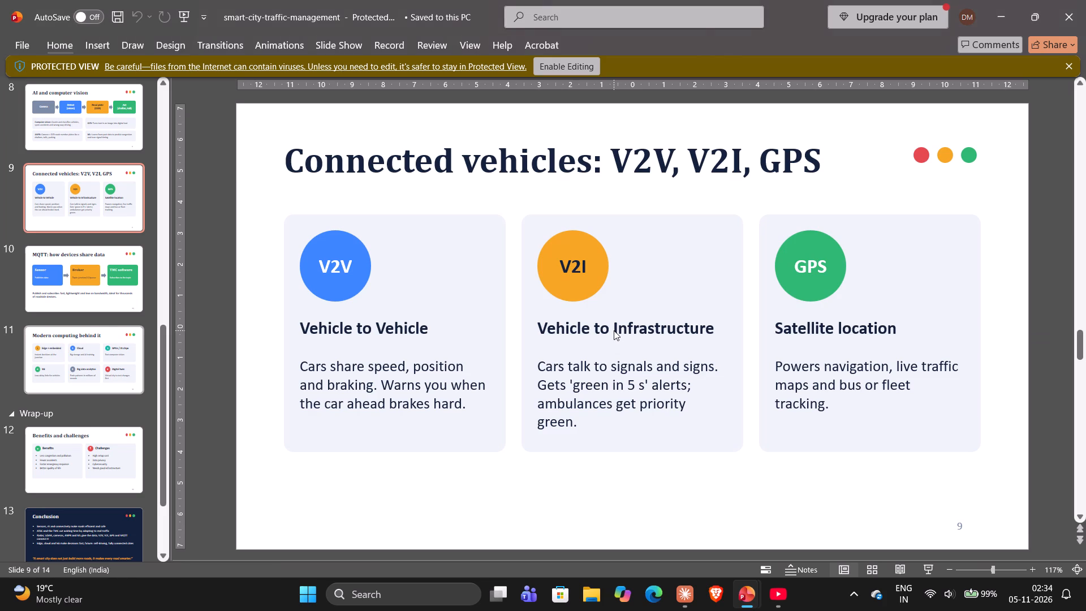
{"action": "key", "text": "alt+Tab"}
{"action": "left_click", "coordinate": [311, 355]}
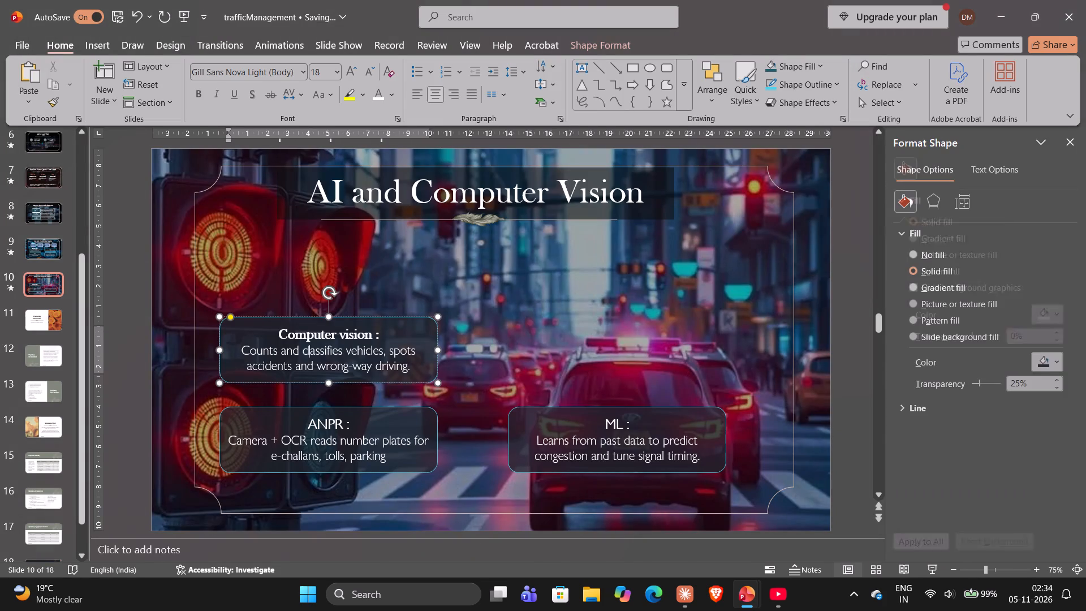
{"action": "key", "text": "Delete"}
{"action": "key", "text": "Delete"}
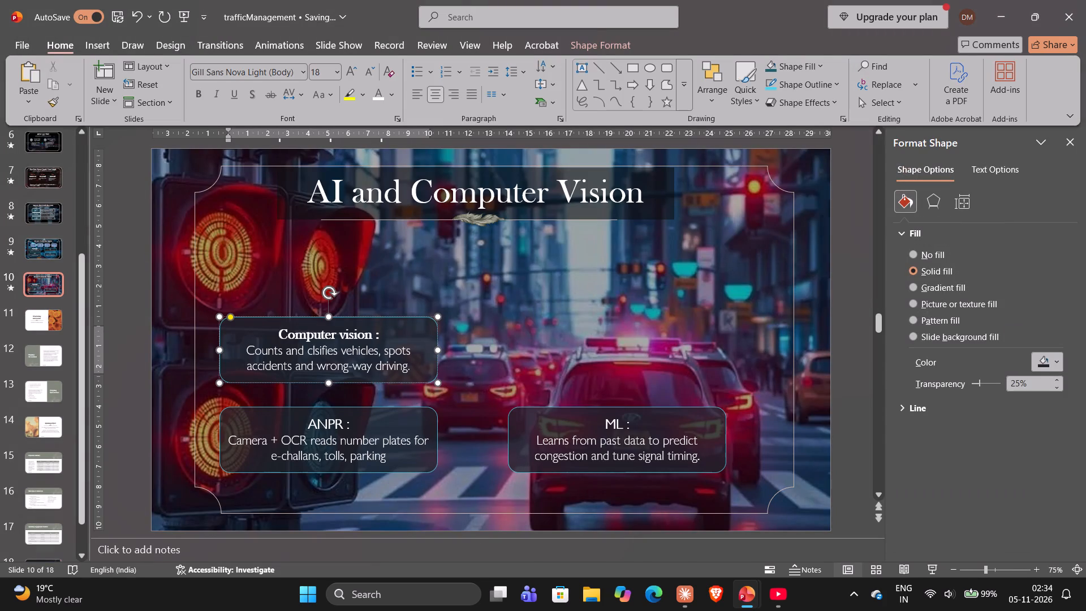
{"action": "left_click", "coordinate": [408, 320]}
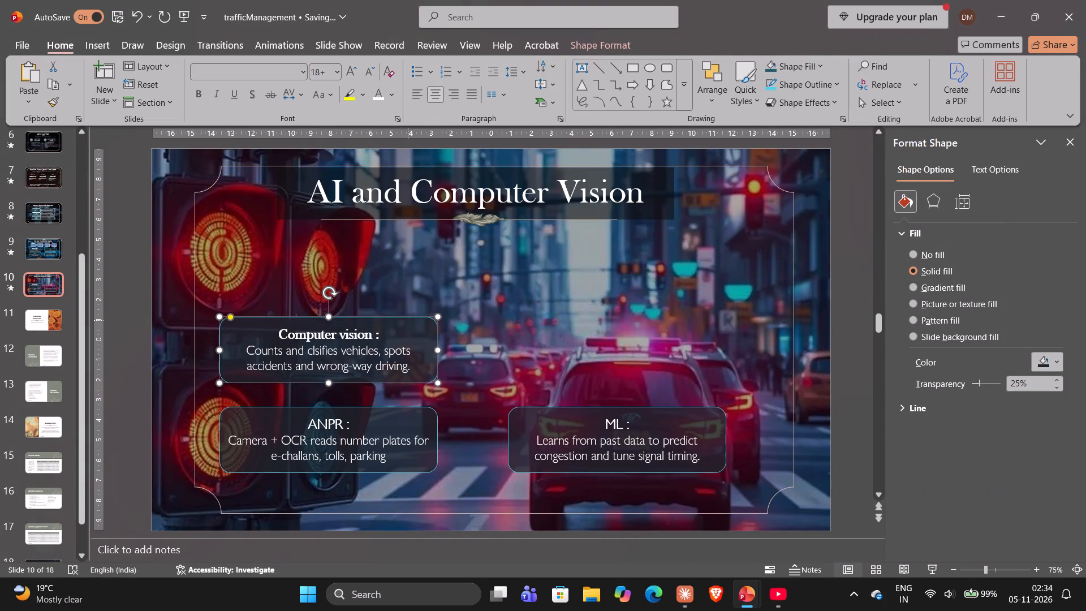
{"action": "key", "text": "Delete"}
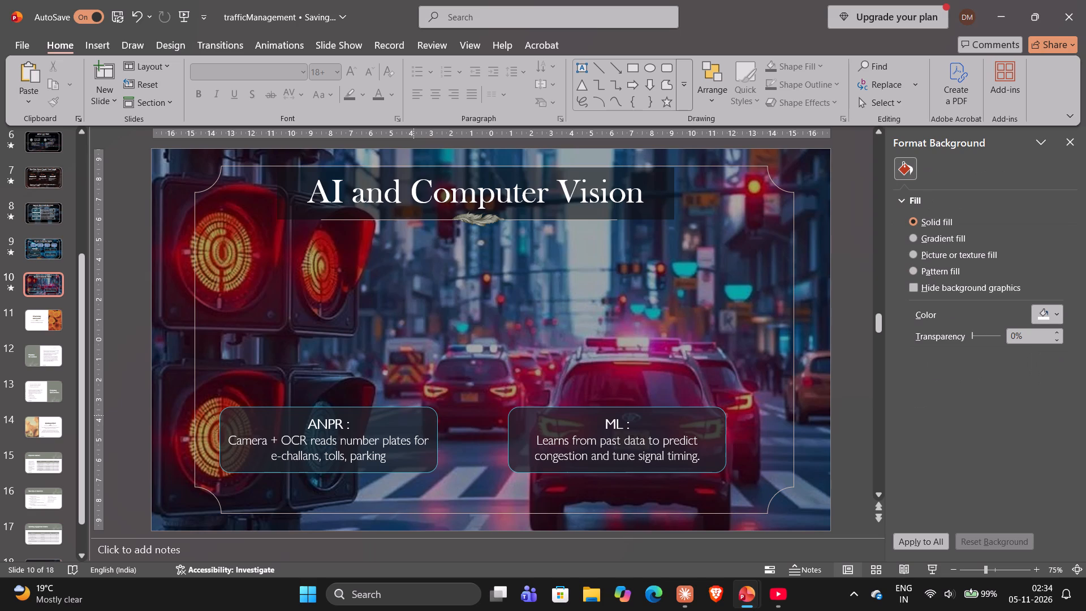
{"action": "left_click", "coordinate": [411, 410]}
{"action": "key", "text": "Delete"}
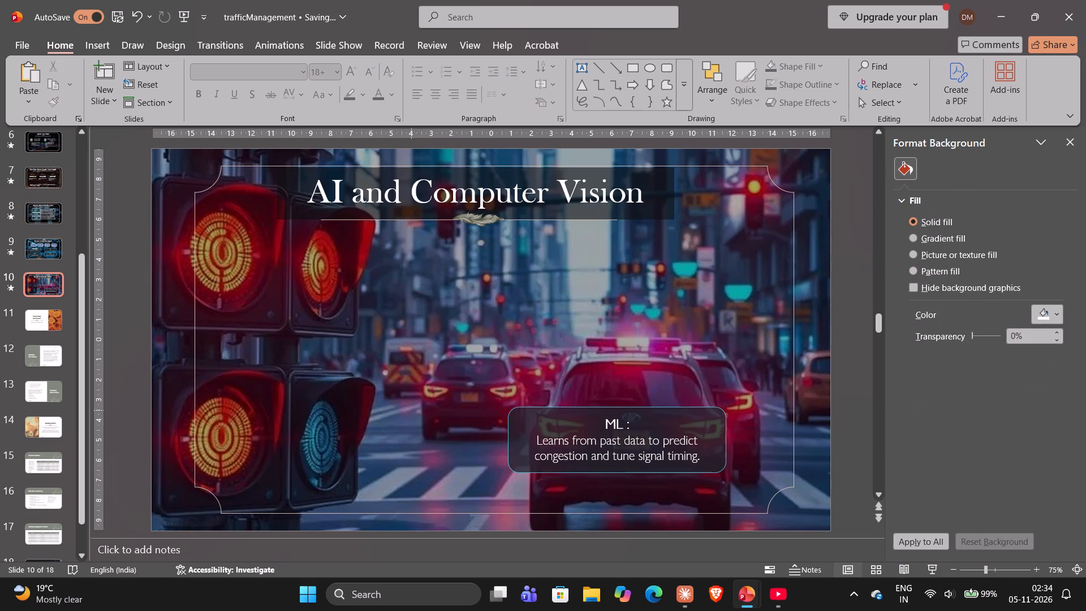
Delete the ML text box from slide 10.
{"action": "left_click", "coordinate": [548, 411]}
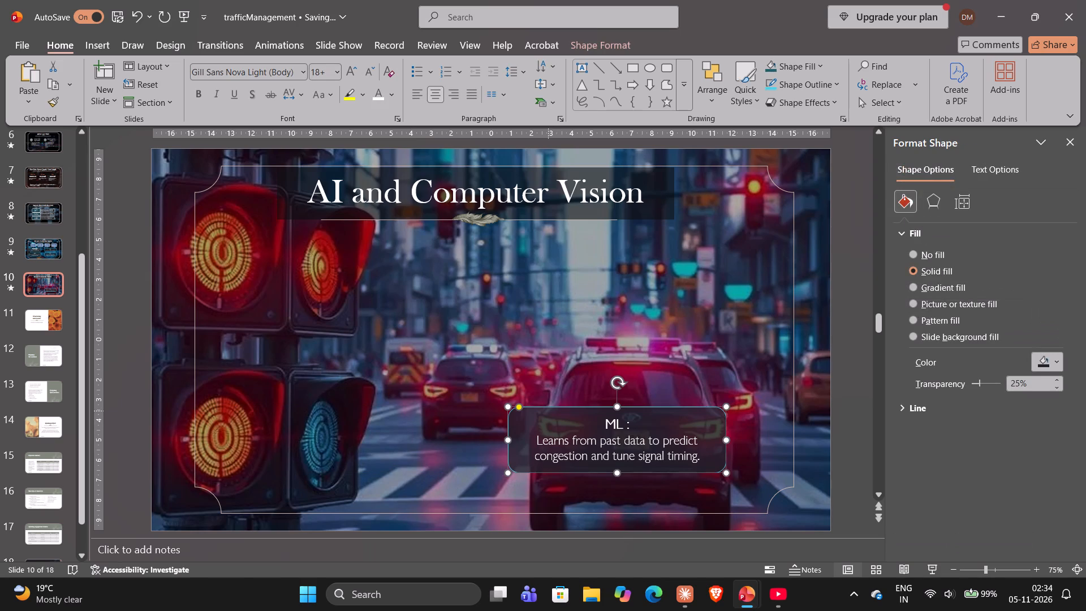
{"action": "key", "text": "Delete"}
Replace slide 10's title text with Connected Vehicles, checking the heading on the reference deck's matching slide.
{"action": "key", "text": "alt+Tab"}
{"action": "key", "text": "alt+Tab"}
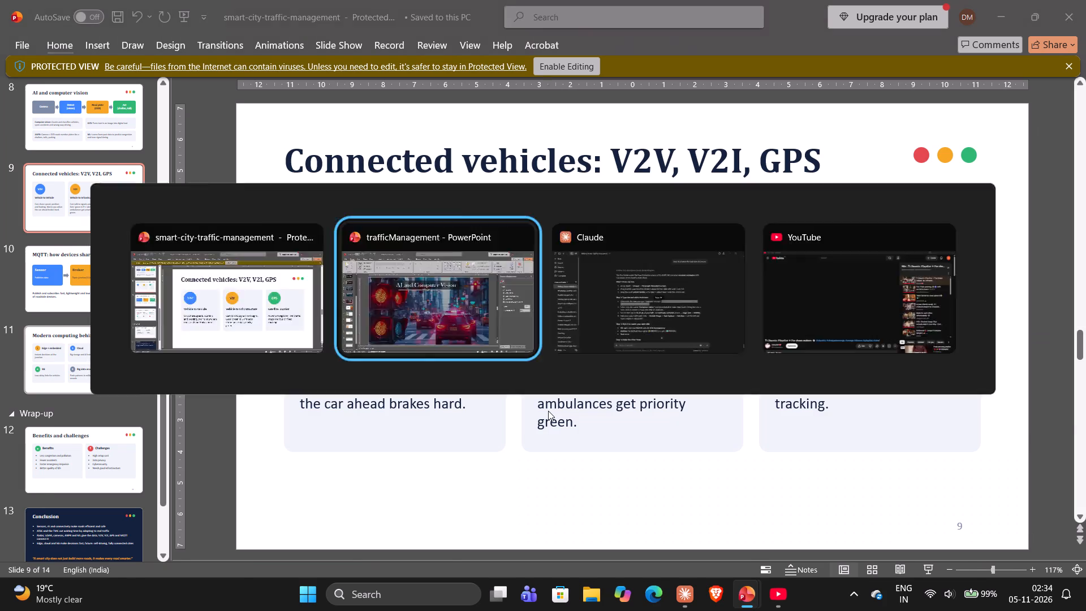
{"action": "left_click", "coordinate": [645, 201]}
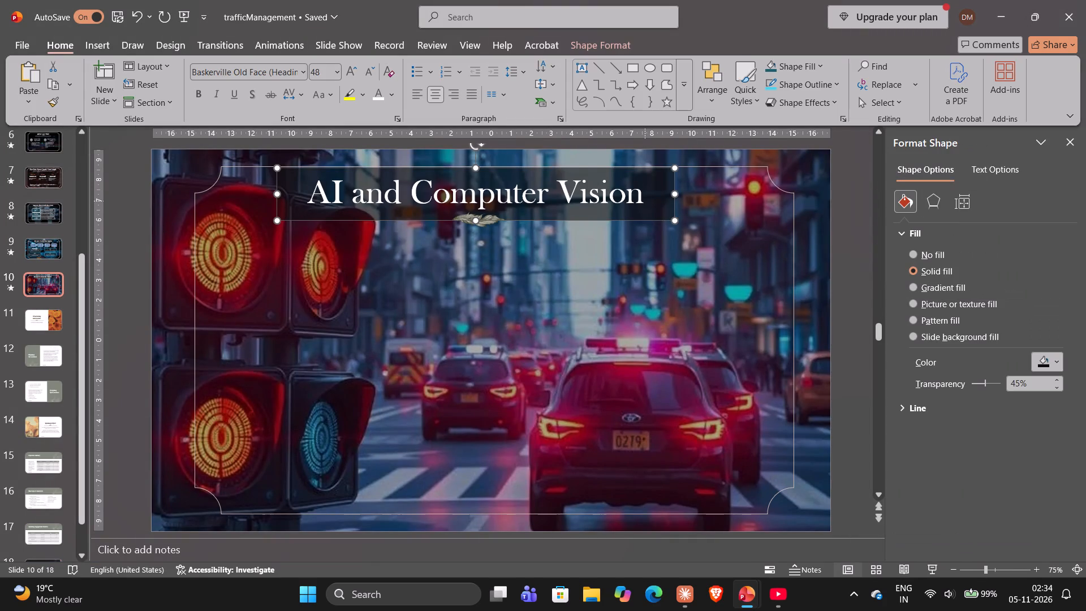
{"action": "left_click", "coordinate": [645, 192]}
{"action": "left_click", "coordinate": [629, 197]}
{"action": "key", "text": "Right"}
{"action": "key", "text": "BackSpace"}
{"action": "key", "text": "BackSpace"}
{"action": "key", "text": "BackSpace"}
{"action": "key", "text": "BackSpace"}
{"action": "key", "text": "BackSpace"}
{"action": "key", "text": "BackSpace"}
{"action": "key", "text": "BackSpace"}
{"action": "key", "text": "BackSpace"}
{"action": "key", "text": "BackSpace"}
{"action": "key", "text": "BackSpace"}
{"action": "key", "text": "BackSpace"}
{"action": "key", "text": "BackSpace"}
{"action": "key", "text": "BackSpace"}
{"action": "key", "text": "BackSpace"}
{"action": "key", "text": "BackSpace"}
{"action": "key", "text": "BackSpace"}
{"action": "key", "text": "BackSpace"}
{"action": "key", "text": "BackSpace"}
{"action": "key", "text": "BackSpace"}
{"action": "key", "text": "BackSpace"}
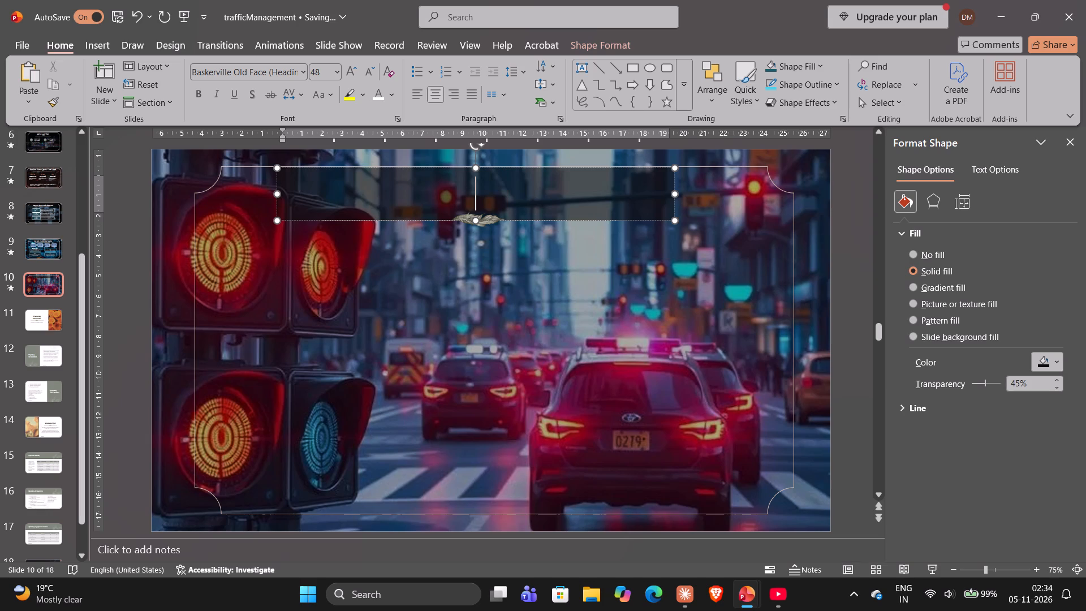
{"action": "type", "text": "Connected Vehicles"}
{"action": "key", "text": "space"}
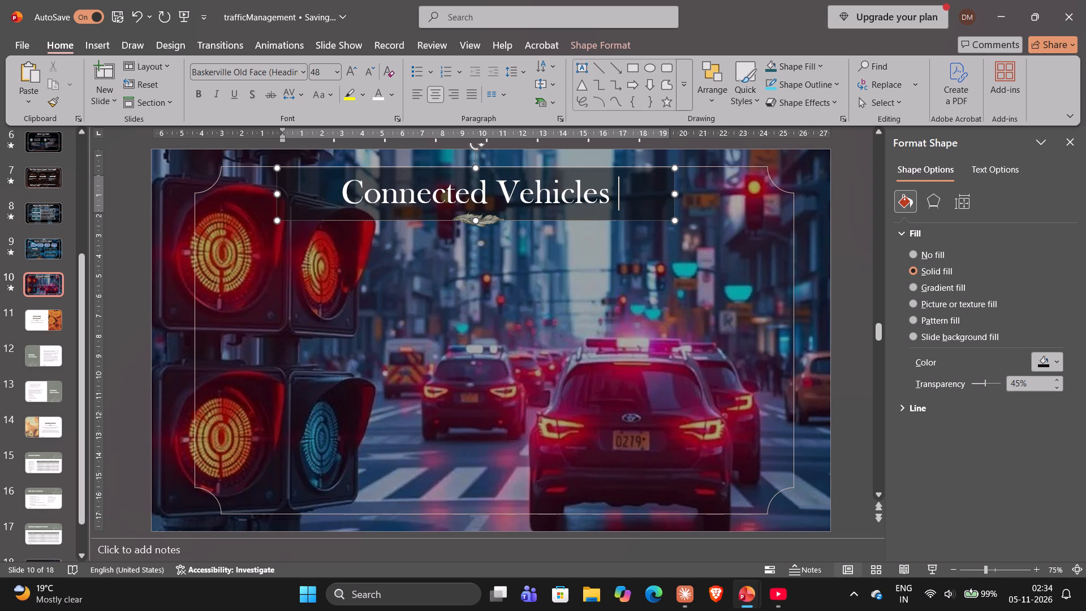
{"action": "type", "text": ":"}
{"action": "key", "text": "alt+Tab"}
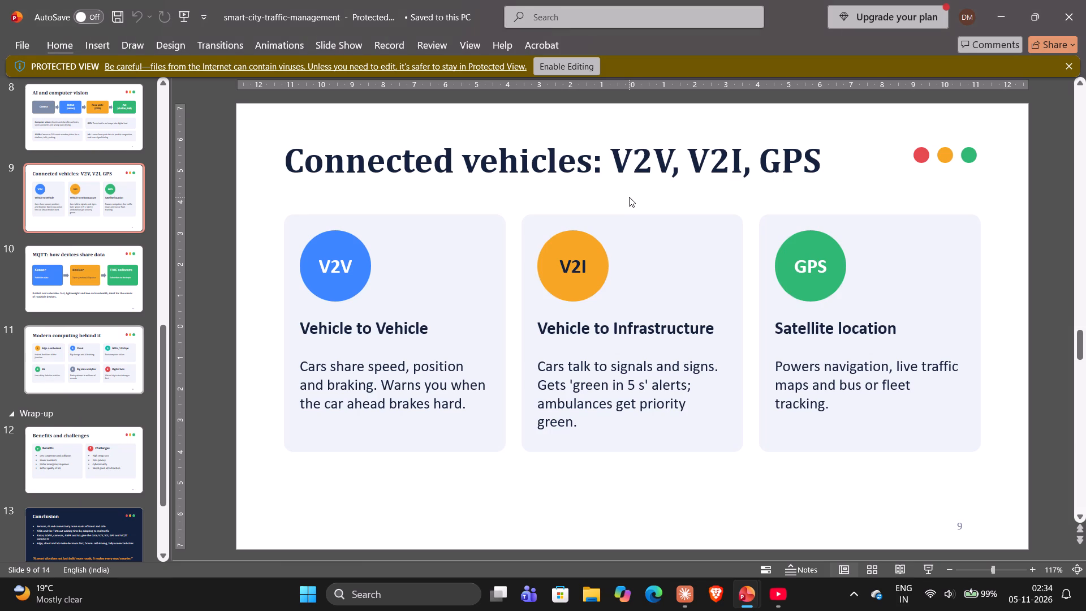
{"action": "key", "text": "alt+Tab"}
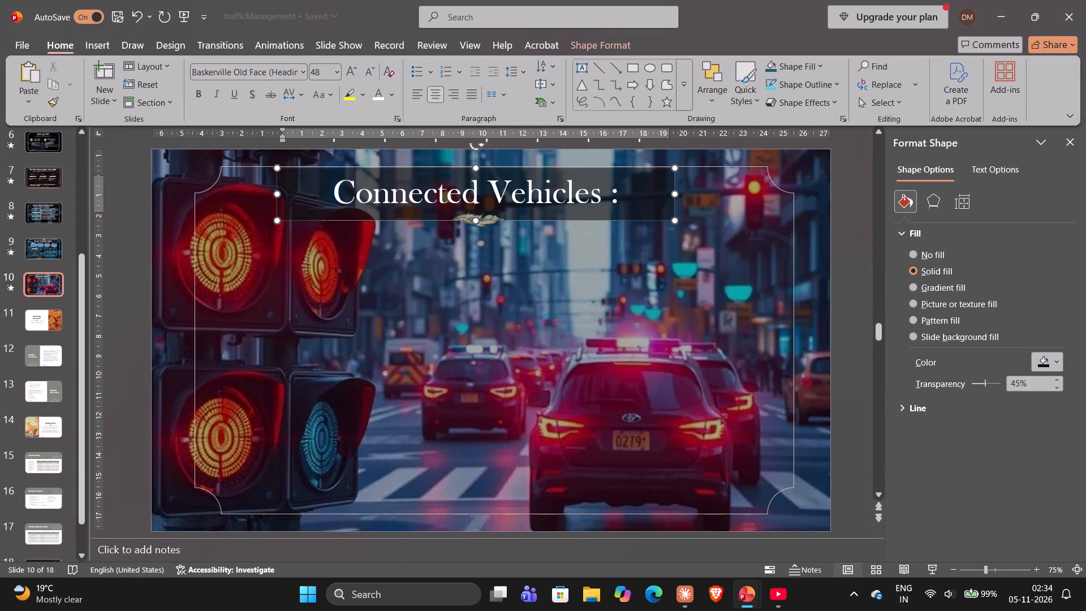
{"action": "key", "text": "BackSpace"}
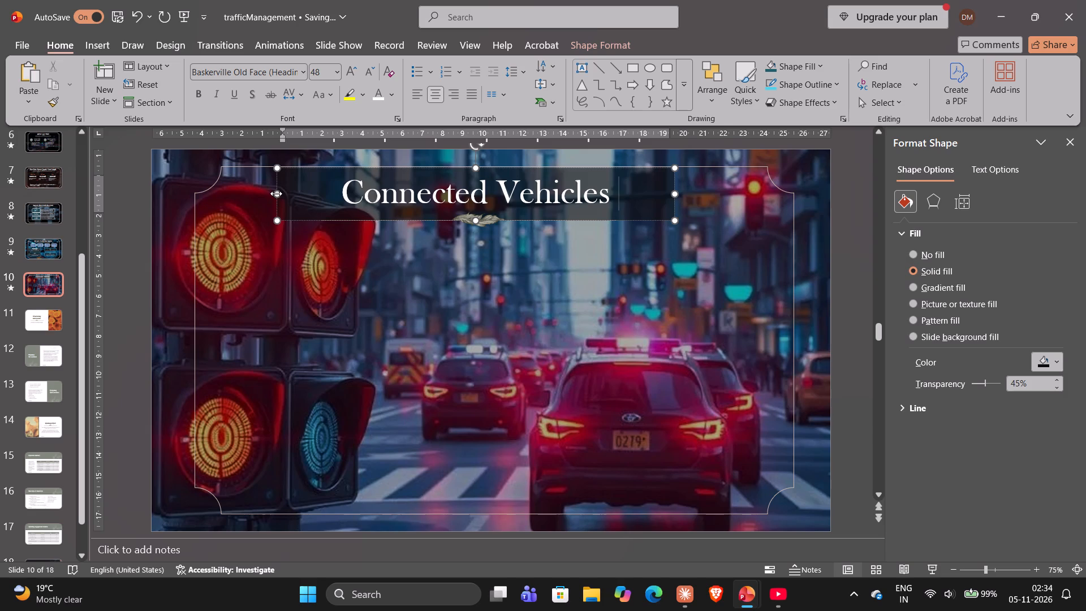
Narrow slide 10's title box around the shorter heading, shift it to centre over the divider ornament, and close the formatting pane.
{"action": "left_click_drag", "start_coordinate": [276, 193], "coordinate": [312, 203]}
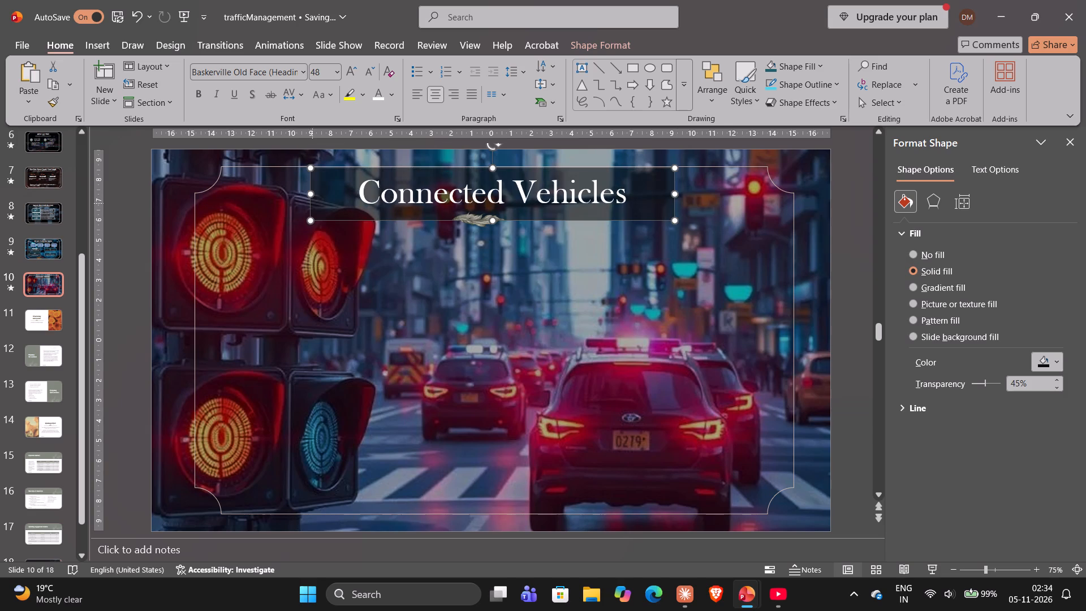
{"action": "left_click_drag", "start_coordinate": [652, 204], "coordinate": [650, 204]}
{"action": "left_click_drag", "start_coordinate": [650, 204], "coordinate": [641, 204]}
{"action": "left_click_drag", "start_coordinate": [645, 205], "coordinate": [640, 205]}
{"action": "left_click", "coordinate": [663, 264]}
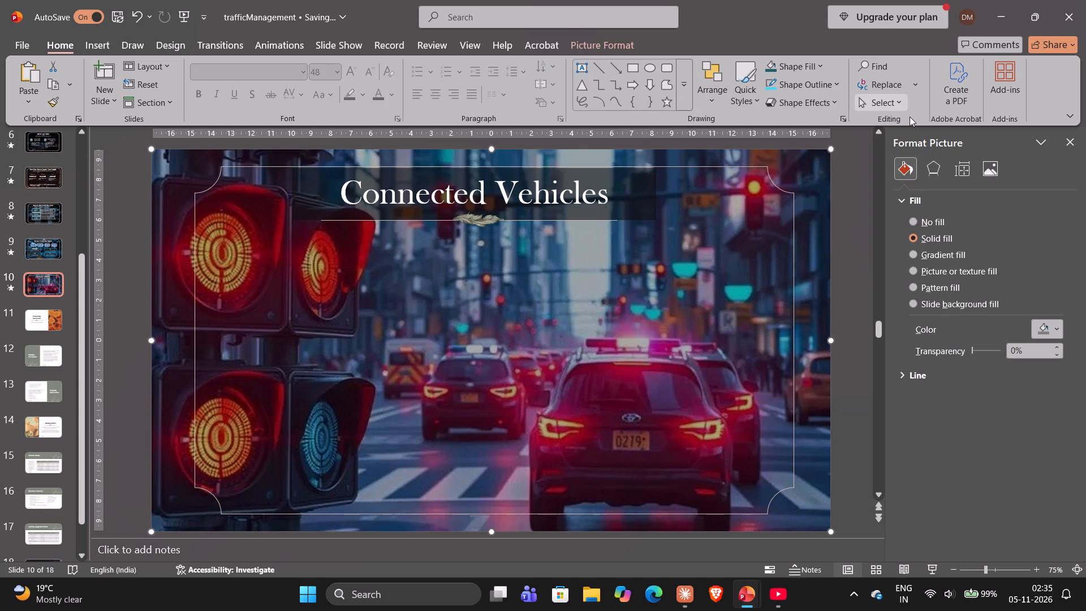
{"action": "left_click", "coordinate": [1063, 140]}
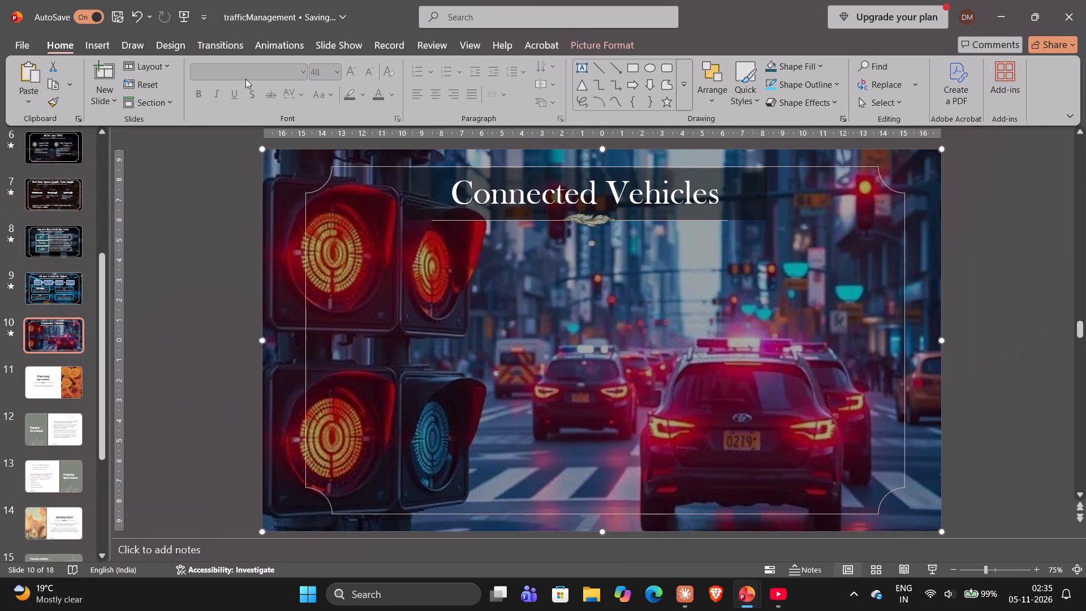
Insert a Numbered Card List SmartArt graphic on slide 10, comparing the Text Card layouts for the reference slide's three-card content.
{"action": "left_click", "coordinate": [109, 42]}
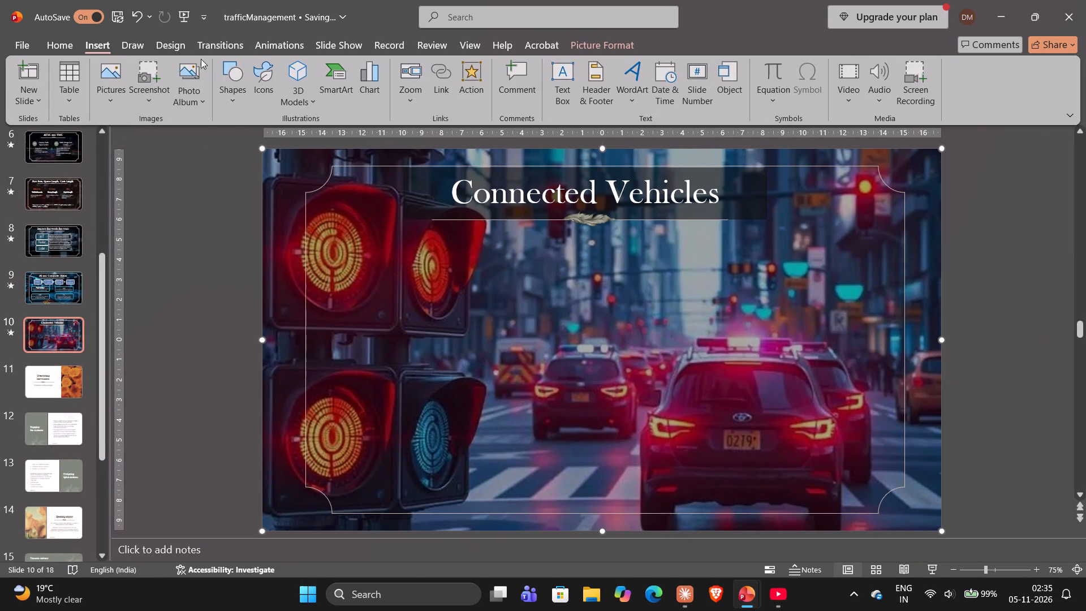
{"action": "left_click", "coordinate": [334, 78]}
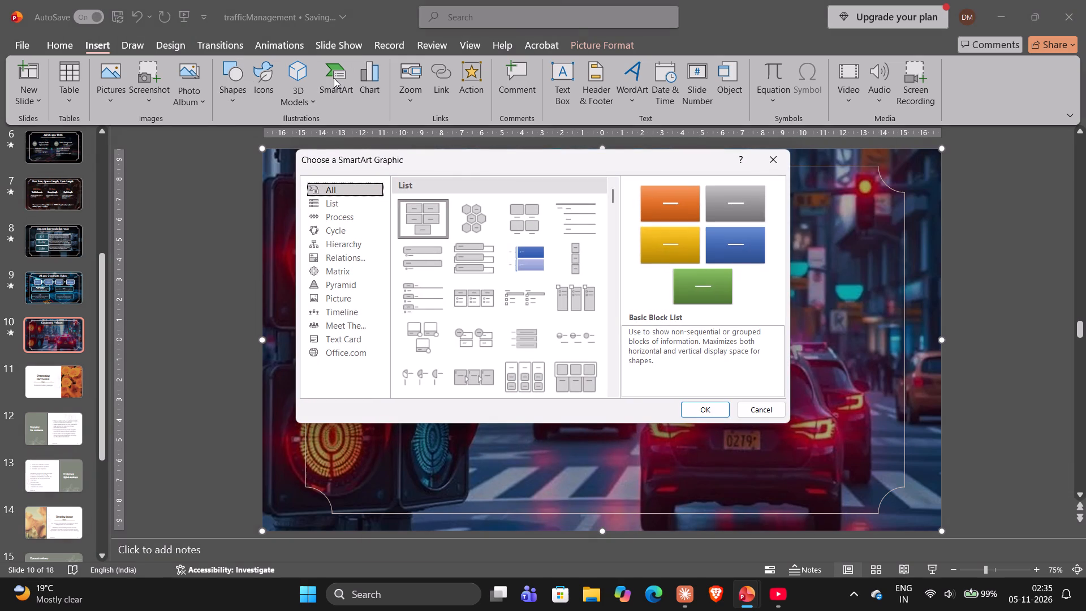
{"action": "left_click", "coordinate": [351, 312]}
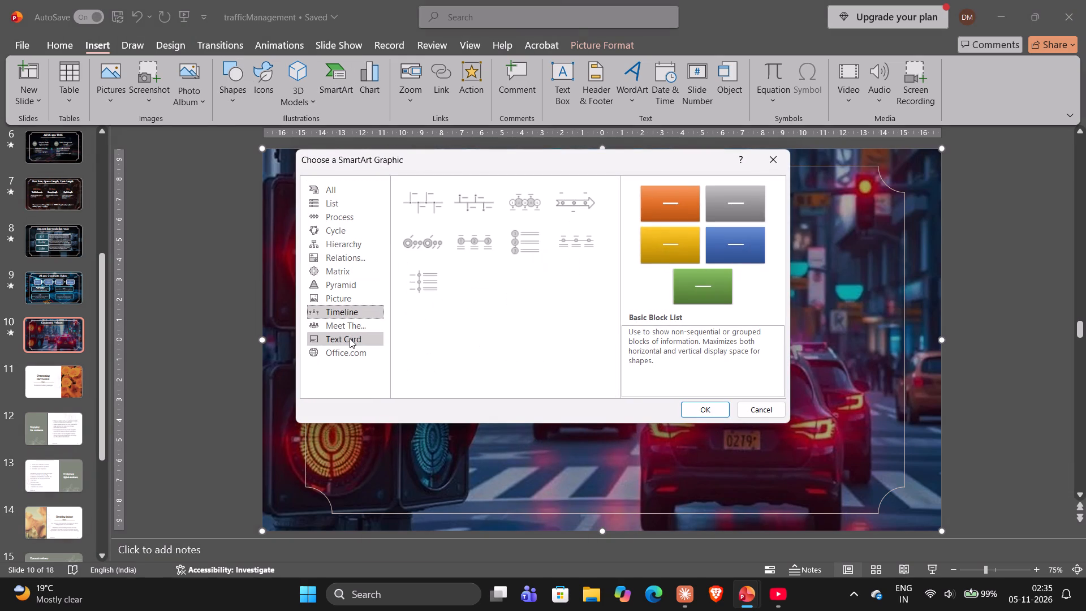
{"action": "left_click", "coordinate": [350, 338]}
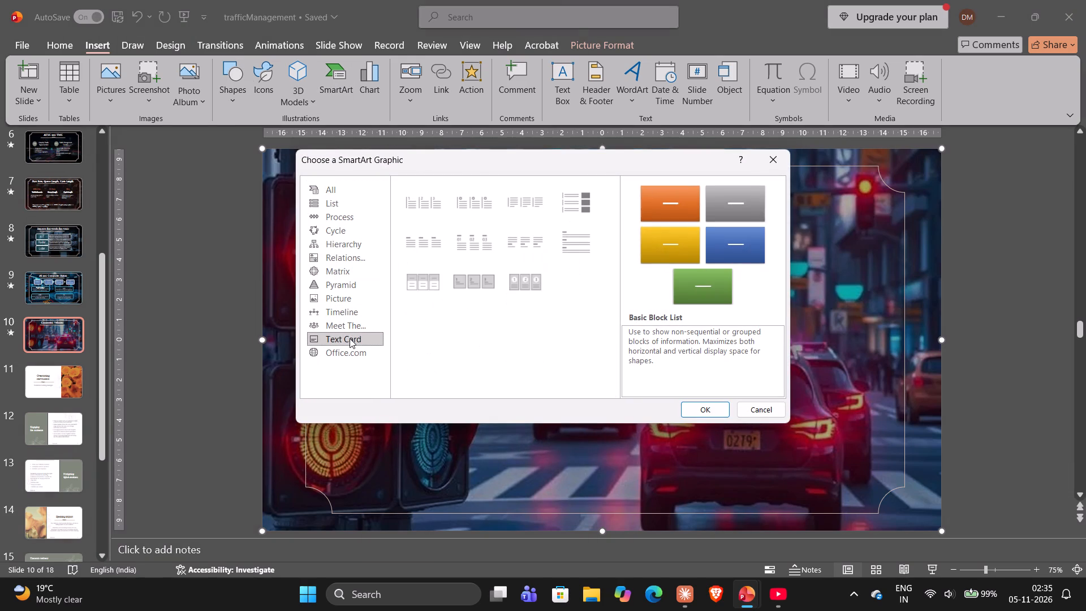
{"action": "key", "text": "alt+Tab"}
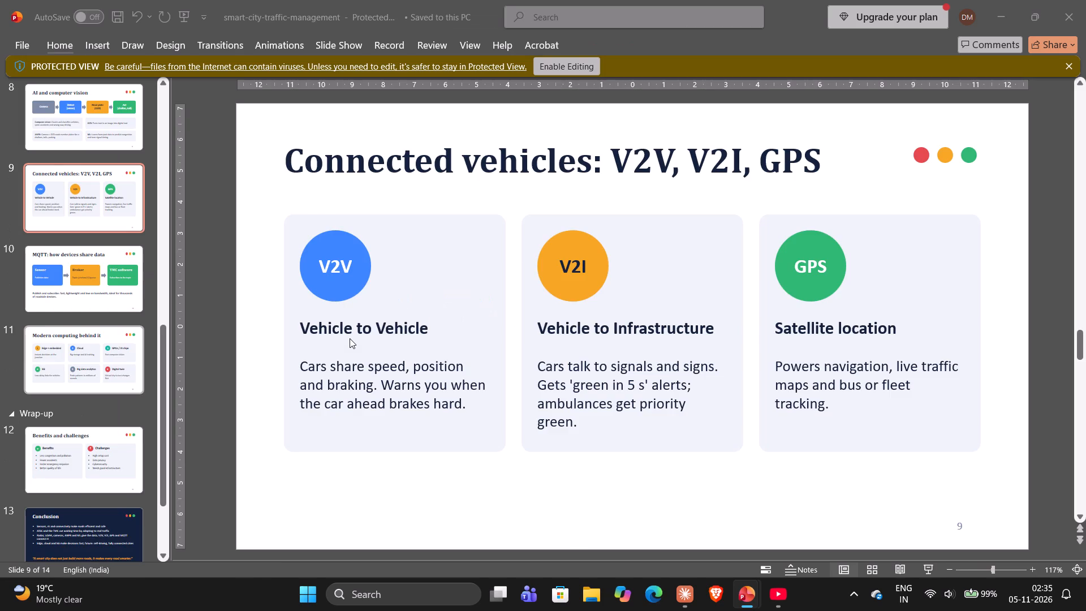
{"action": "key", "text": "alt+Tab"}
{"action": "key", "text": "alt+Tab"}
{"action": "key", "text": "alt+Tab"}
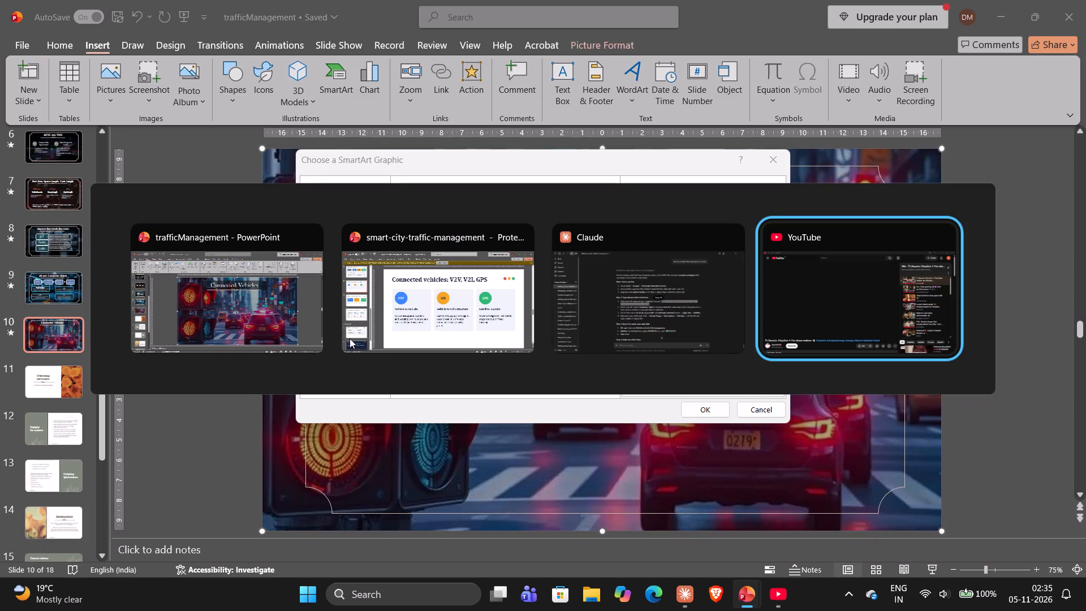
{"action": "key", "text": "alt+Tab"}
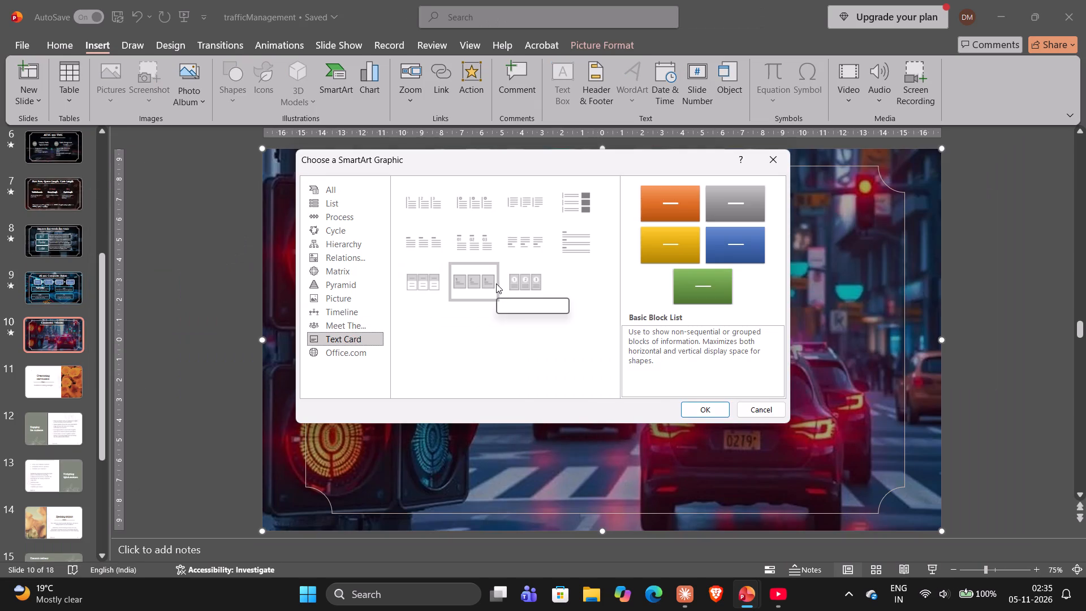
{"action": "key", "text": "alt+Tab"}
{"action": "key", "text": "alt+Tab"}
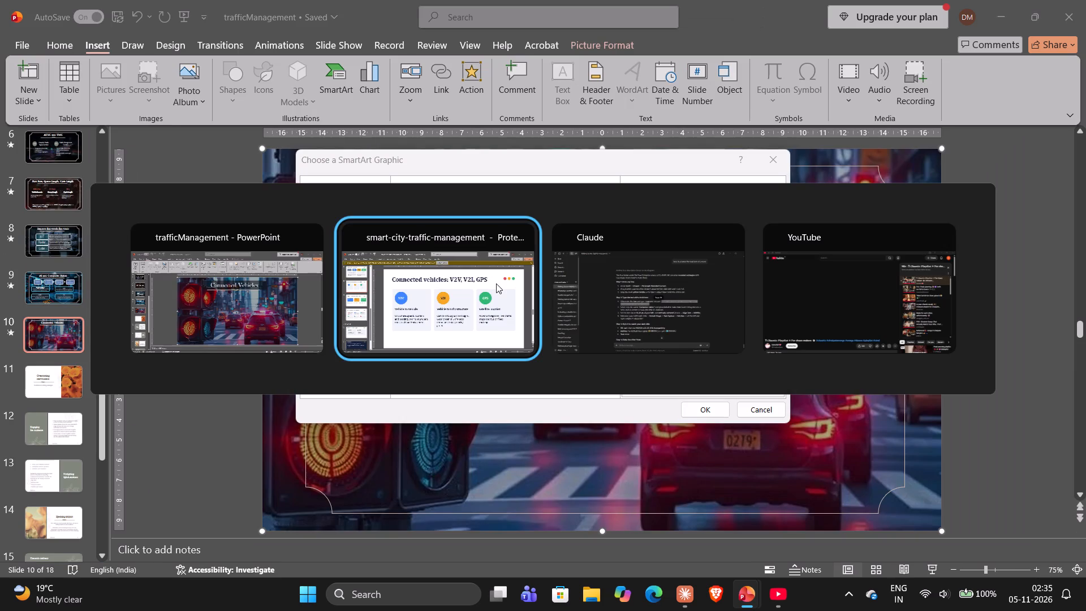
{"action": "key", "text": "alt+Tab"}
{"action": "key", "text": "alt+Tab"}
{"action": "key", "text": "alt+Tab"}
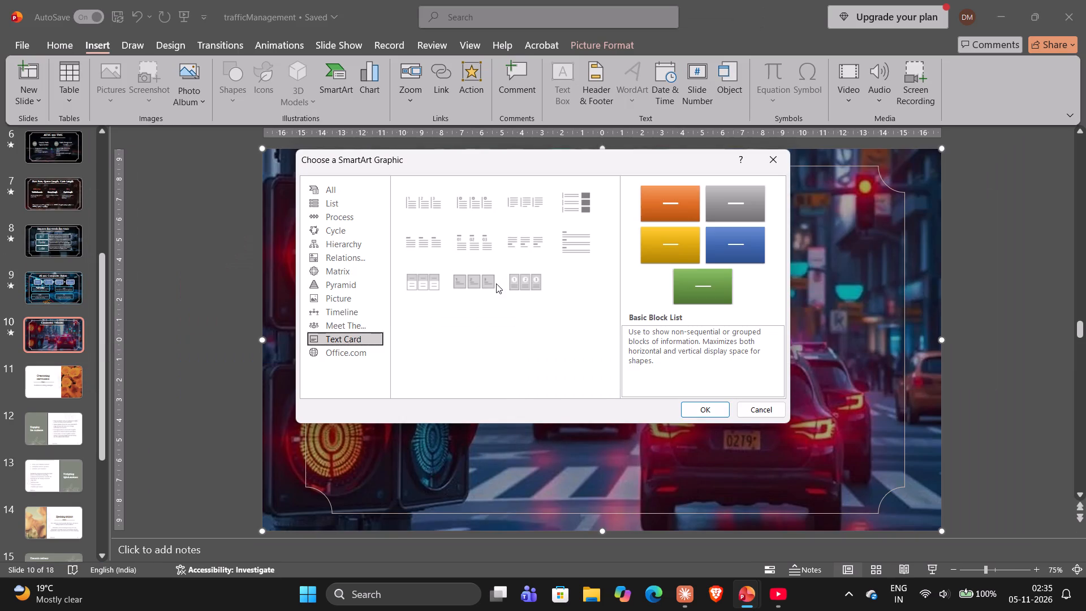
{"action": "left_click", "coordinate": [471, 278]}
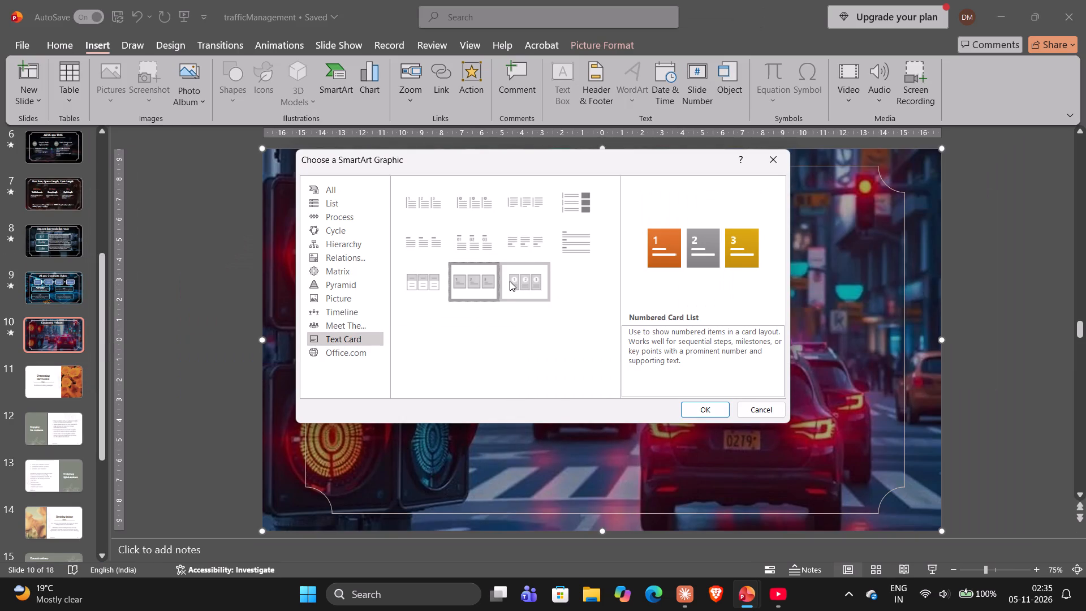
{"action": "left_click", "coordinate": [510, 281]}
{"action": "left_click", "coordinate": [482, 281]}
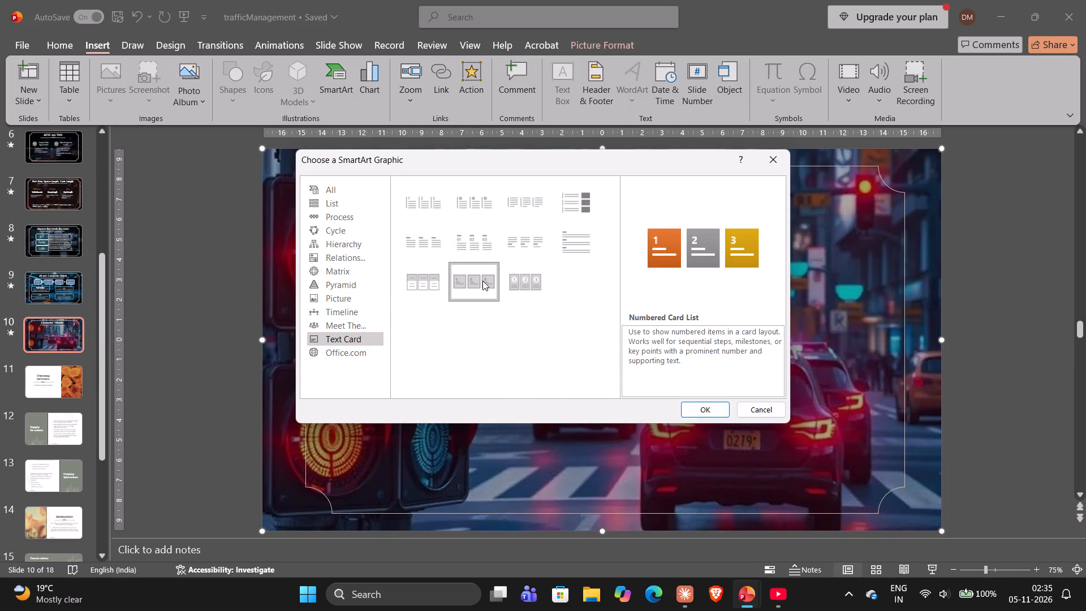
{"action": "left_click", "coordinate": [439, 273]}
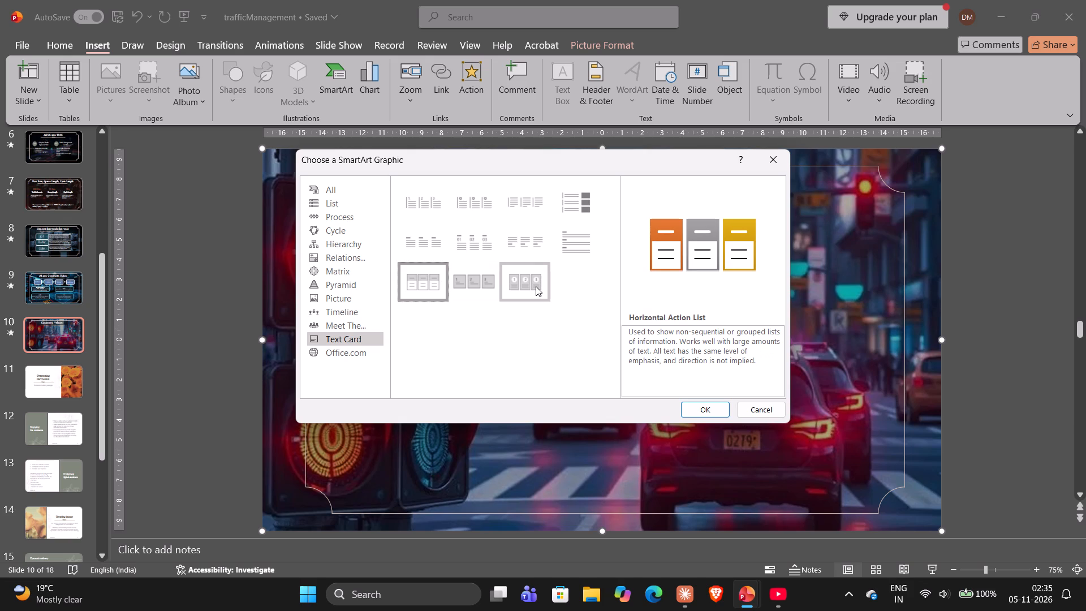
{"action": "key", "text": "alt+Tab"}
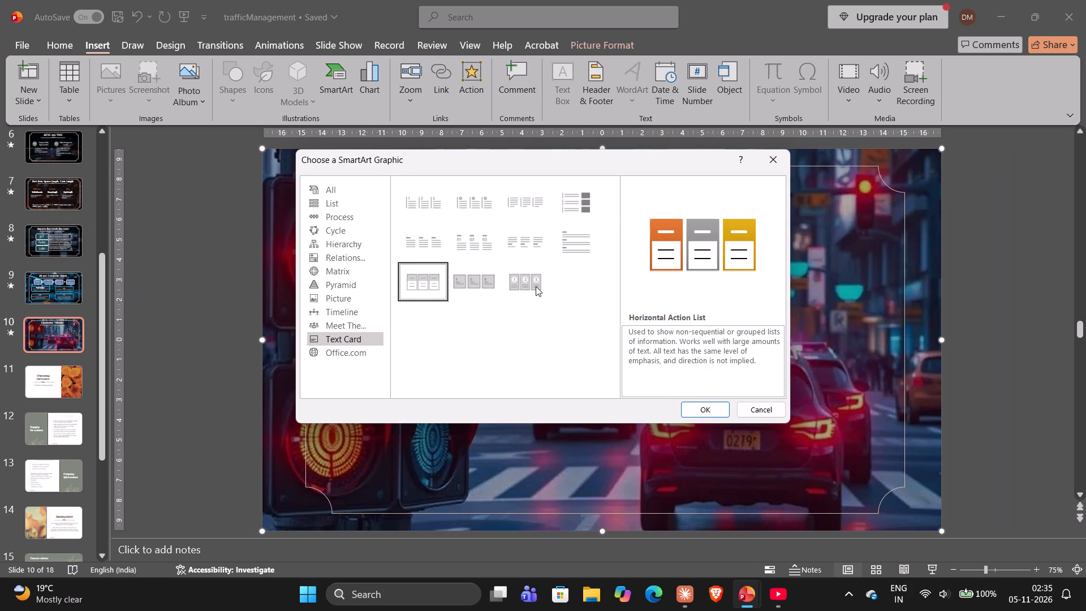
{"action": "key", "text": "alt+Tab"}
{"action": "key", "text": "alt+Tab"}
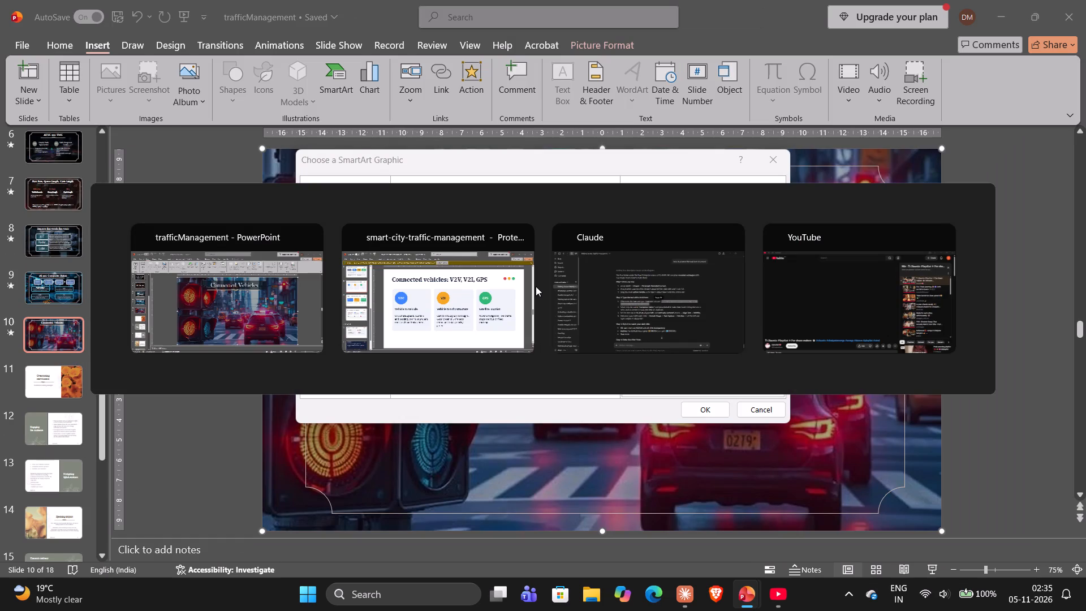
{"action": "key", "text": "alt+Tab"}
{"action": "key", "text": "alt+Tab"}
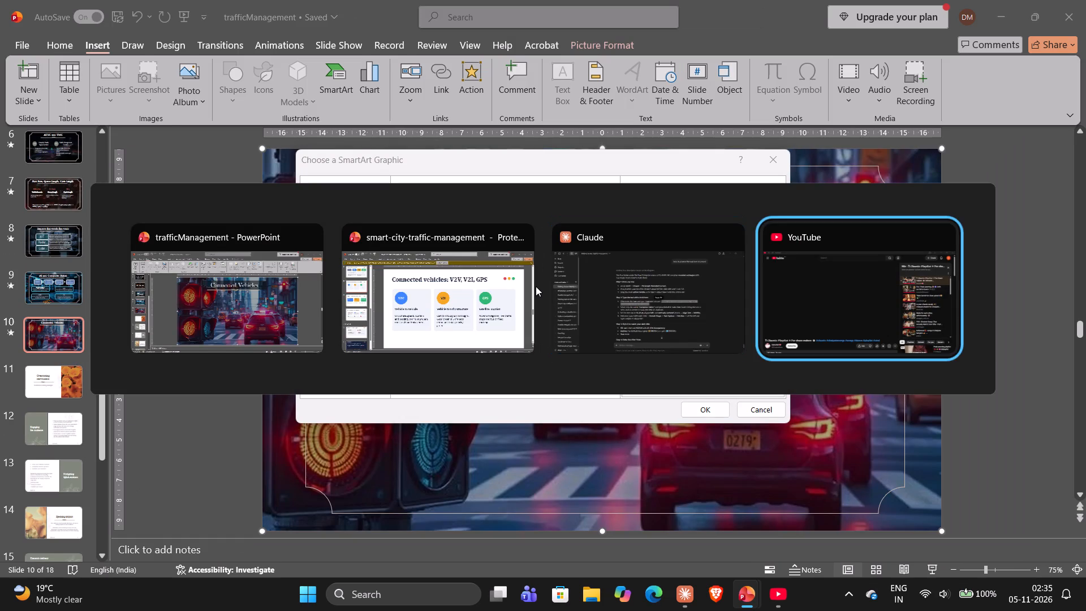
{"action": "key", "text": "alt+Tab"}
{"action": "left_click", "coordinate": [484, 281]}
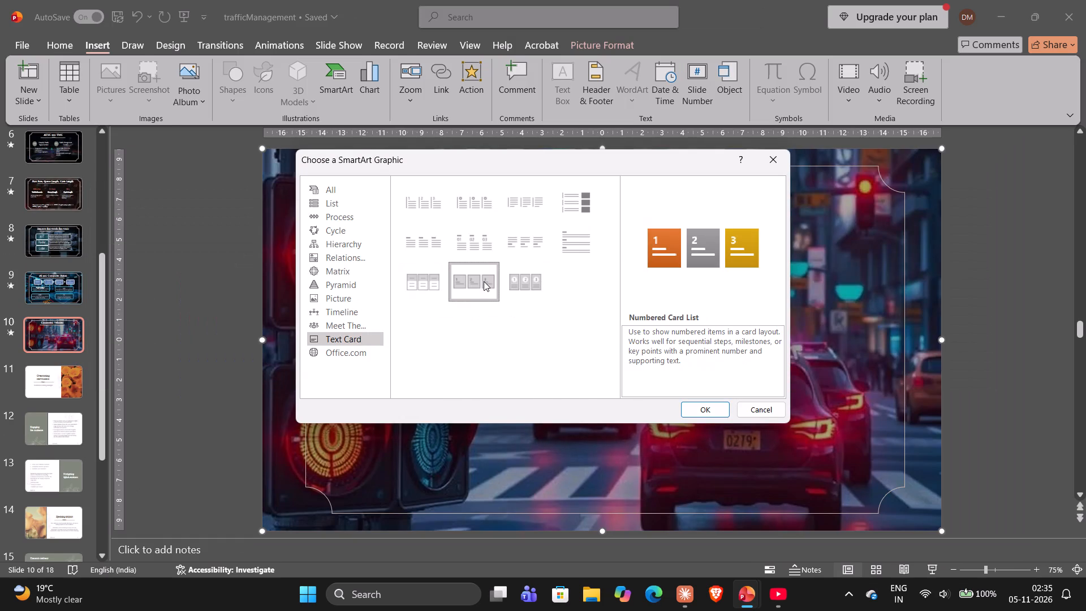
{"action": "left_click", "coordinate": [518, 278]}
{"action": "left_click", "coordinate": [428, 282]}
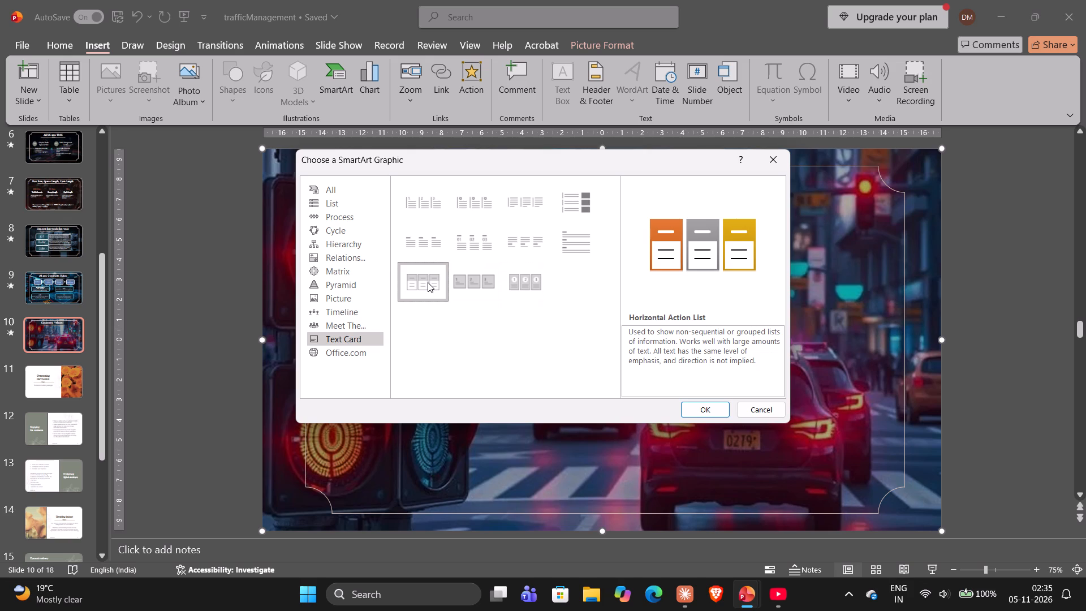
{"action": "left_click", "coordinate": [467, 281]}
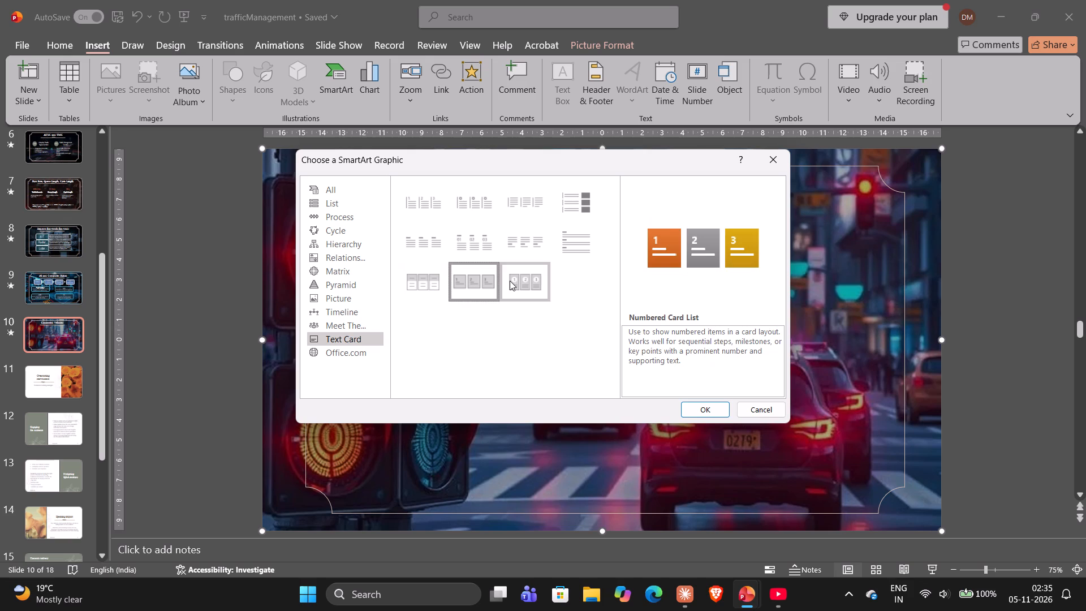
{"action": "left_click", "coordinate": [691, 406]}
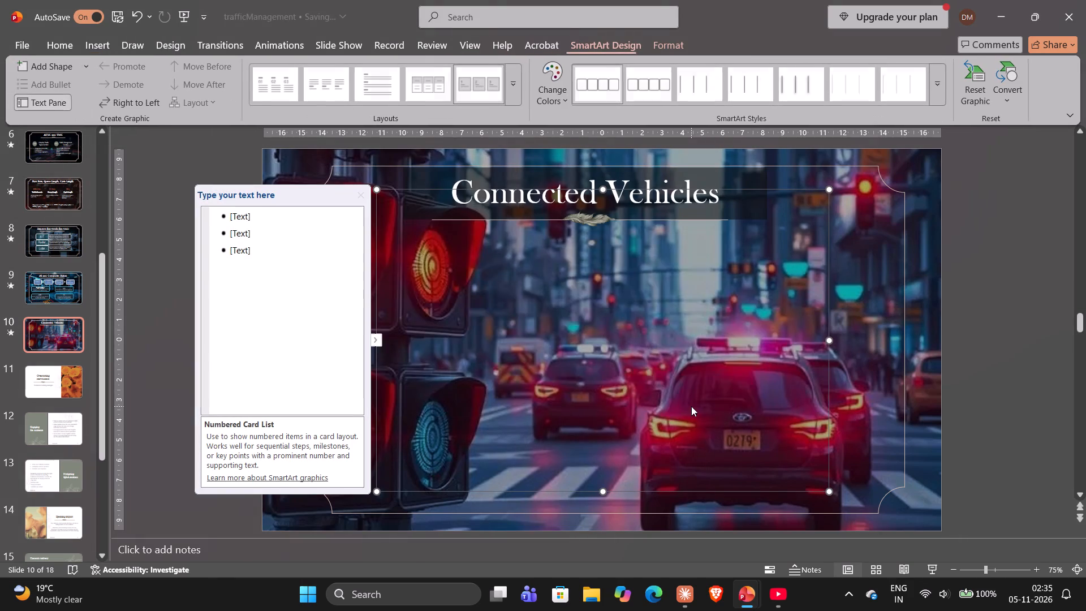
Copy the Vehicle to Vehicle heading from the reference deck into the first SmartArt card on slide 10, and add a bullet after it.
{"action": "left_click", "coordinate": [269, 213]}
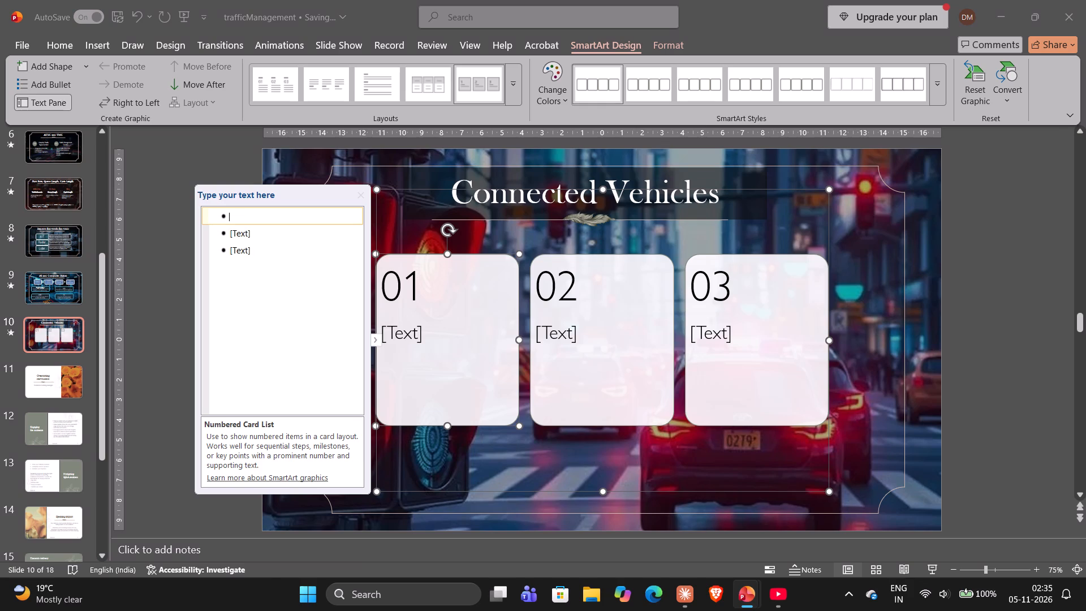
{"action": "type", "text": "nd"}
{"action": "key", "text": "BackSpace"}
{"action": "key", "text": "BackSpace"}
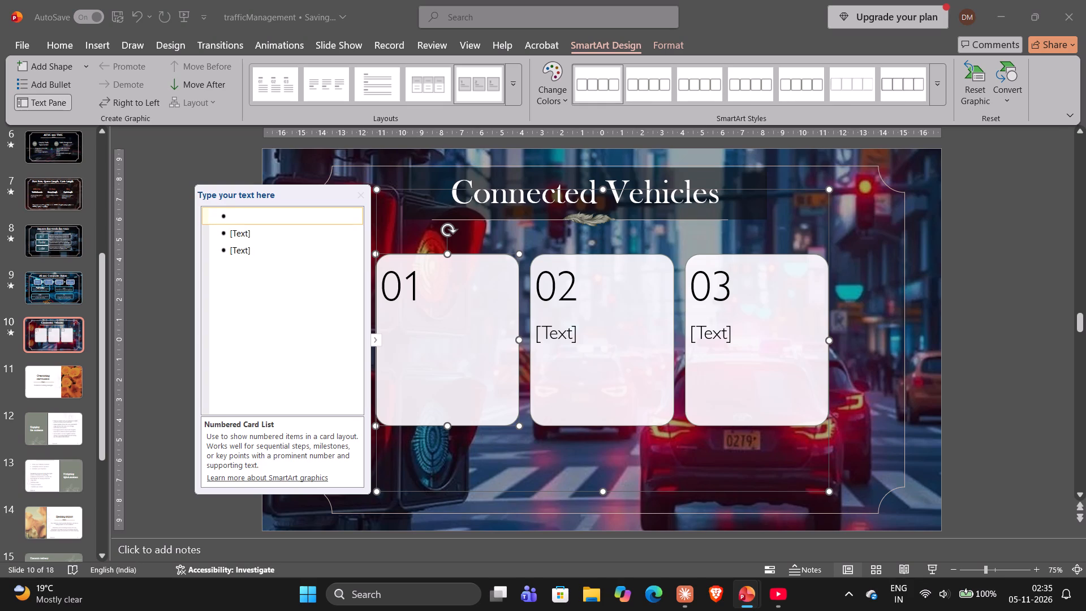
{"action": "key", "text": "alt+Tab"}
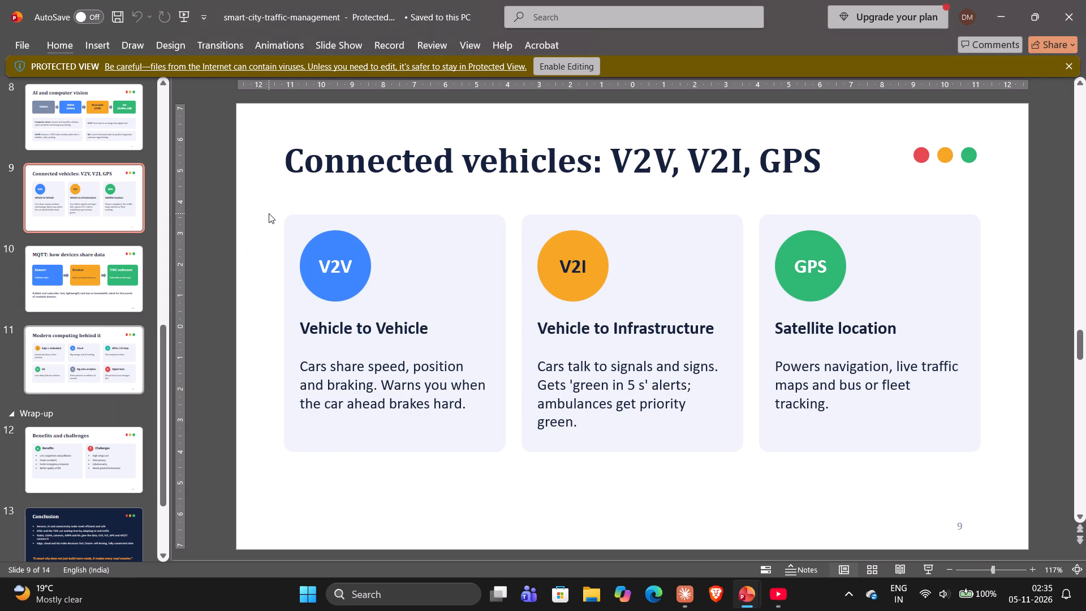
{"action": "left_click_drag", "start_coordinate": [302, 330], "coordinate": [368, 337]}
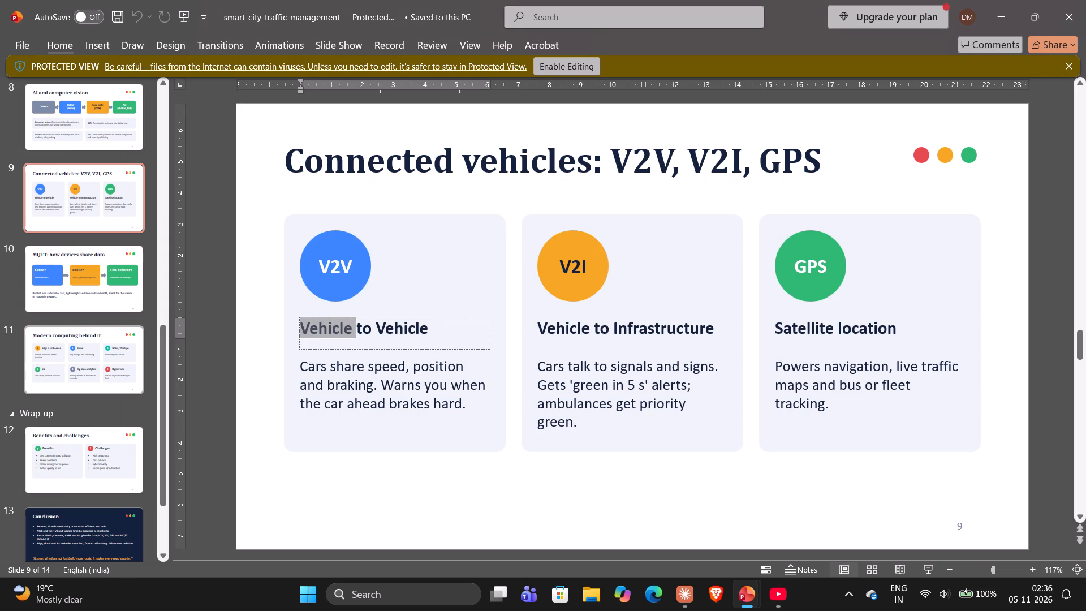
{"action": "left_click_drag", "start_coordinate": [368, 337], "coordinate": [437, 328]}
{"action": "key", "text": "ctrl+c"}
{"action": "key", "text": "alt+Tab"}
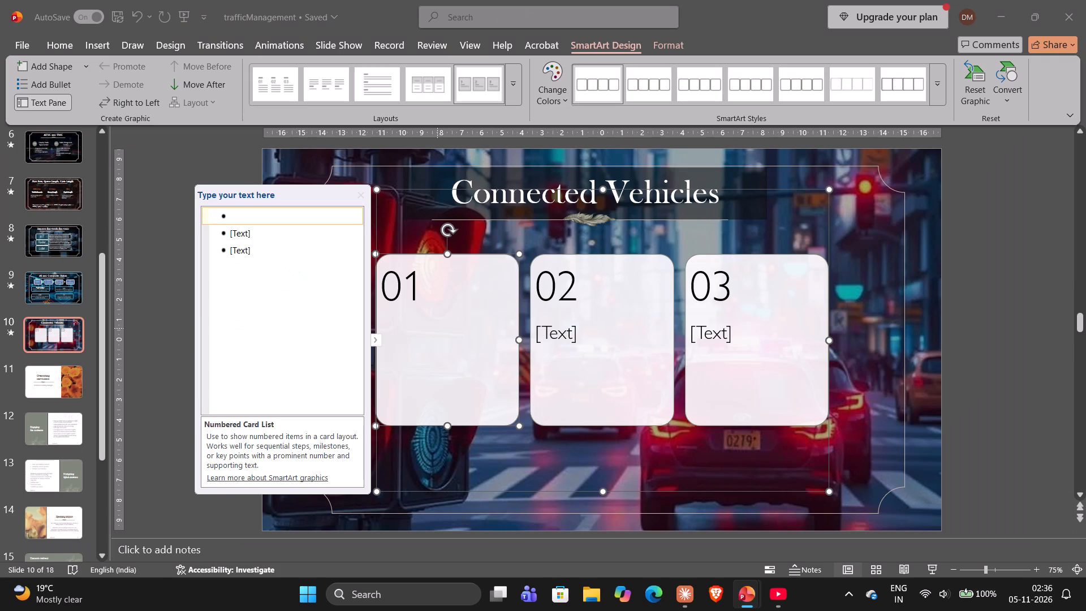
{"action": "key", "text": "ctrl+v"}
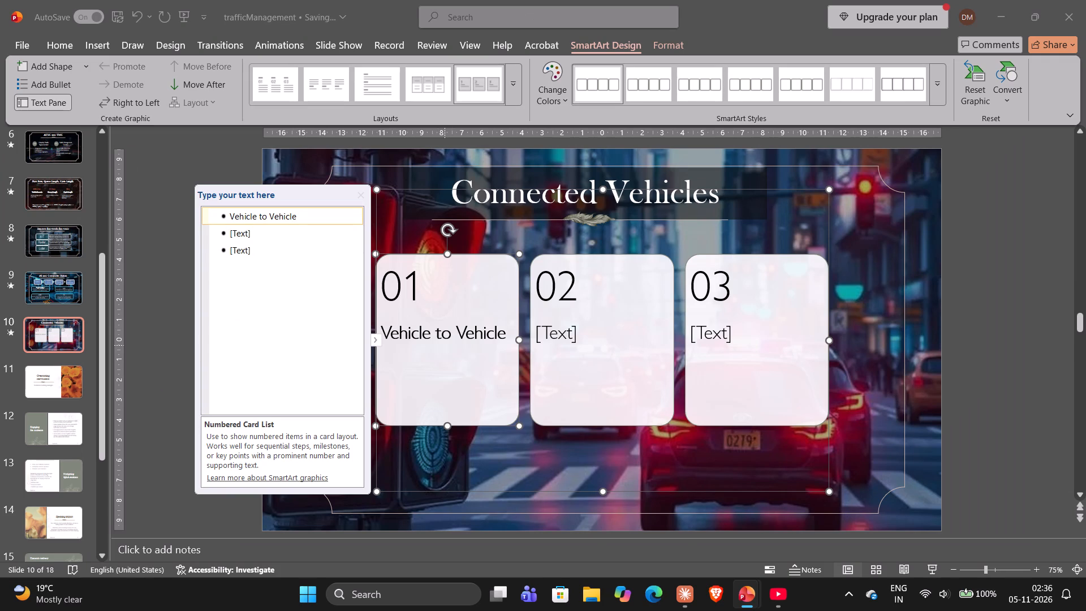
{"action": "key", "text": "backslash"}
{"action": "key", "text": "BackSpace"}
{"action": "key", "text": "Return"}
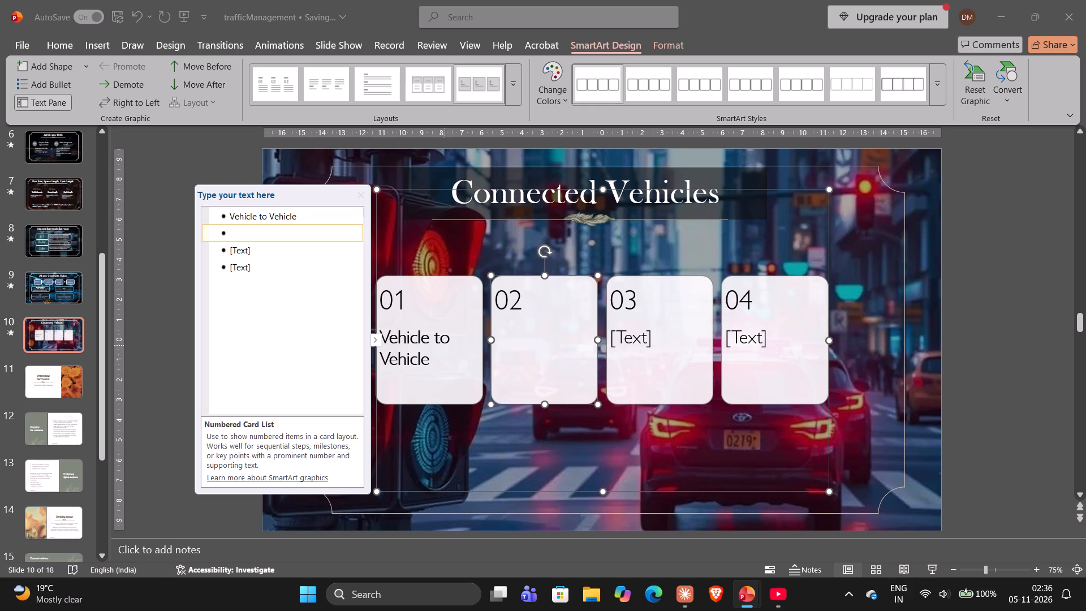
Undo the first card's text, the SmartArt insertion and the latest title box adjustments on slide 10.
{"action": "key", "text": "ctrl+z"}
{"action": "key", "text": "ctrl+z"}
{"action": "key", "text": "ctrl+z"}
{"action": "key", "text": "ctrl+z"}
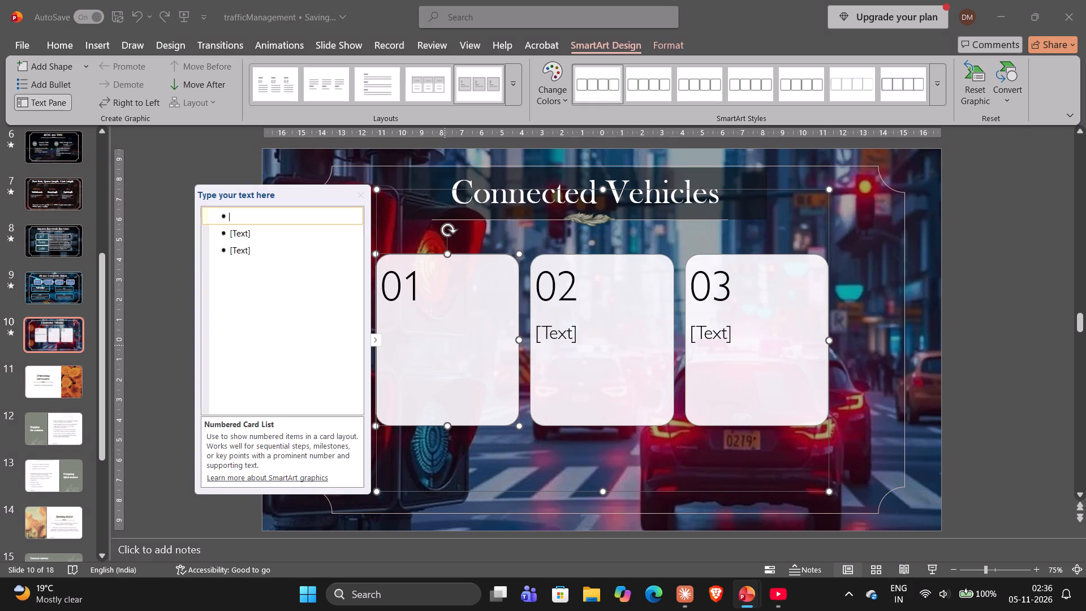
{"action": "key", "text": "ctrl+z"}
{"action": "key", "text": "ctrl+z"}
{"action": "key", "text": "ctrl+z"}
{"action": "key", "text": "ctrl+z"}
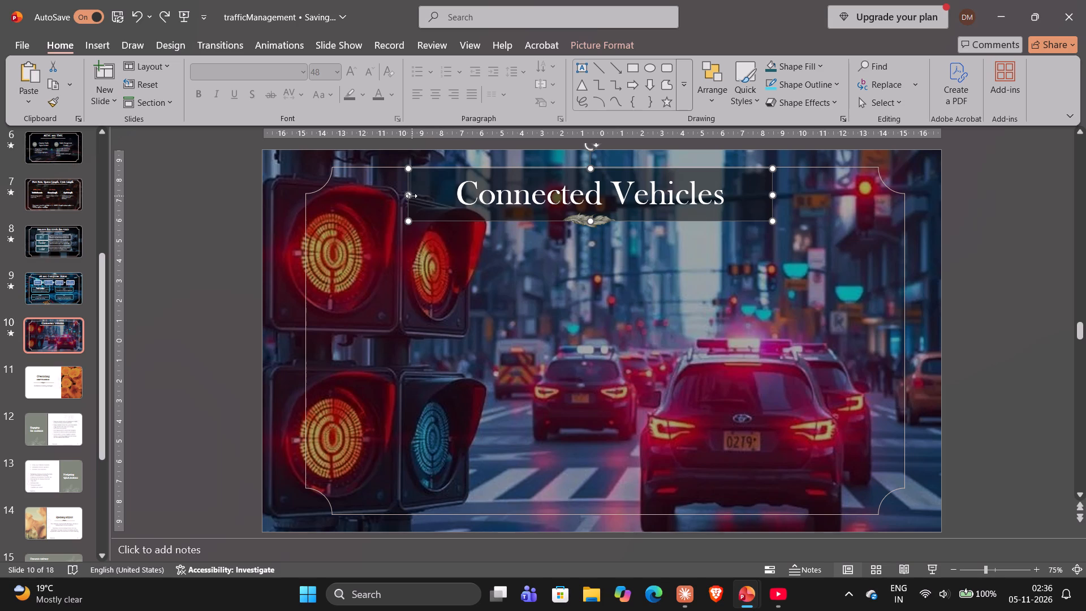
Narrow slide 10's Connected Vehicles title box by bringing its left edge closer to the heading.
{"action": "left_click_drag", "start_coordinate": [410, 196], "coordinate": [428, 199]}
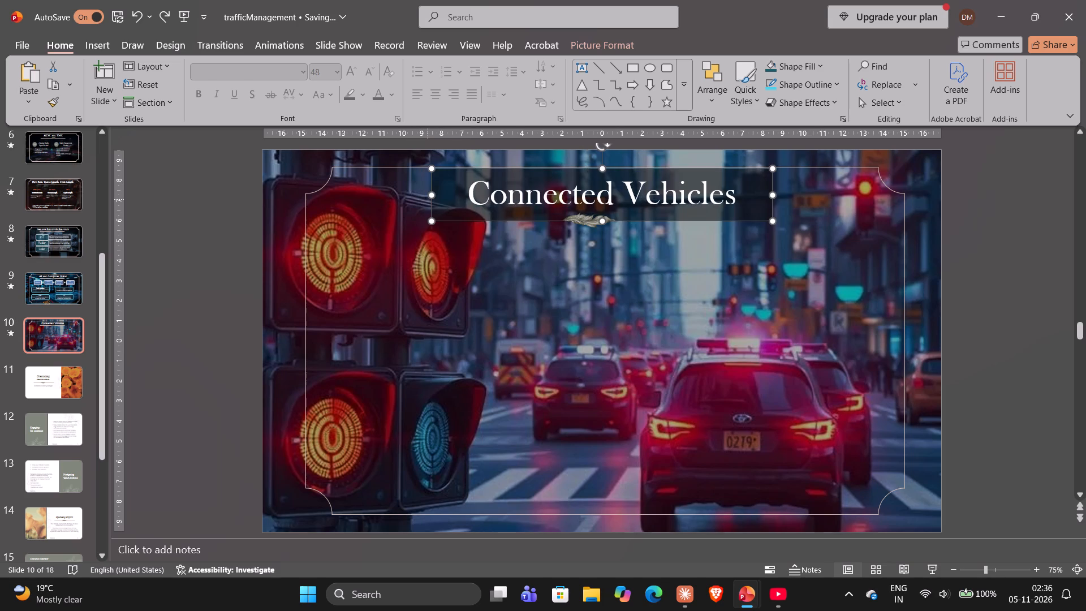
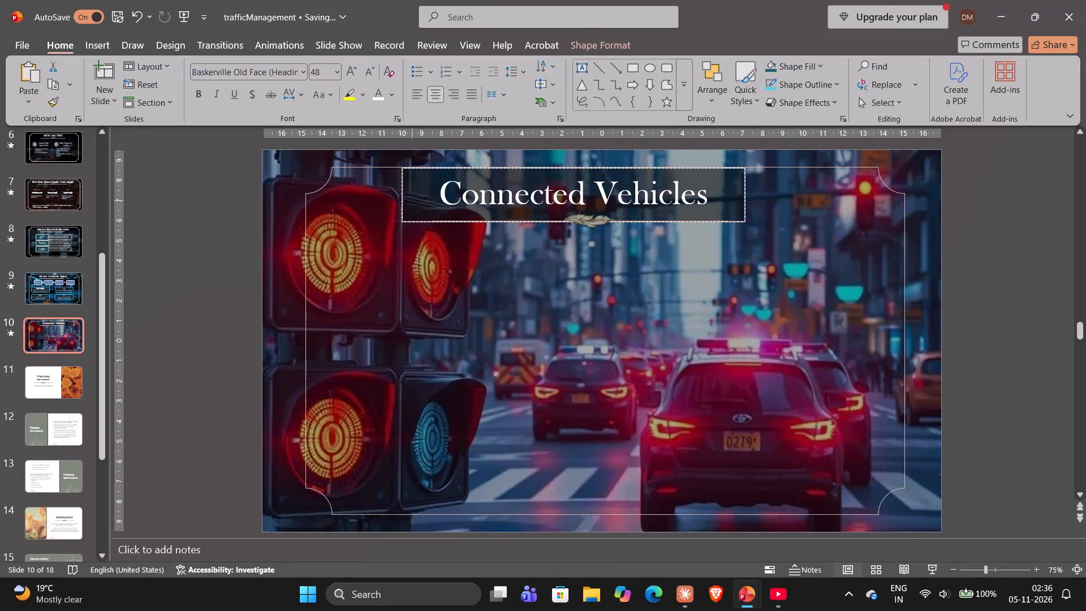
Draw a rounded rectangle about 8.2 cm wide and 10.1 cm tall over the traffic lights below slide 10's title.
{"action": "left_click", "coordinate": [223, 221]}
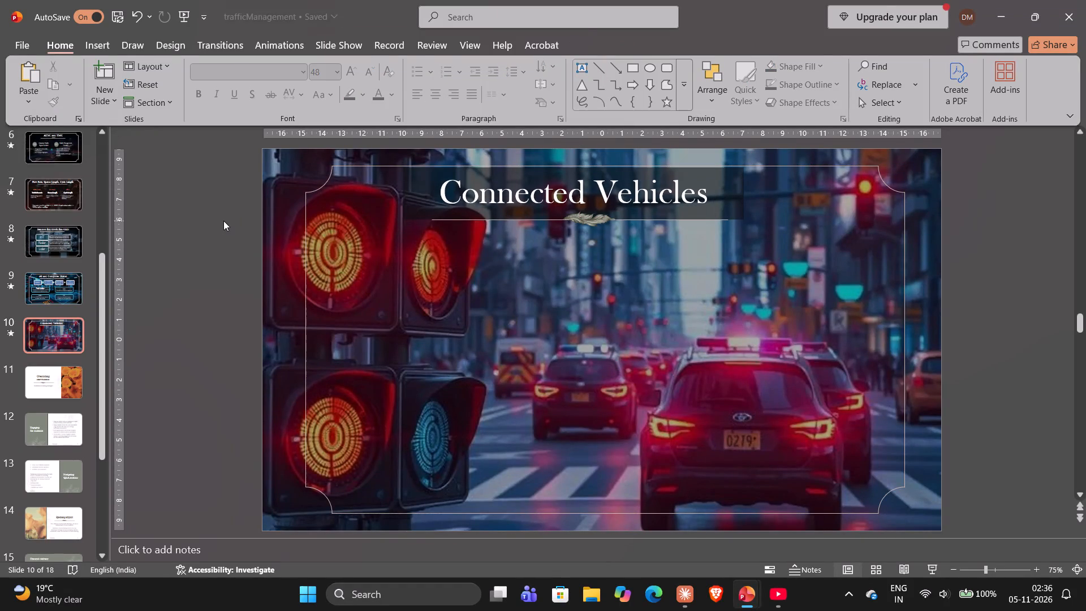
{"action": "left_click", "coordinate": [100, 45]}
{"action": "left_click", "coordinate": [227, 92]}
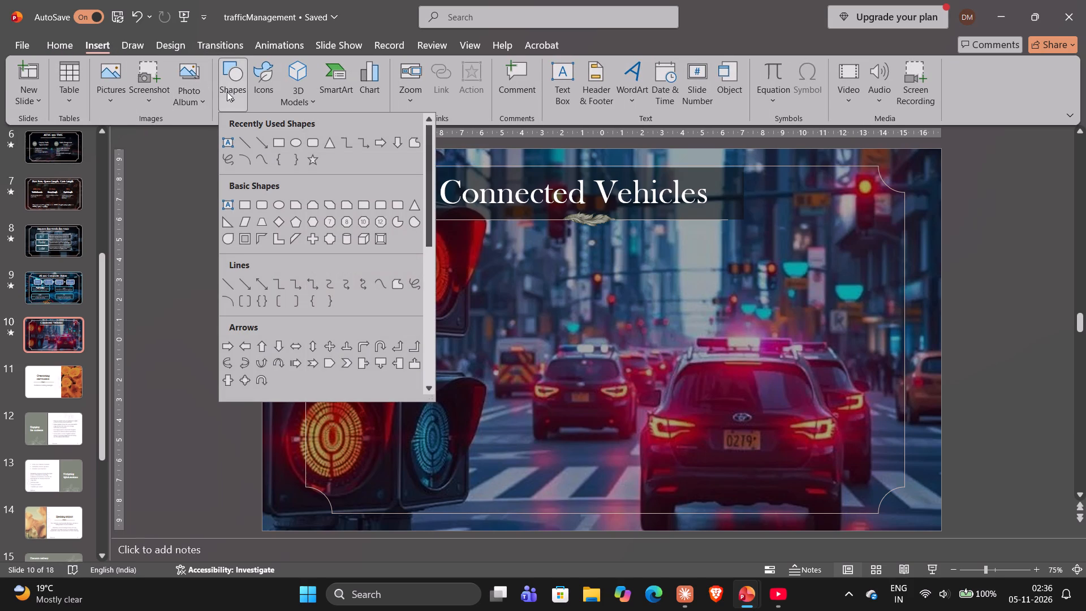
{"action": "left_click", "coordinate": [308, 150]}
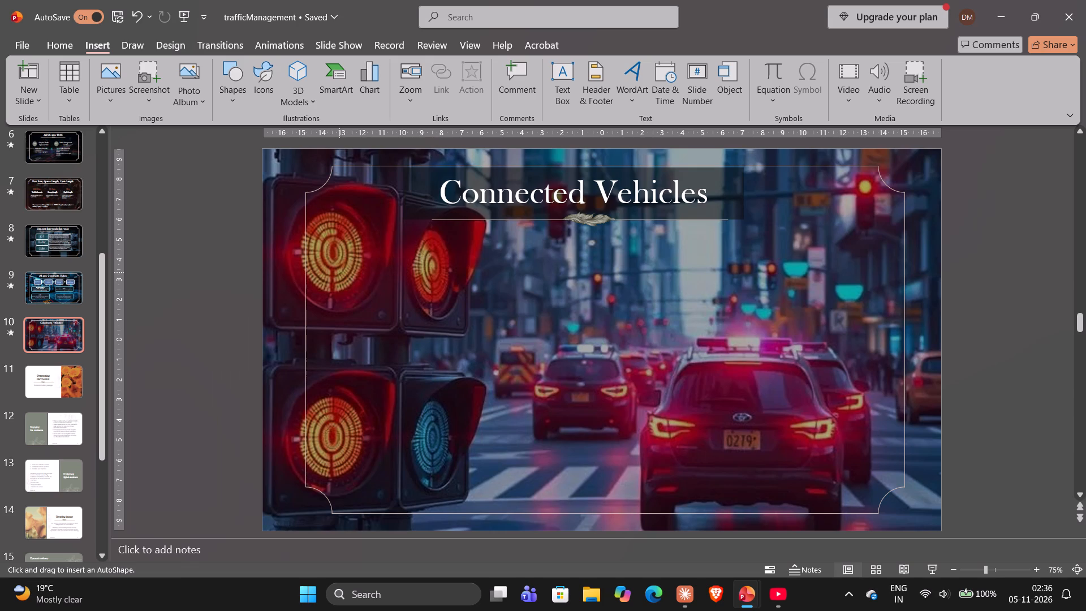
{"action": "left_click_drag", "start_coordinate": [331, 274], "coordinate": [350, 302]}
{"action": "left_click_drag", "start_coordinate": [350, 302], "coordinate": [490, 461]}
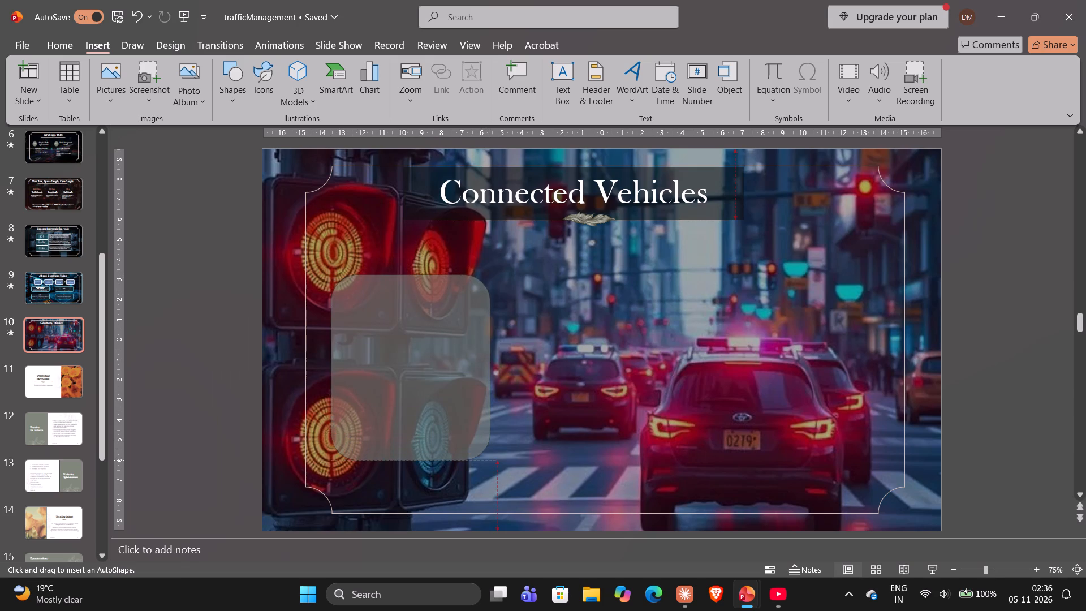
{"action": "left_click_drag", "start_coordinate": [490, 461], "coordinate": [499, 481]}
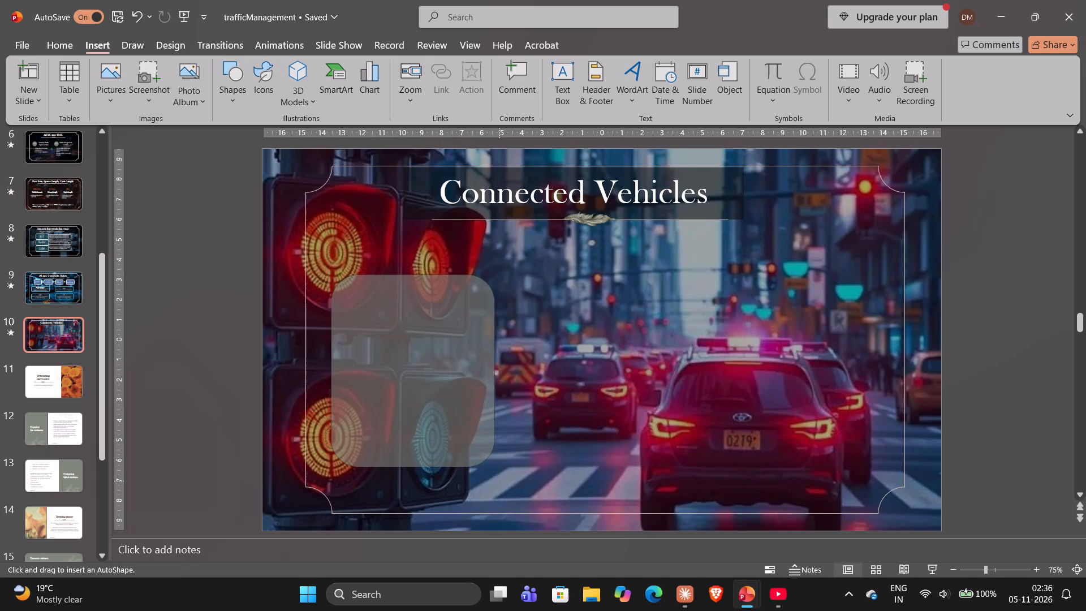
{"action": "left_click_drag", "start_coordinate": [499, 481], "coordinate": [489, 475]}
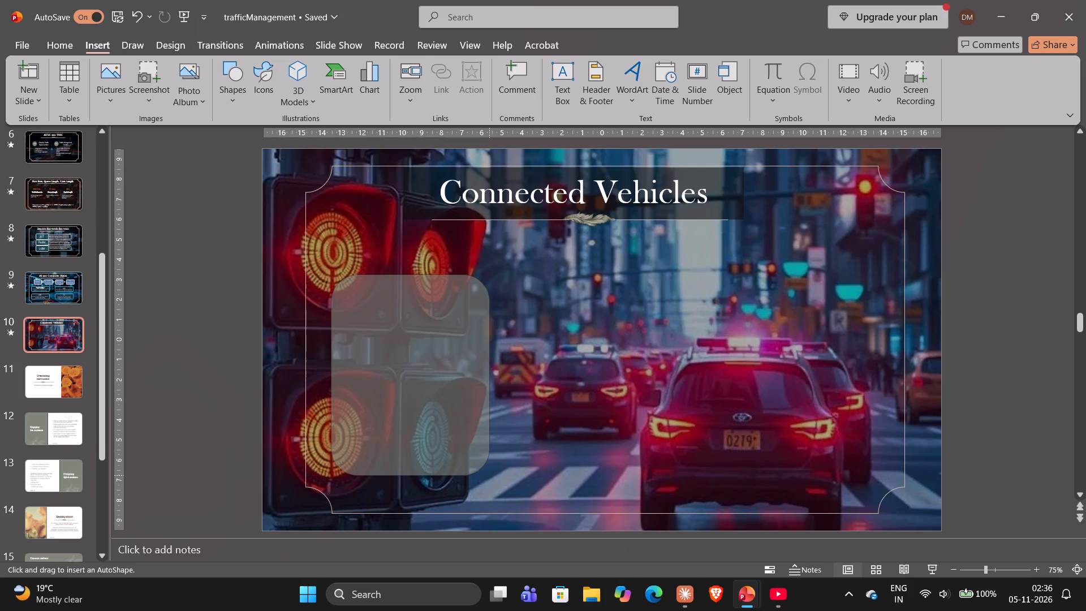
{"action": "left_click_drag", "start_coordinate": [489, 475], "coordinate": [494, 476]}
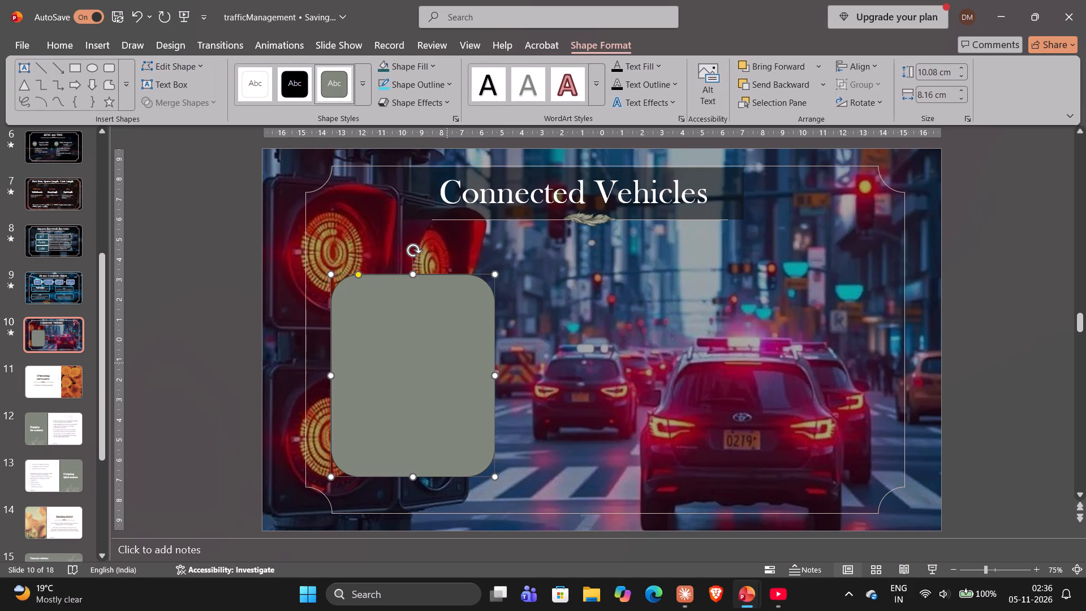
{"action": "left_click", "coordinate": [447, 362]}
{"action": "key", "text": "alt+Tab"}
{"action": "key", "text": "alt+Tab"}
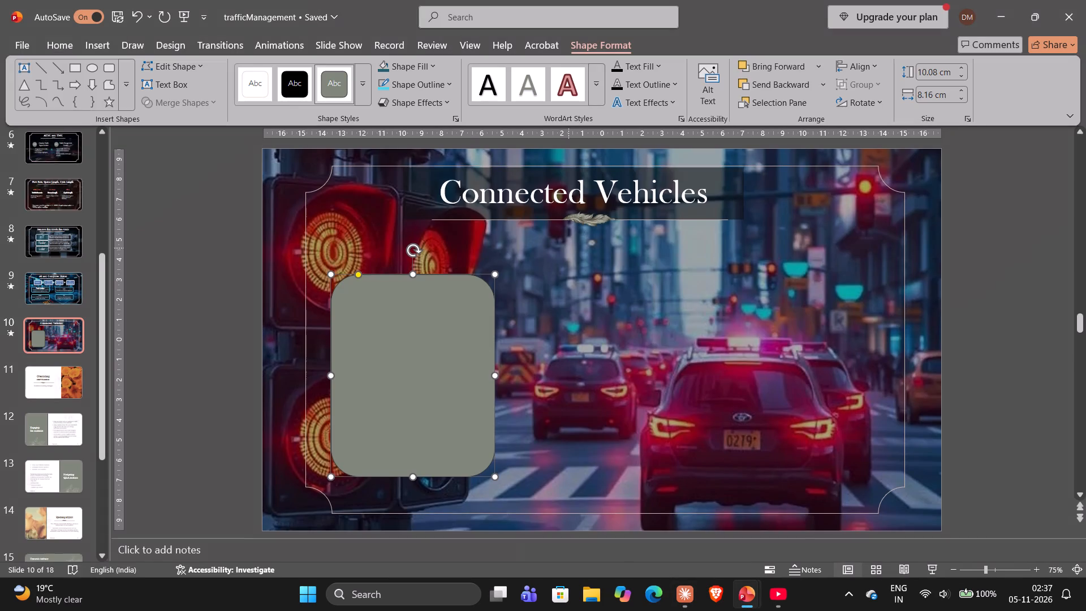
{"action": "left_click", "coordinate": [449, 365]}
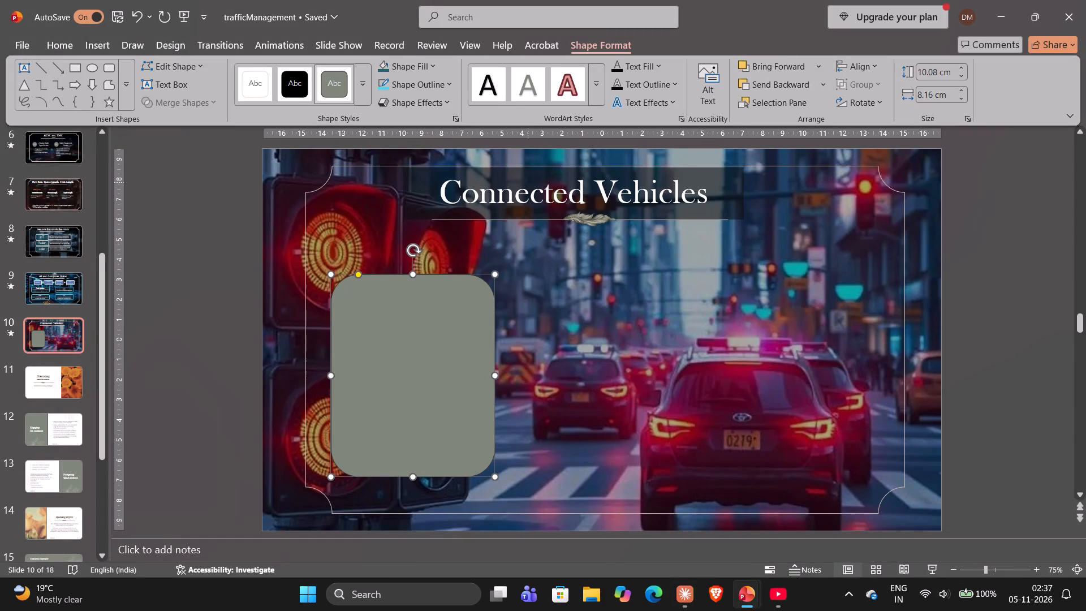
{"action": "left_click", "coordinate": [378, 390]}
{"action": "right_click", "coordinate": [378, 390]}
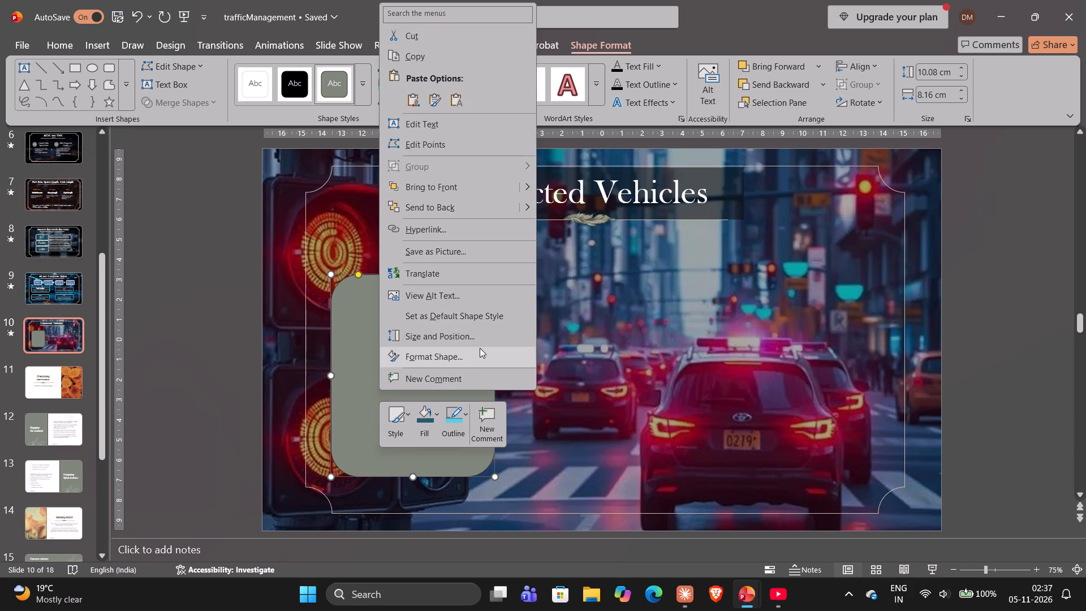
{"action": "left_click", "coordinate": [427, 356]}
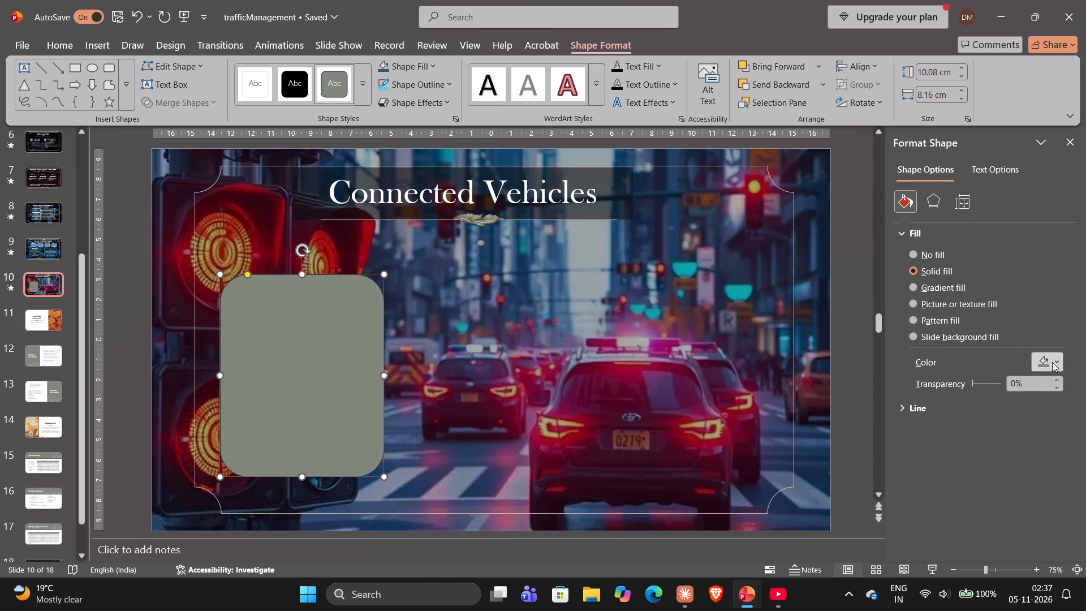
{"action": "left_click", "coordinate": [1052, 362]}
{"action": "left_click", "coordinate": [934, 325]}
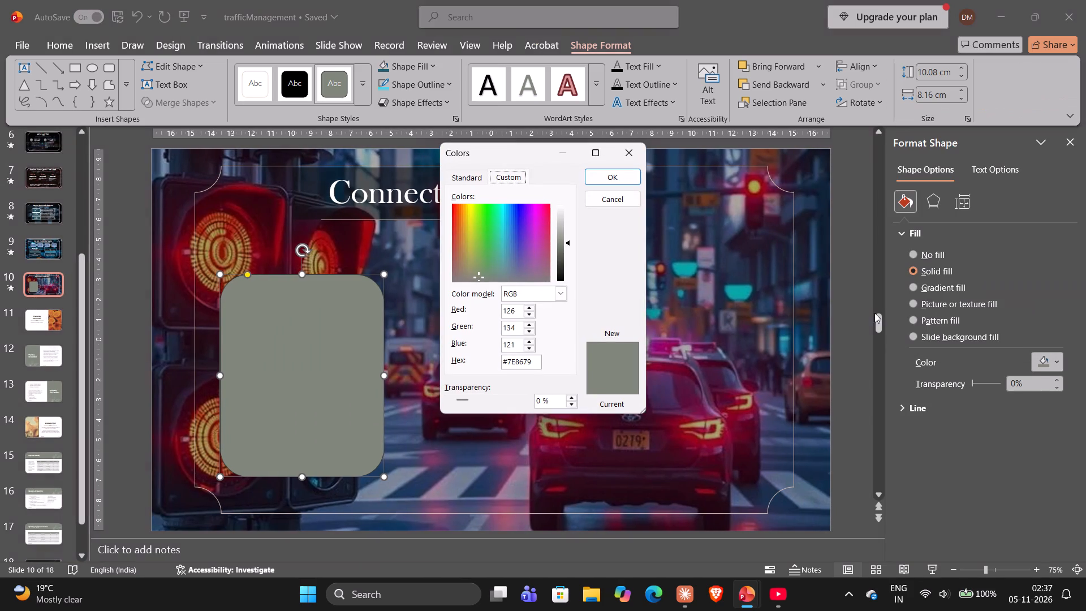
{"action": "left_click", "coordinate": [533, 356]}
{"action": "key", "text": "BackSpace"}
{"action": "key", "text": "BackSpace"}
{"action": "key", "text": "BackSpace"}
{"action": "key", "text": "BackSpace"}
{"action": "key", "text": "BackSpace"}
{"action": "key", "text": "BackSpace"}
{"action": "key", "text": "BackSpace"}
{"action": "key", "text": "BackSpace"}
{"action": "key", "text": "BackSpace"}
{"action": "key", "text": "BackSpace"}
{"action": "key", "text": "BackSpace"}
{"action": "key", "text": "BackSpace"}
{"action": "key", "text": "BackSpace"}
{"action": "key", "text": "BackSpace"}
{"action": "key", "text": "ctrl+v"}
{"action": "left_click", "coordinate": [608, 177]}
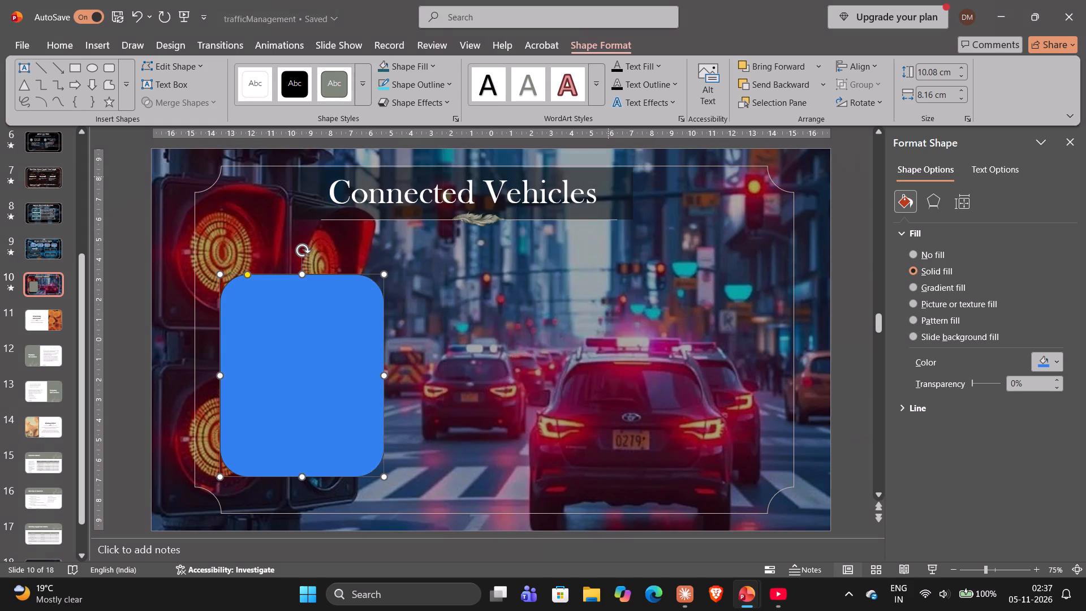
Set the blue rounded rectangle's fill transparency to 60%.
{"action": "triple_click", "coordinate": [1055, 375]}
{"action": "triple_click", "coordinate": [1055, 375]}
{"action": "left_click", "coordinate": [1055, 375]}
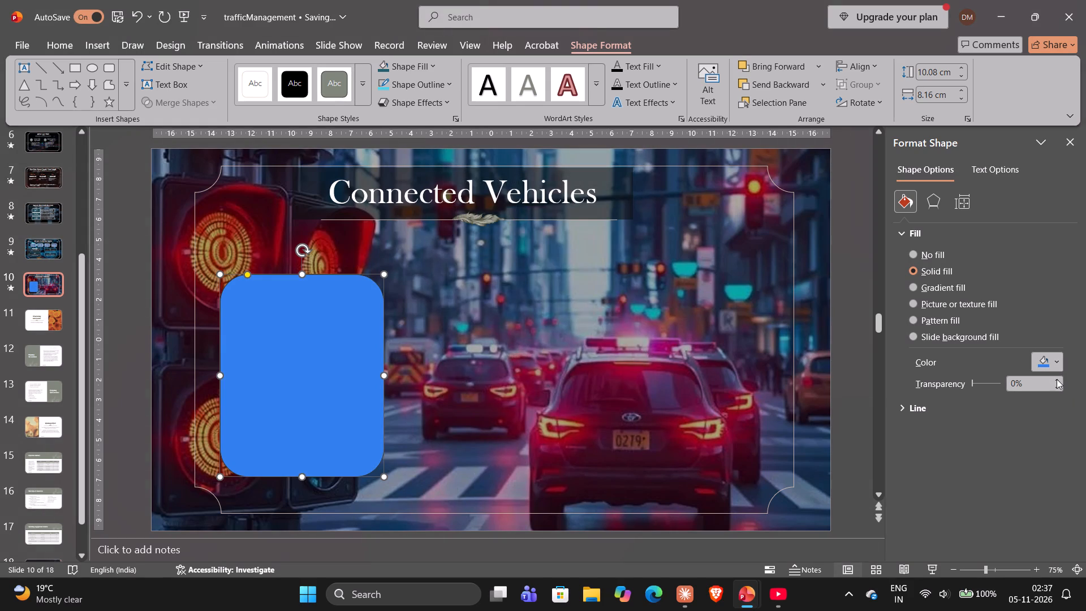
{"action": "triple_click", "coordinate": [1057, 379]}
{"action": "triple_click", "coordinate": [1057, 379]}
{"action": "triple_click", "coordinate": [1057, 379]}
{"action": "triple_click", "coordinate": [1057, 379]}
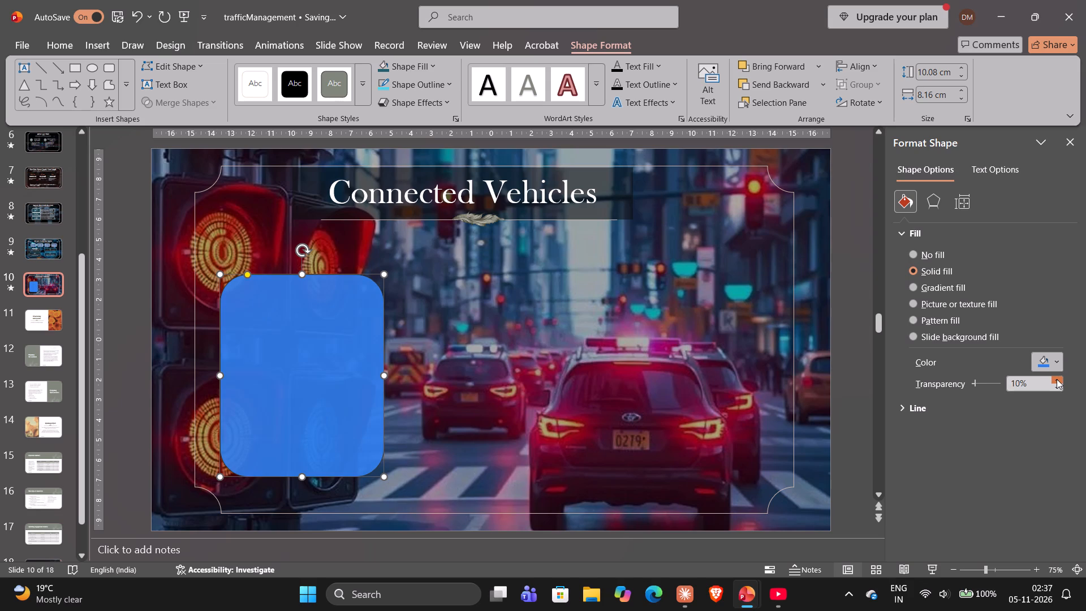
{"action": "triple_click", "coordinate": [1057, 379]}
{"action": "triple_click", "coordinate": [1057, 379]}
{"action": "triple_click", "coordinate": [1057, 379]}
{"action": "triple_click", "coordinate": [1057, 379]}
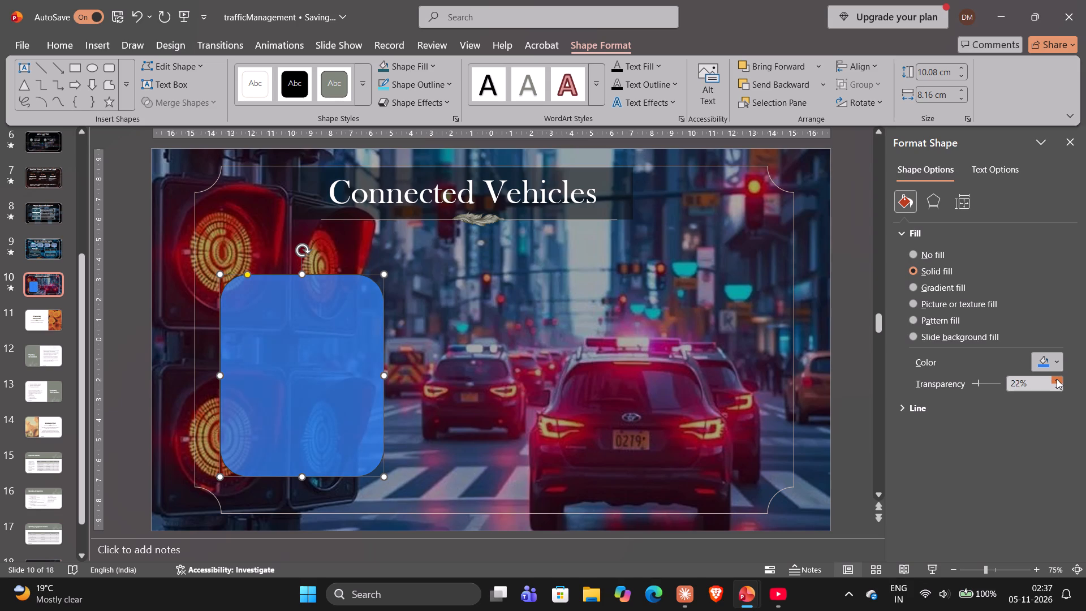
{"action": "triple_click", "coordinate": [1057, 379]}
{"action": "triple_click", "coordinate": [1057, 379]}
{"action": "triple_click", "coordinate": [1057, 379]}
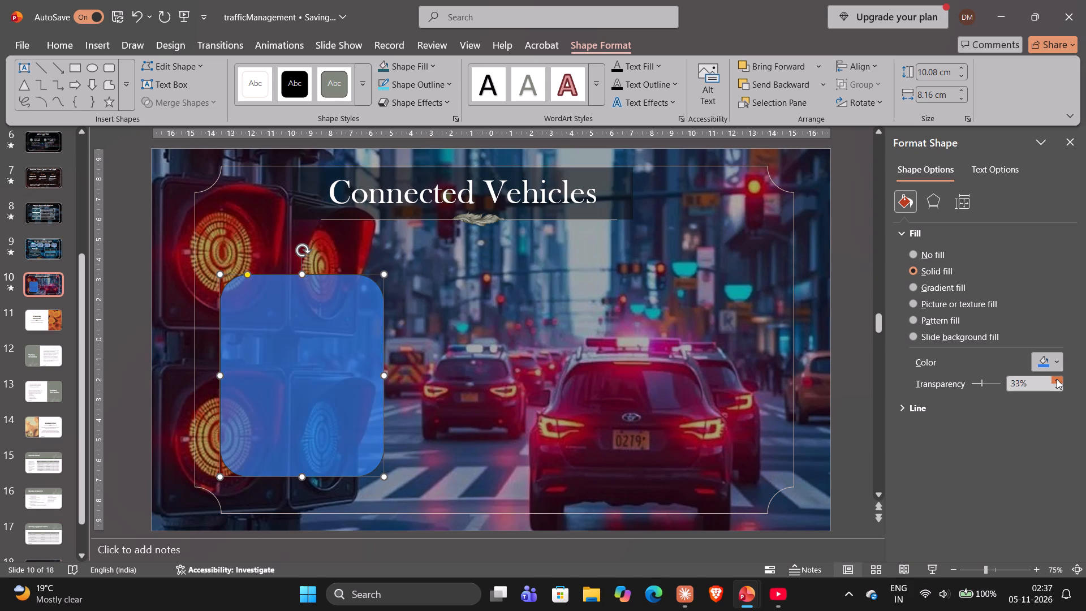
{"action": "triple_click", "coordinate": [1057, 379]}
{"action": "triple_click", "coordinate": [1057, 379]}
{"action": "triple_click", "coordinate": [1057, 379]}
{"action": "triple_click", "coordinate": [1057, 379]}
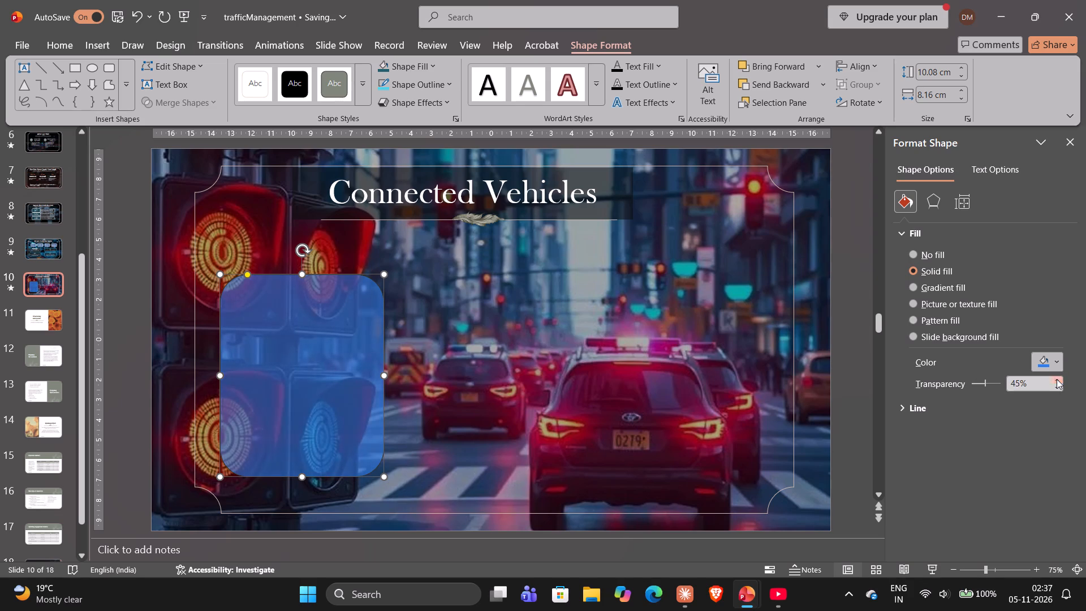
{"action": "triple_click", "coordinate": [1057, 379]}
{"action": "triple_click", "coordinate": [1057, 379]}
{"action": "triple_click", "coordinate": [1057, 379]}
{"action": "triple_click", "coordinate": [1057, 379]}
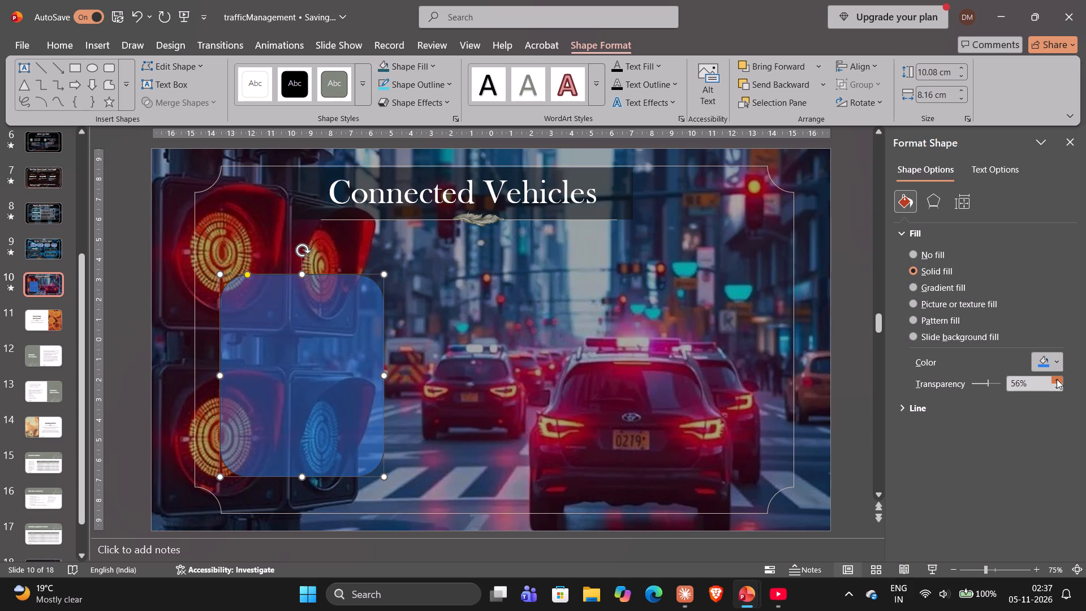
{"action": "left_click", "coordinate": [1057, 379]}
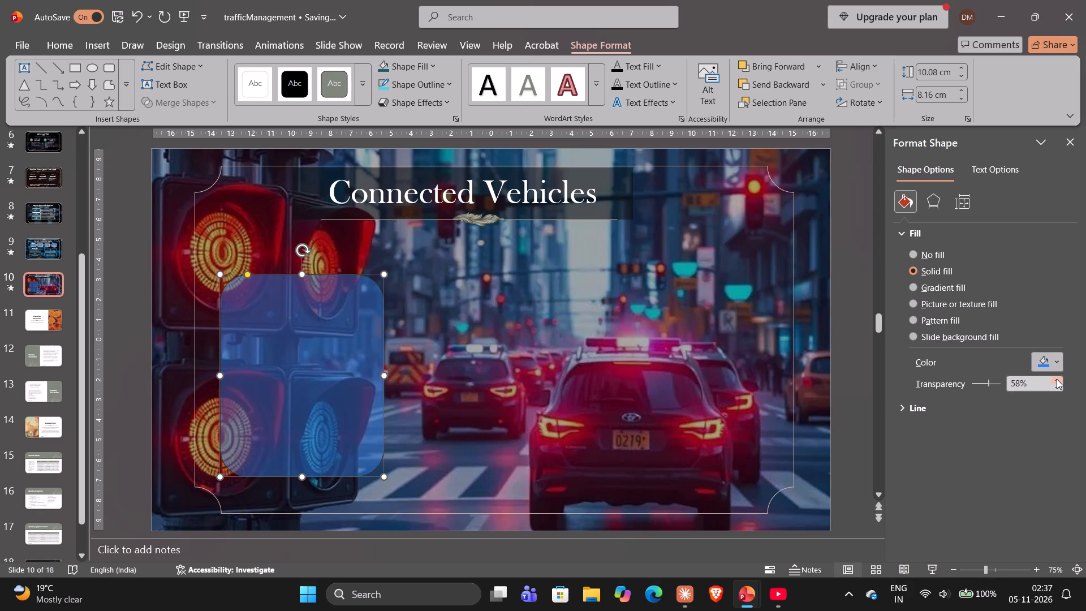
{"action": "double_click", "coordinate": [1057, 379]}
Enter the text V2V inside the blue rounded rectangle on slide 10.
{"action": "left_click", "coordinate": [317, 343]}
{"action": "left_click", "coordinate": [325, 312]}
{"action": "double_click", "coordinate": [238, 295]}
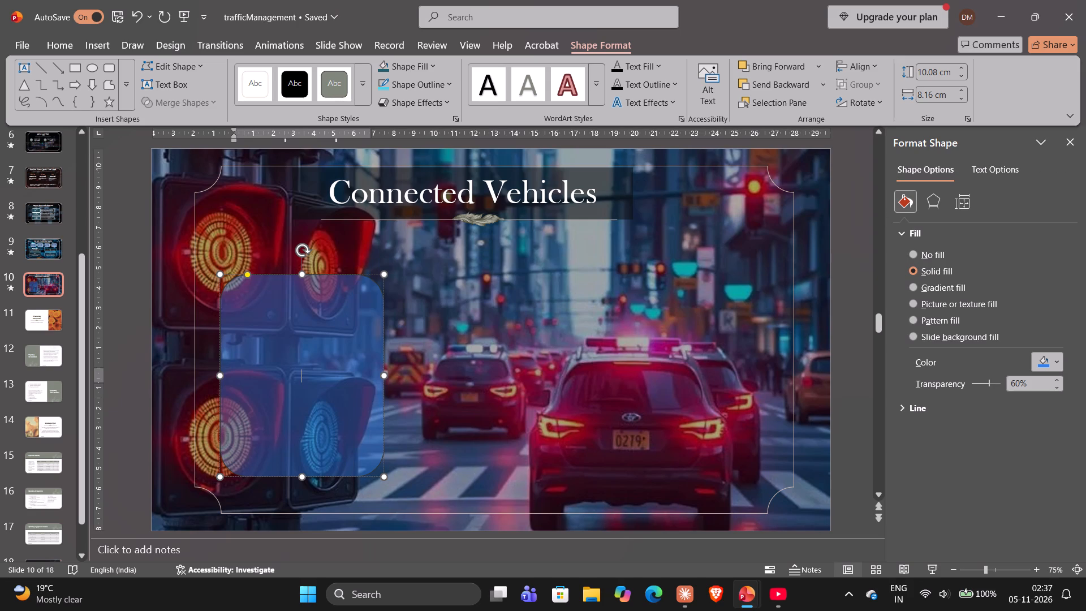
{"action": "key", "text": "shift+v"}
{"action": "key", "text": "2"}
{"action": "key", "text": "shift+v"}
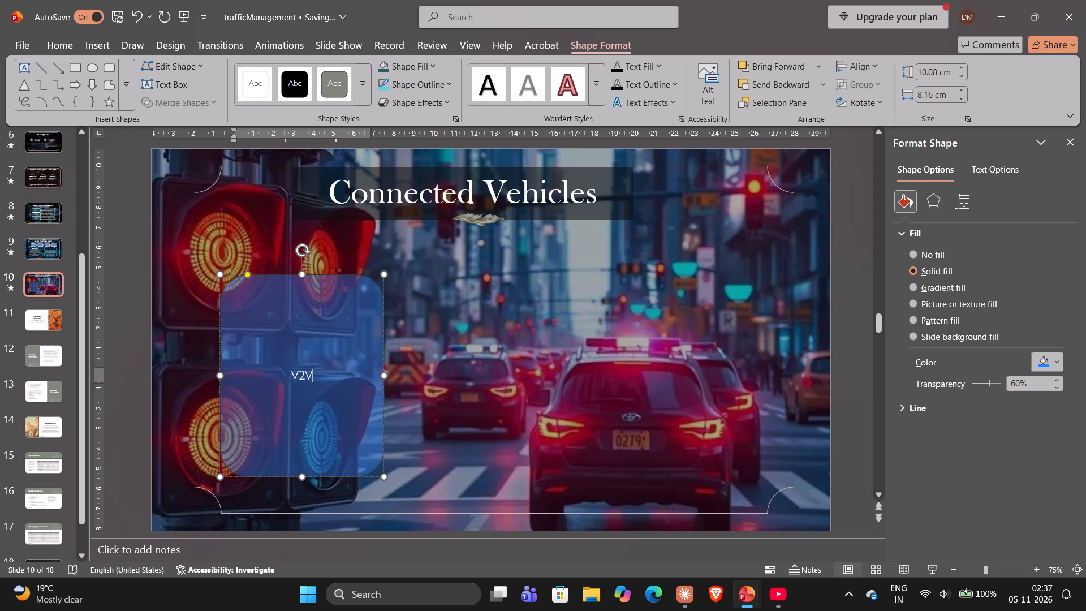
Set the V2V text in the blue card to 40 pt bold.
{"action": "key", "text": "shift+Left"}
{"action": "key", "text": "shift+Left"}
{"action": "key", "text": "shift+Left"}
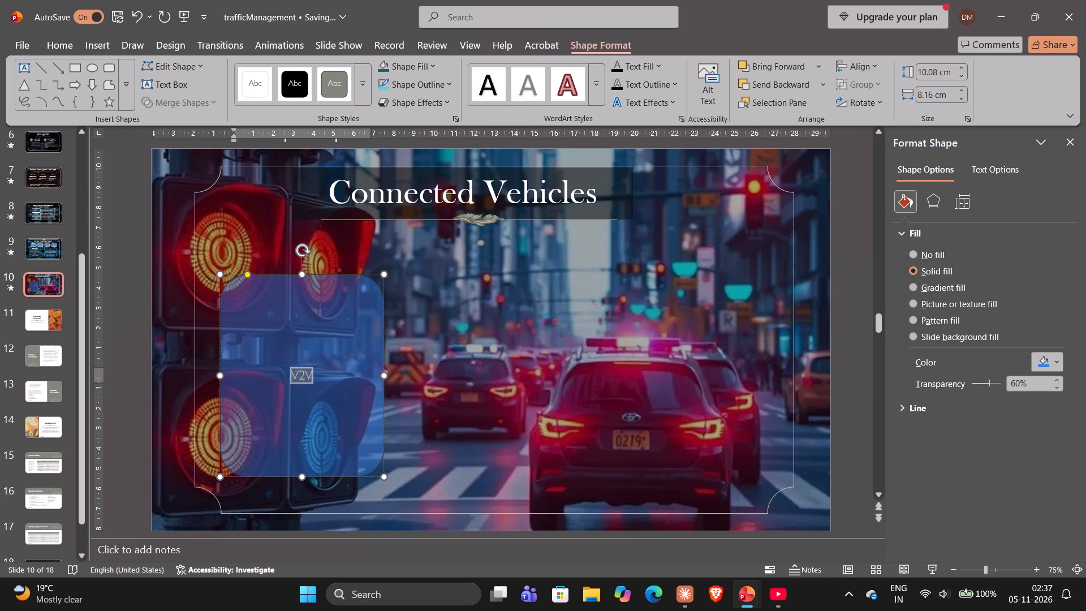
{"action": "left_click", "coordinate": [76, 45]}
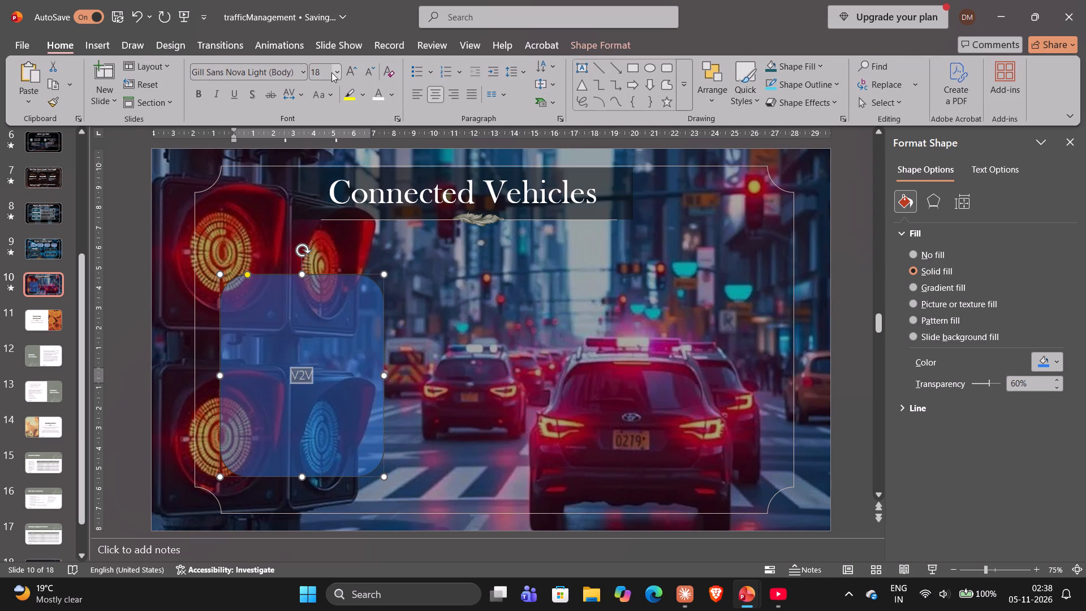
{"action": "left_click", "coordinate": [337, 73]}
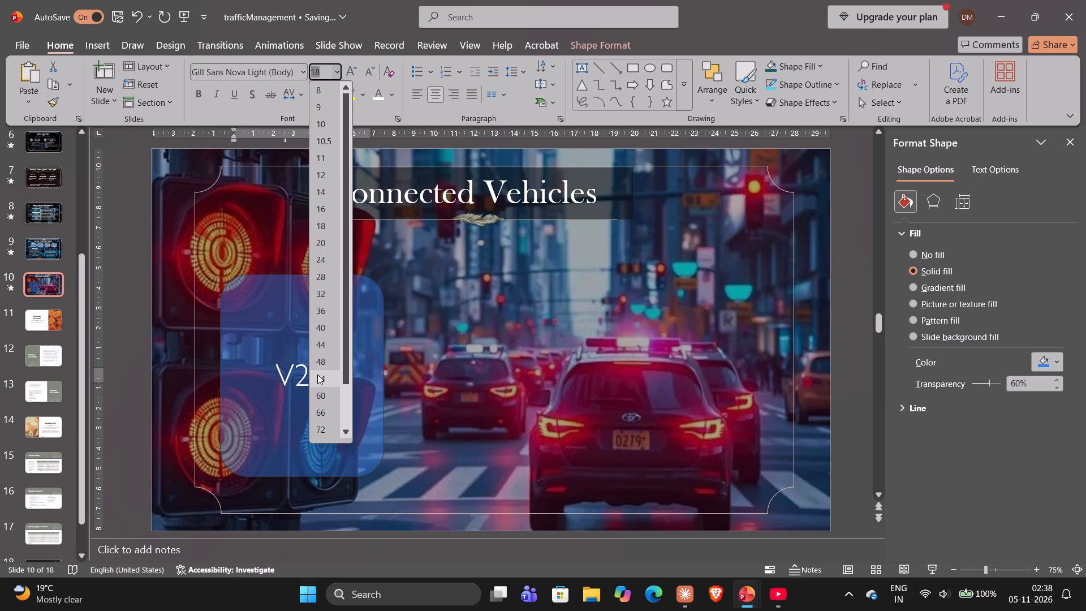
{"action": "left_click", "coordinate": [323, 333]}
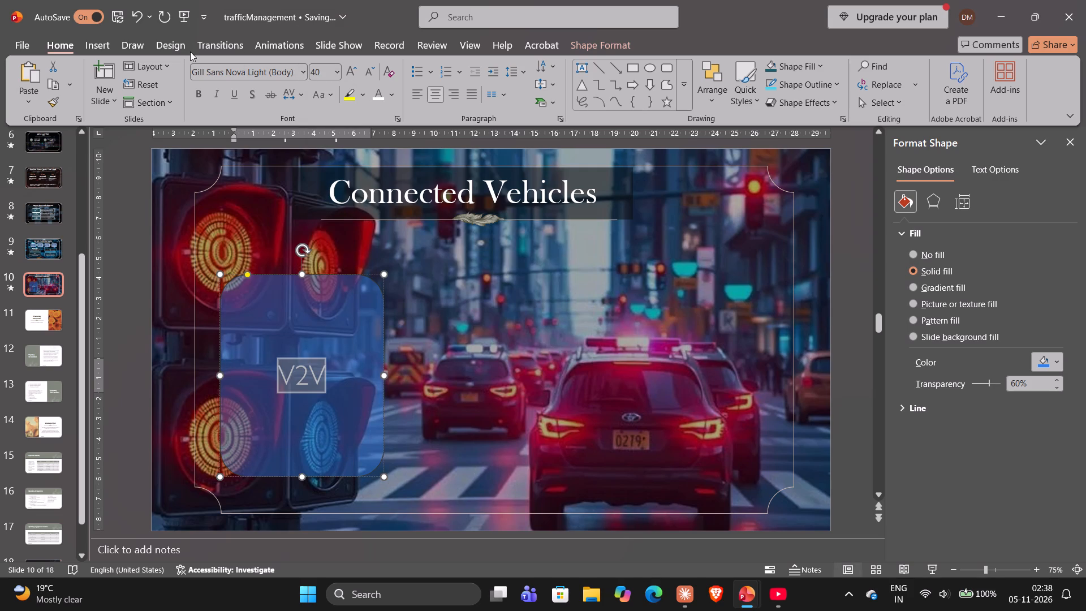
{"action": "left_click", "coordinate": [303, 76]}
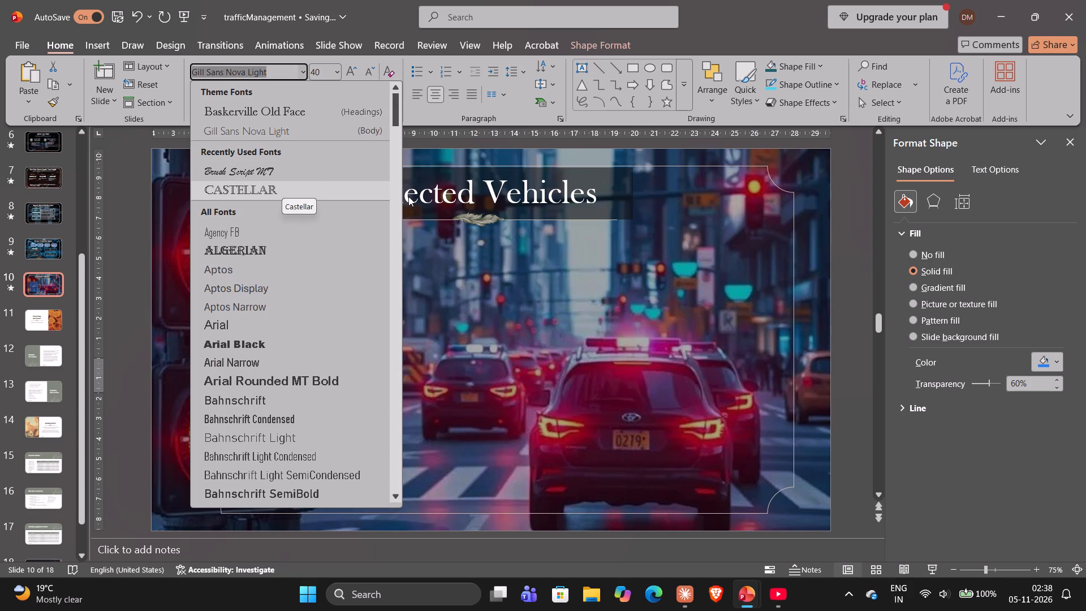
{"action": "left_click", "coordinate": [307, 69]}
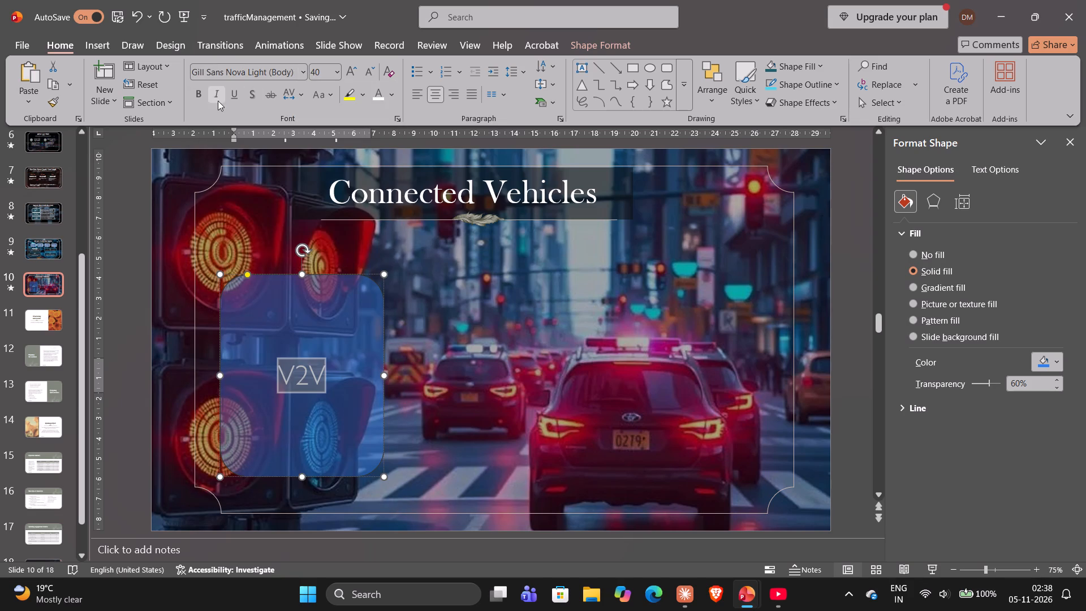
{"action": "left_click", "coordinate": [205, 97]}
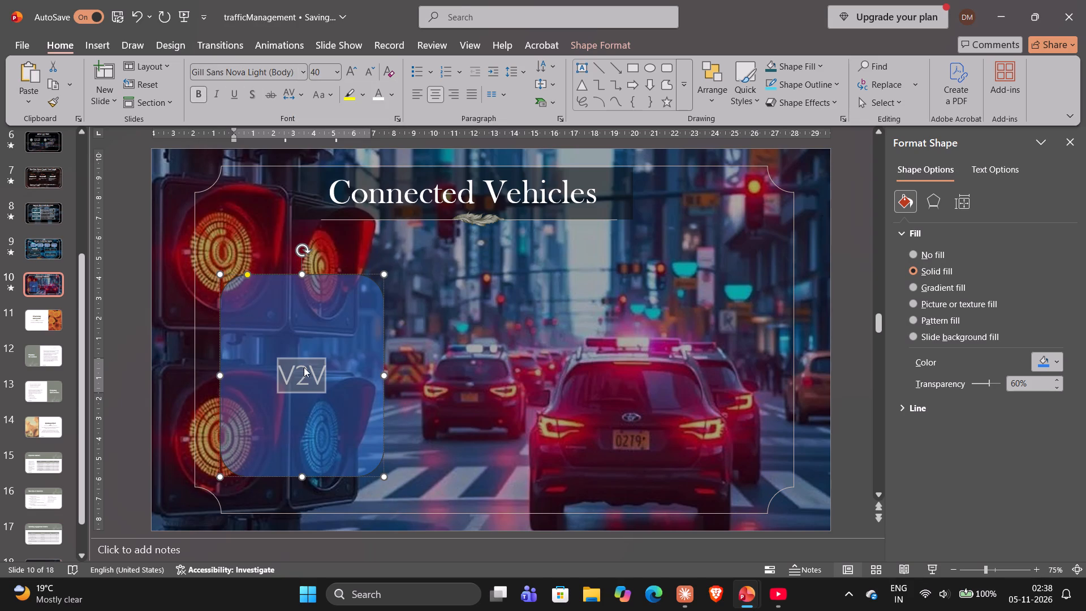
Change the V2V heading's font to Aptos Display and left-align it within the card.
{"action": "right_click", "coordinate": [304, 367]}
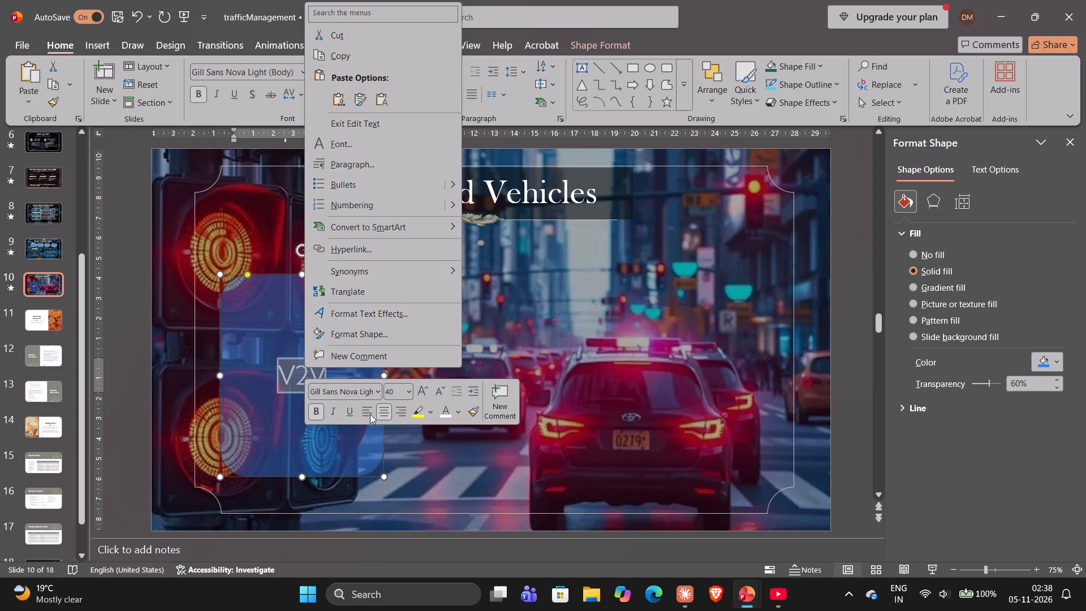
{"action": "left_click", "coordinate": [379, 398]}
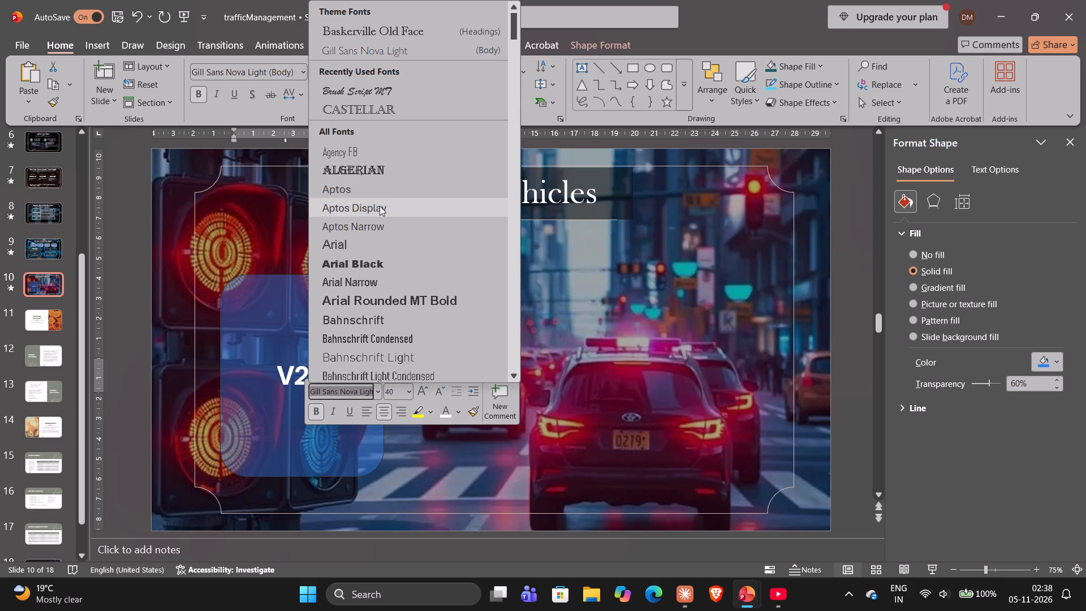
{"action": "left_click", "coordinate": [380, 206]}
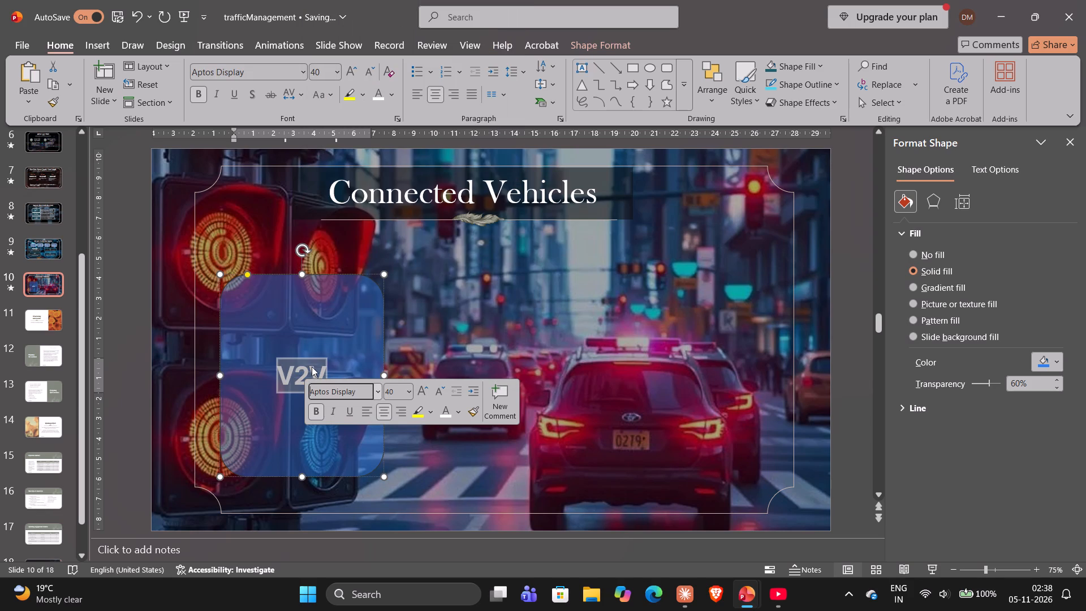
{"action": "left_click", "coordinate": [368, 410]}
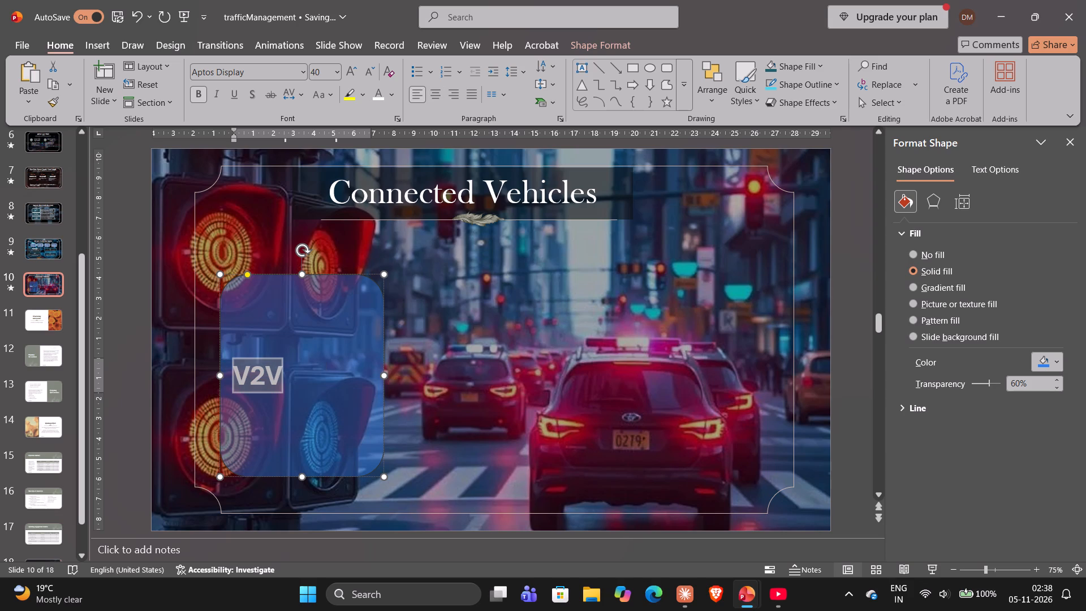
Add four blank lines below the V2V heading inside the blue card.
{"action": "left_click", "coordinate": [318, 376]}
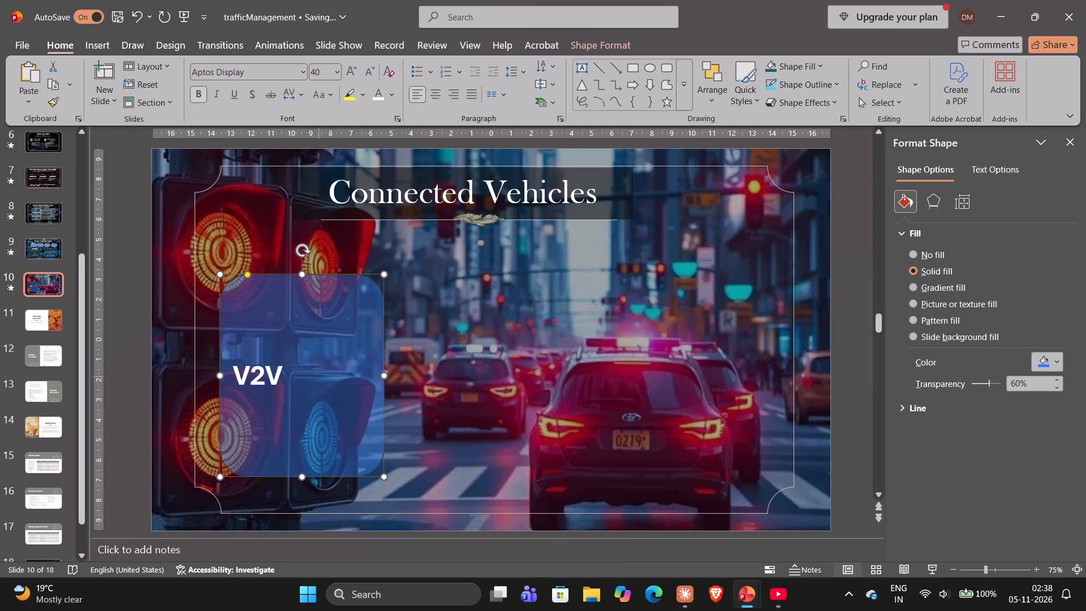
{"action": "left_click", "coordinate": [294, 375]}
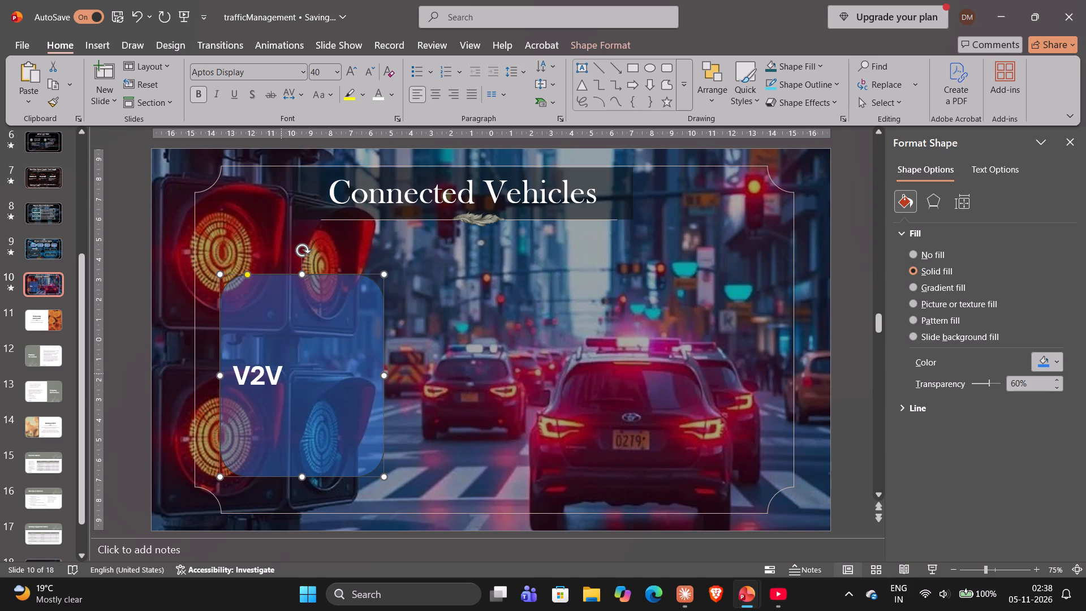
{"action": "left_click", "coordinate": [281, 373]}
{"action": "key", "text": "Return"}
{"action": "key", "text": "Return"}
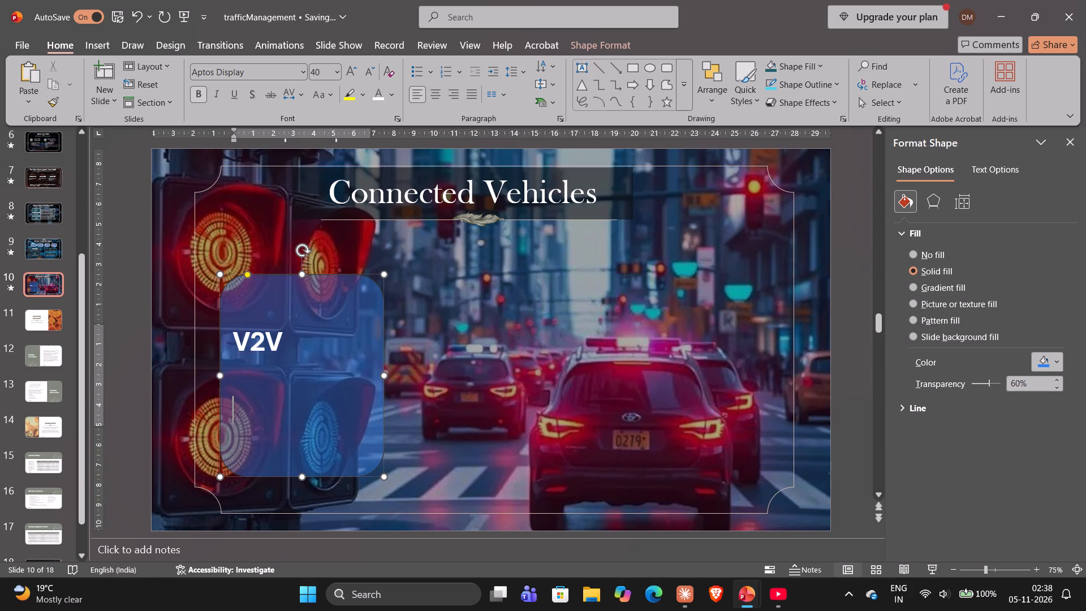
{"action": "key", "text": "Return"}
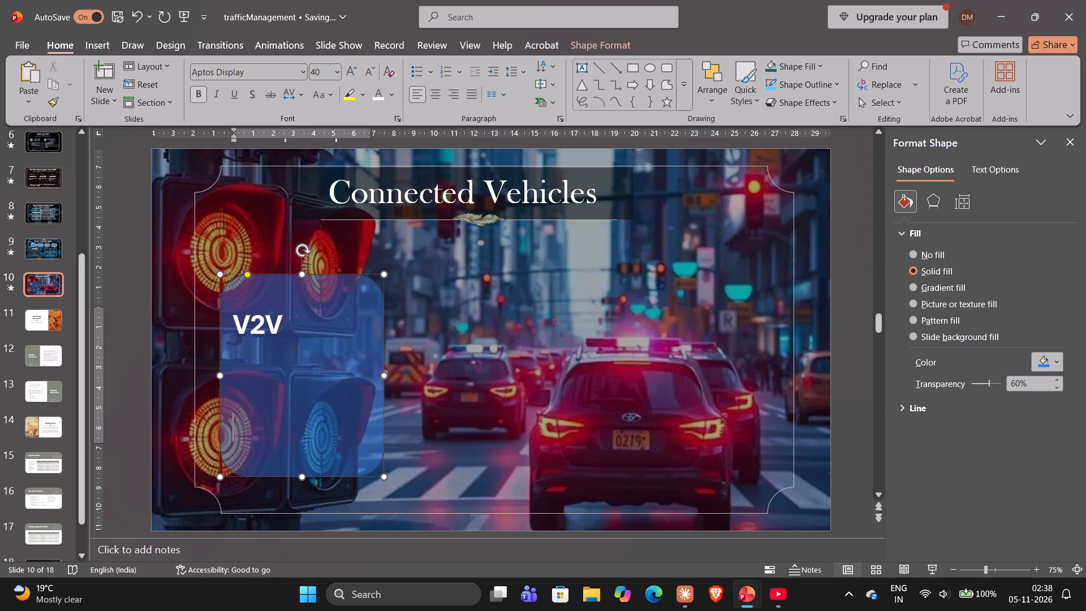
{"action": "key", "text": "Return"}
{"action": "key", "text": "Up"}
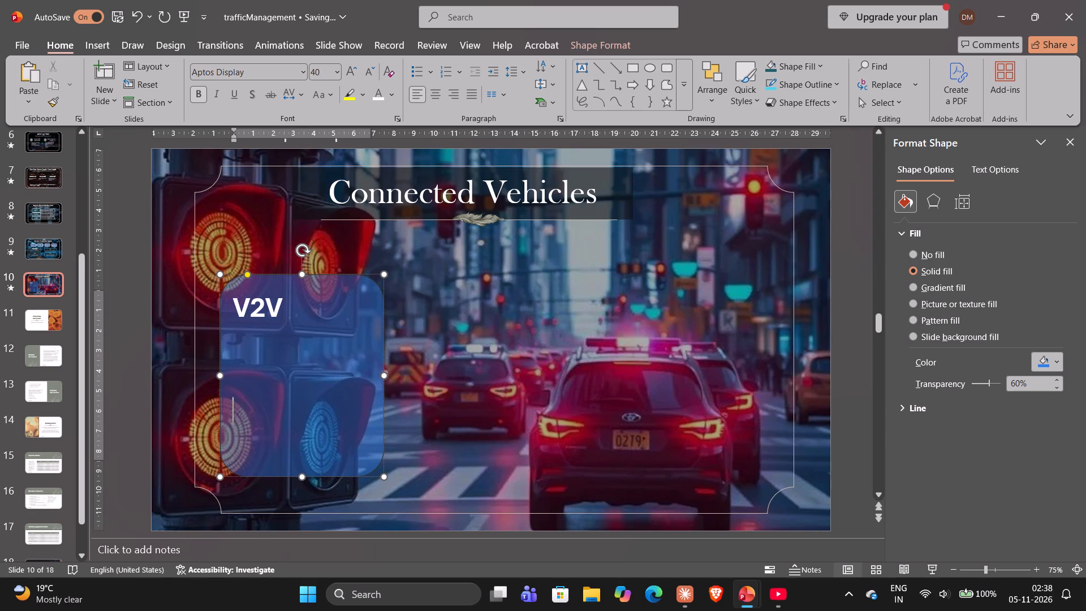
{"action": "key", "text": "Up"}
{"action": "key", "text": "Up"}
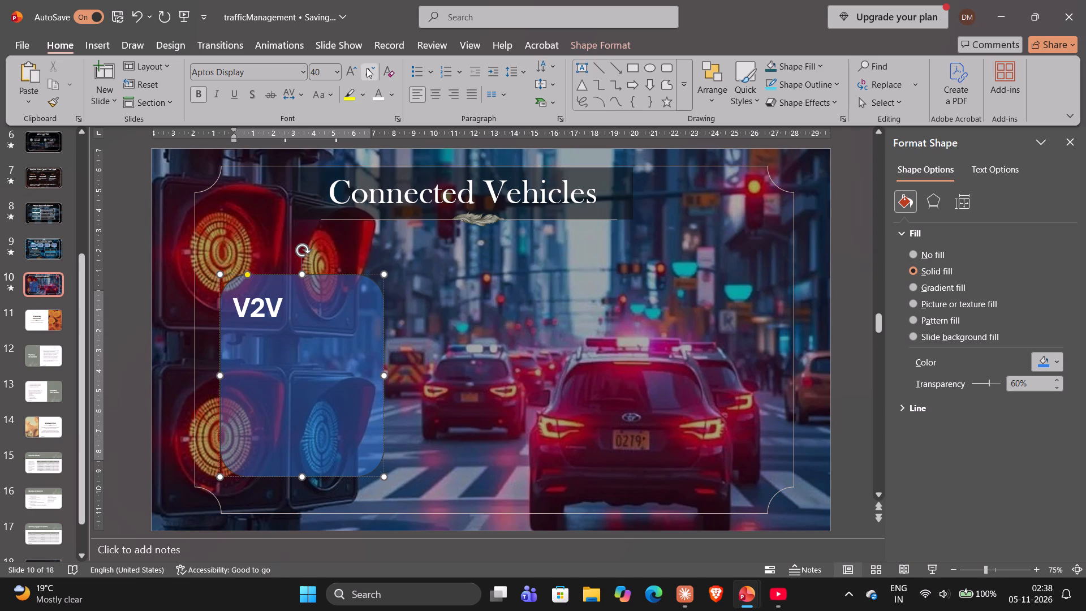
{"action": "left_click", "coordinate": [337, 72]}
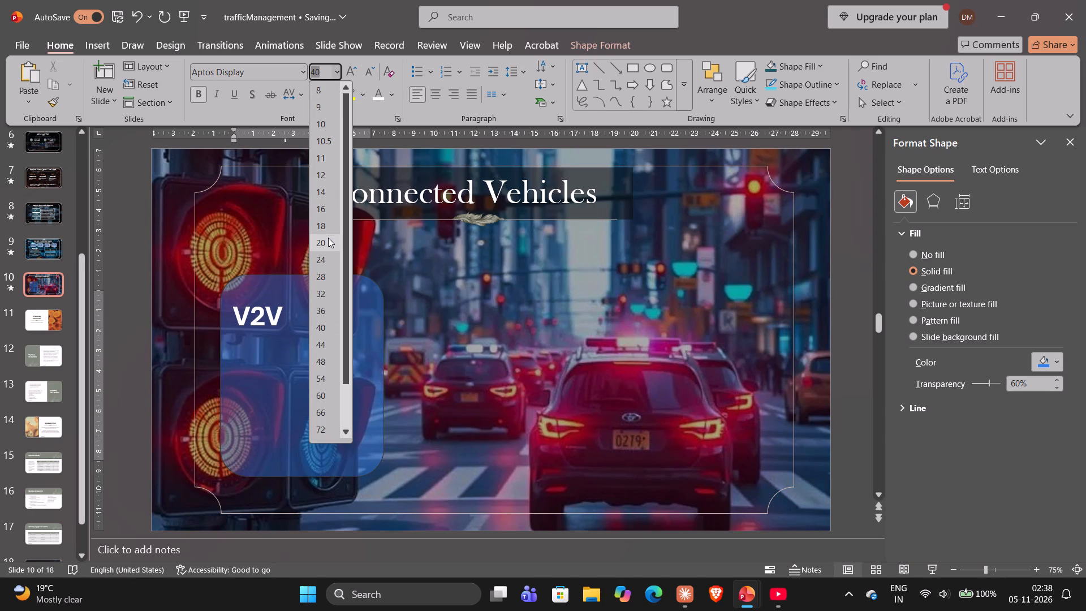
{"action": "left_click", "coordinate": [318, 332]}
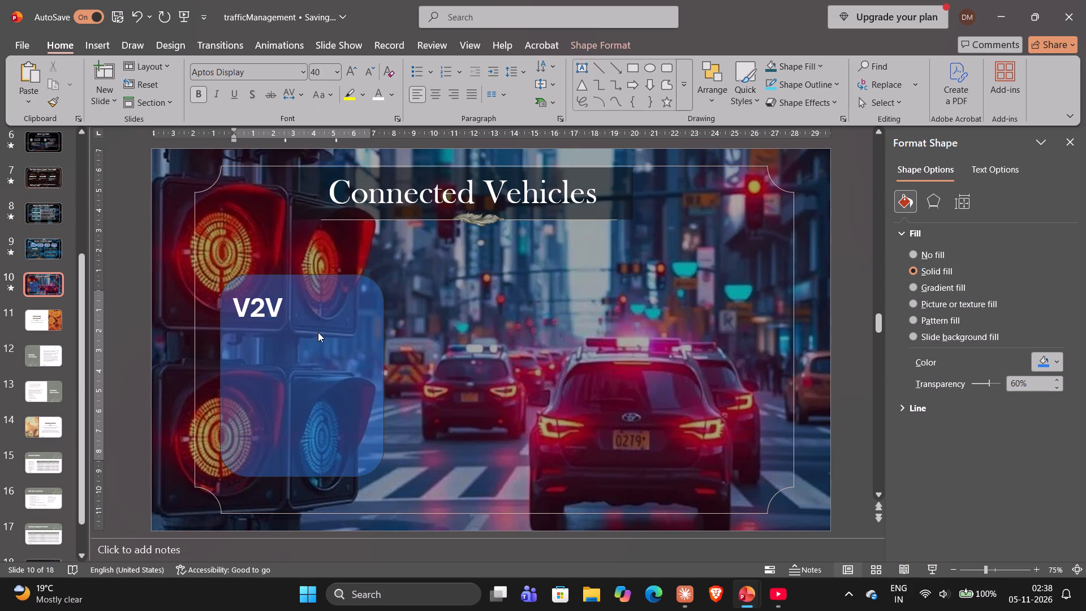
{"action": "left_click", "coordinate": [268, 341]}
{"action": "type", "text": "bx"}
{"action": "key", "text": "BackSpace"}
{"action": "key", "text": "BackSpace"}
Copy the Vehicle to Vehicle description from slide 9 of the smart-city-traffic-management deck and return to the trafficManagement deck.
{"action": "key", "text": "alt+Tab"}
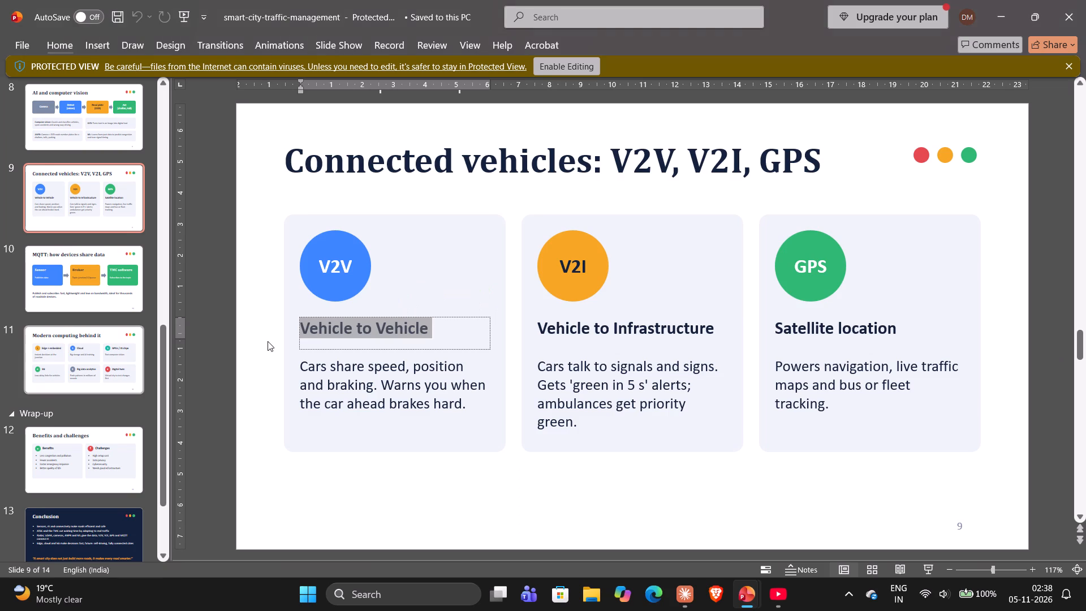
{"action": "left_click_drag", "start_coordinate": [300, 366], "coordinate": [410, 398]}
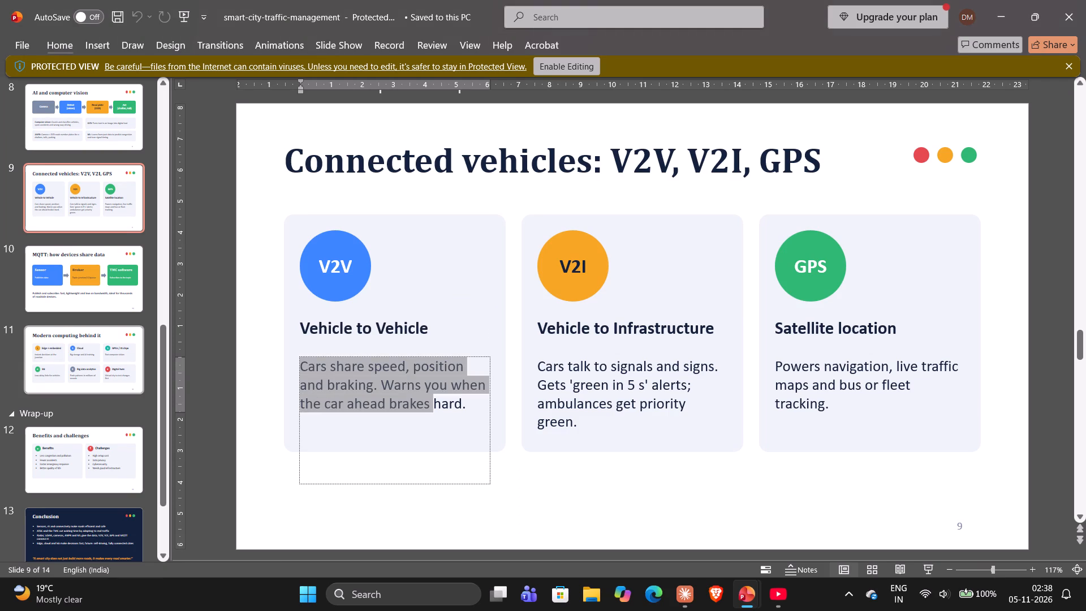
{"action": "left_click_drag", "start_coordinate": [410, 398], "coordinate": [452, 408]}
{"action": "key", "text": "ctrl+c"}
{"action": "key", "text": "alt+Tab"}
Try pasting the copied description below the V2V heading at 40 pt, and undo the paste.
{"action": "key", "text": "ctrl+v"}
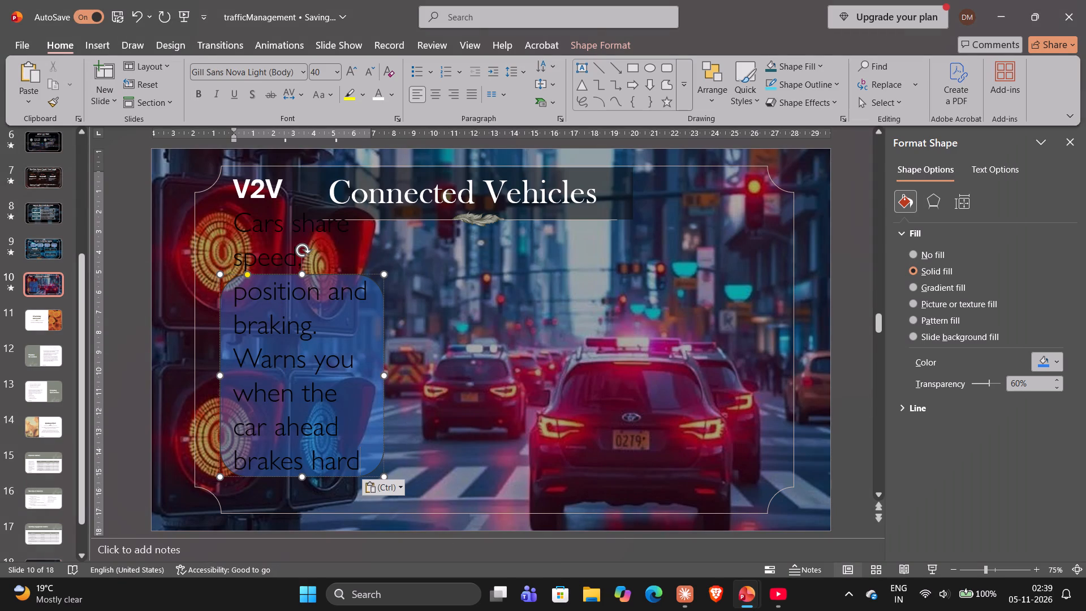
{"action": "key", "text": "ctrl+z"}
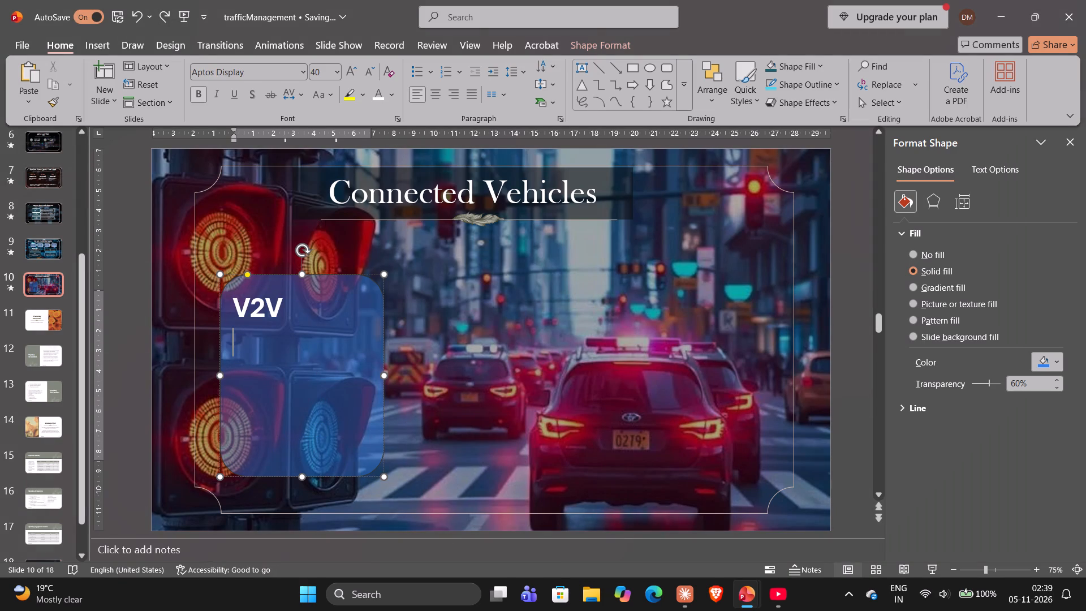
Set a blank line two lines below the V2V heading to non-bold 20 pt and paste the copied Vehicle to Vehicle description there.
{"action": "left_click", "coordinate": [139, 328]}
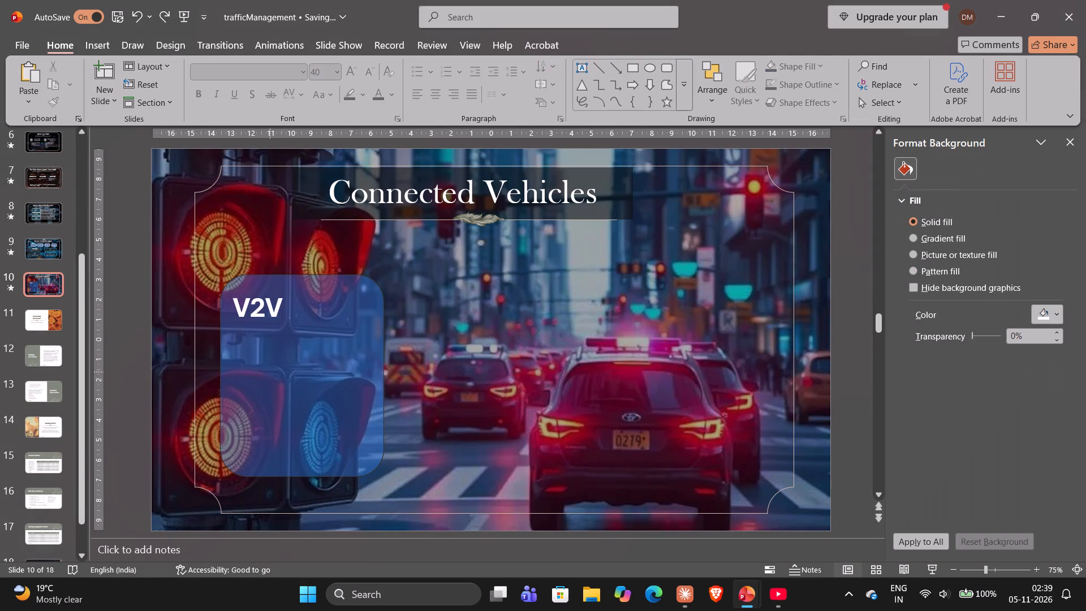
{"action": "left_click", "coordinate": [270, 372]}
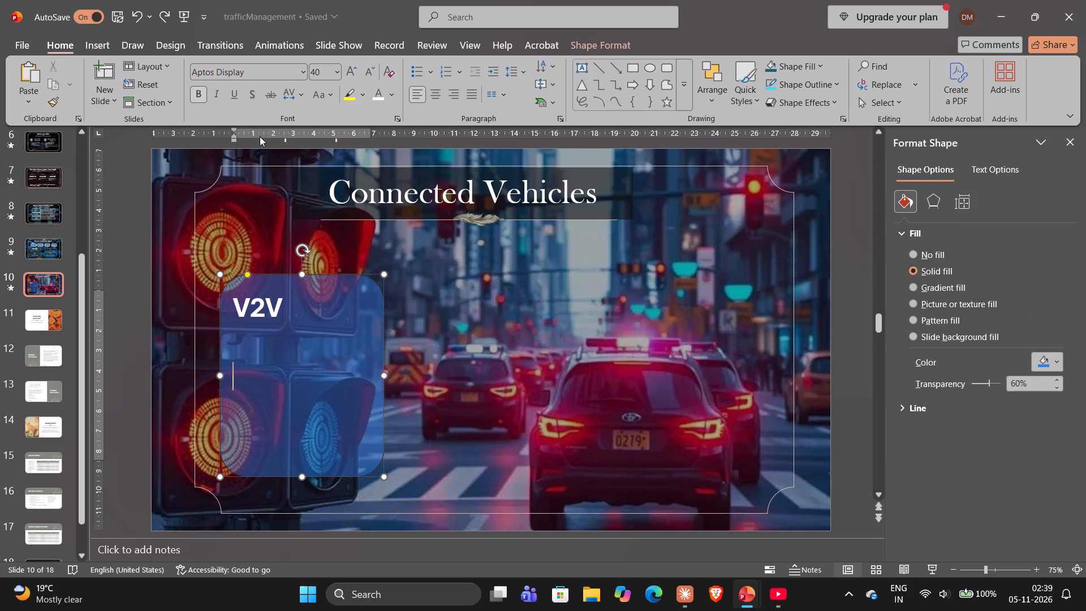
{"action": "left_click", "coordinate": [197, 96]}
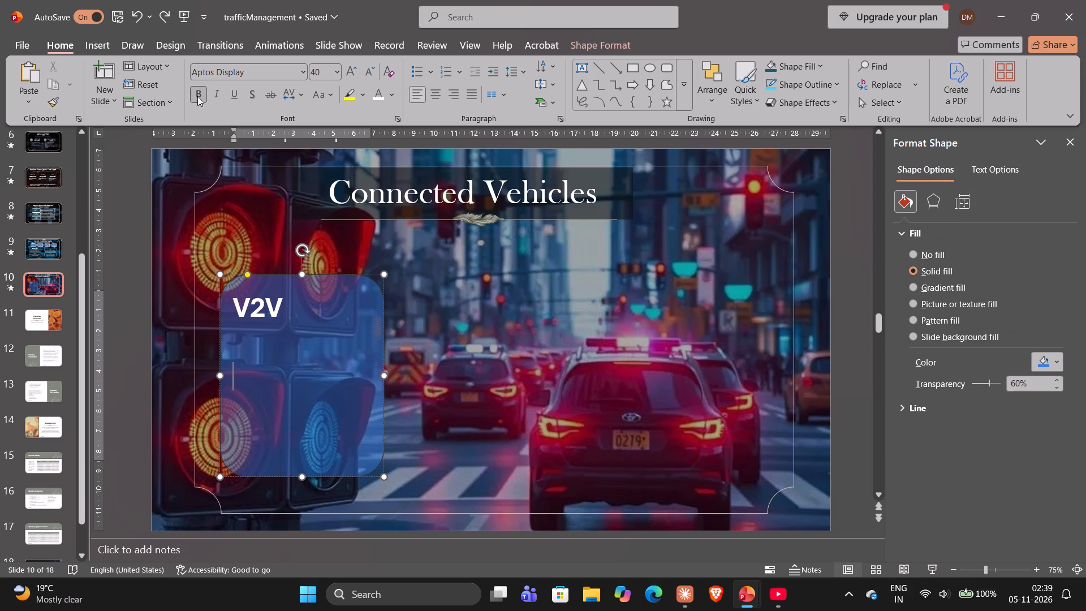
{"action": "left_click", "coordinate": [339, 76]}
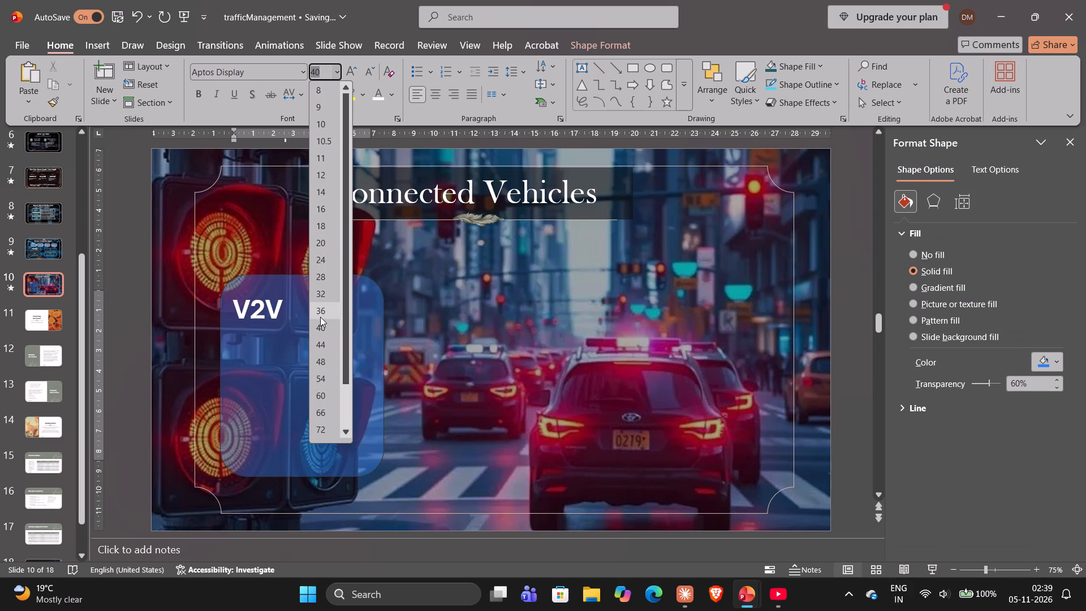
{"action": "left_click", "coordinate": [324, 247]}
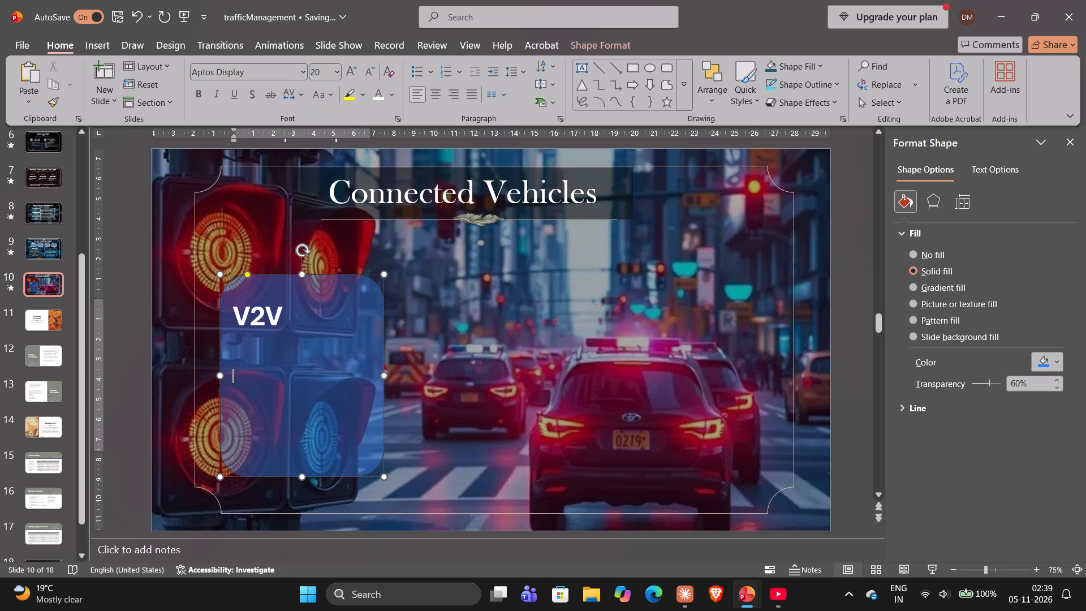
{"action": "key", "text": "ctrl+v"}
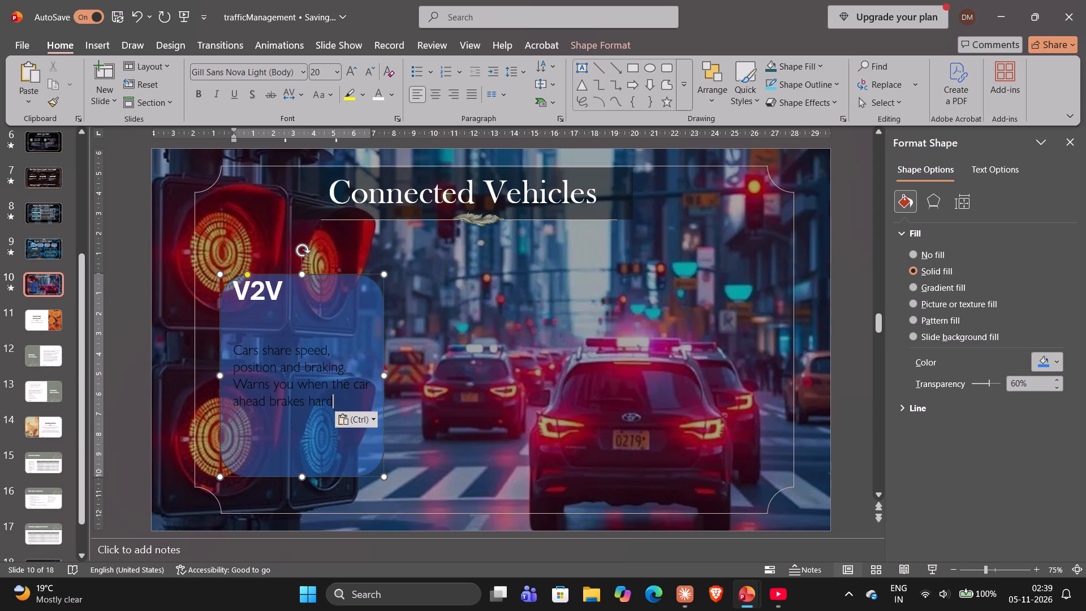
Make the V2V card's description white, try Baskerville Old Face on it, and settle on Gill Sans Nova Light.
{"action": "left_click_drag", "start_coordinate": [235, 351], "coordinate": [347, 406]}
{"action": "left_click", "coordinate": [481, 377]}
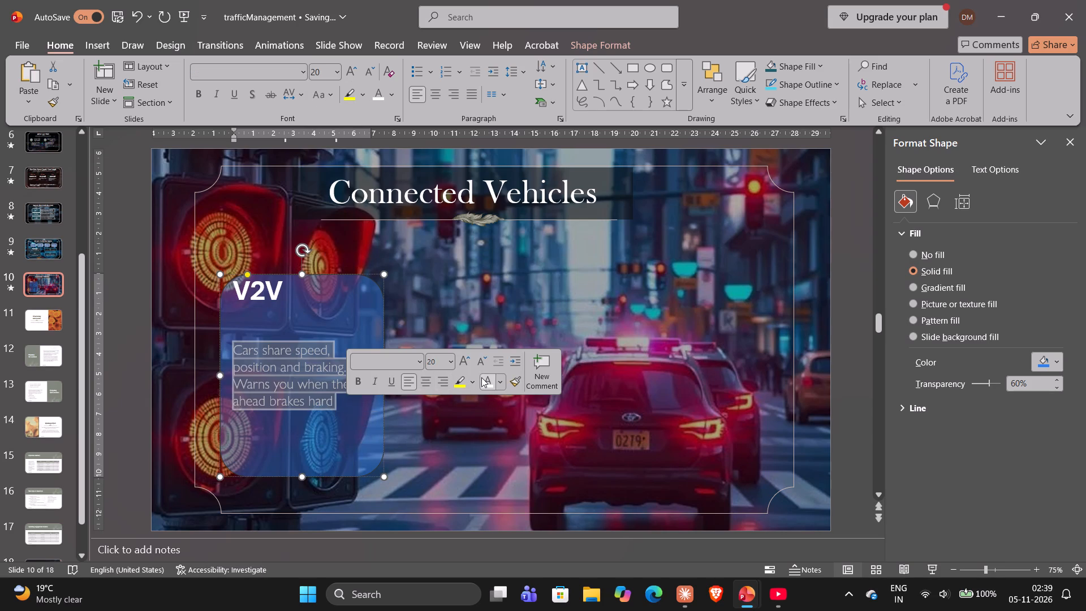
{"action": "left_click", "coordinate": [417, 362]}
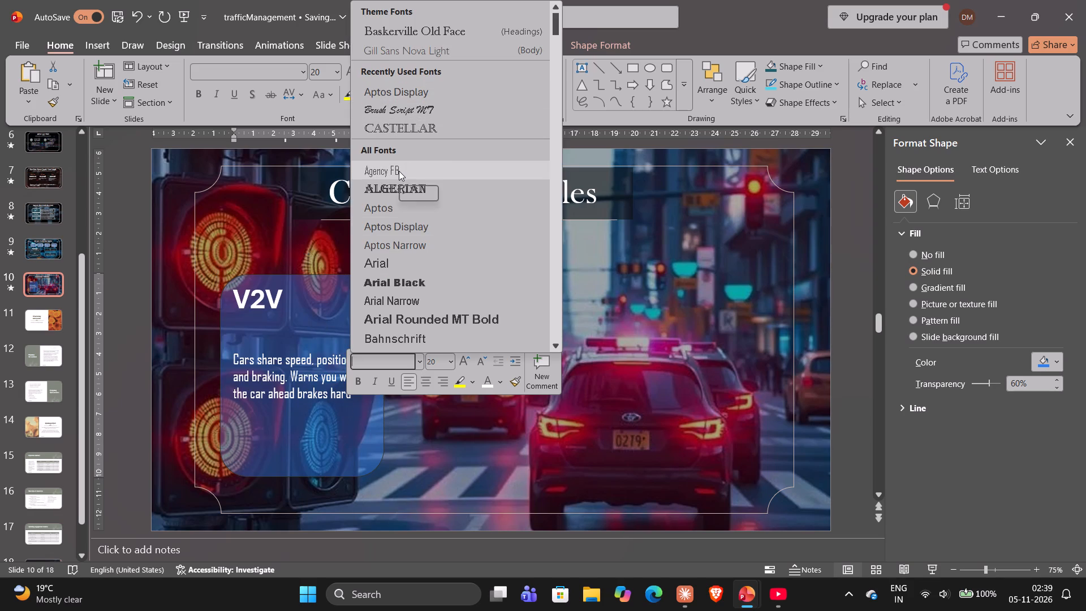
{"action": "left_click", "coordinate": [411, 32]}
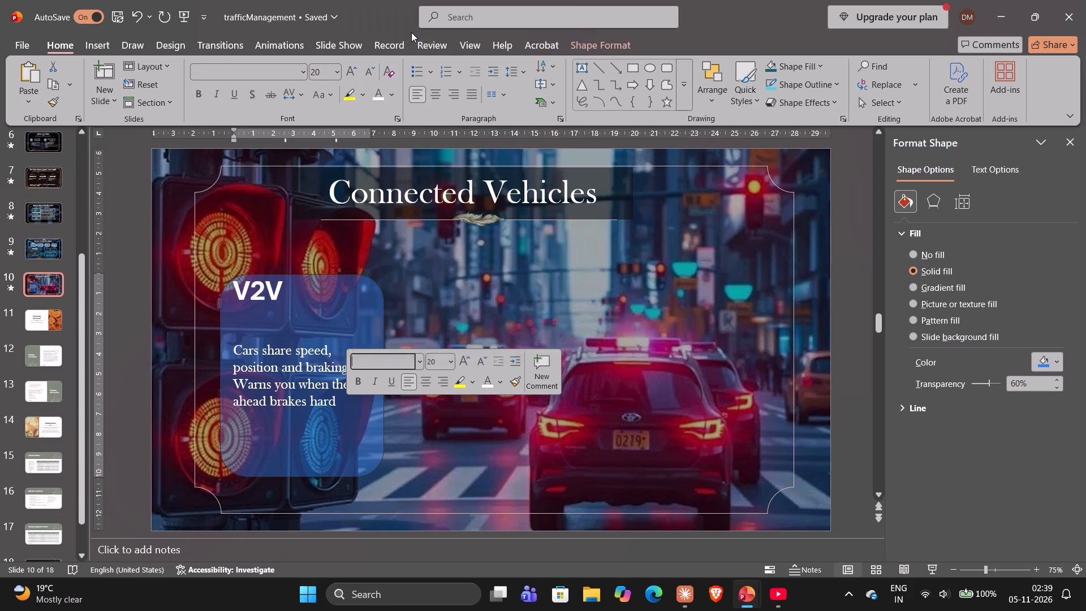
{"action": "right_click", "coordinate": [327, 373]}
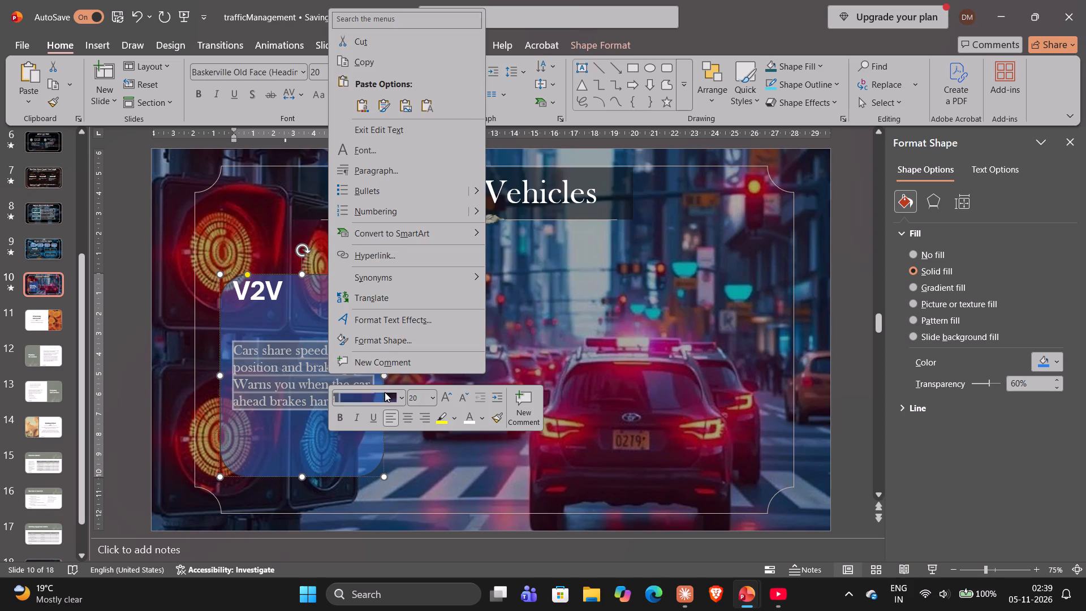
{"action": "left_click", "coordinate": [398, 397]}
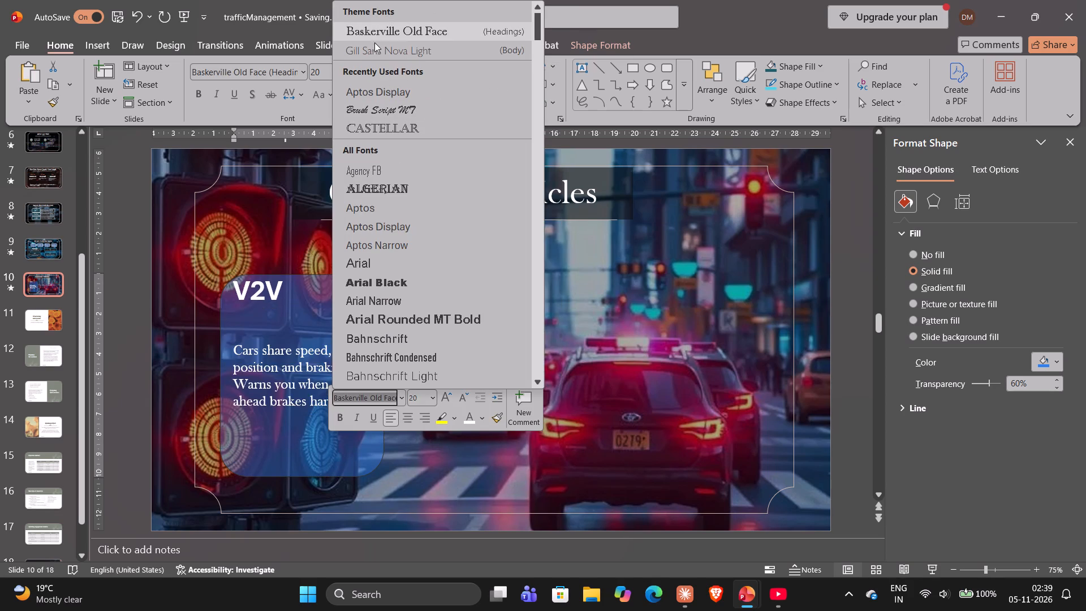
{"action": "left_click", "coordinate": [376, 47]}
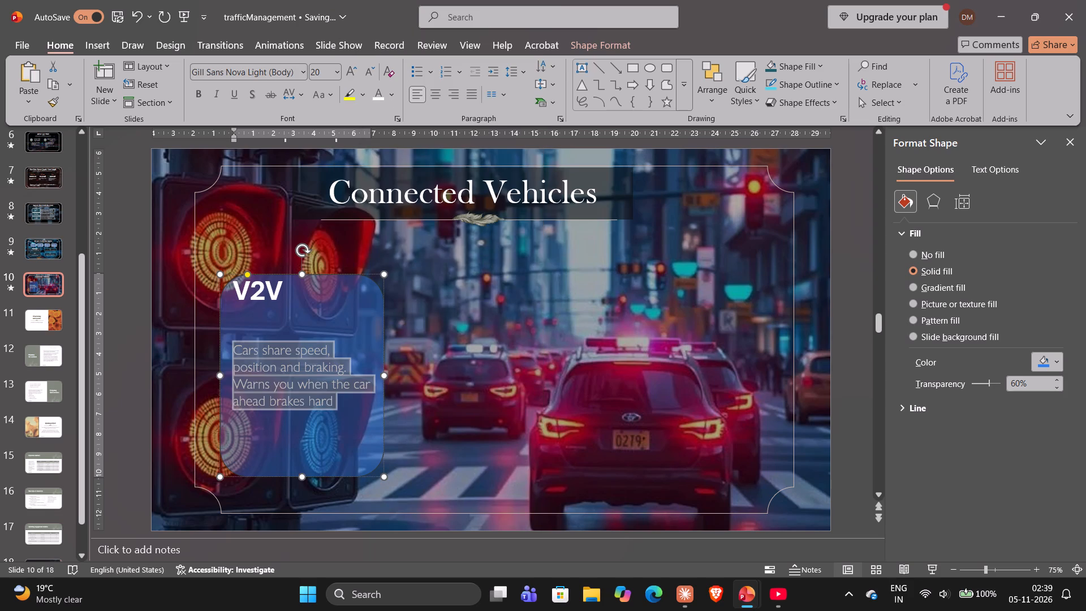
Delete two blank lines below the description in the V2V card.
{"action": "left_click", "coordinate": [317, 315]}
{"action": "key", "text": "Down"}
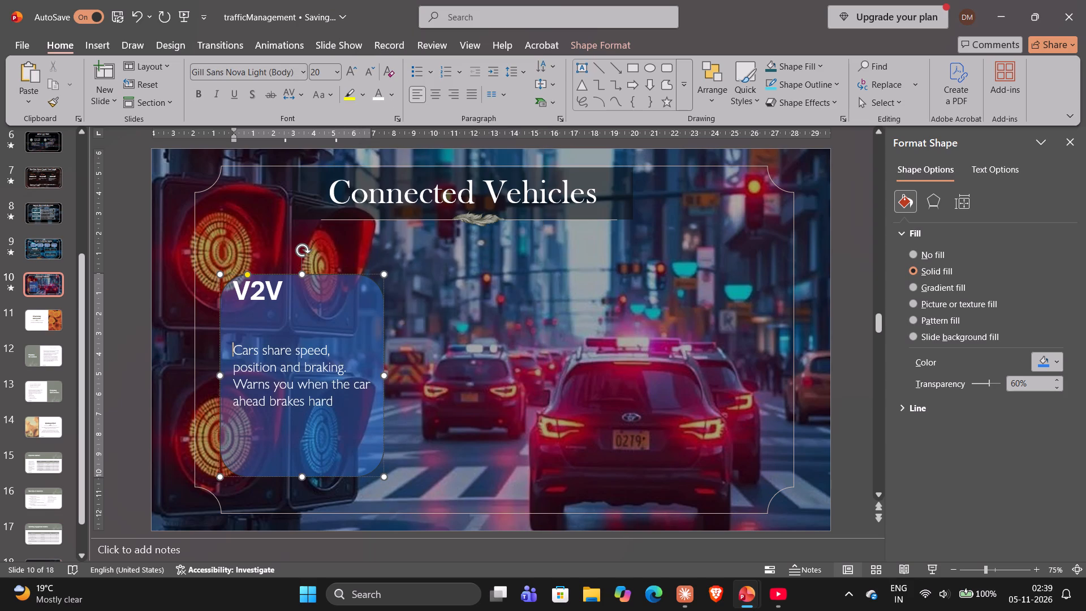
{"action": "key", "text": "Down"}
{"action": "key", "text": "Down"}
{"action": "key", "text": "Down"}
{"action": "key", "text": "Down"}
{"action": "key", "text": "Down"}
{"action": "key", "text": "Down"}
{"action": "key", "text": "BackSpace"}
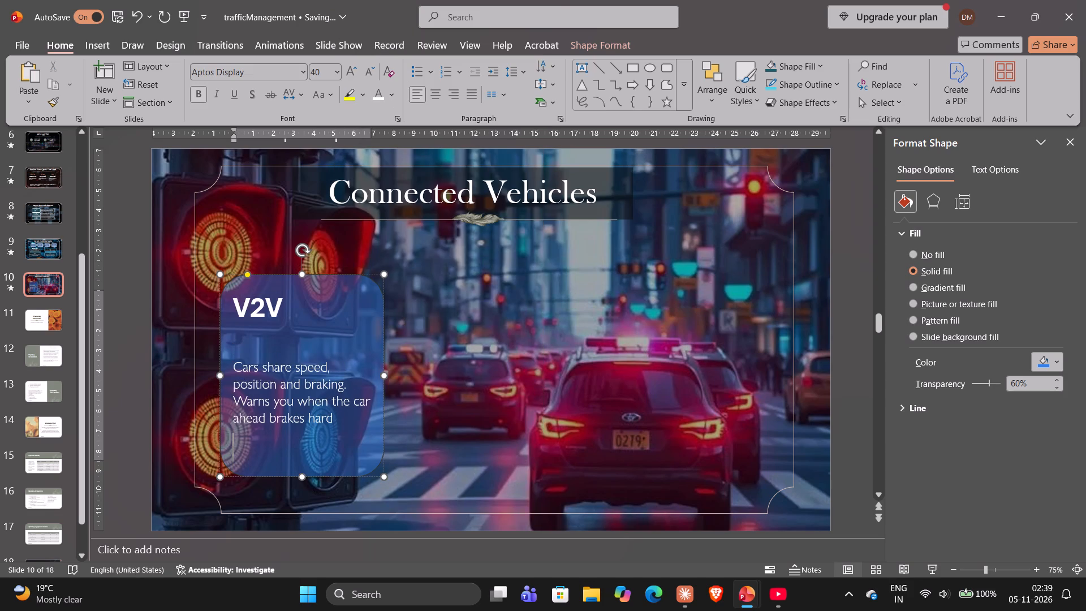
{"action": "key", "text": "BackSpace"}
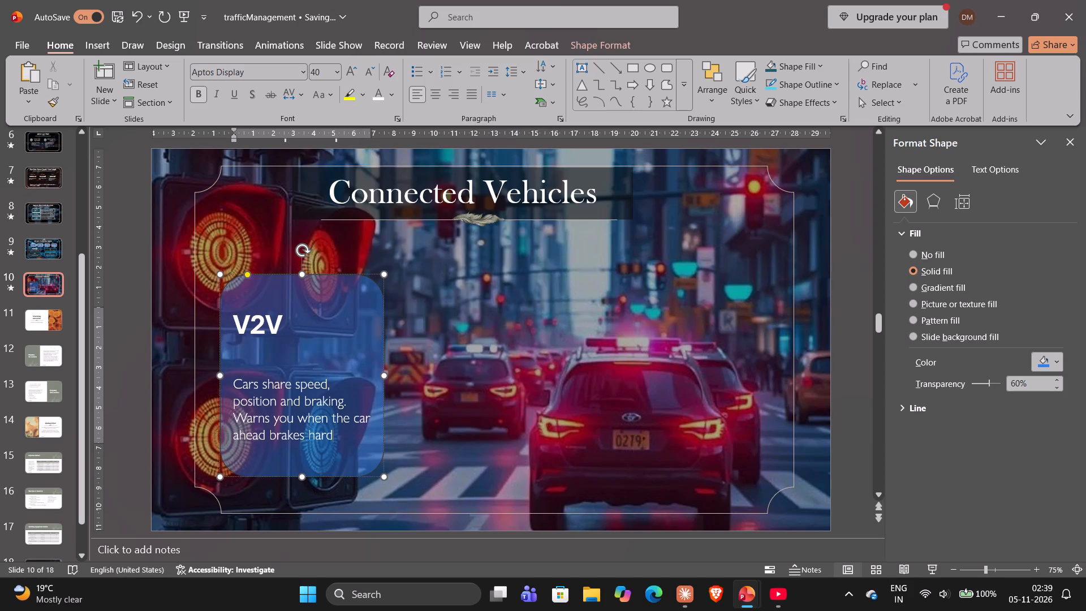
Add the bold subheading "Vehicle to Vehicle" in 20 pt Baskerville Old Face on the blank line between the V2V heading and the description.
{"action": "key", "text": "Up"}
{"action": "key", "text": "Up"}
{"action": "key", "text": "Up"}
{"action": "key", "text": "Up"}
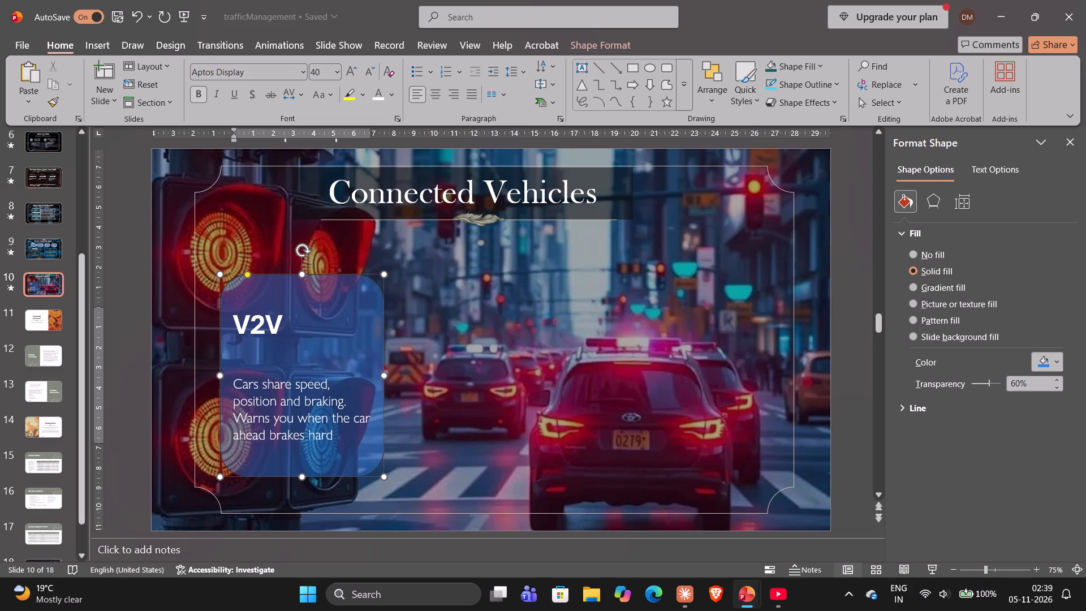
{"action": "left_click", "coordinate": [201, 101]}
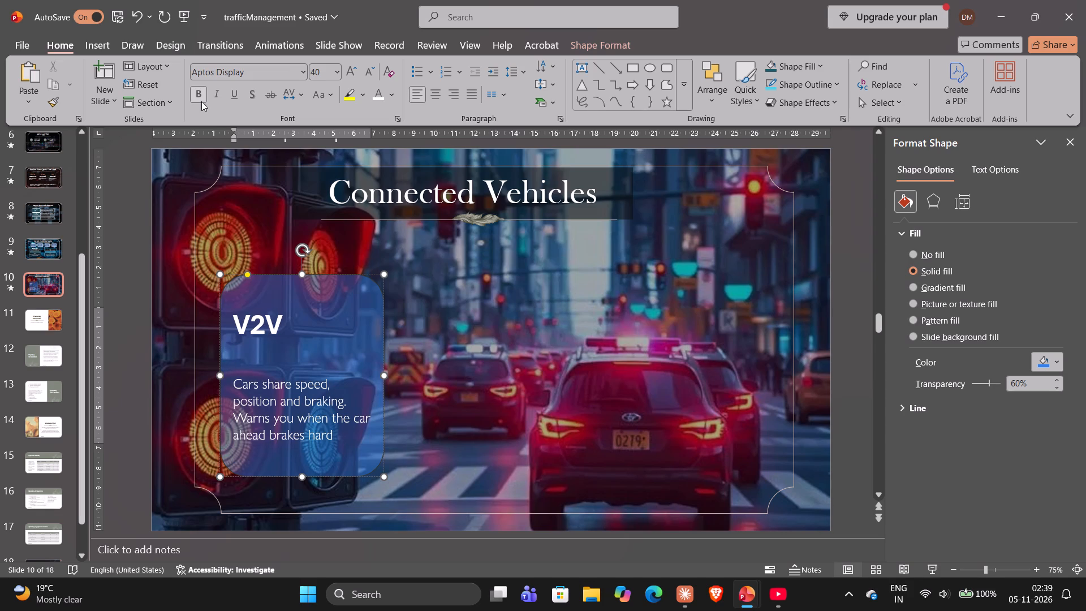
{"action": "left_click", "coordinate": [202, 92]}
{"action": "left_click", "coordinate": [339, 68]}
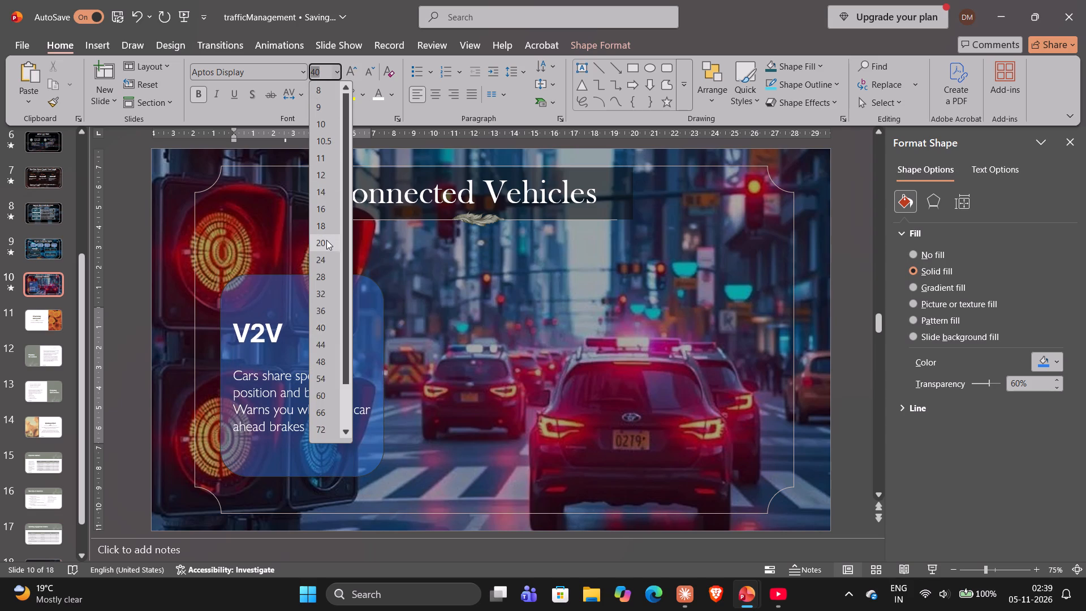
{"action": "left_click", "coordinate": [326, 240]}
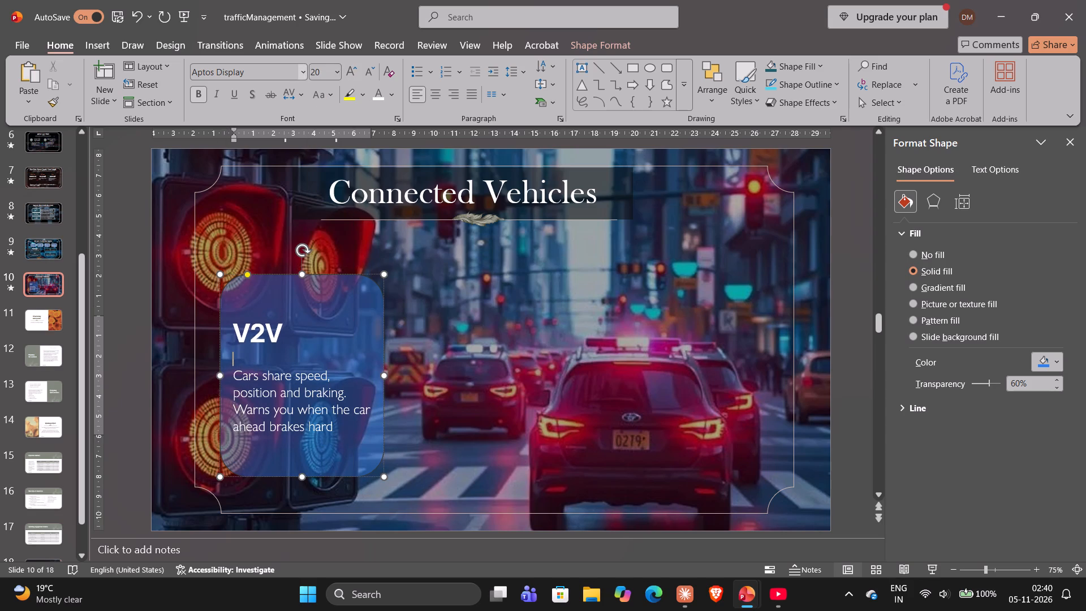
{"action": "left_click", "coordinate": [300, 74]}
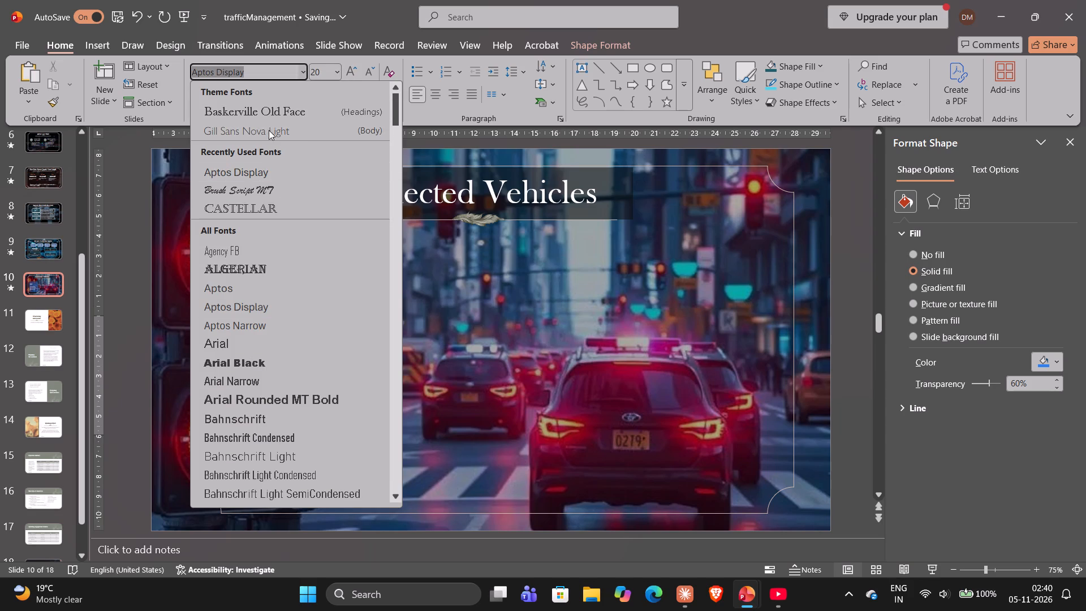
{"action": "left_click", "coordinate": [261, 119]}
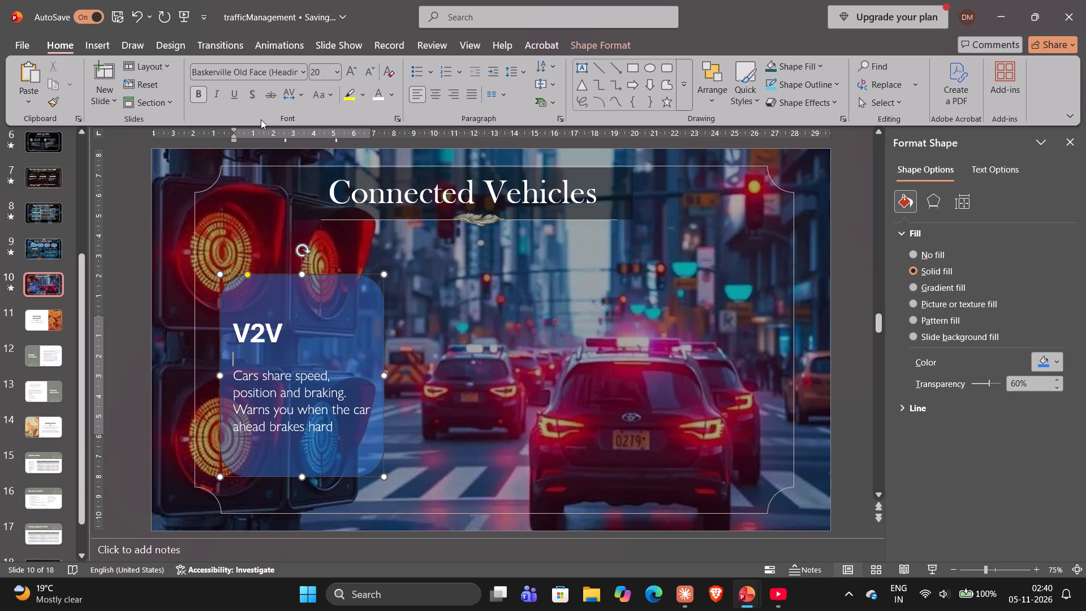
{"action": "type", "text": "Ve"}
{"action": "type", "text": "hicl"}
{"action": "type", "text": "e t"}
{"action": "type", "text": "o"}
{"action": "key", "text": "space"}
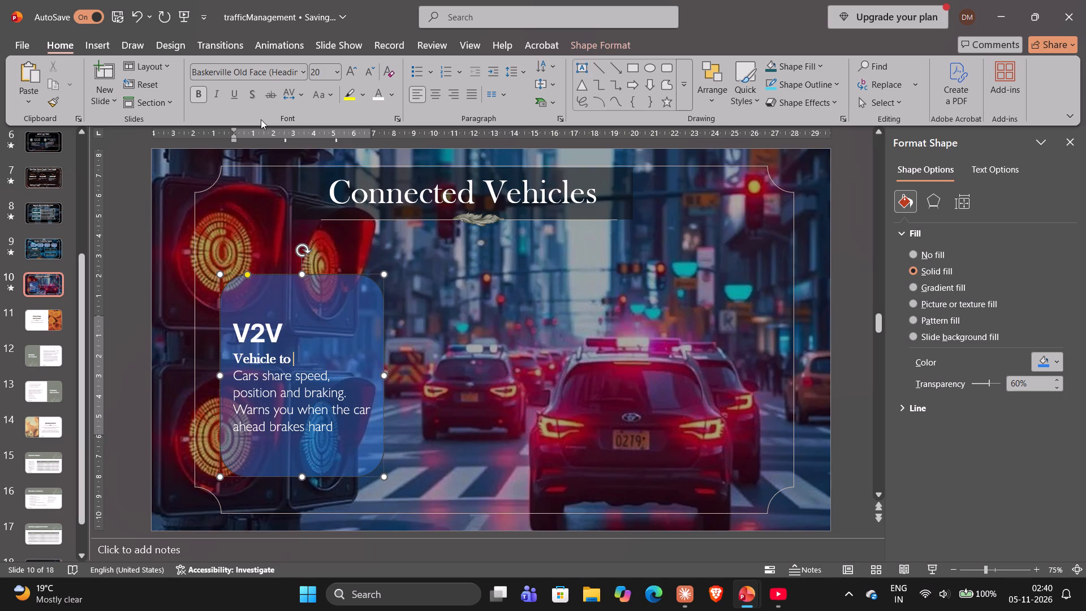
{"action": "type", "text": "VE"}
{"action": "key", "text": "BackSpace"}
{"action": "type", "text": "ehicl"}
{"action": "key", "text": "e"}
Insert a blank line below and another above the Vehicle to Vehicle subheading.
{"action": "key", "text": "Return"}
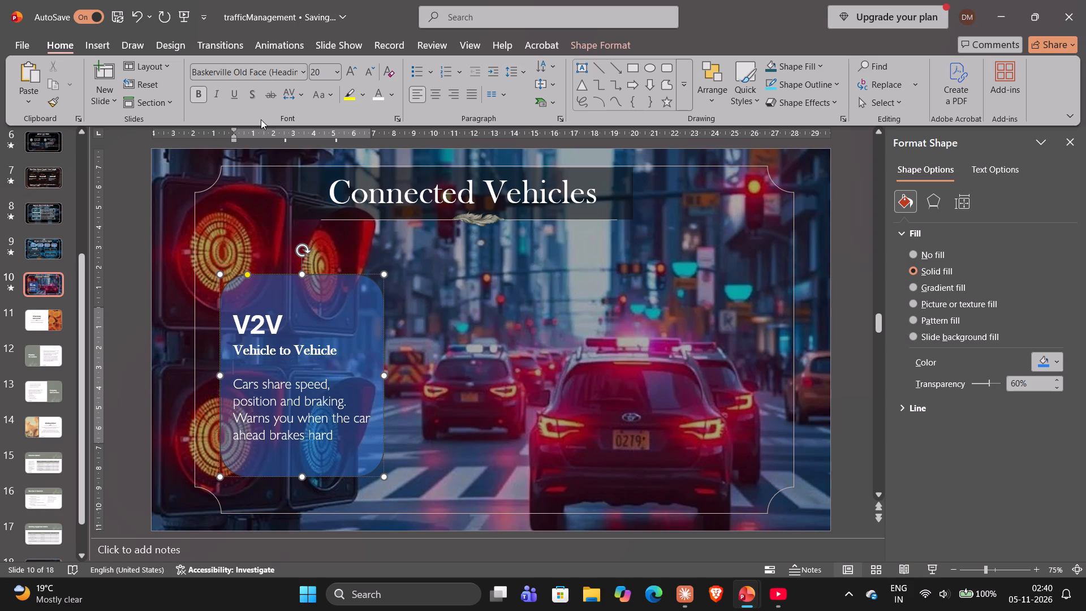
{"action": "key", "text": "Up"}
{"action": "key", "text": "Return"}
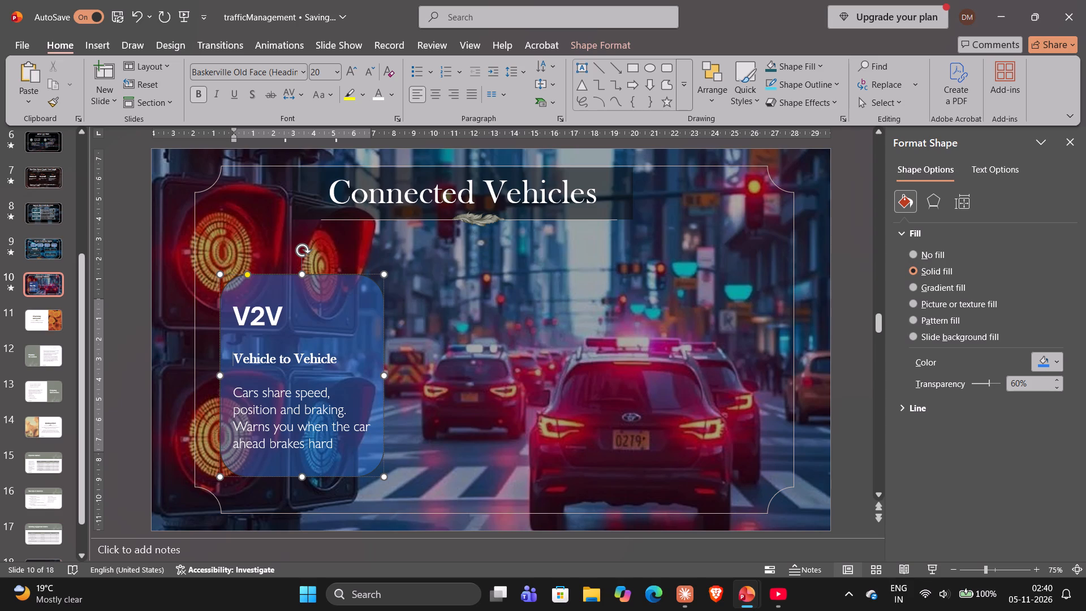
Underline the Vehicle to Vehicle subheading.
{"action": "left_click_drag", "start_coordinate": [235, 353], "coordinate": [323, 358]}
{"action": "left_click", "coordinate": [370, 341]}
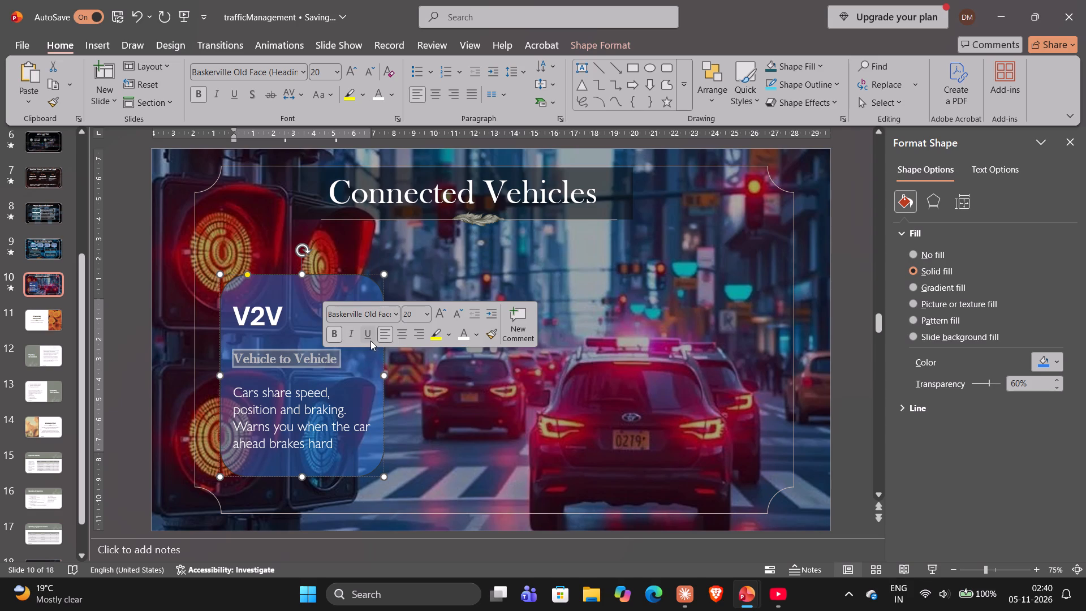
Centre the V2V heading within the card.
{"action": "left_click_drag", "start_coordinate": [234, 317], "coordinate": [257, 320]}
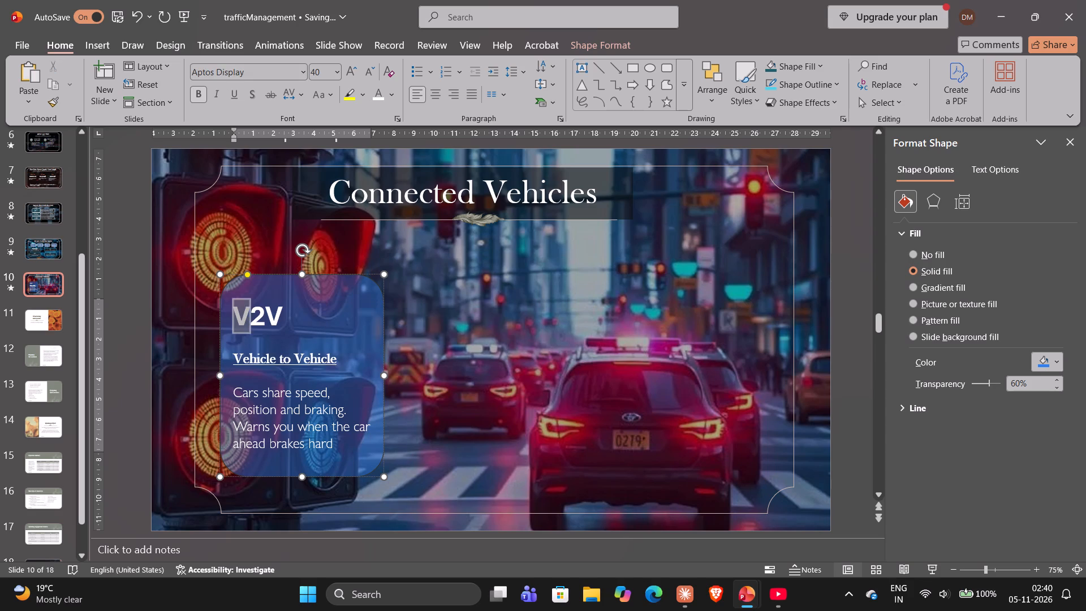
{"action": "left_click_drag", "start_coordinate": [257, 320], "coordinate": [282, 324]}
{"action": "left_click", "coordinate": [363, 304]}
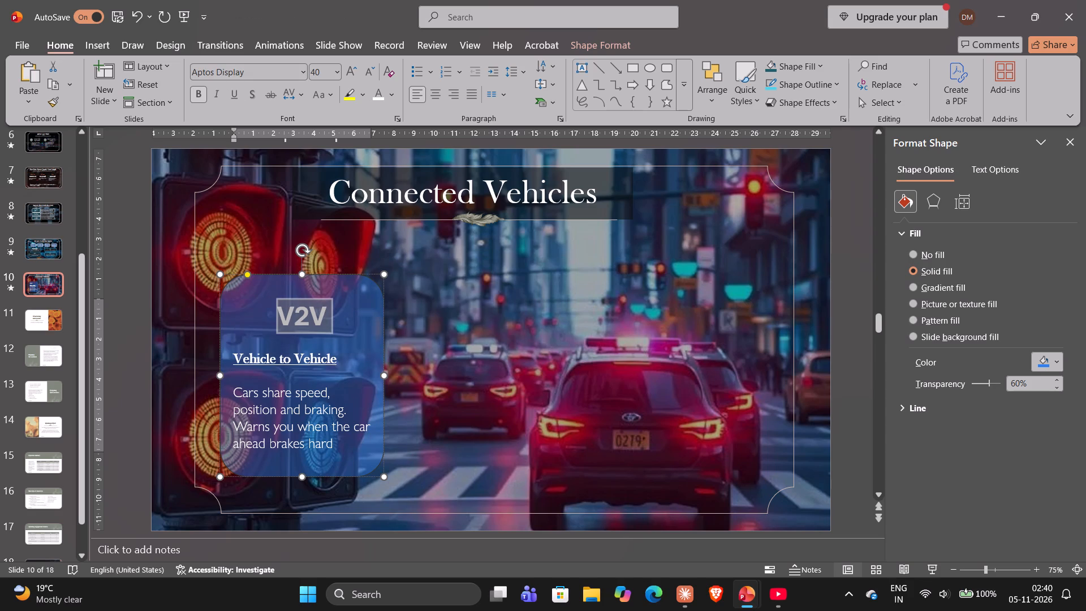
{"action": "left_click", "coordinate": [114, 302]}
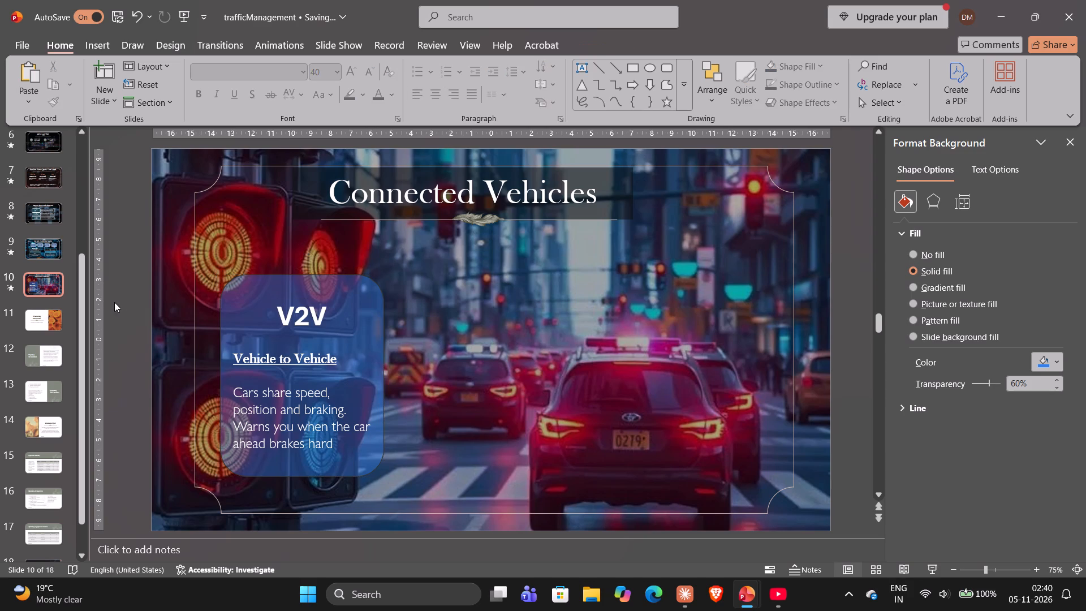
Duplicate the V2V card and place the copy just to its right, aligned at the same height.
{"action": "left_click", "coordinate": [275, 308]}
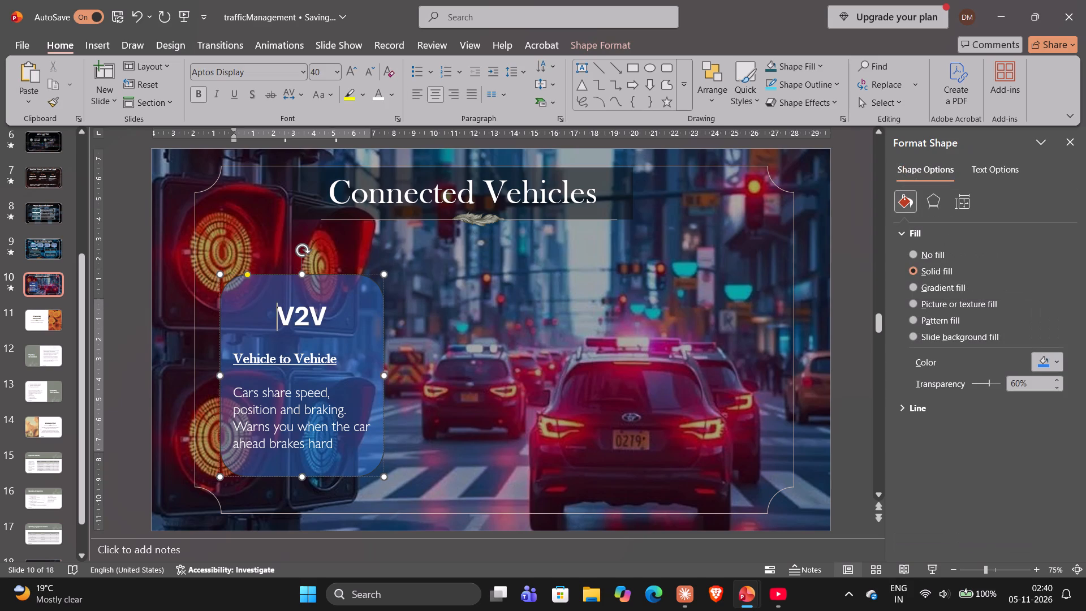
{"action": "left_click", "coordinate": [137, 328]}
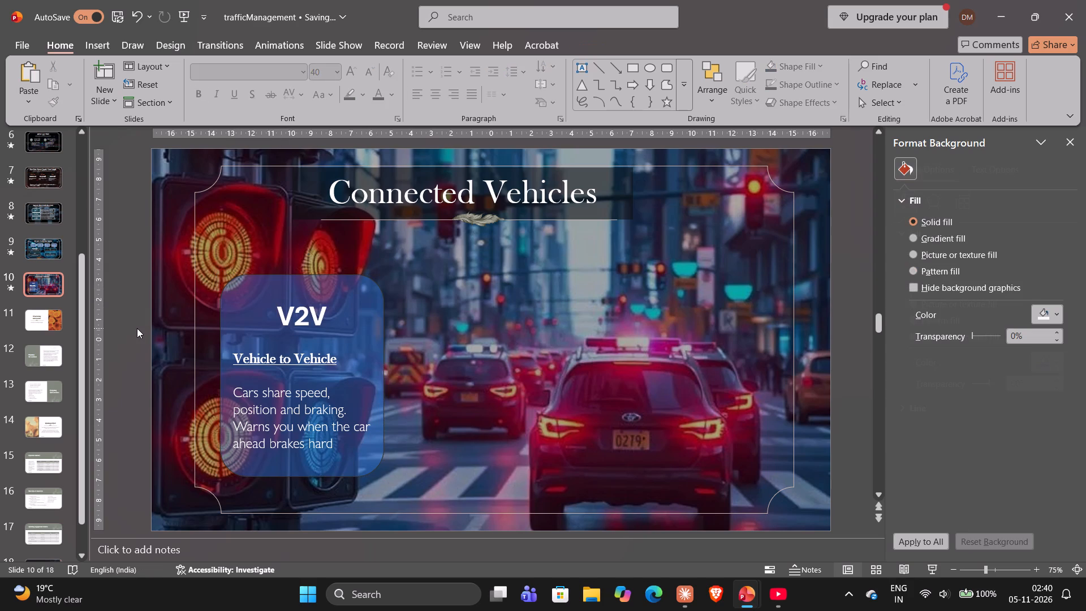
{"action": "left_click", "coordinate": [239, 321], "text": "ctrl"}
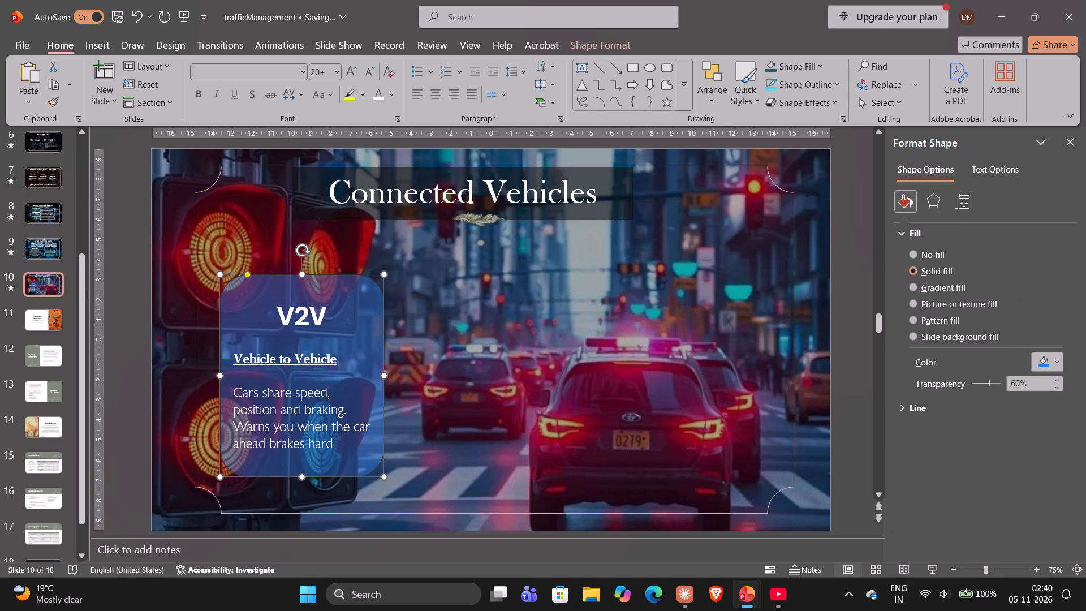
{"action": "left_click", "coordinate": [286, 322], "text": "ctrl"}
{"action": "key", "text": "ctrl+c"}
{"action": "key", "text": "ctrl+v"}
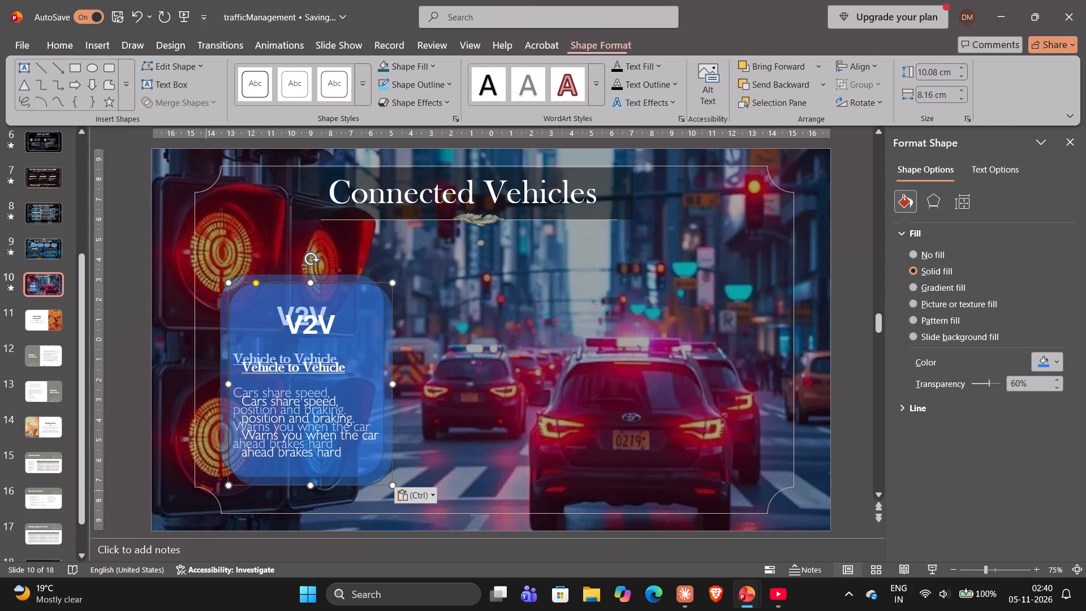
{"action": "left_click_drag", "start_coordinate": [389, 370], "coordinate": [390, 370]}
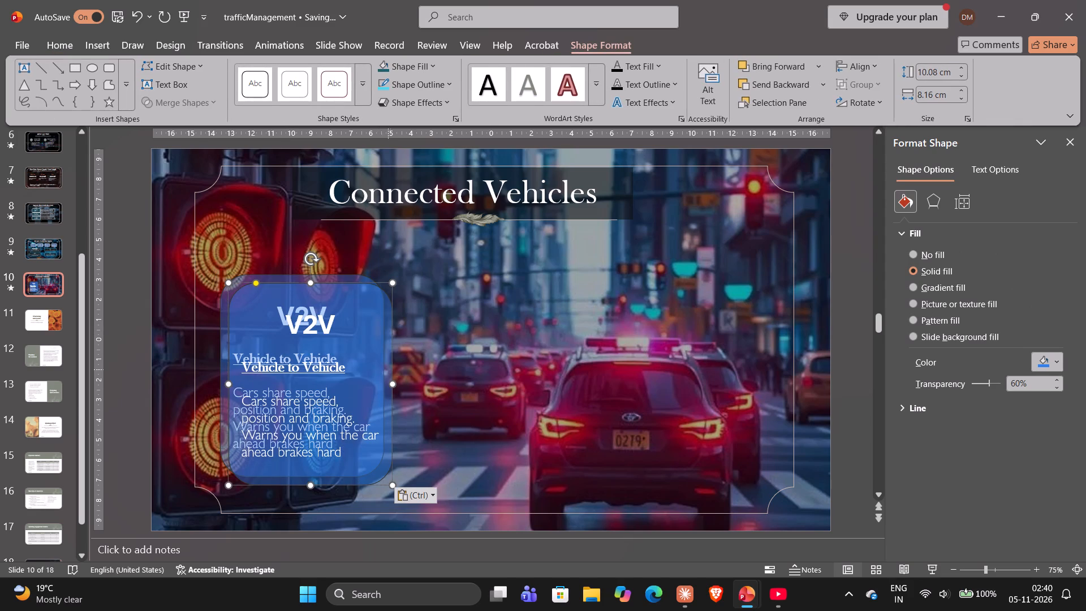
{"action": "left_click_drag", "start_coordinate": [390, 370], "coordinate": [562, 363]}
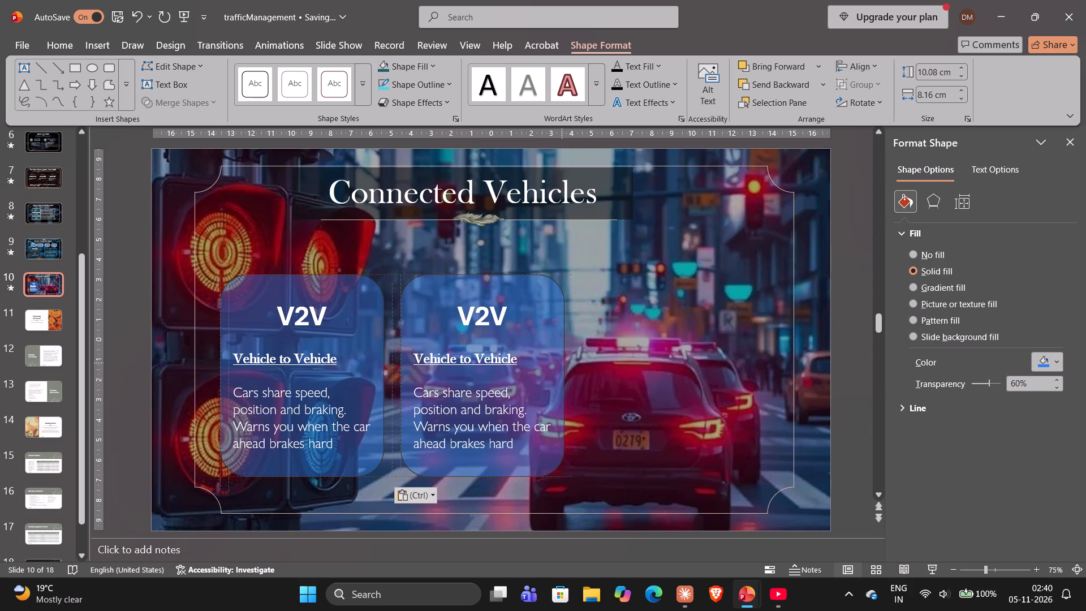
{"action": "left_click_drag", "start_coordinate": [562, 363], "coordinate": [563, 364]}
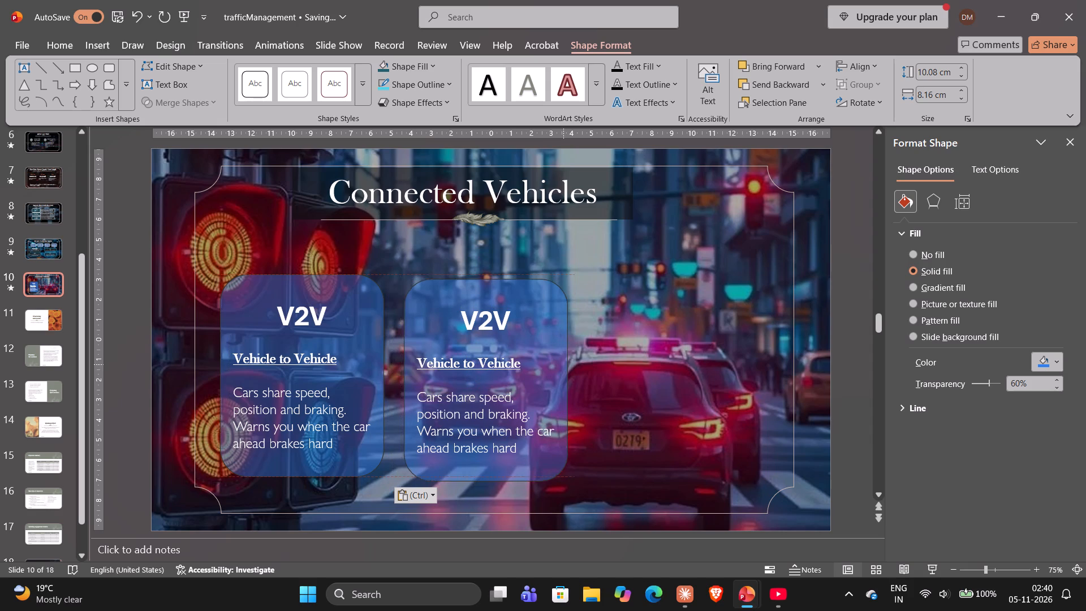
{"action": "left_click_drag", "start_coordinate": [563, 364], "coordinate": [561, 362]}
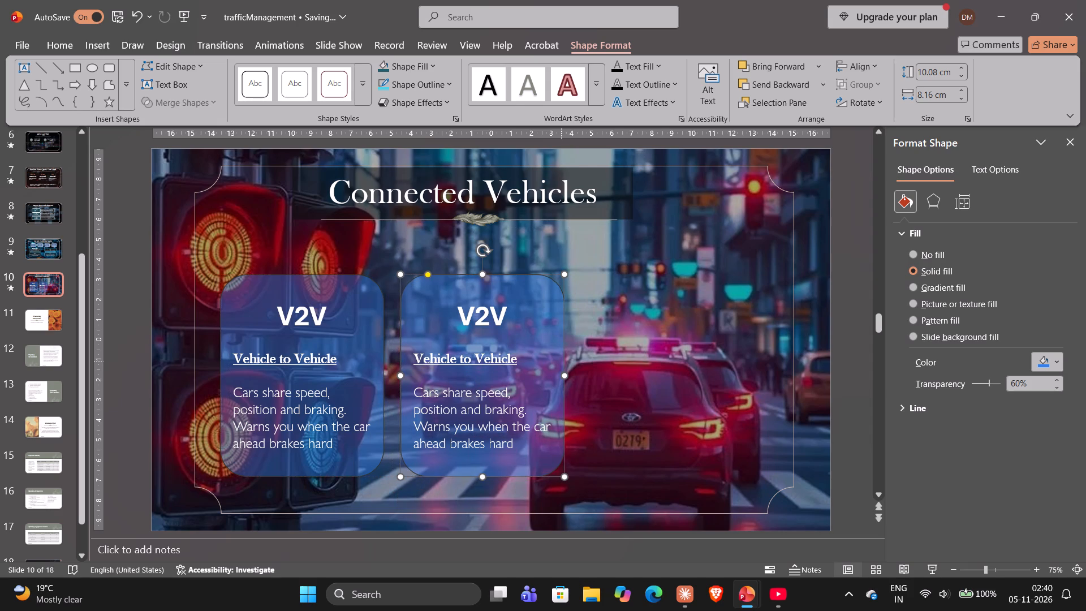
Paste another copy of the V2V card and place it beside the middle card, level and evenly spaced with the other two.
{"action": "key", "text": "ctrl+v"}
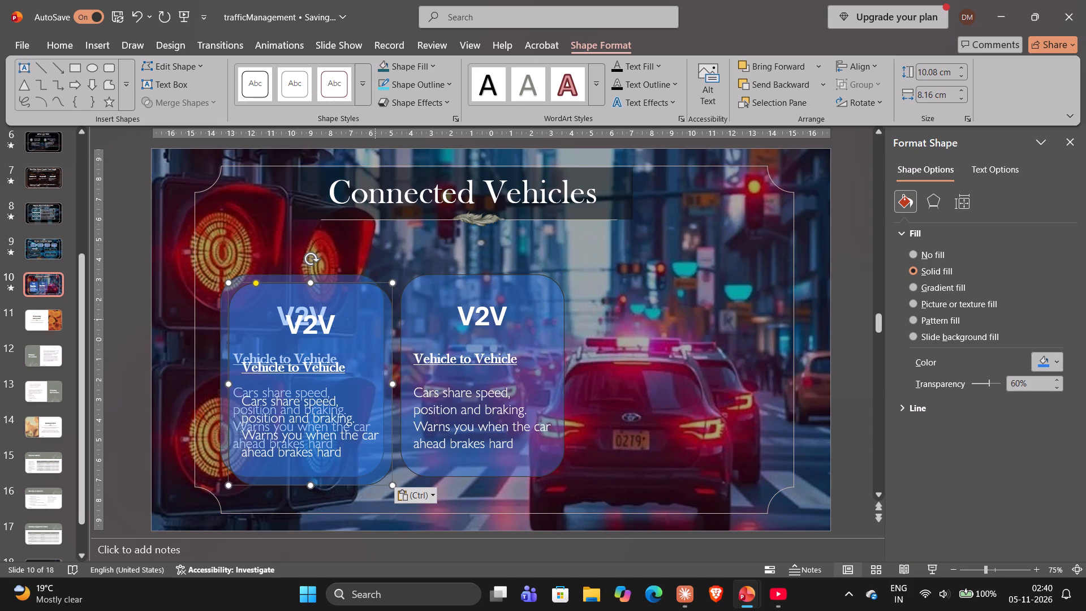
{"action": "left_click_drag", "start_coordinate": [375, 319], "coordinate": [389, 327]}
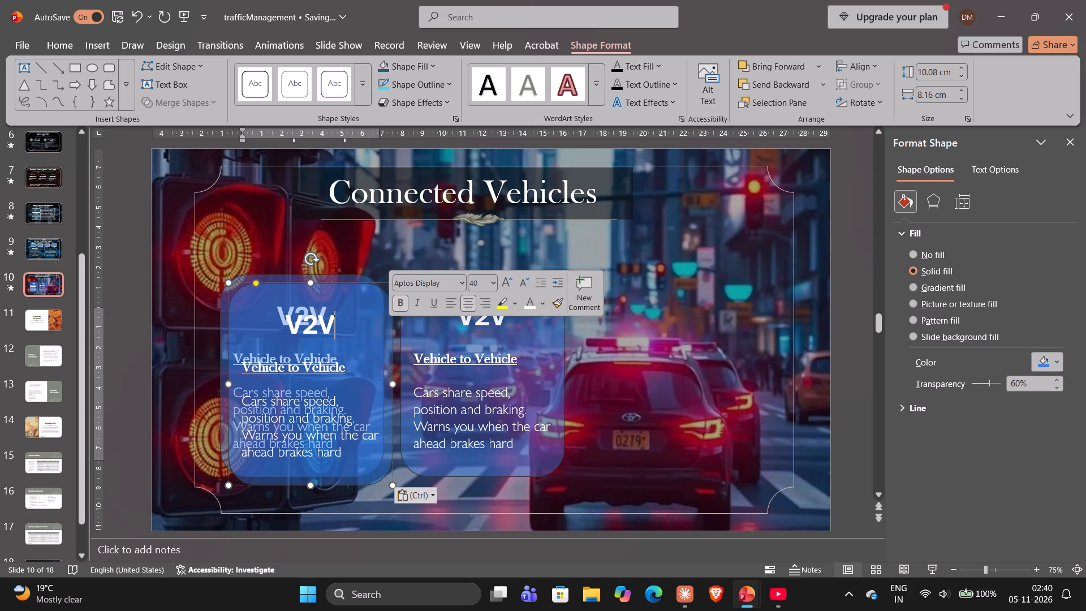
{"action": "left_click_drag", "start_coordinate": [387, 327], "coordinate": [739, 315]}
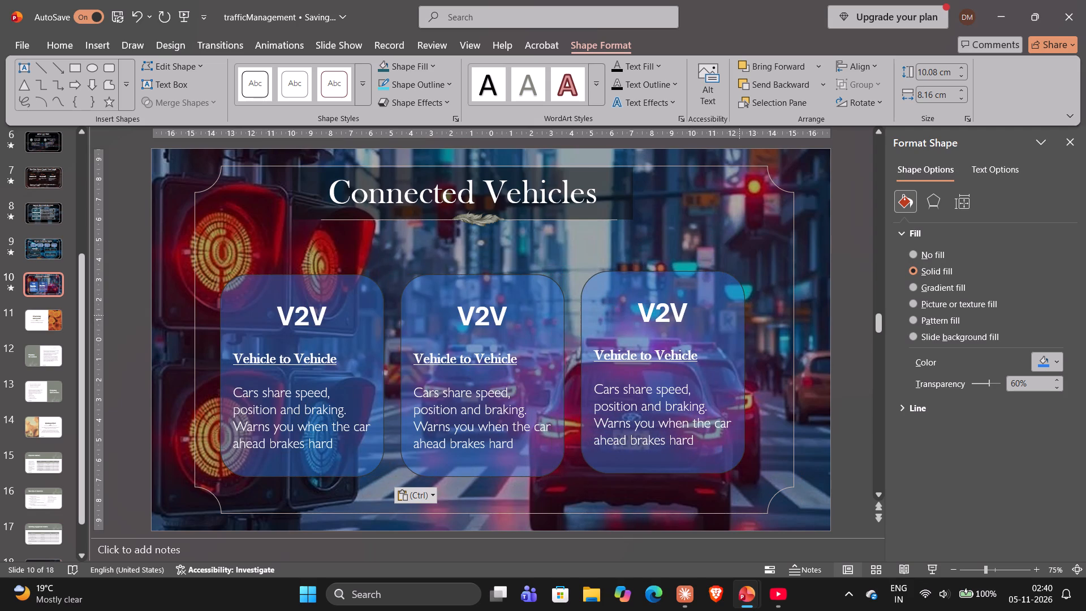
{"action": "left_click_drag", "start_coordinate": [739, 315], "coordinate": [739, 319]}
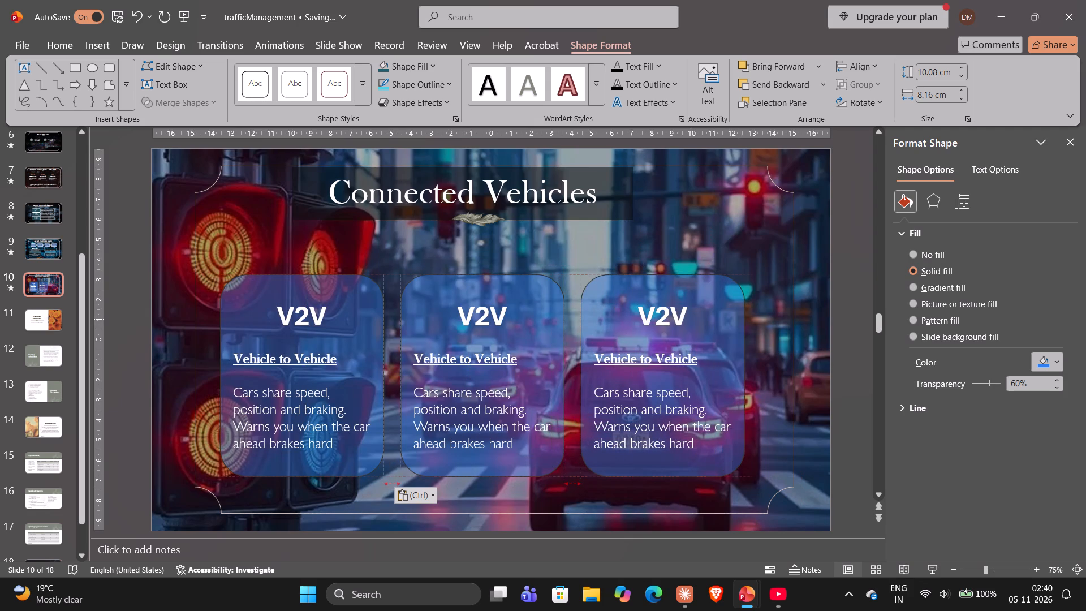
{"action": "left_click_drag", "start_coordinate": [739, 319], "coordinate": [744, 317]}
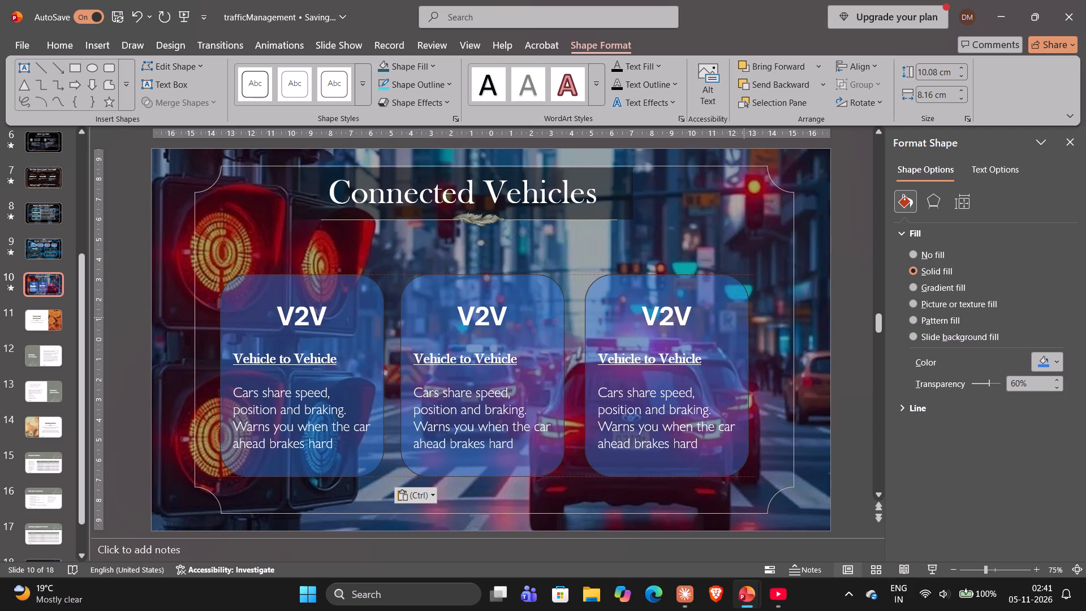
{"action": "left_click_drag", "start_coordinate": [744, 317], "coordinate": [743, 320]}
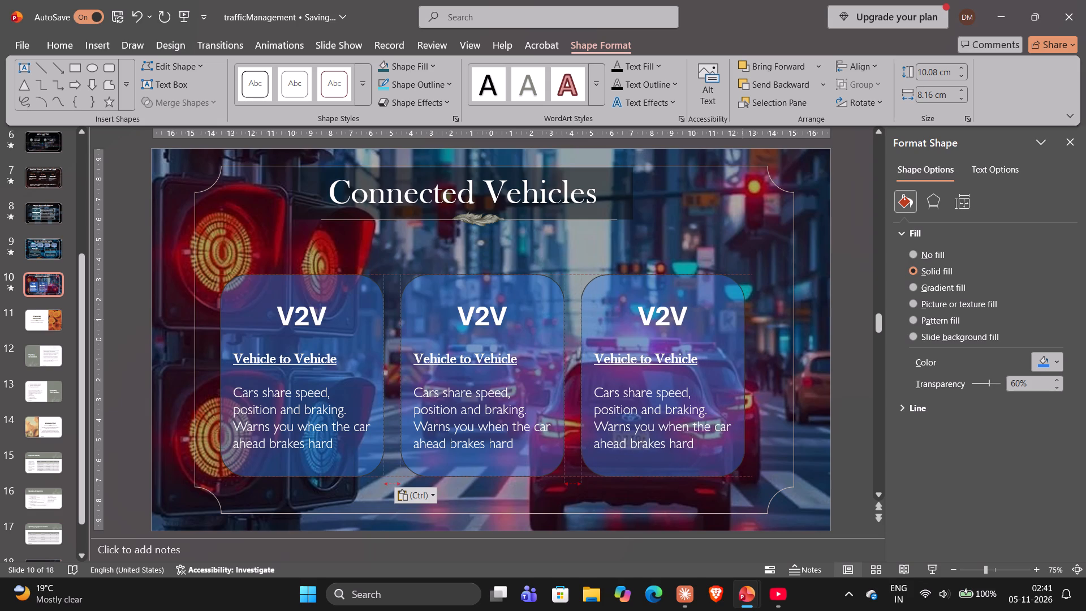
{"action": "left_click_drag", "start_coordinate": [743, 320], "coordinate": [742, 320]}
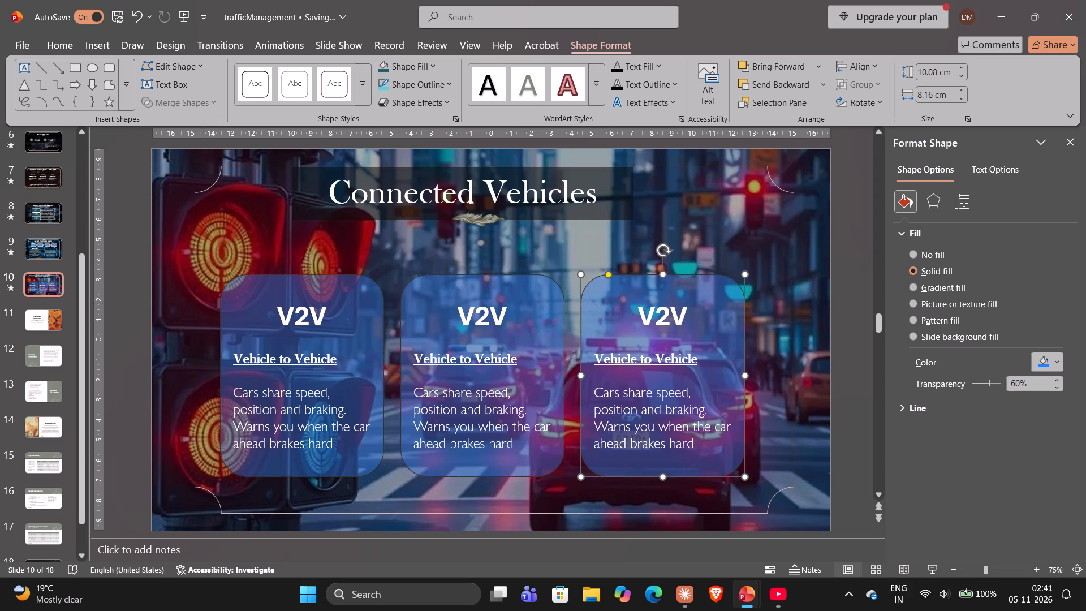
{"action": "left_click", "coordinate": [133, 293]}
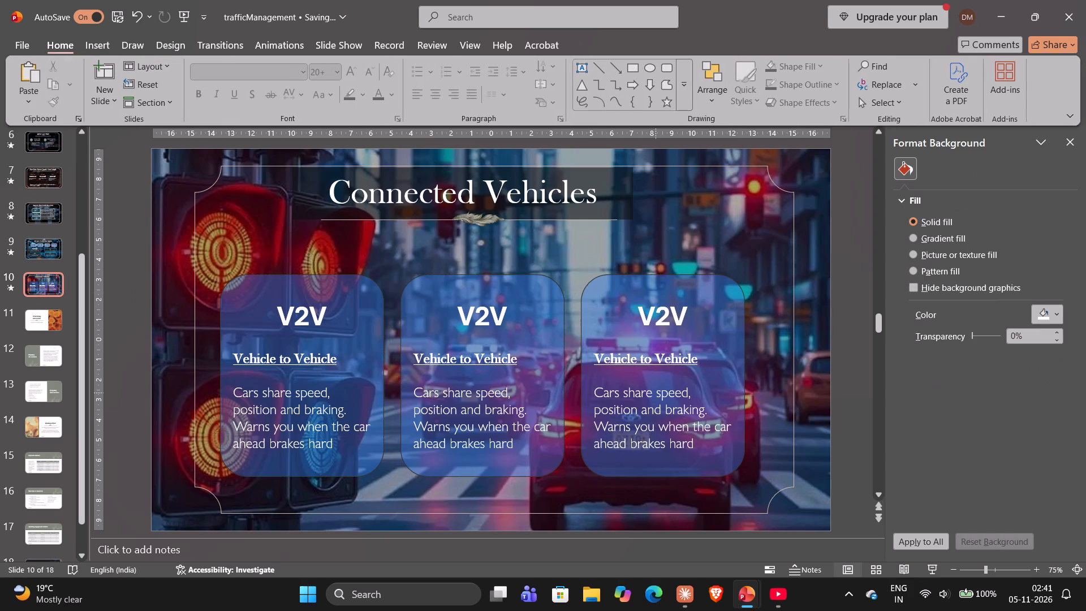
Change the middle card's heading to V2I.
{"action": "left_click", "coordinate": [507, 319]}
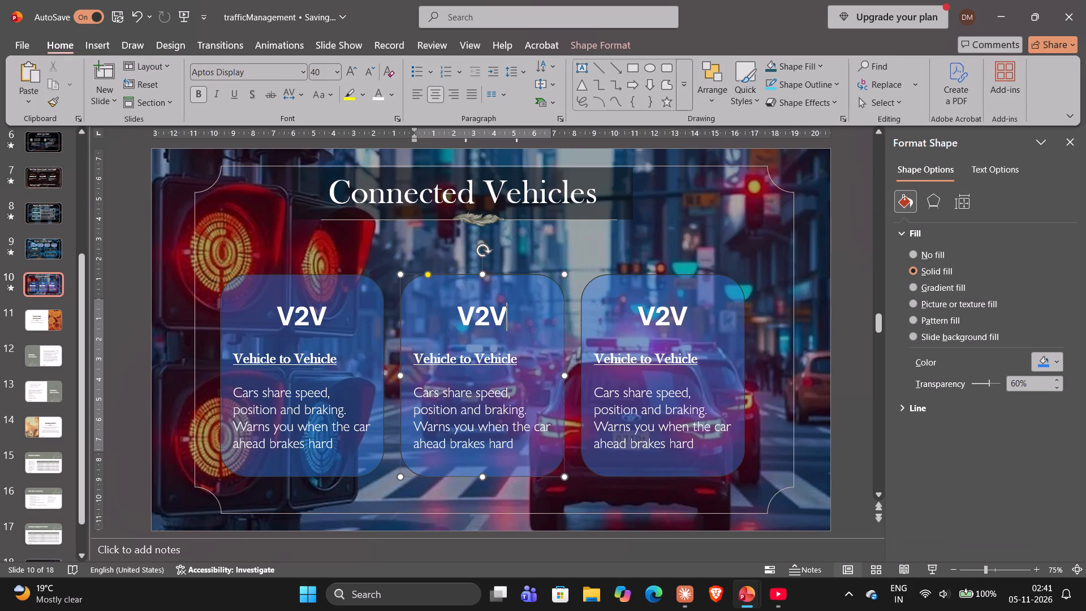
{"action": "key", "text": "BackSpace"}
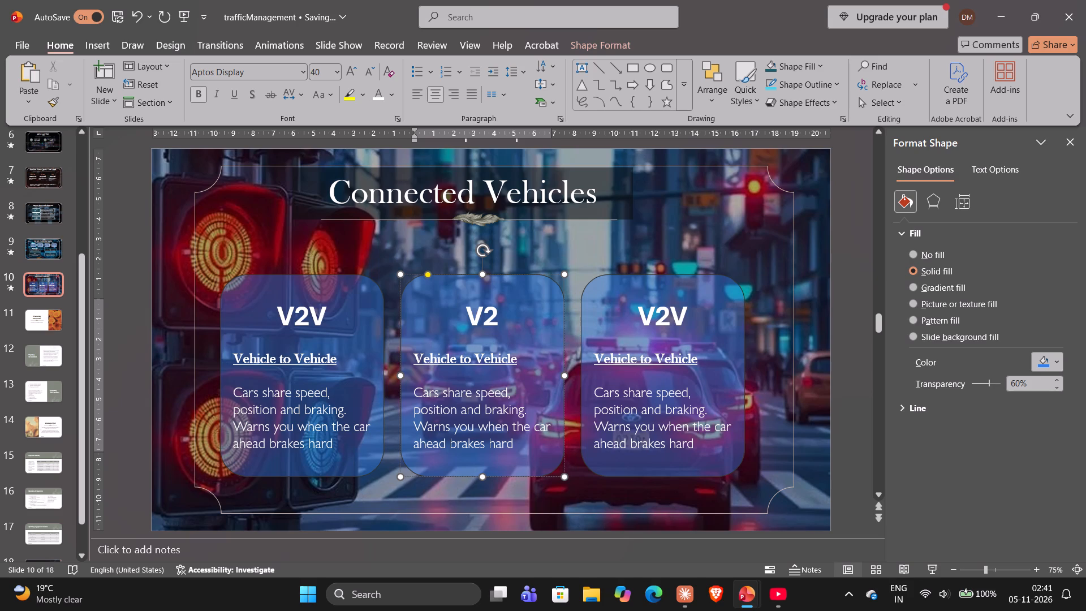
{"action": "key", "text": "shift+t"}
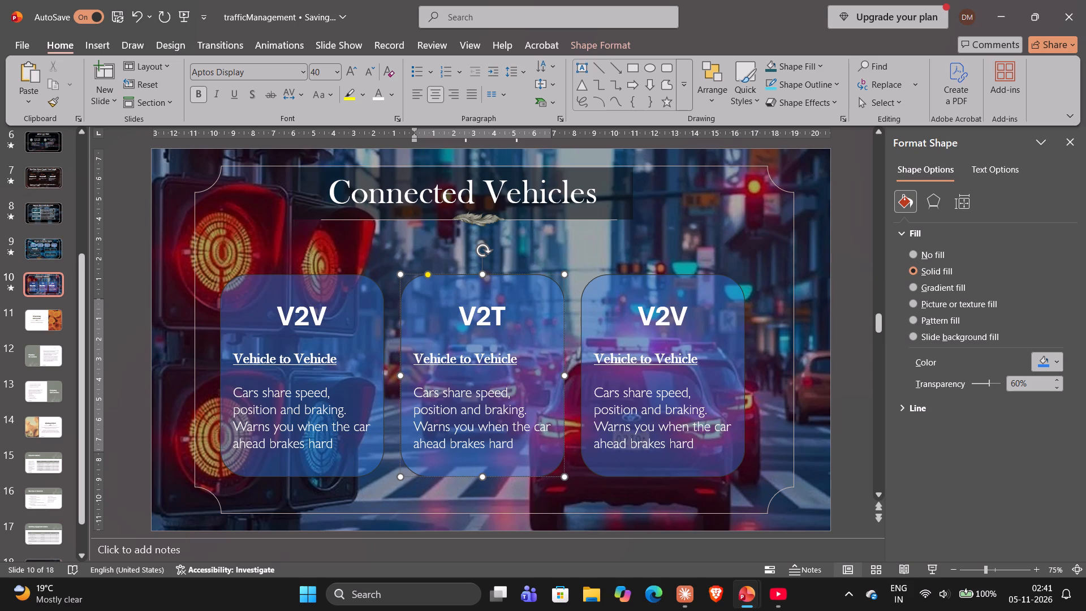
{"action": "key", "text": "alt+Tab"}
{"action": "key", "text": "alt+Tab"}
{"action": "key", "text": "BackSpace"}
{"action": "key", "text": "shift+i"}
{"action": "key", "text": "alt+Tab"}
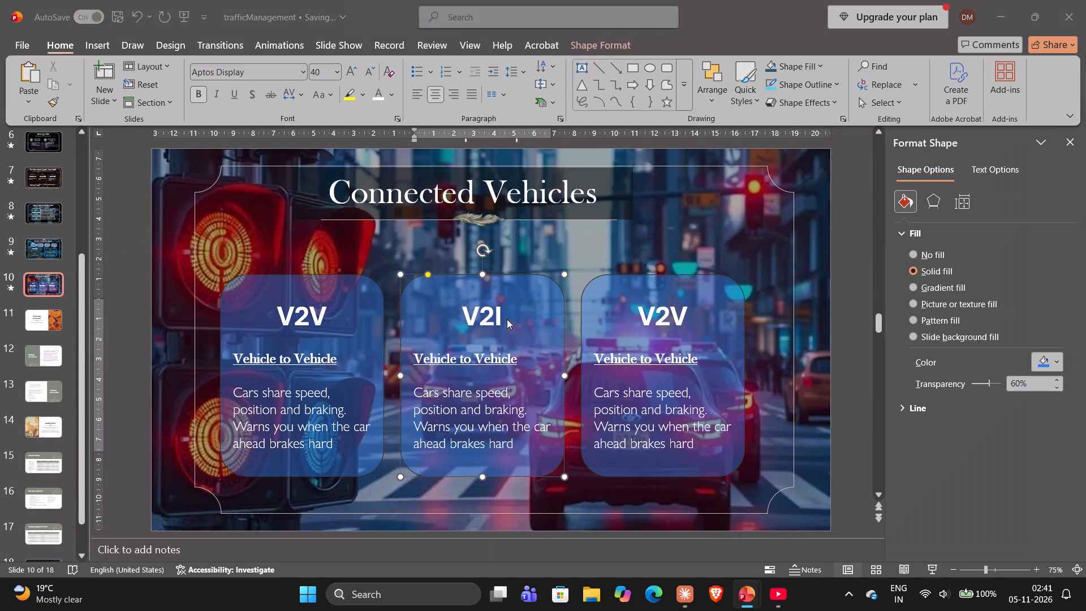
{"action": "key", "text": "alt+Tab"}
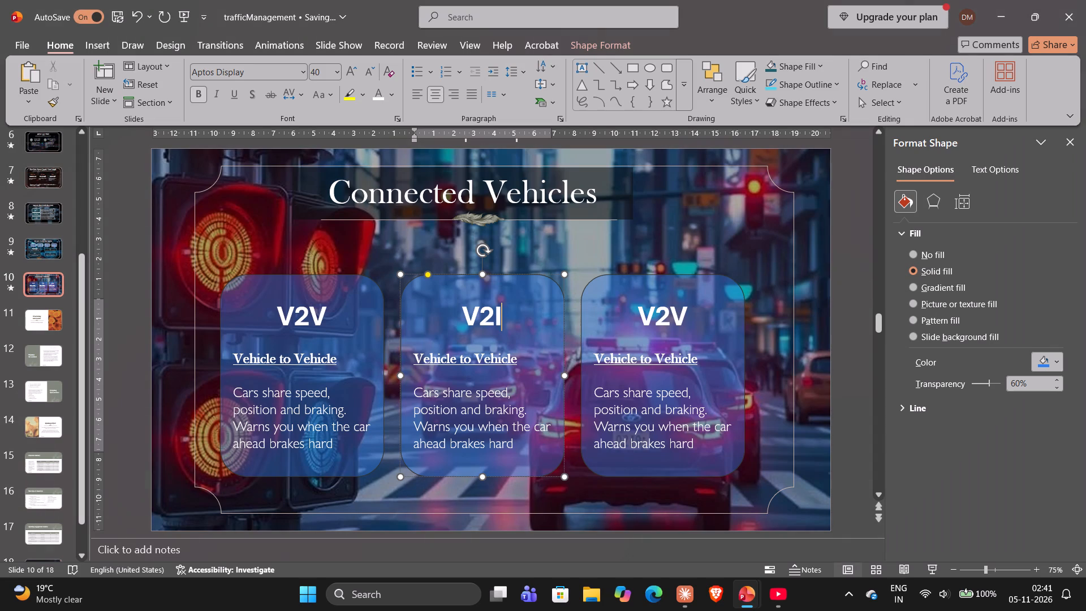
Change the middle card's subheading to Vehicle to Infrastructure.
{"action": "left_click", "coordinate": [519, 358]}
{"action": "key", "text": "BackSpace"}
{"action": "key", "text": "BackSpace"}
{"action": "key", "text": "BackSpace"}
{"action": "key", "text": "BackSpace"}
{"action": "key", "text": "BackSpace"}
{"action": "key", "text": "BackSpace"}
{"action": "key", "text": "BackSpace"}
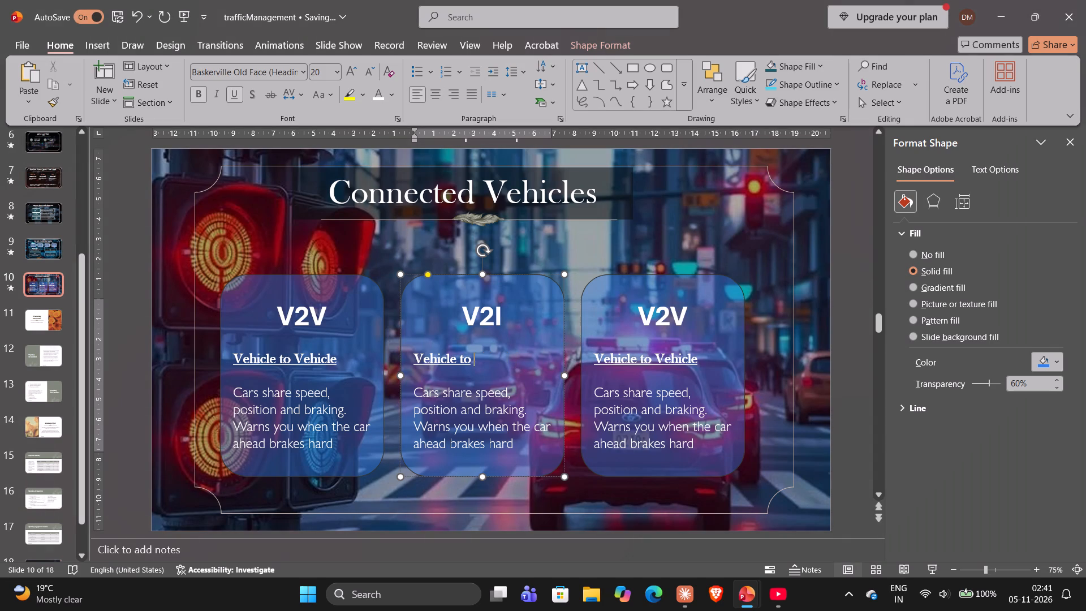
{"action": "type", "text": "Infra"}
{"action": "type", "text": "structure"}
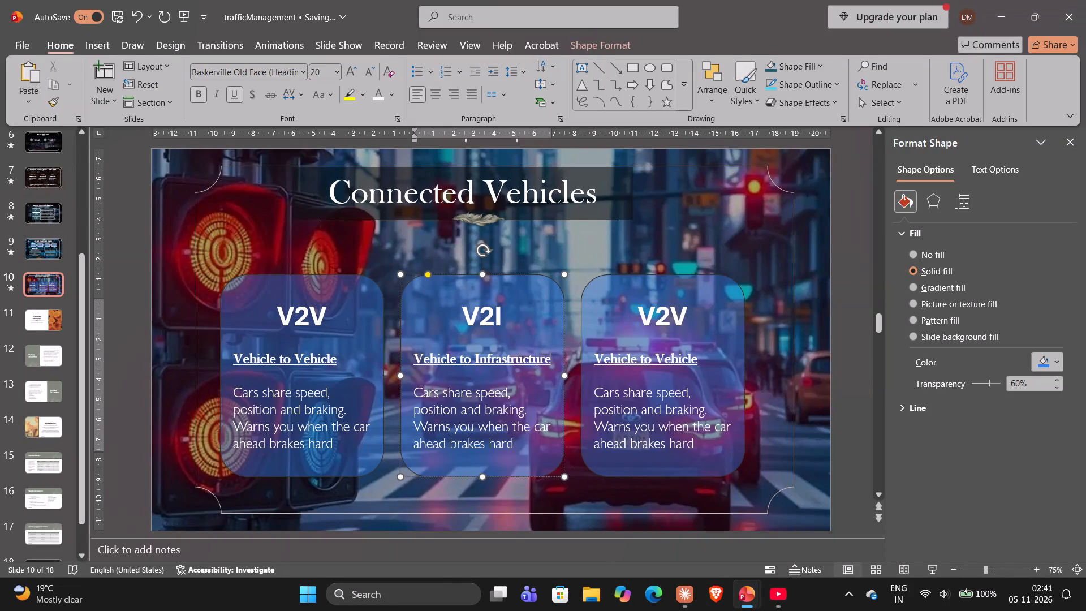
Copy the V2I description from slide 9 of the smart-city-traffic-management presentation and paste it over the V2I card's body text in trafficManagement.
{"action": "key", "text": "alt+Tab"}
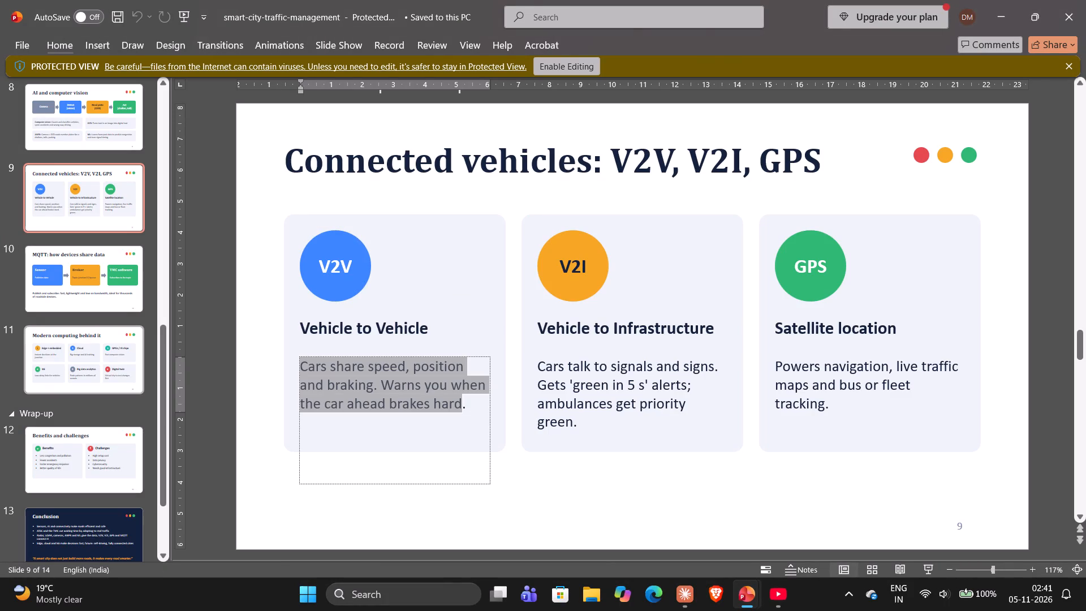
{"action": "key", "text": "alt+Tab"}
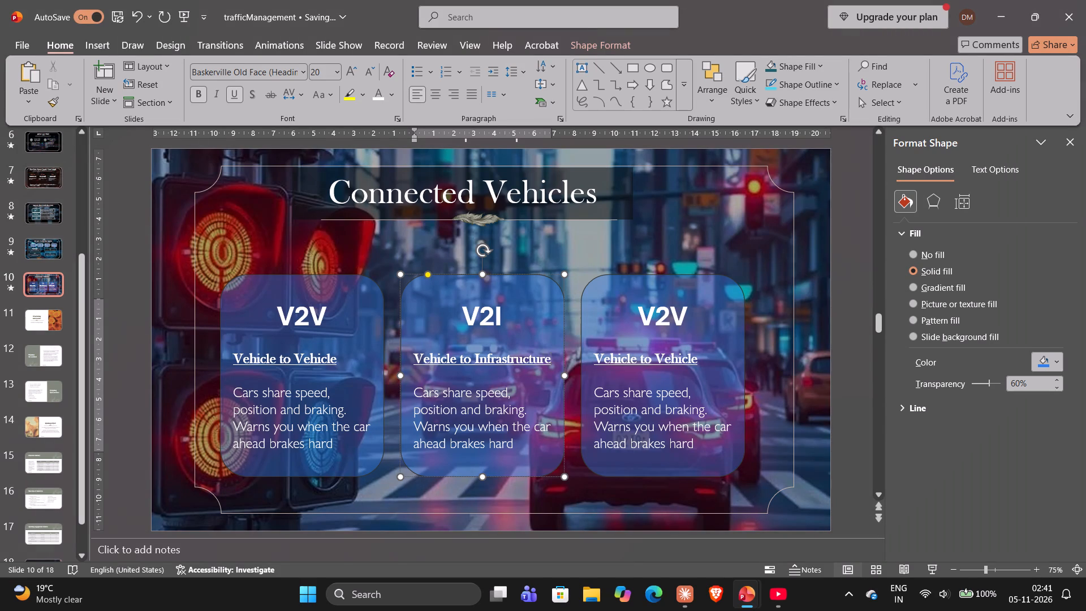
{"action": "key", "text": "alt+Tab"}
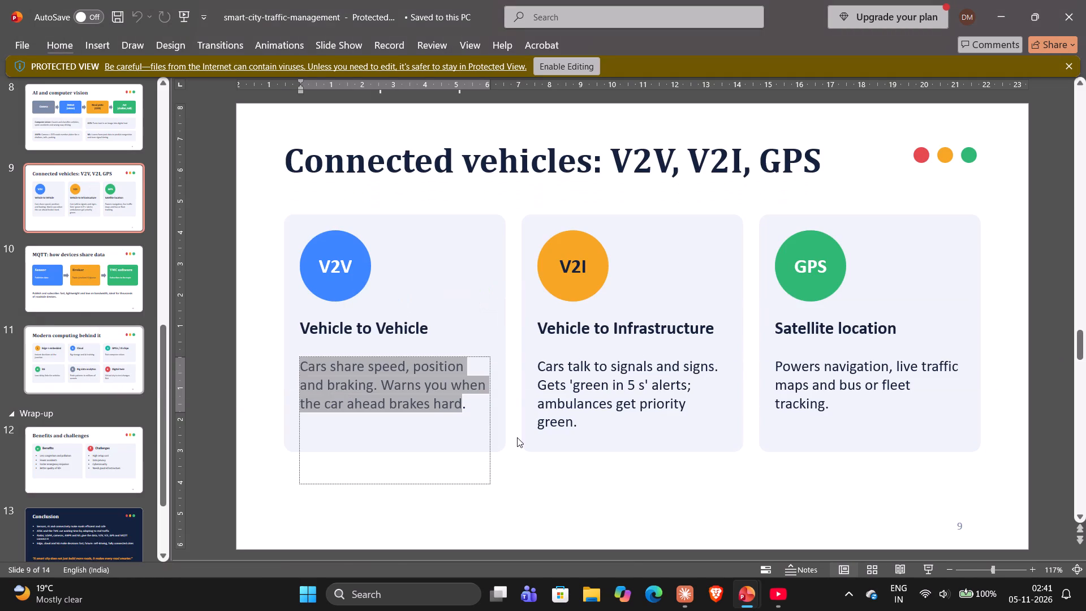
{"action": "left_click_drag", "start_coordinate": [540, 362], "coordinate": [575, 407]}
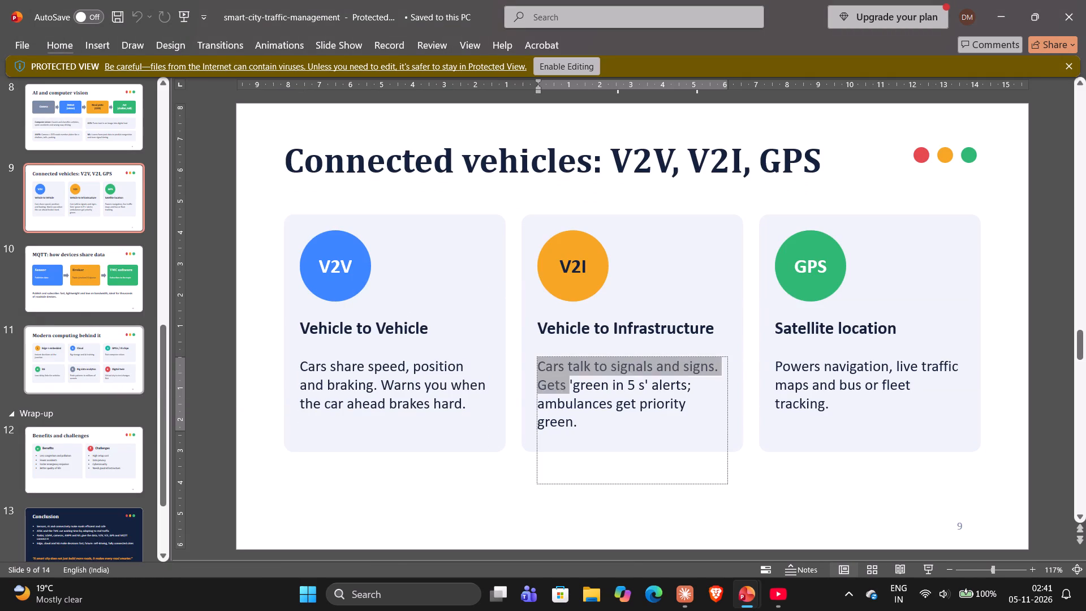
{"action": "left_click_drag", "start_coordinate": [575, 407], "coordinate": [581, 418]}
{"action": "key", "text": "ctrl+c"}
{"action": "key", "text": "alt+Tab"}
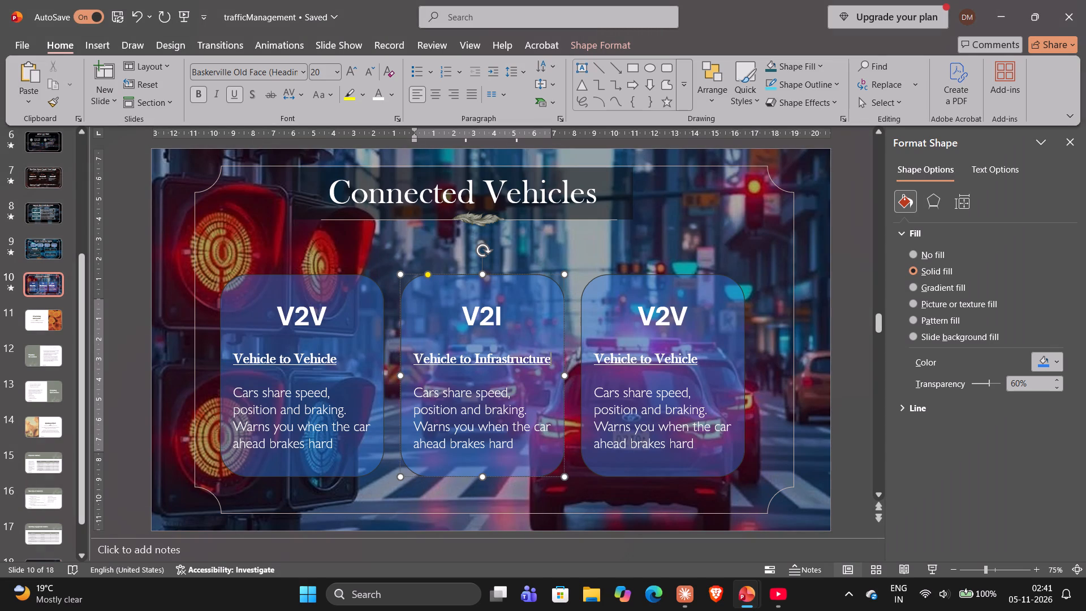
{"action": "left_click", "coordinate": [419, 395]}
{"action": "left_click_drag", "start_coordinate": [417, 393], "coordinate": [508, 448]}
{"action": "key", "text": "ctrl+v"}
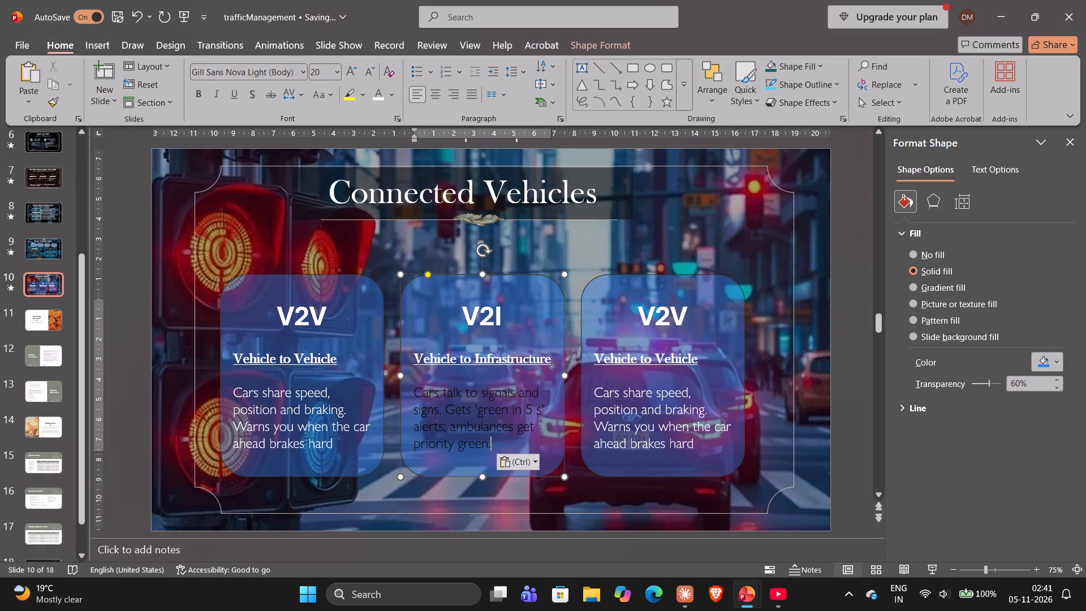
Change the font colour of the V2I card's whole description to white.
{"action": "key", "text": "shift+Up"}
{"action": "key", "text": "shift+Up"}
{"action": "key", "text": "shift+Up"}
{"action": "key", "text": "shift+Left"}
{"action": "key", "text": "shift+Left"}
{"action": "key", "text": "shift+Left"}
{"action": "key", "text": "shift+Left"}
{"action": "key", "text": "shift+Left"}
{"action": "key", "text": "shift+Left"}
{"action": "key", "text": "shift+Left"}
{"action": "key", "text": "shift+Left"}
{"action": "key", "text": "shift+Left"}
{"action": "key", "text": "shift+Left"}
{"action": "key", "text": "shift+Left"}
{"action": "key", "text": "shift+Left"}
{"action": "key", "text": "shift+Left"}
{"action": "key", "text": "shift+Left"}
{"action": "key", "text": "shift+Left"}
{"action": "key", "text": "shift+Left"}
{"action": "key", "text": "shift+Left"}
{"action": "key", "text": "shift+Left"}
{"action": "key", "text": "shift+Left"}
{"action": "key", "text": "shift+Left"}
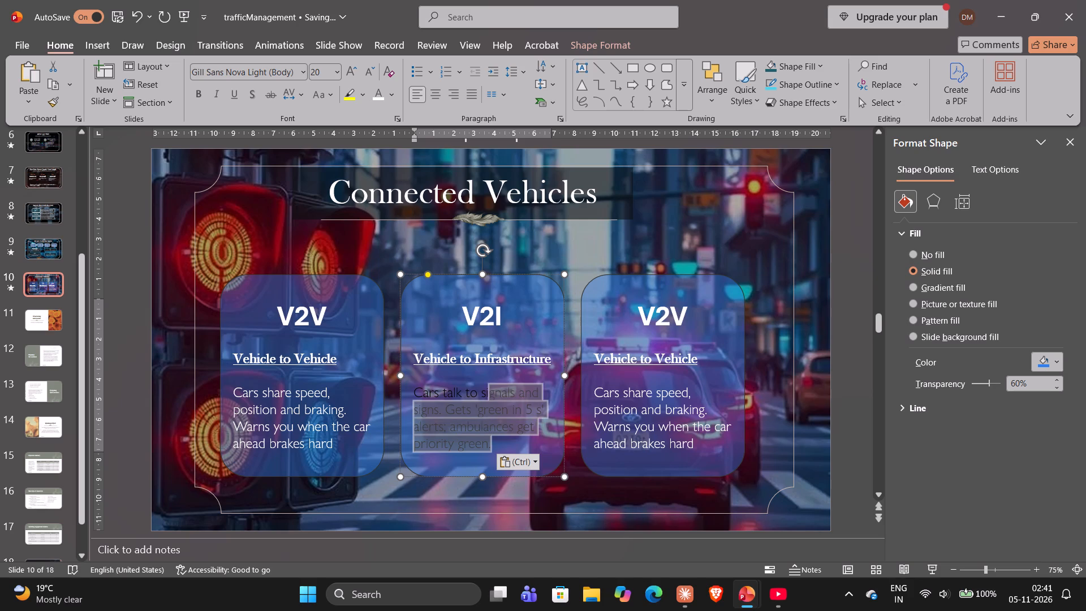
{"action": "key", "text": "shift+Right"}
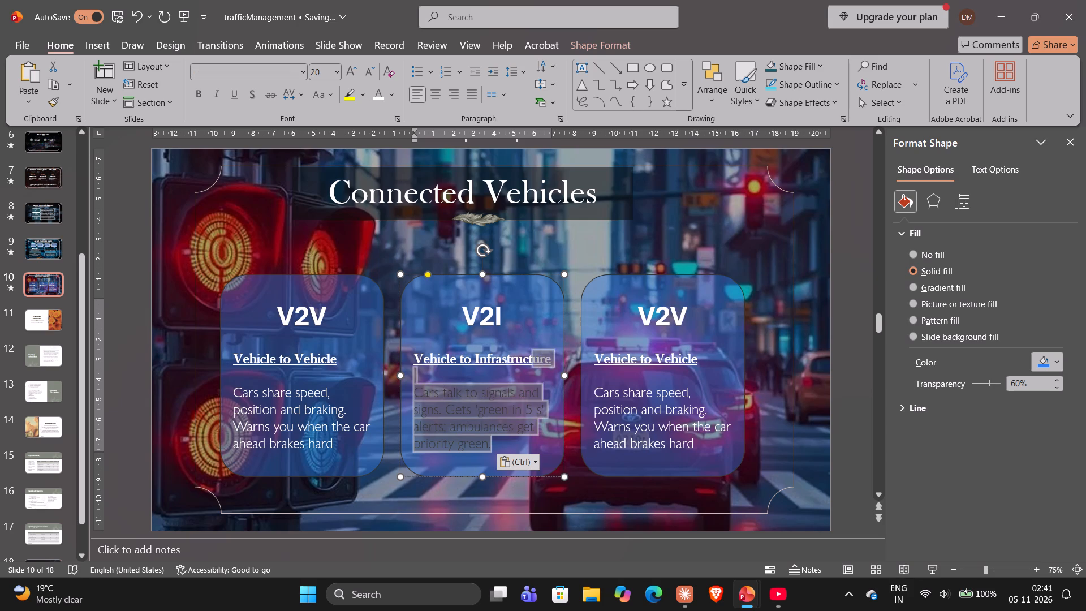
{"action": "key", "text": "shift+Right"}
{"action": "key", "text": "shift+Right"}
{"action": "key", "text": "shift+Right"}
{"action": "key", "text": "shift+Right"}
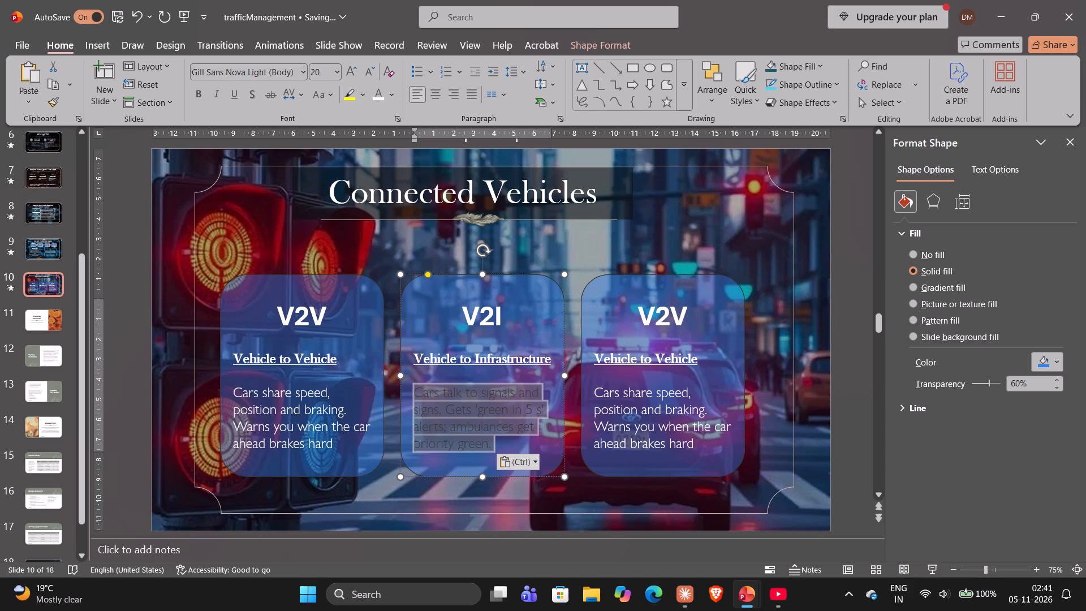
{"action": "left_click", "coordinate": [376, 100]}
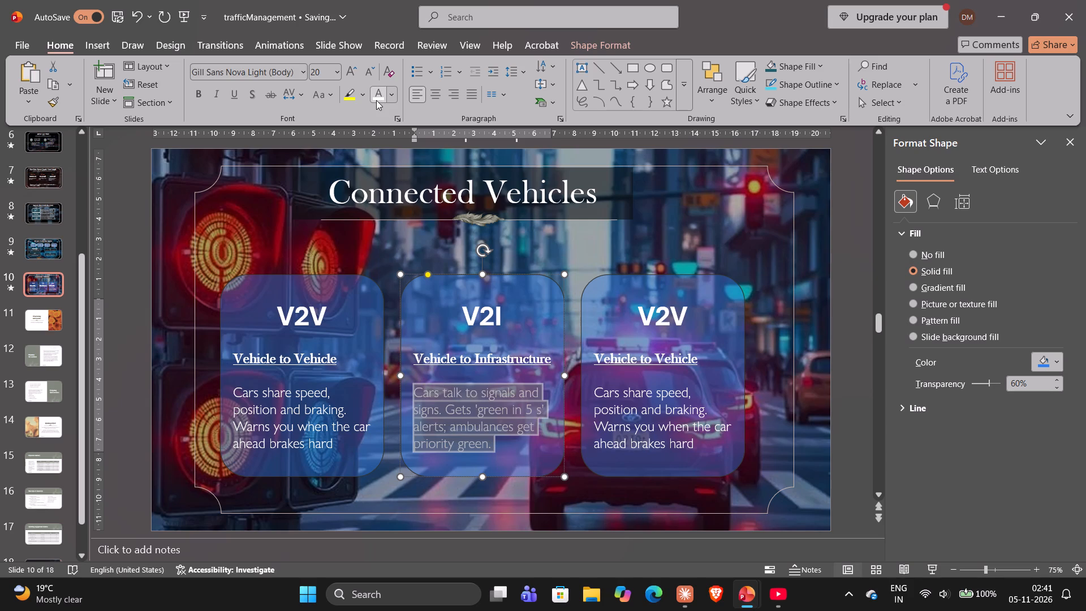
{"action": "left_click", "coordinate": [136, 287]}
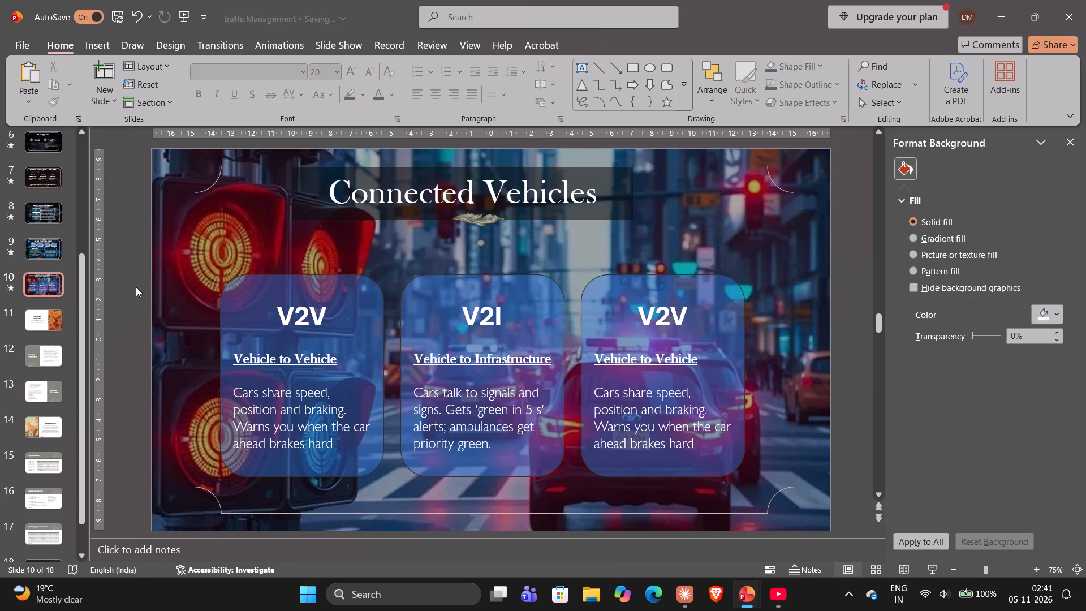
Replace the third card's heading with GPS.
{"action": "key", "text": "alt+Tab"}
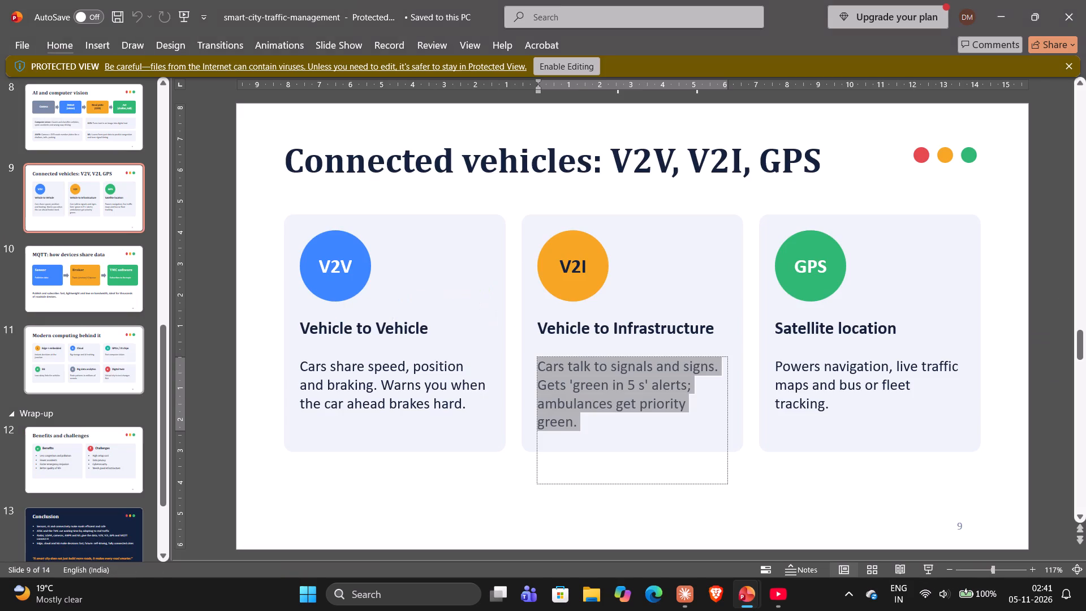
{"action": "key", "text": "alt+Tab"}
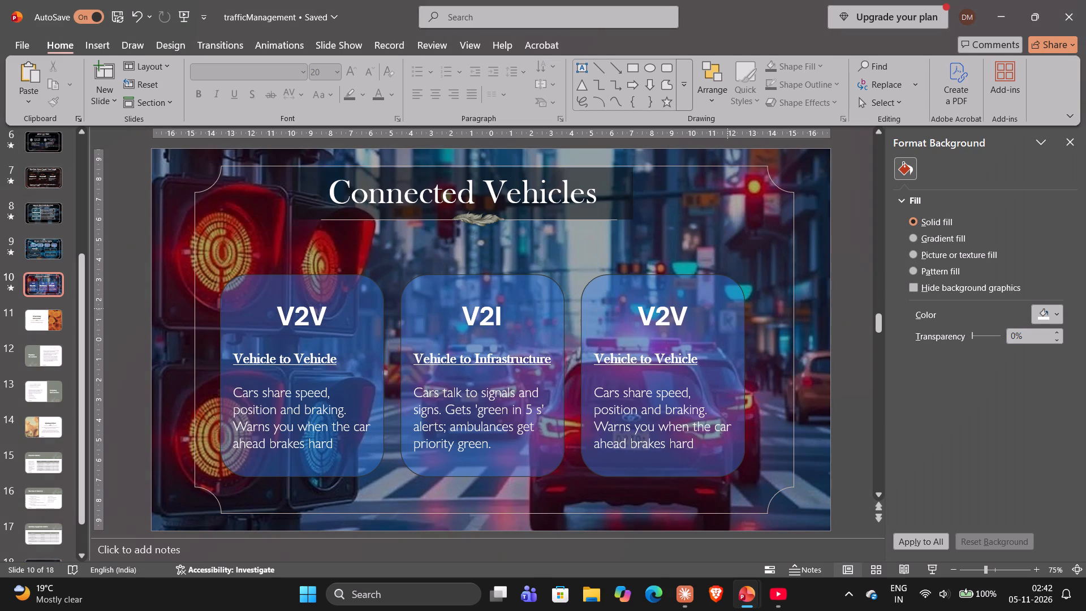
{"action": "left_click", "coordinate": [696, 319]}
{"action": "key", "text": "BackSpace"}
{"action": "key", "text": "BackSpace"}
{"action": "key", "text": "BackSpace"}
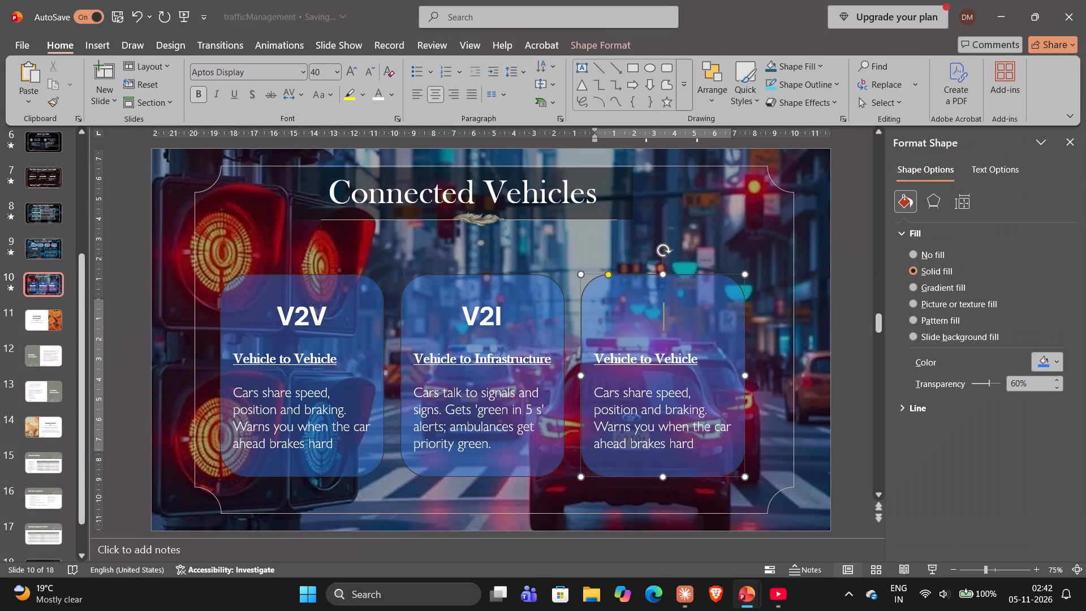
{"action": "key", "text": "shift+g"}
{"action": "type", "text": "PS"}
Delete the Vehicle to Vehicle subheading text from the GPS card, keeping its line empty.
{"action": "key", "text": "alt+Tab"}
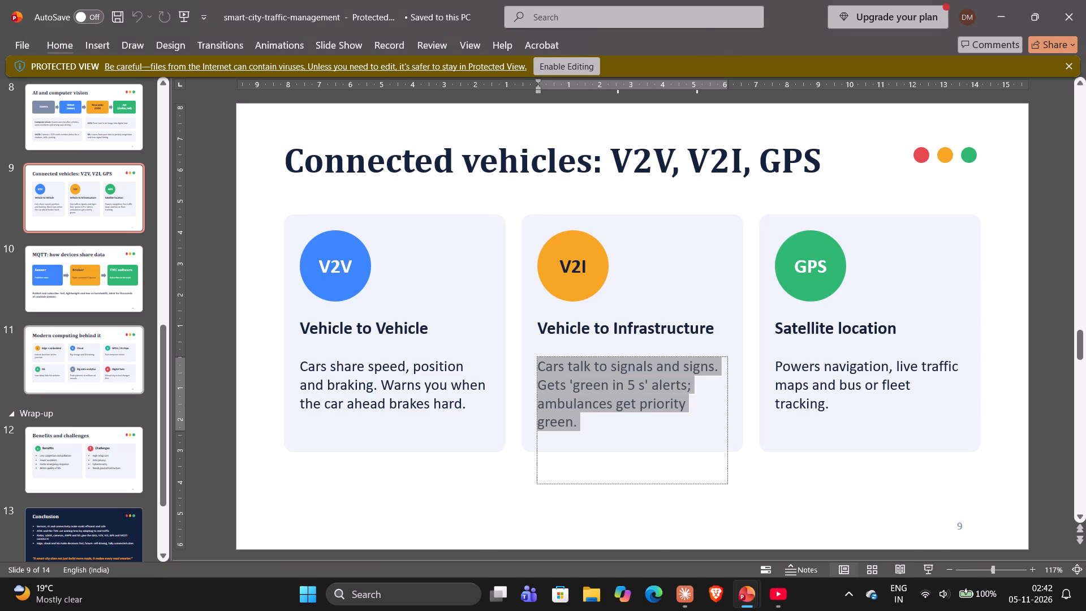
{"action": "key", "text": "alt+Tab"}
{"action": "left_click", "coordinate": [699, 358]}
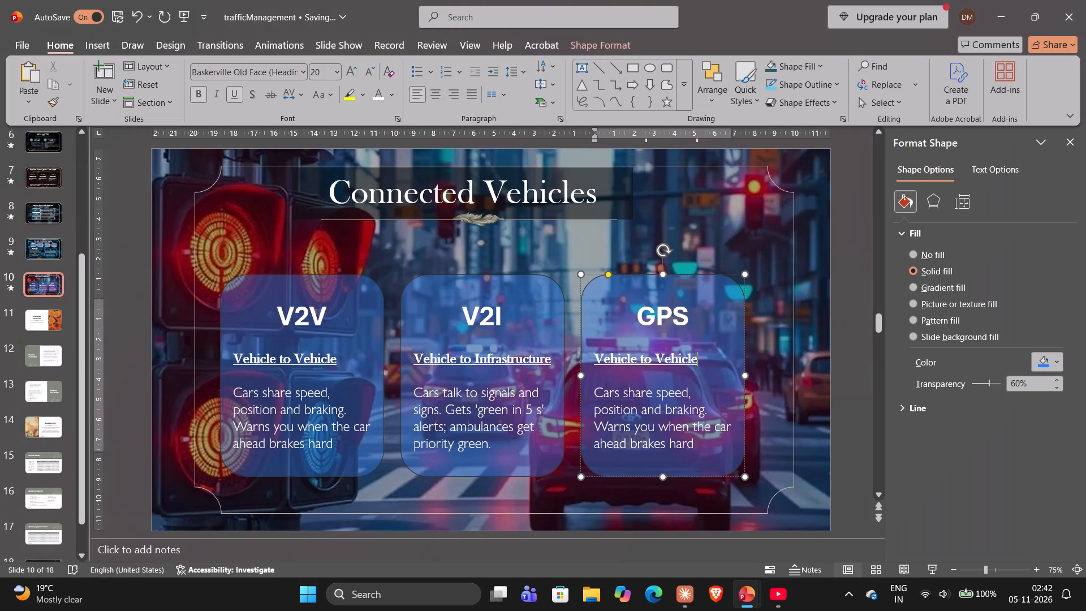
{"action": "key", "text": "BackSpace"}
{"action": "key", "text": "BackSpace"}
{"action": "key", "text": "BackSpace"}
{"action": "key", "text": "BackSpace"}
{"action": "key", "text": "BackSpace"}
{"action": "key", "text": "BackSpace"}
{"action": "key", "text": "BackSpace"}
{"action": "key", "text": "BackSpace"}
{"action": "key", "text": "BackSpace"}
{"action": "key", "text": "BackSpace"}
{"action": "key", "text": "BackSpace"}
{"action": "key", "text": "BackSpace"}
{"action": "key", "text": "BackSpace"}
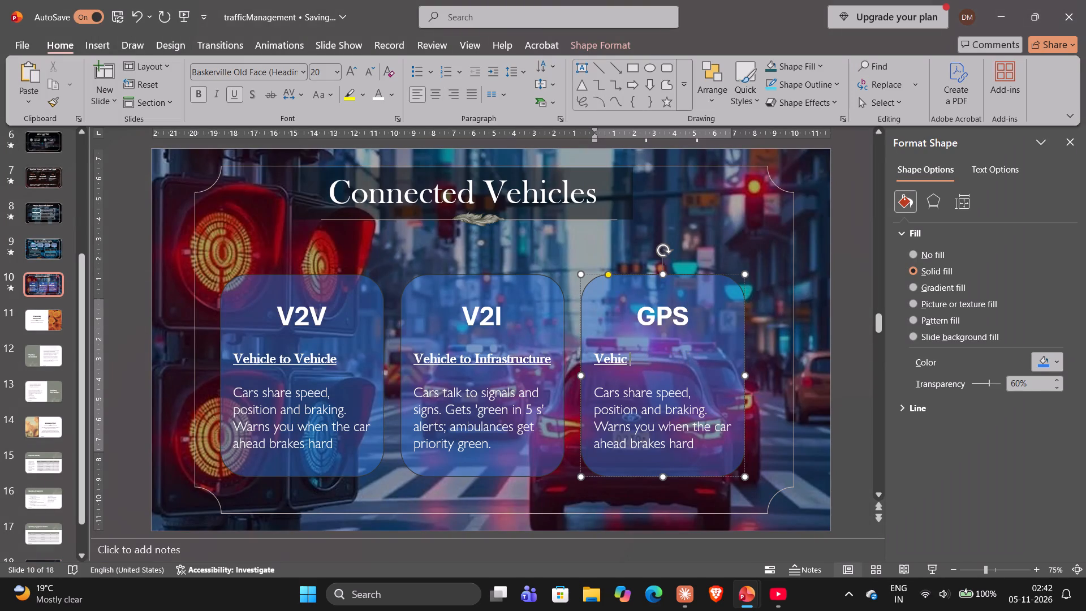
{"action": "key", "text": "BackSpace"}
{"action": "key", "text": "BackSpace"}
{"action": "key", "text": "BackSpace"}
{"action": "key", "text": "BackSpace"}
{"action": "key", "text": "BackSpace"}
{"action": "left_click", "coordinate": [689, 591]}
{"action": "type", "text": "full o"}
{"action": "key", "text": "BackSpace"}
{"action": "type", "text": "fro"}
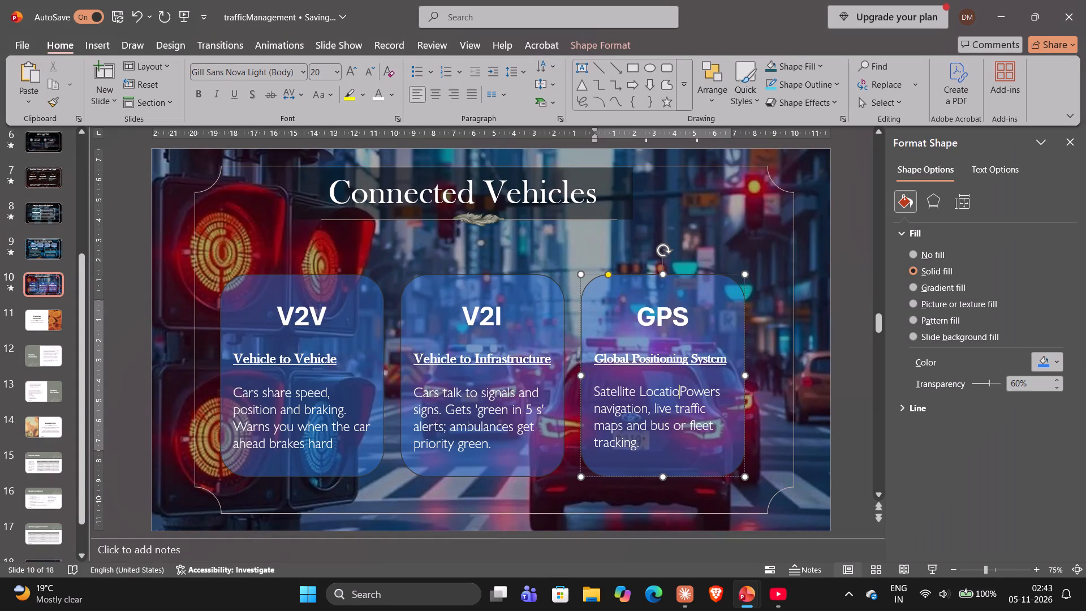
{"action": "key", "text": "n"}
{"action": "key", "text": "comma"}
{"action": "key", "text": "Return"}
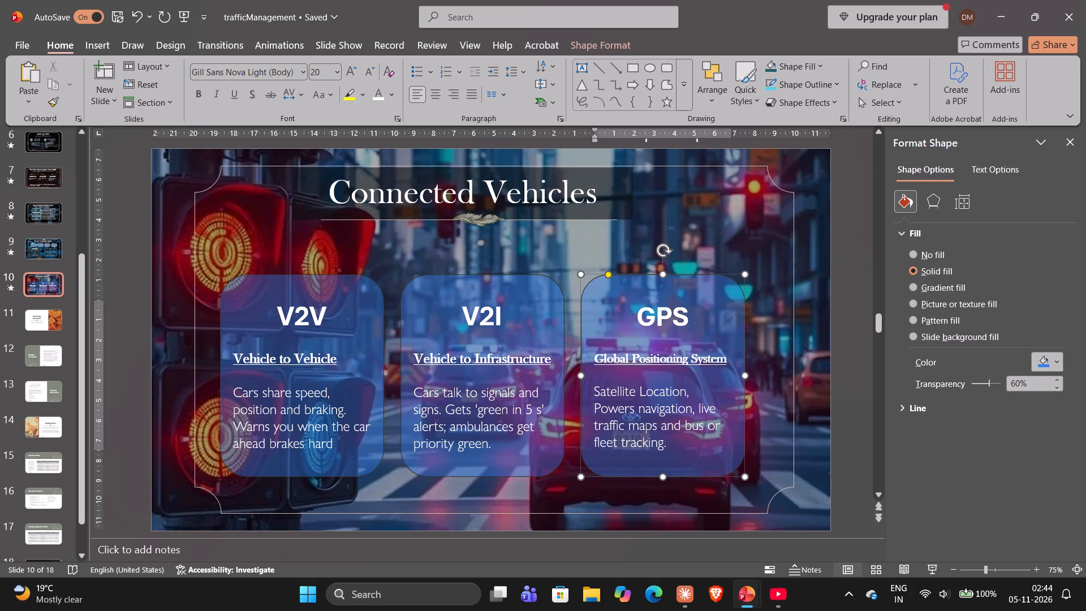
{"action": "left_click", "coordinate": [126, 284]}
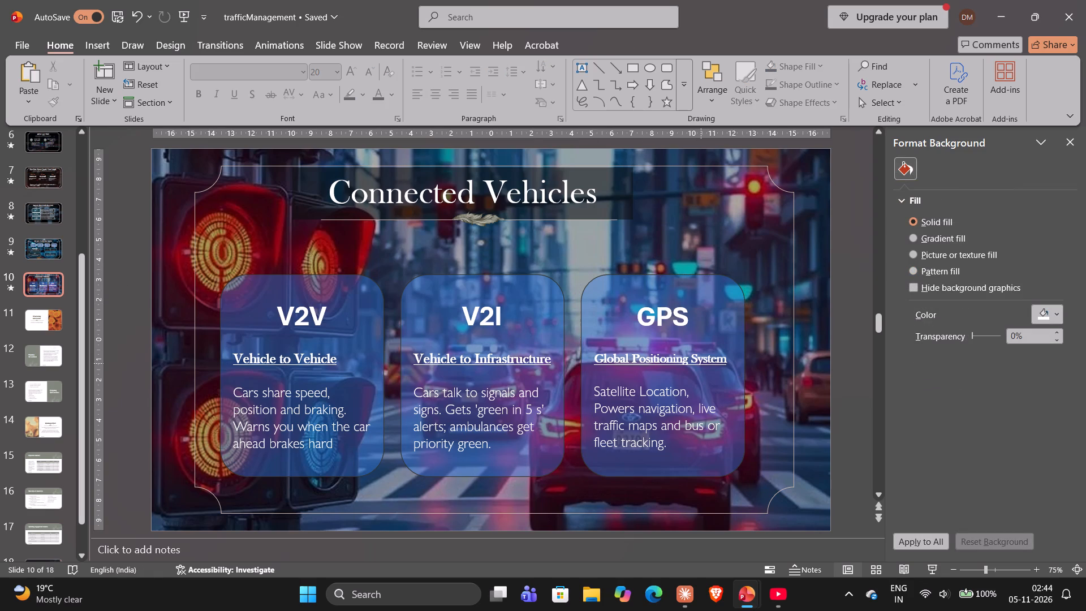
Apply a Fade animation with a 1.00 duration to slide 10's title, divider line and feather ornament together.
{"action": "key", "text": "alt+Tab"}
{"action": "key", "text": "alt+Tab"}
{"action": "left_click", "coordinate": [428, 220], "text": "ctrl"}
{"action": "left_click", "coordinate": [466, 214], "text": "ctrl"}
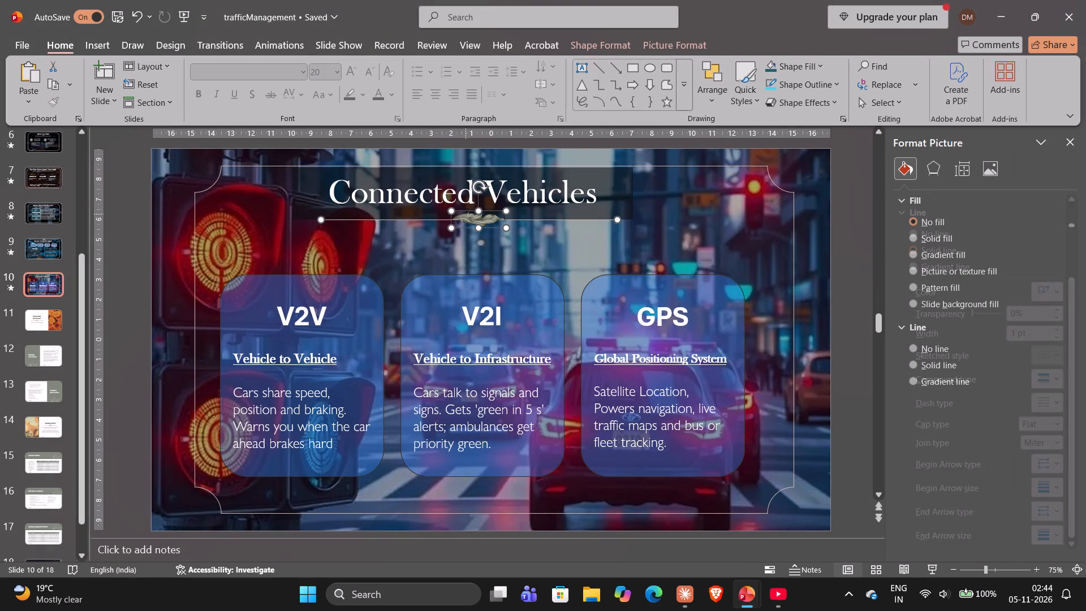
{"action": "left_click", "coordinate": [399, 212], "text": "ctrl"}
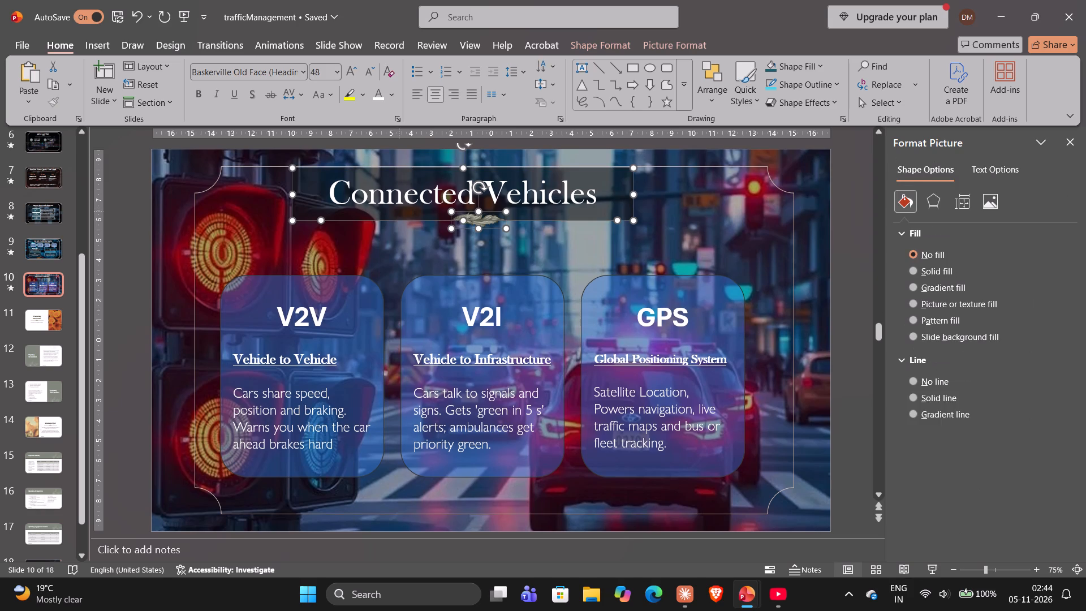
{"action": "left_click", "coordinate": [265, 45]}
{"action": "left_click", "coordinate": [199, 89]}
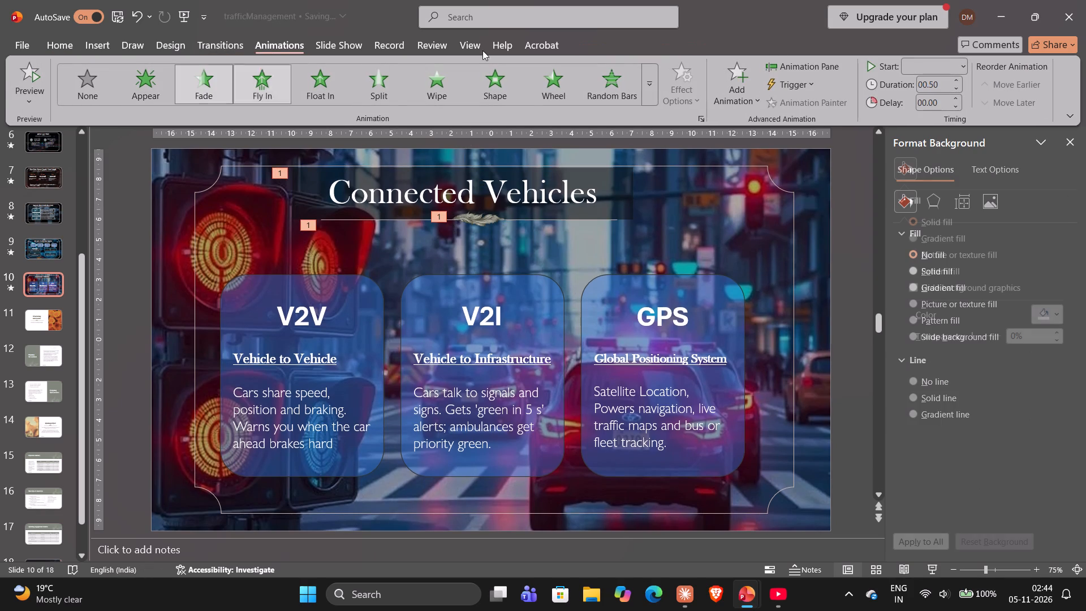
{"action": "double_click", "coordinate": [958, 78]}
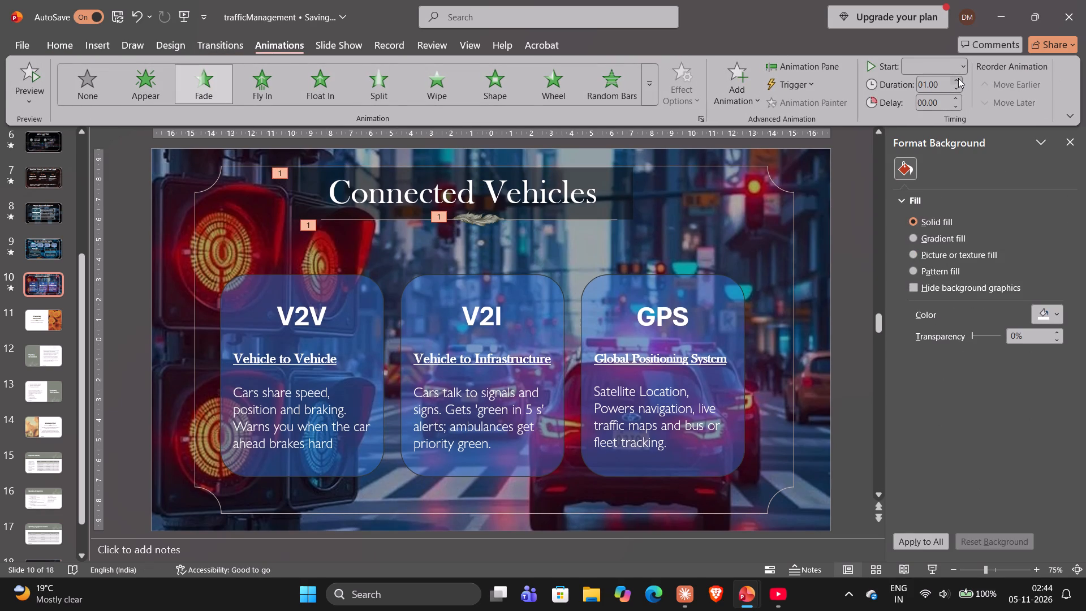
Apply an Appear animation to the V2V card and set its duration to 0.50.
{"action": "left_click", "coordinate": [369, 306], "text": "ctrl"}
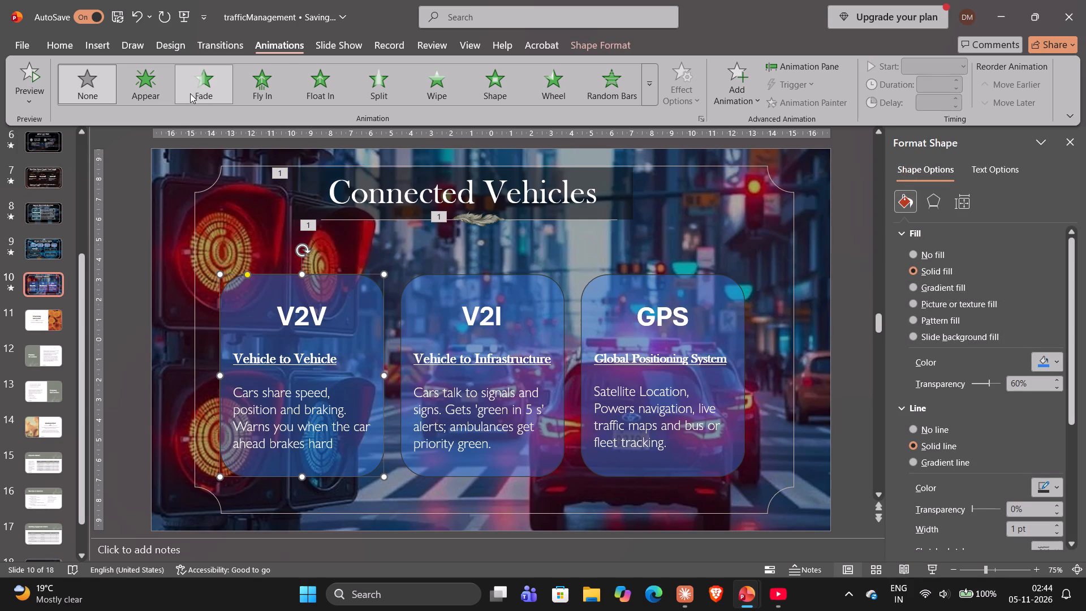
{"action": "left_click", "coordinate": [163, 91]}
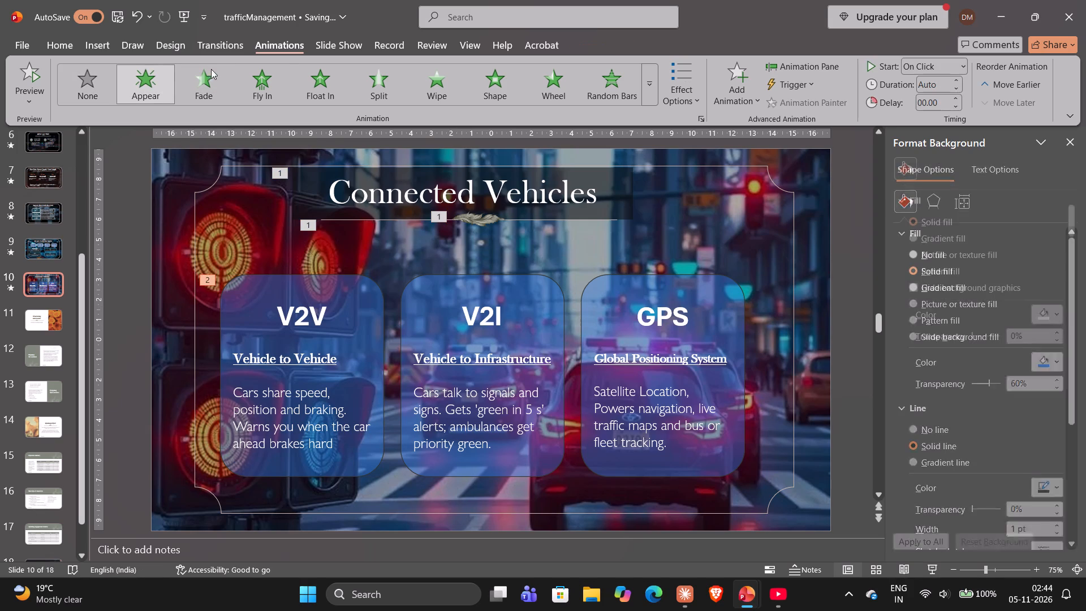
{"action": "double_click", "coordinate": [954, 79]}
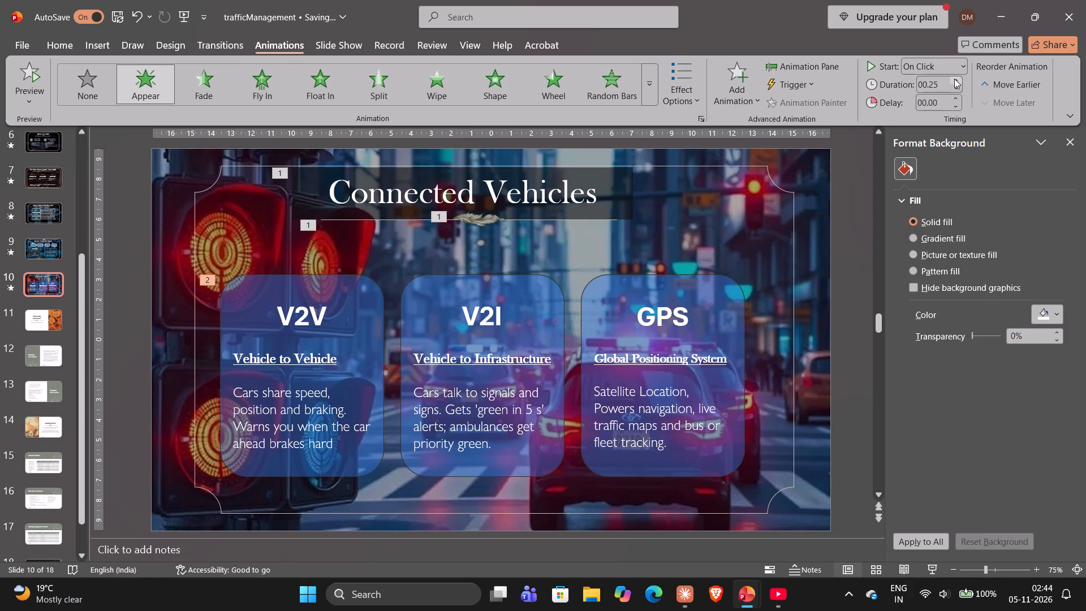
{"action": "left_click", "coordinate": [954, 79]}
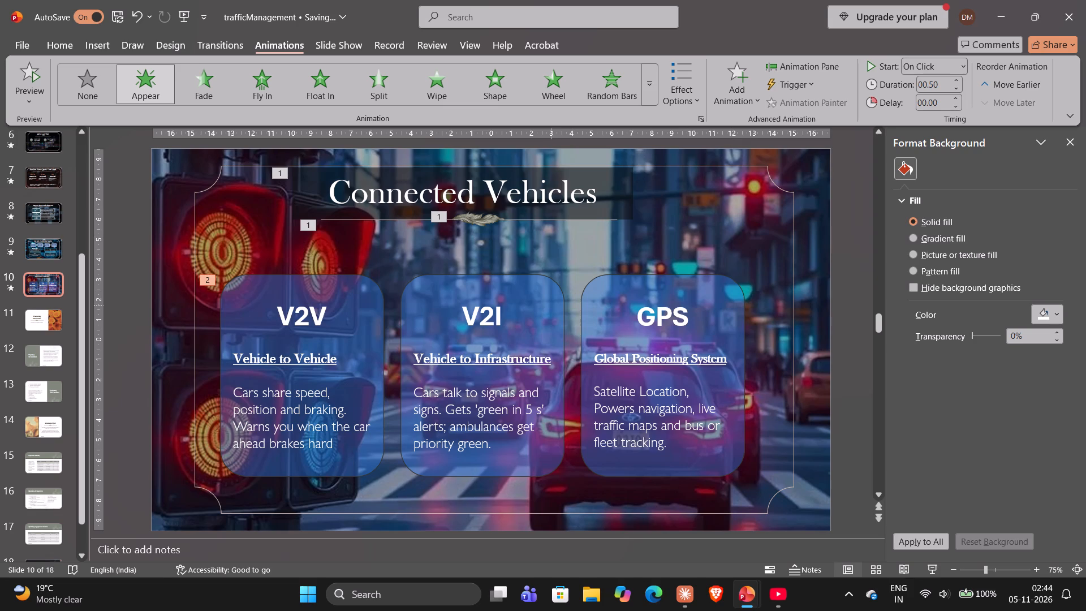
Apply an Appear animation to the V2I card with a 0.50 duration, and check its timing against the V2V card's.
{"action": "left_click", "coordinate": [551, 305], "text": "ctrl"}
{"action": "left_click", "coordinate": [137, 85]}
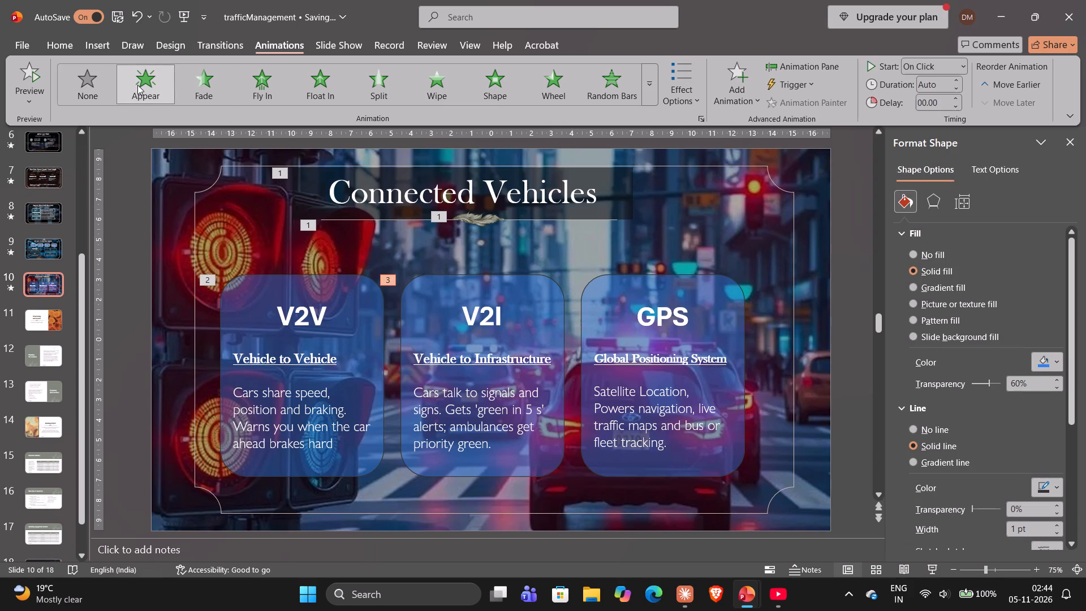
{"action": "double_click", "coordinate": [961, 83]}
{"action": "left_click", "coordinate": [961, 83]}
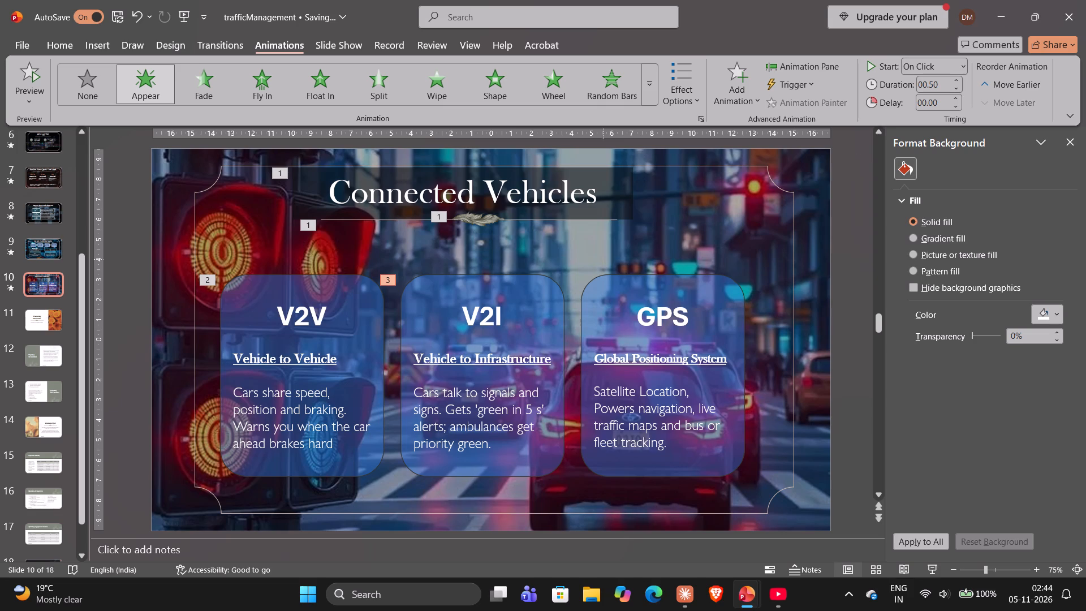
{"action": "left_click", "coordinate": [209, 287]}
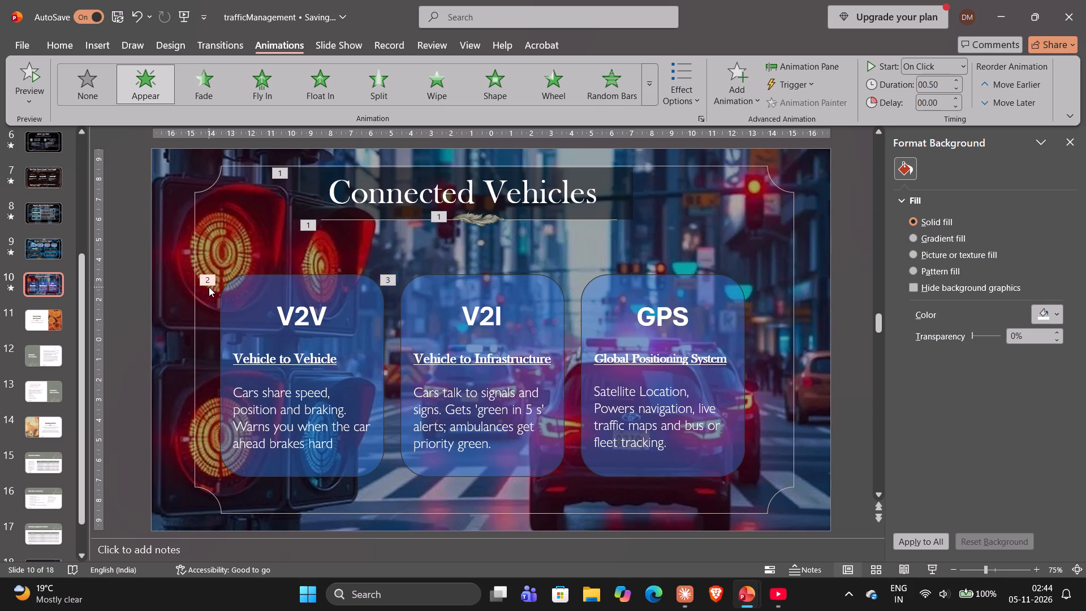
{"action": "left_click", "coordinate": [390, 281]}
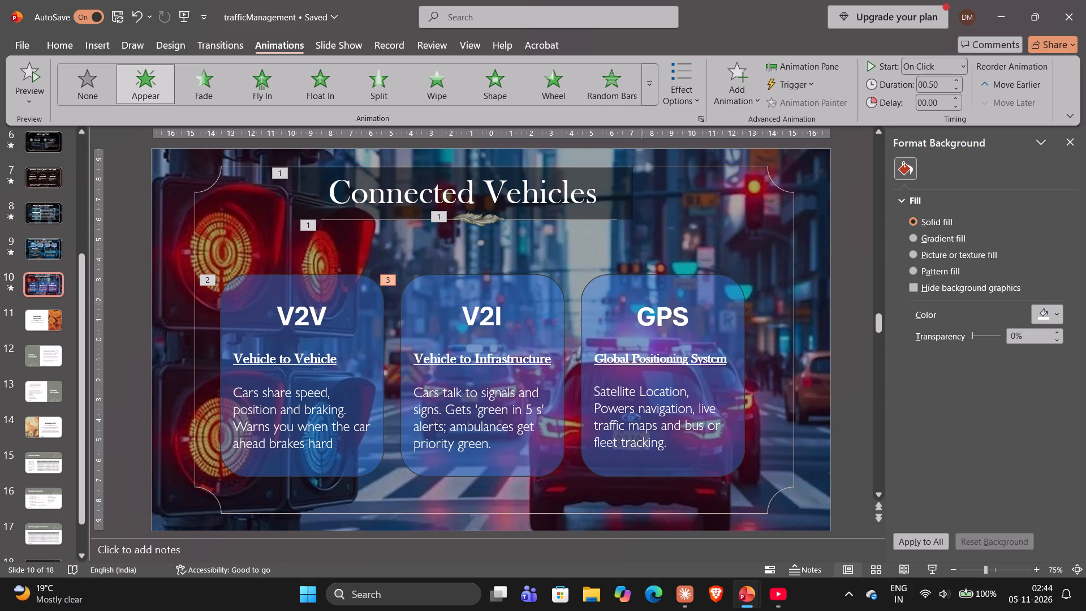
Apply an Appear animation to the GPS card with a 0.50 duration, close the formatting pane and deselect the card.
{"action": "left_click", "coordinate": [643, 303], "text": "ctrl"}
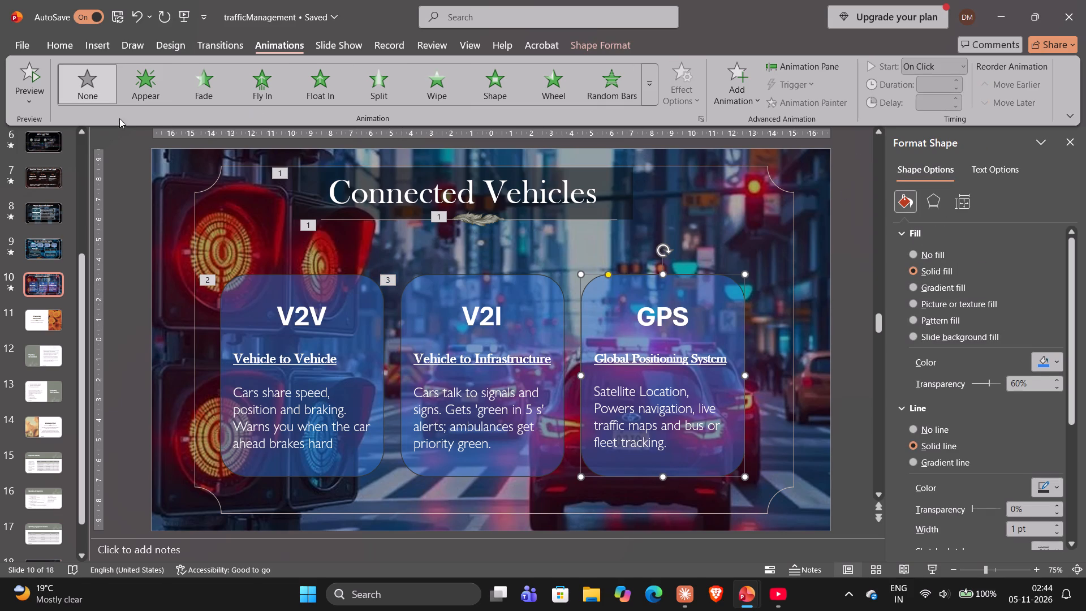
{"action": "left_click", "coordinate": [165, 70]}
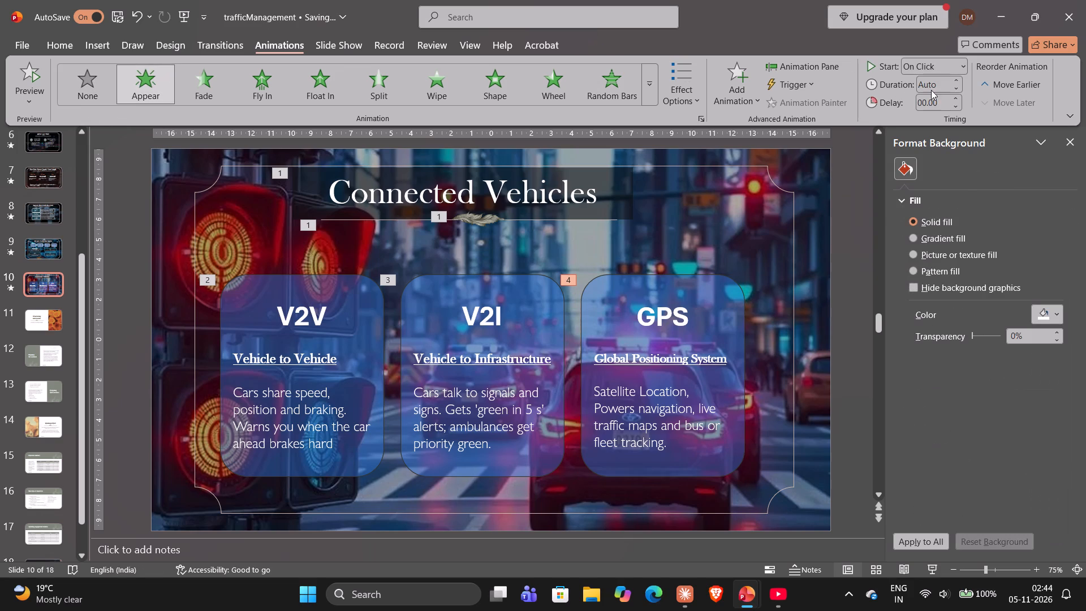
{"action": "double_click", "coordinate": [958, 79]}
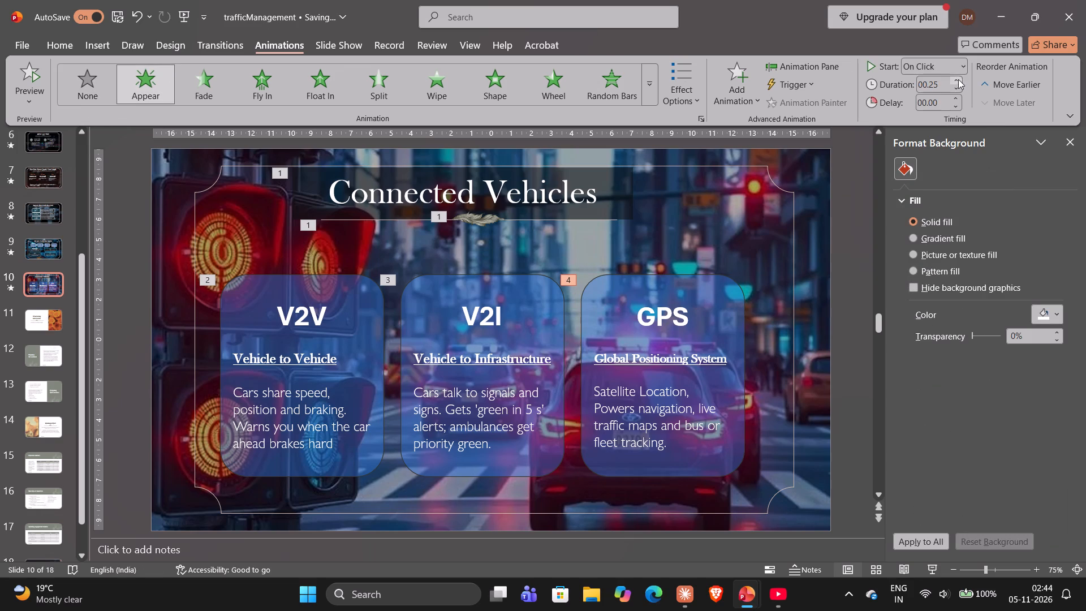
{"action": "left_click", "coordinate": [958, 79]}
{"action": "left_click", "coordinate": [1072, 143]}
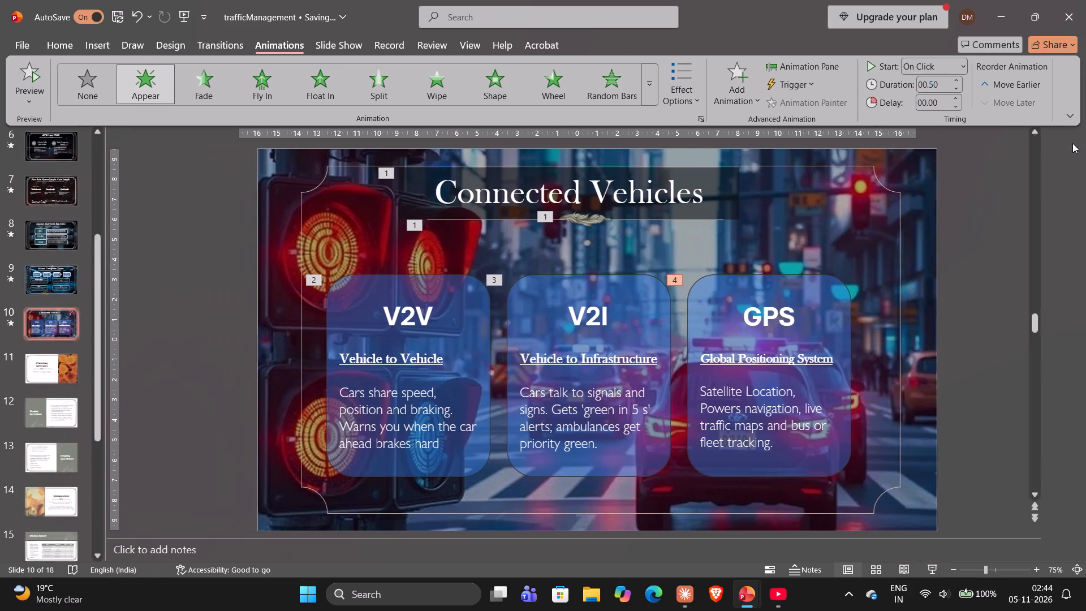
{"action": "left_click", "coordinate": [1022, 235]}
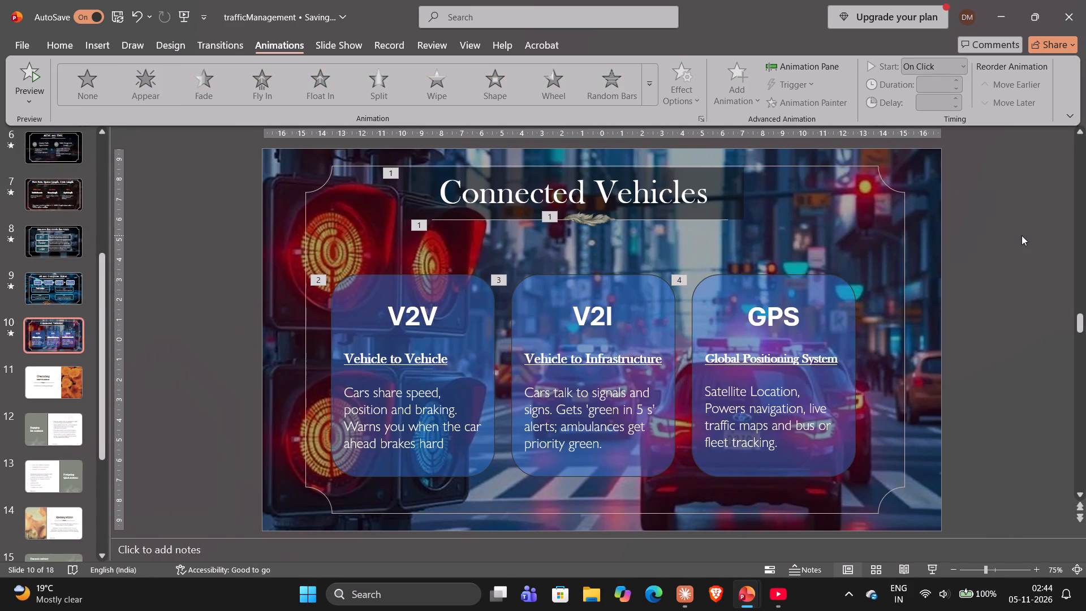
Look at trafficManagement's slide 11, and read the modern computing, benefits and challenges, and conclusion slides in smart-city-traffic-management.
{"action": "left_click", "coordinate": [68, 373]}
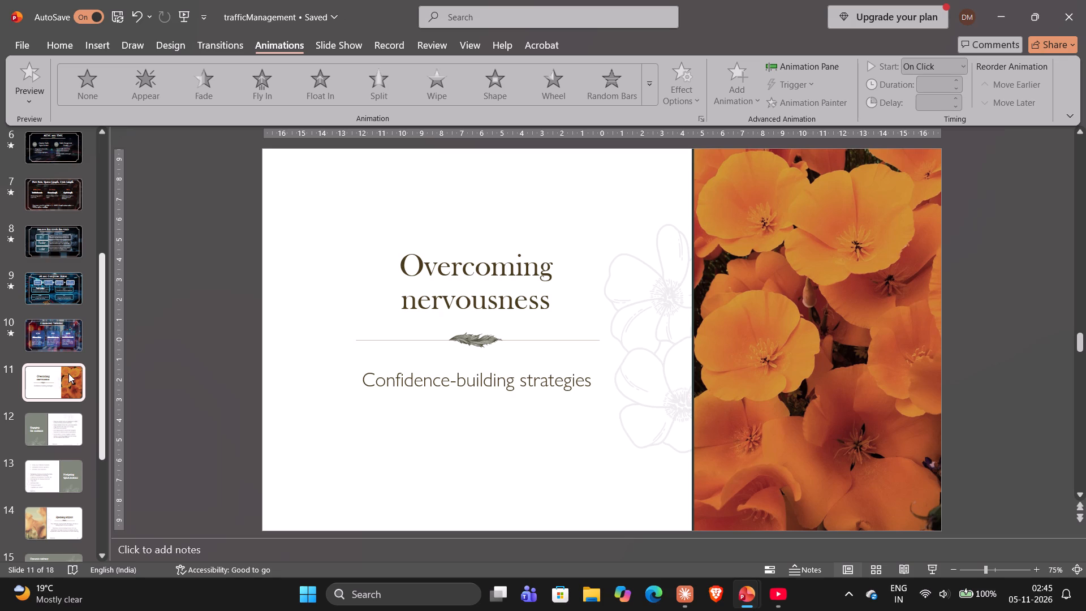
{"action": "key", "text": "alt+Tab"}
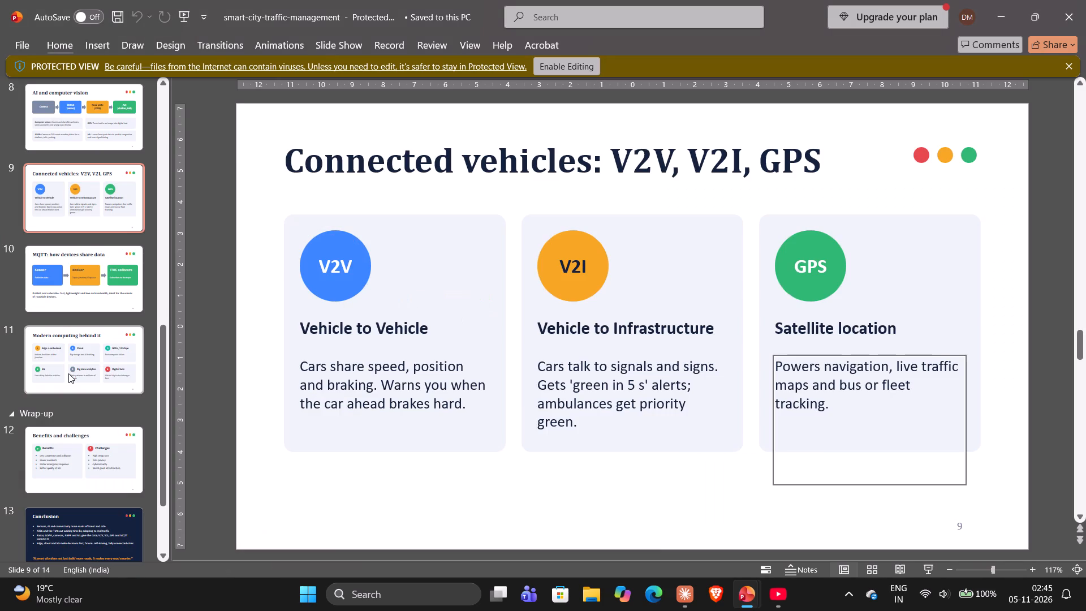
{"action": "left_click", "coordinate": [74, 359]}
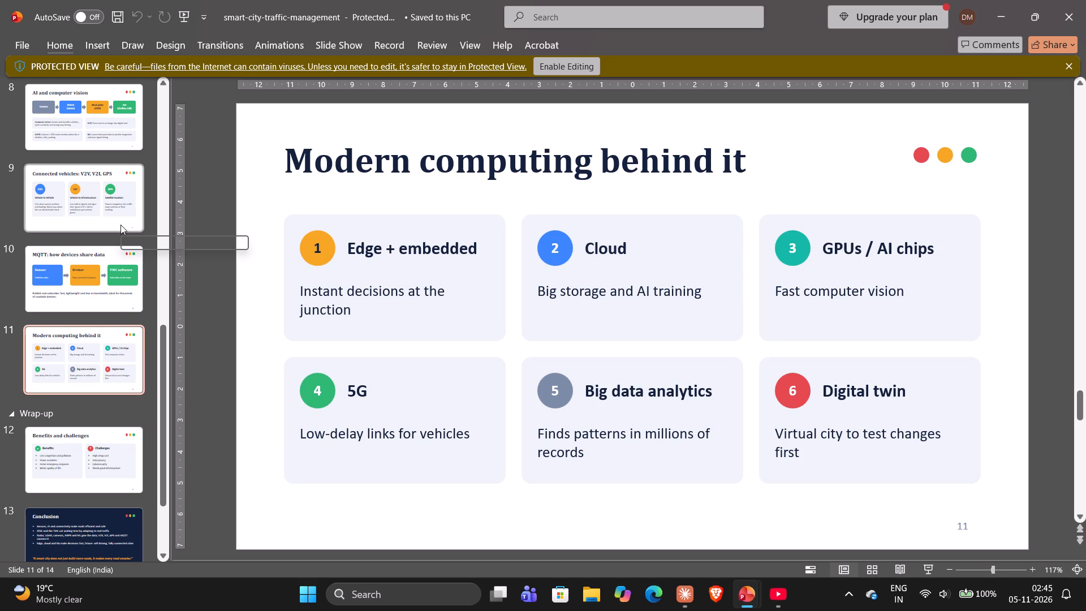
{"action": "left_click", "coordinate": [102, 269]}
{"action": "left_click", "coordinate": [104, 351]}
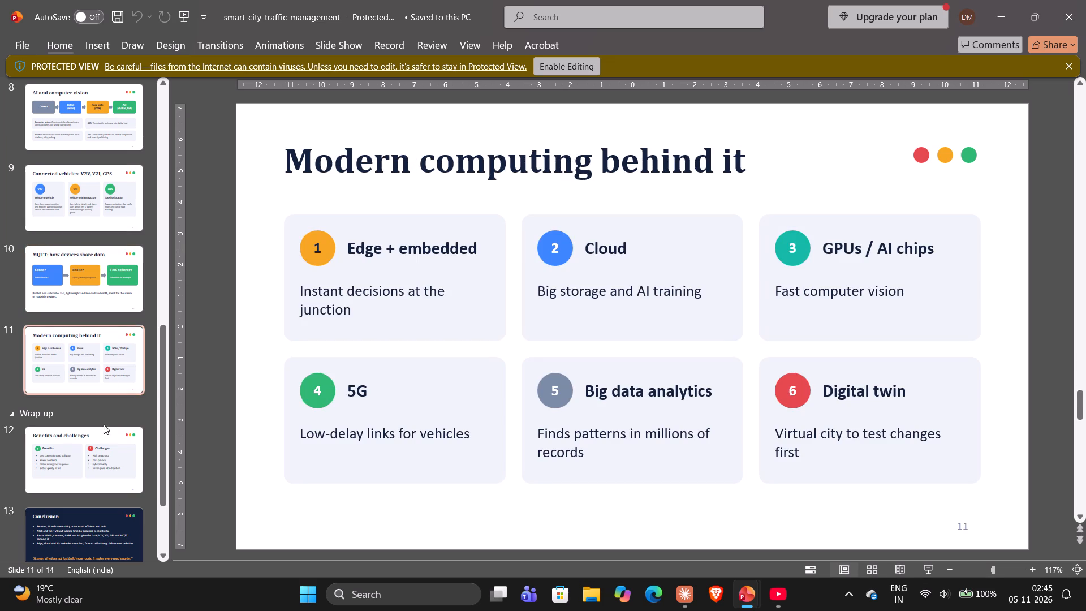
{"action": "left_click", "coordinate": [104, 432]}
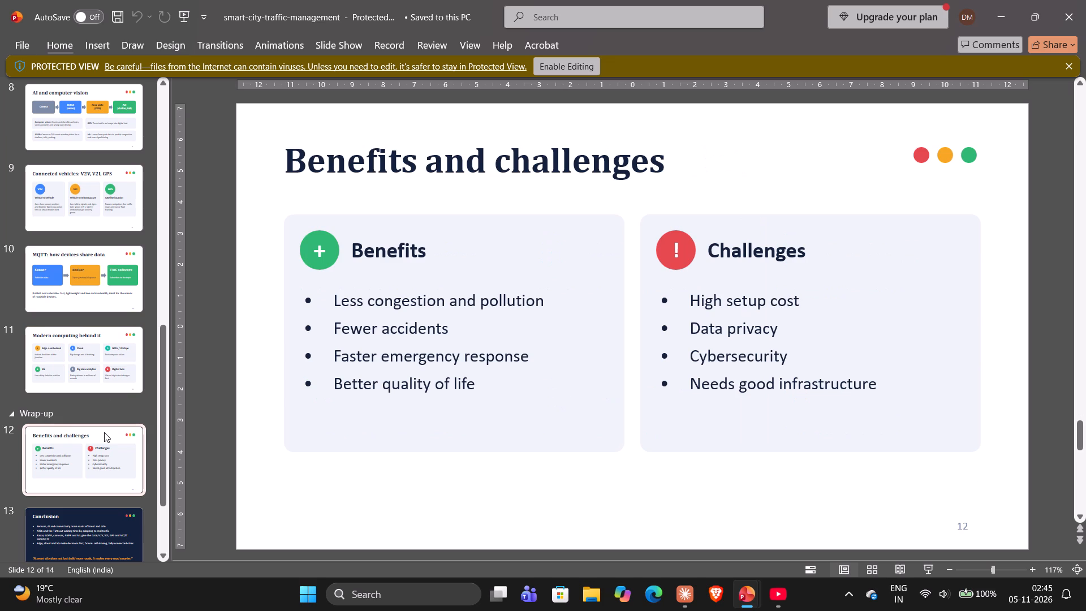
{"action": "left_click", "coordinate": [71, 520]}
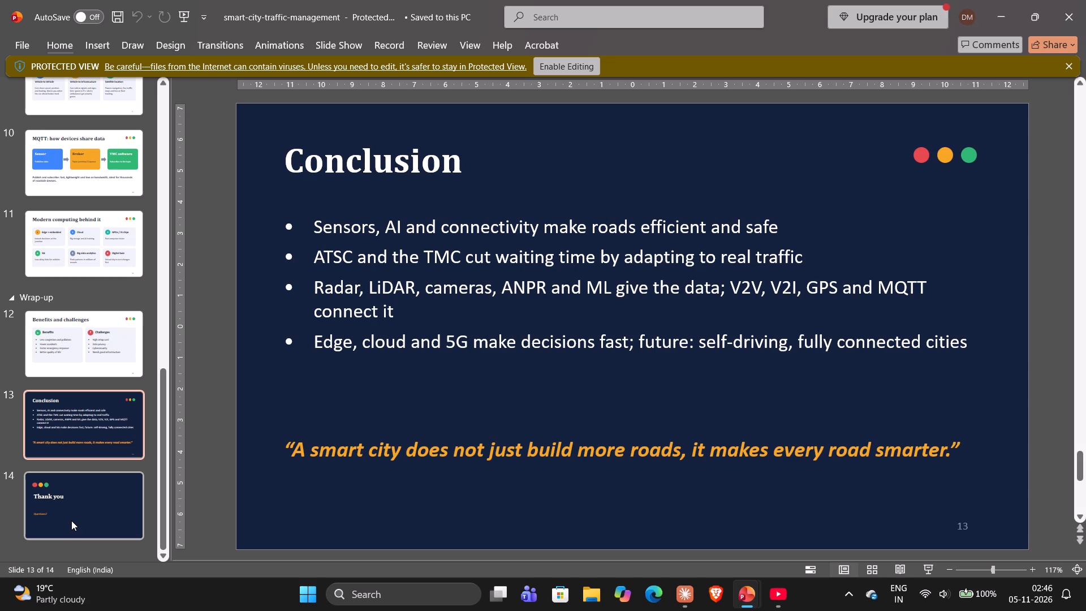
{"action": "key", "text": "alt+Tab"}
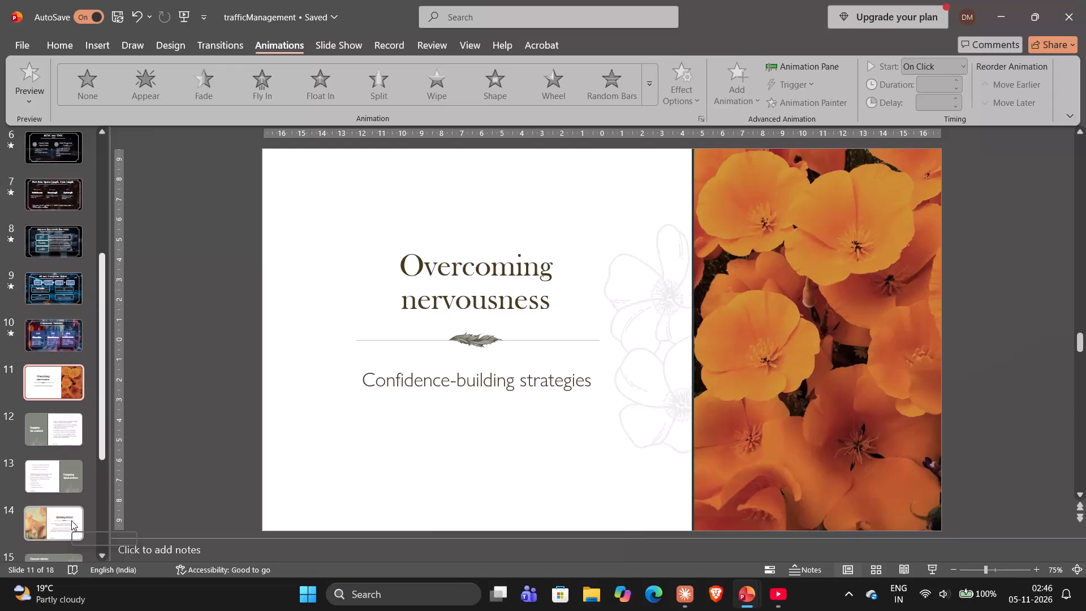
Save trafficManagement, and close it along with the smart-city-traffic-management presentation and the Claude window.
{"action": "key", "text": "ctrl+s"}
{"action": "left_click", "coordinate": [1085, 3]}
{"action": "left_click", "coordinate": [1067, 21]}
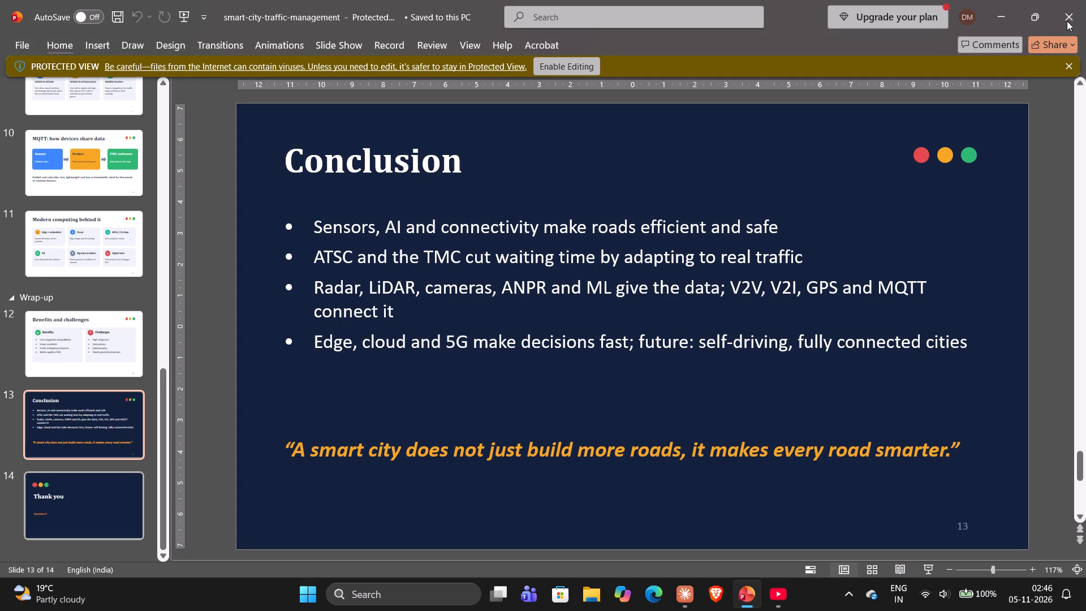
{"action": "left_click", "coordinate": [1067, 11]}
{"action": "left_click", "coordinate": [1067, 11]}
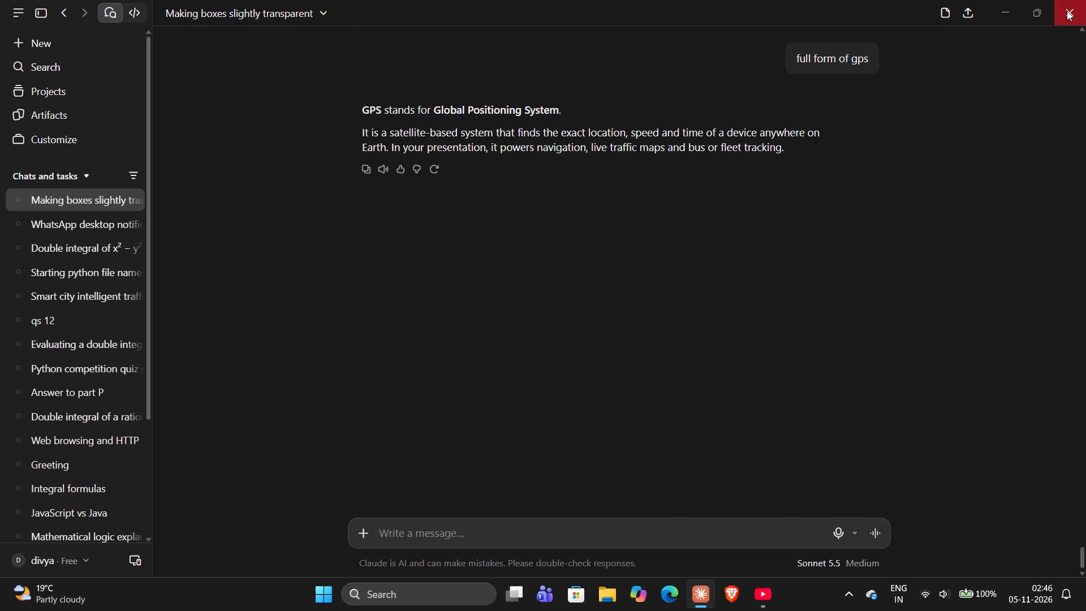
{"action": "left_click", "coordinate": [1067, 11]}
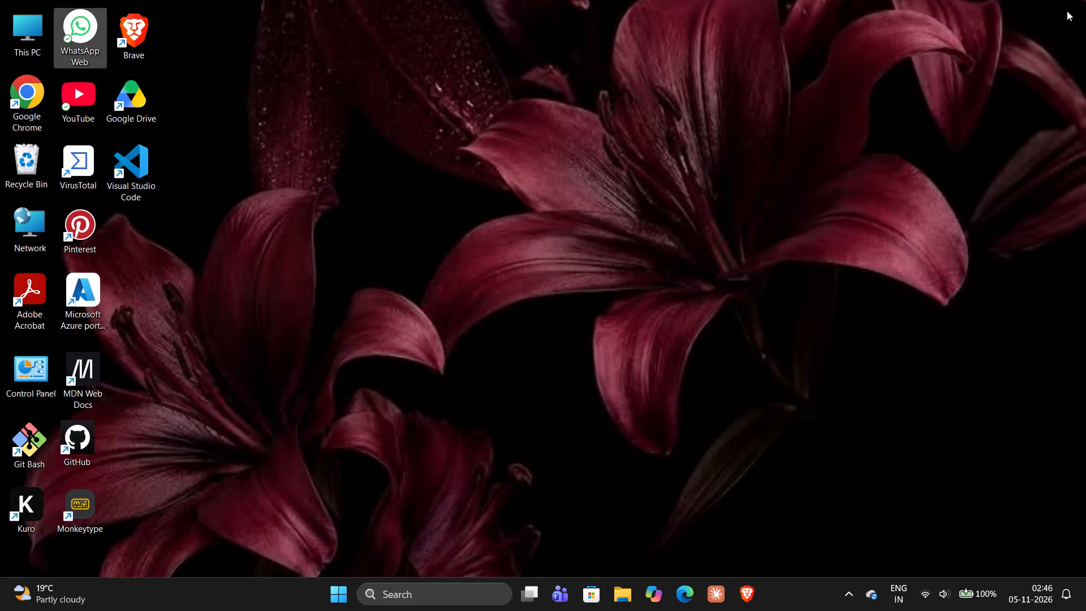
Turn off the computer's Wi-Fi and Bluetooth from the Windows quick settings.
{"action": "key", "text": "super+a"}
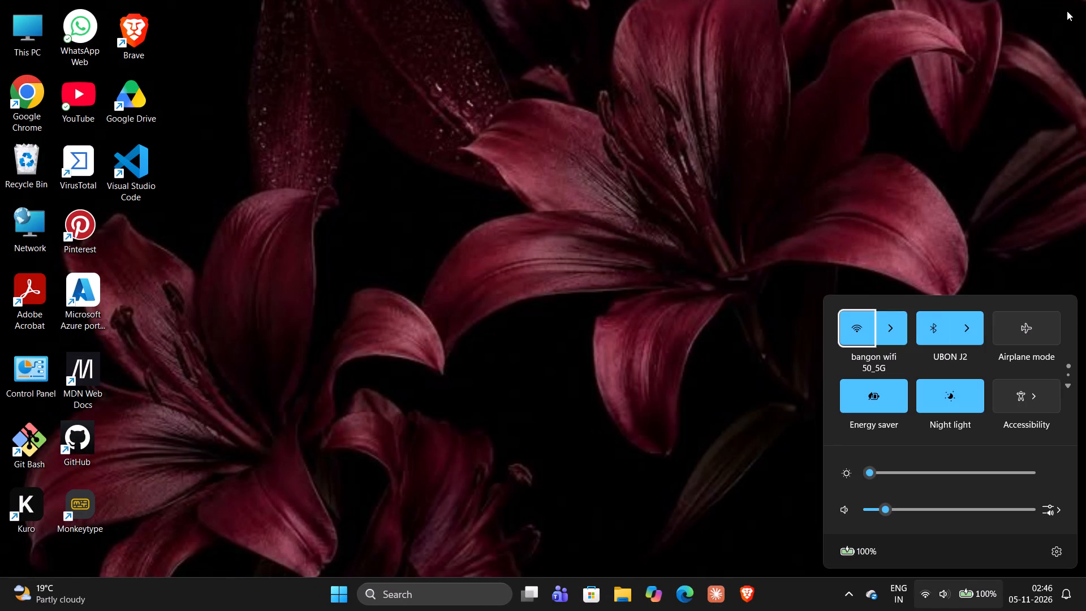
{"action": "key", "text": "Return"}
{"action": "key", "text": "Right"}
{"action": "key", "text": "Return"}
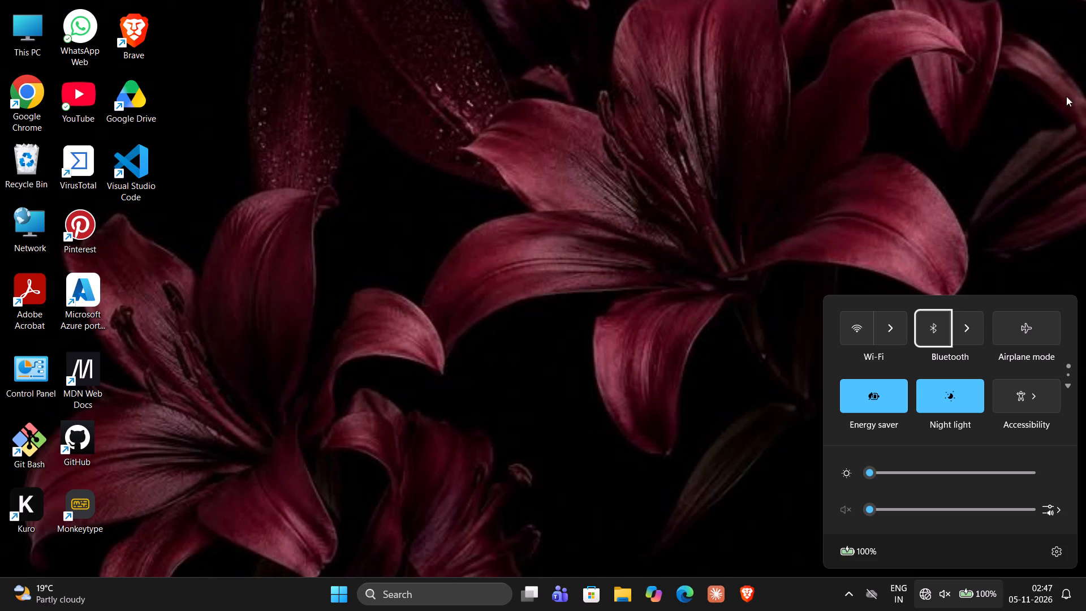
Open the Power & battery page in Windows Settings from the battery status.
{"action": "left_click", "coordinate": [865, 550]}
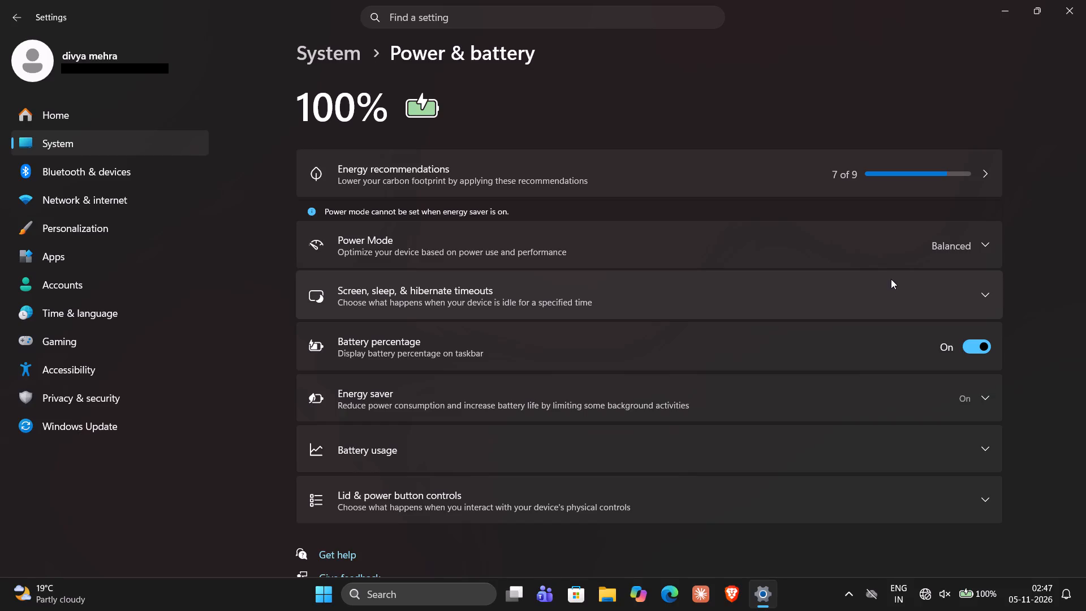
Apply all energy recommendations in the Windows Power & battery settings and close Settings.
{"action": "left_click", "coordinate": [909, 162]}
{"action": "left_click", "coordinate": [970, 118]}
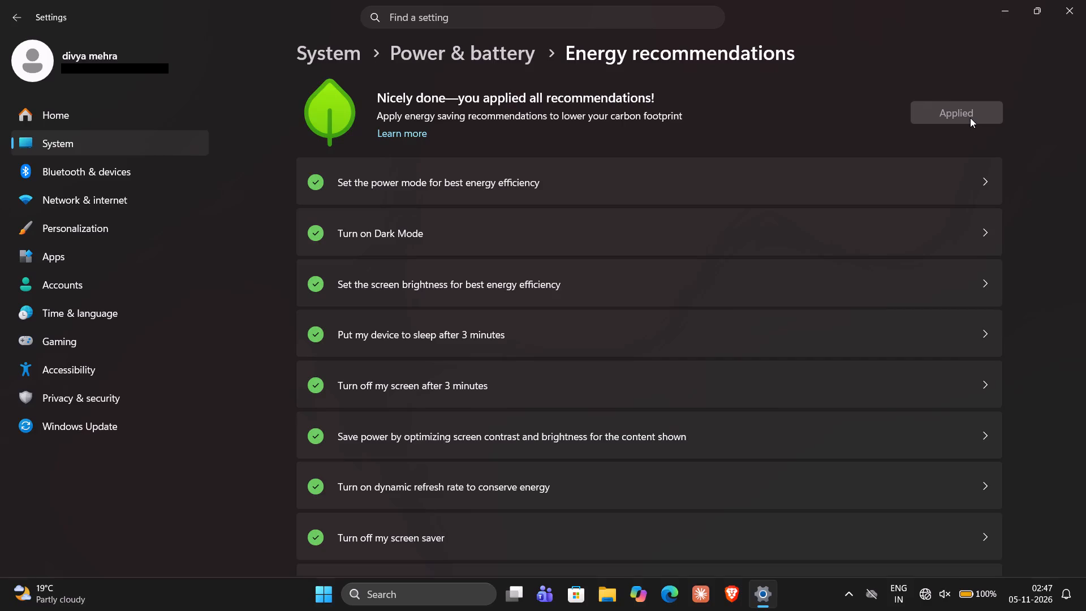
{"action": "key", "text": "alt+F4"}
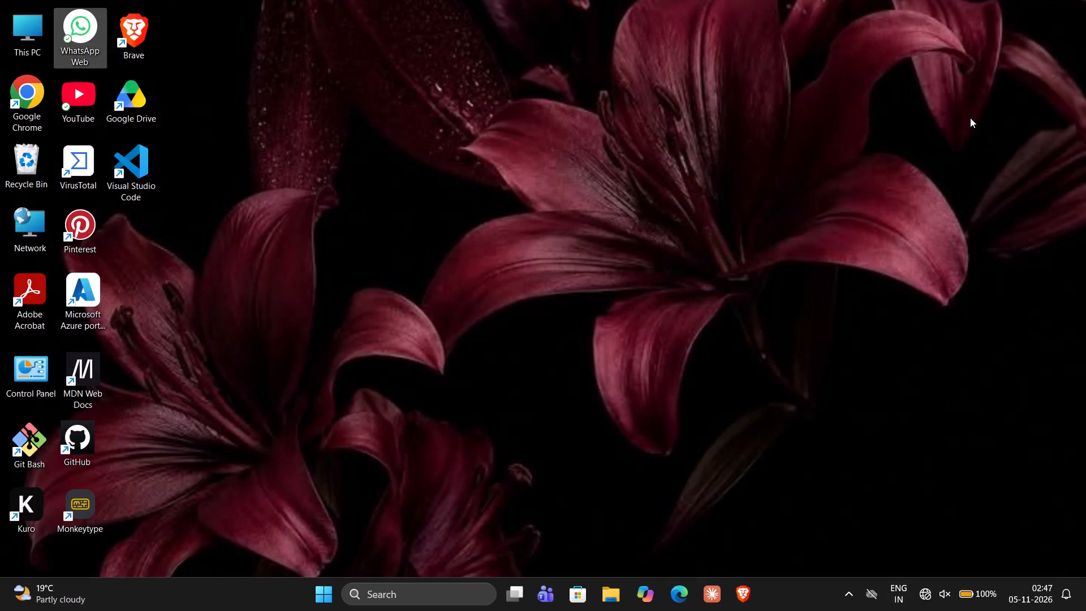
Open the Windows shutdown dialog from the desktop and choose Restart.
{"action": "key", "text": "alt+F4"}
{"action": "key", "text": "Right"}
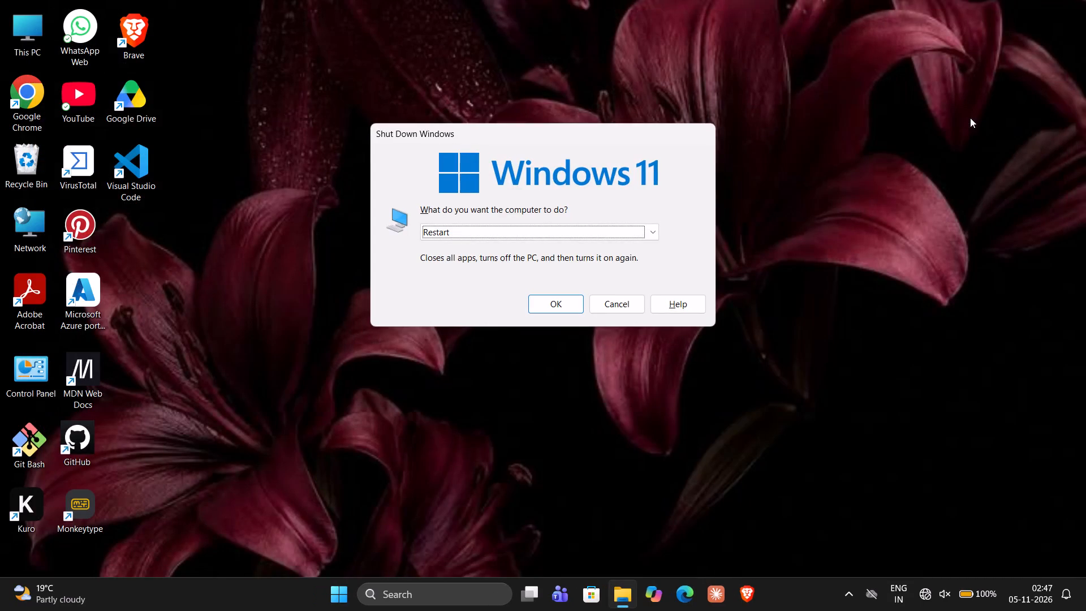